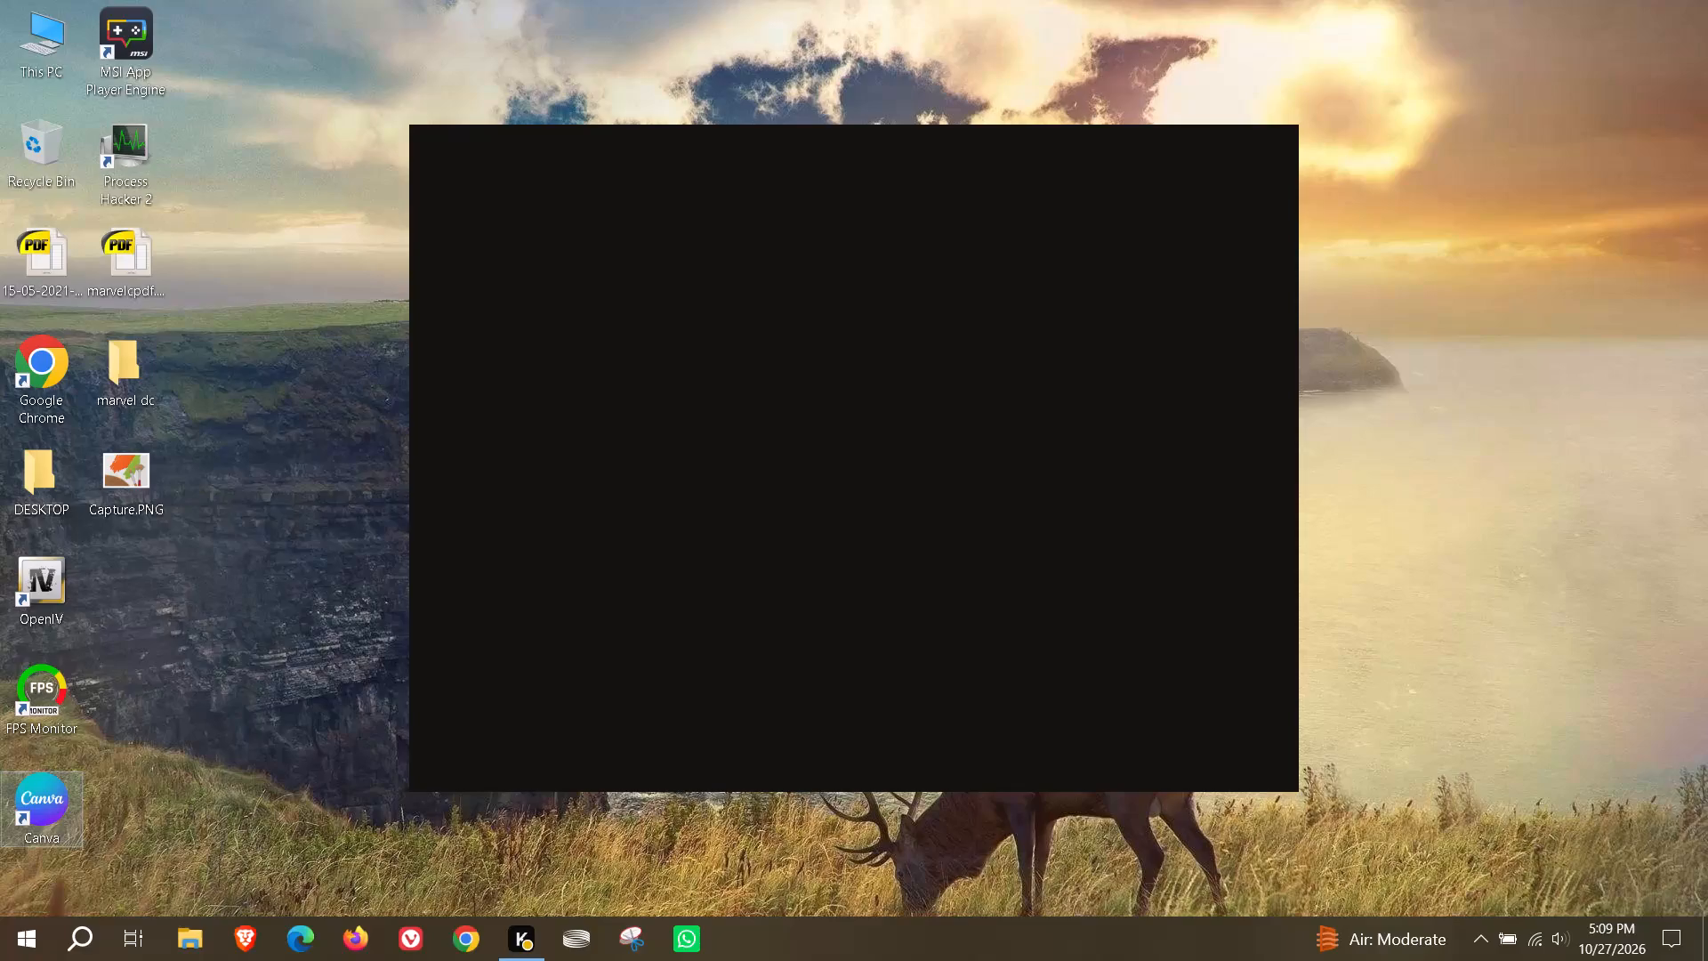
# Open Canva and create a new blank Presentation, closing the CLAIR OBSCUR design that opens with it.
pyautogui.doubleClick(30, 788)
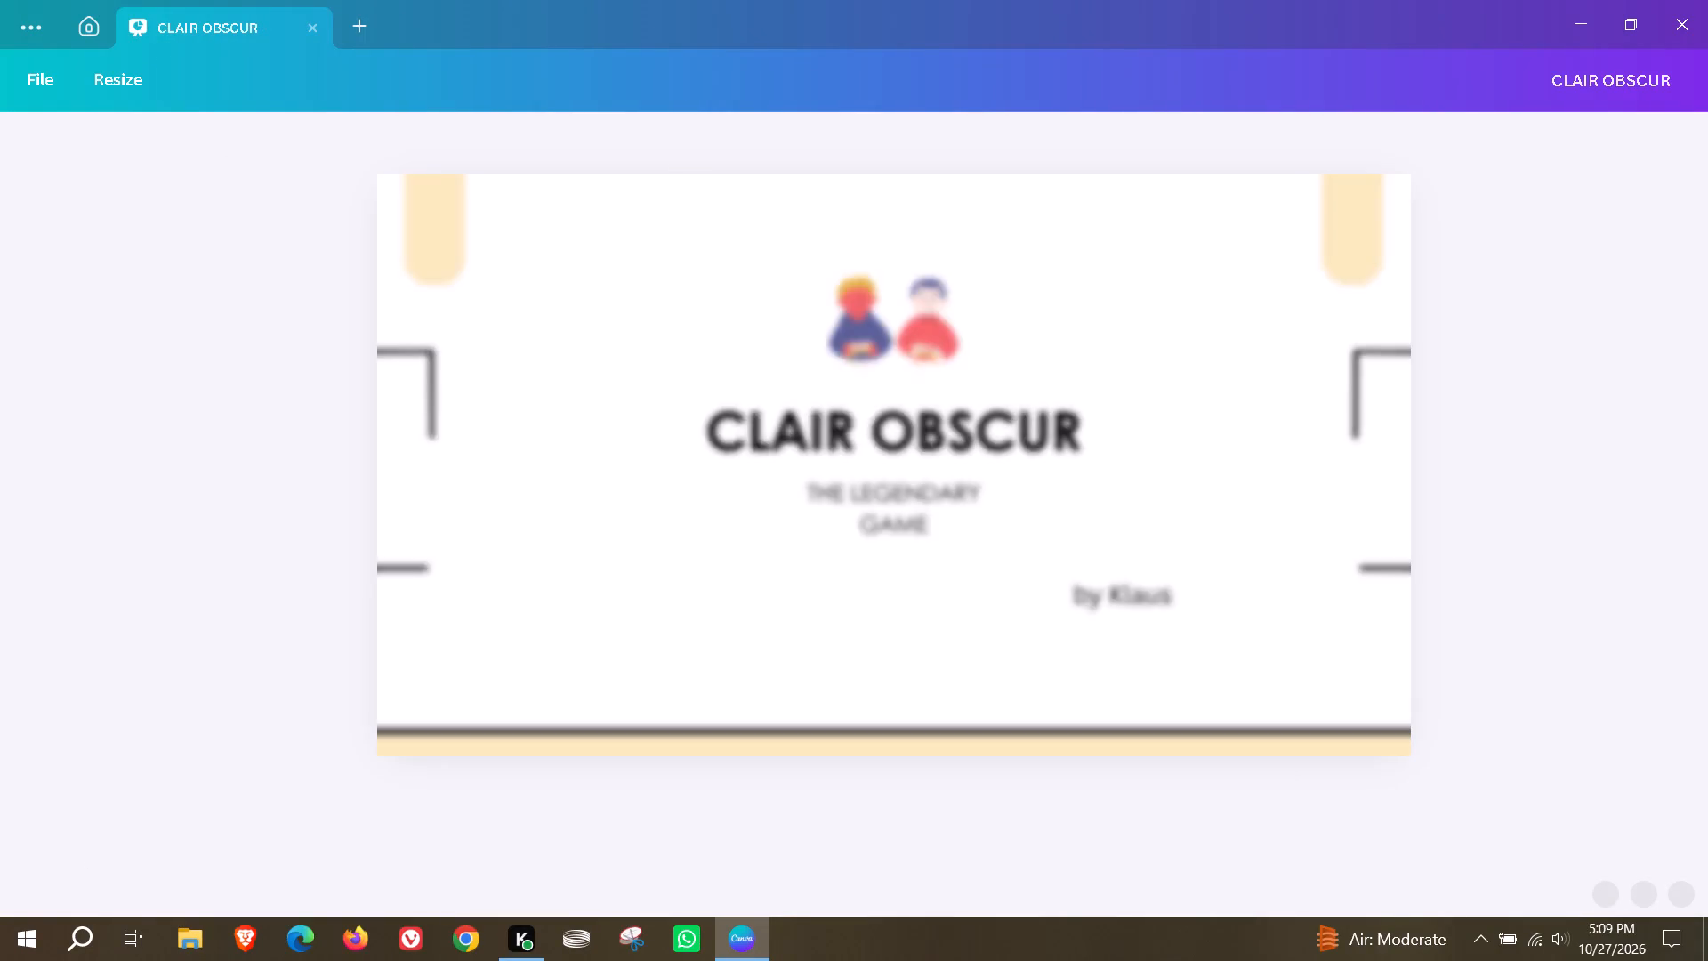
pyautogui.click(355, 30)
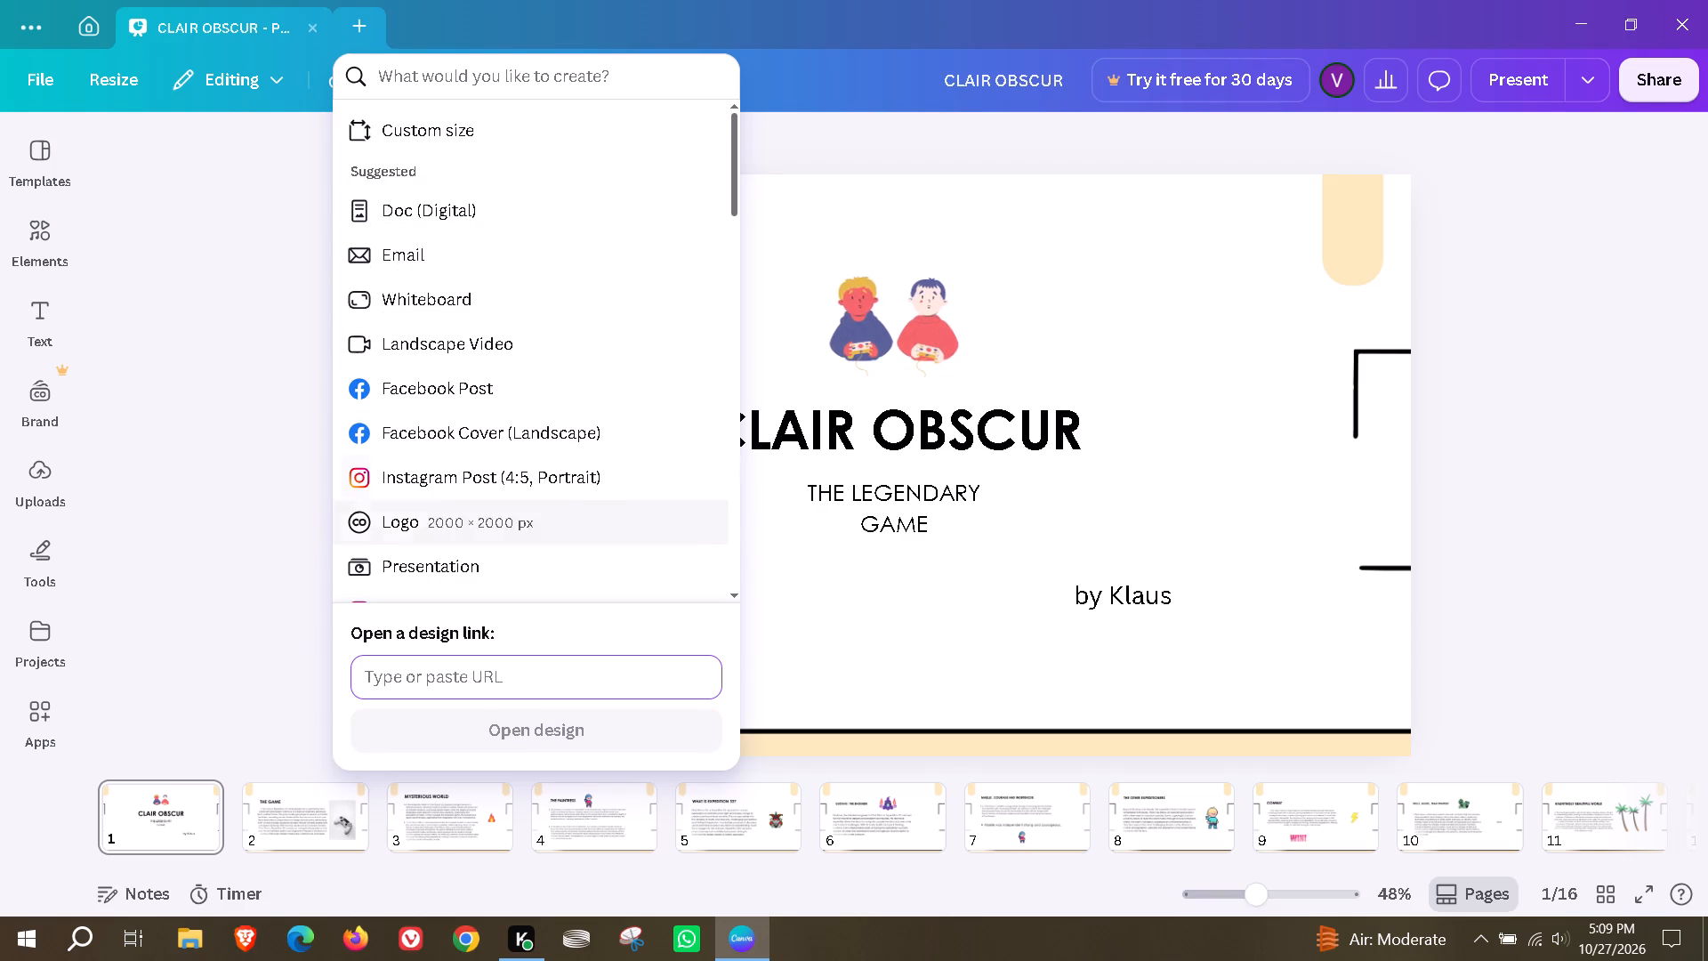
pyautogui.click(423, 563)
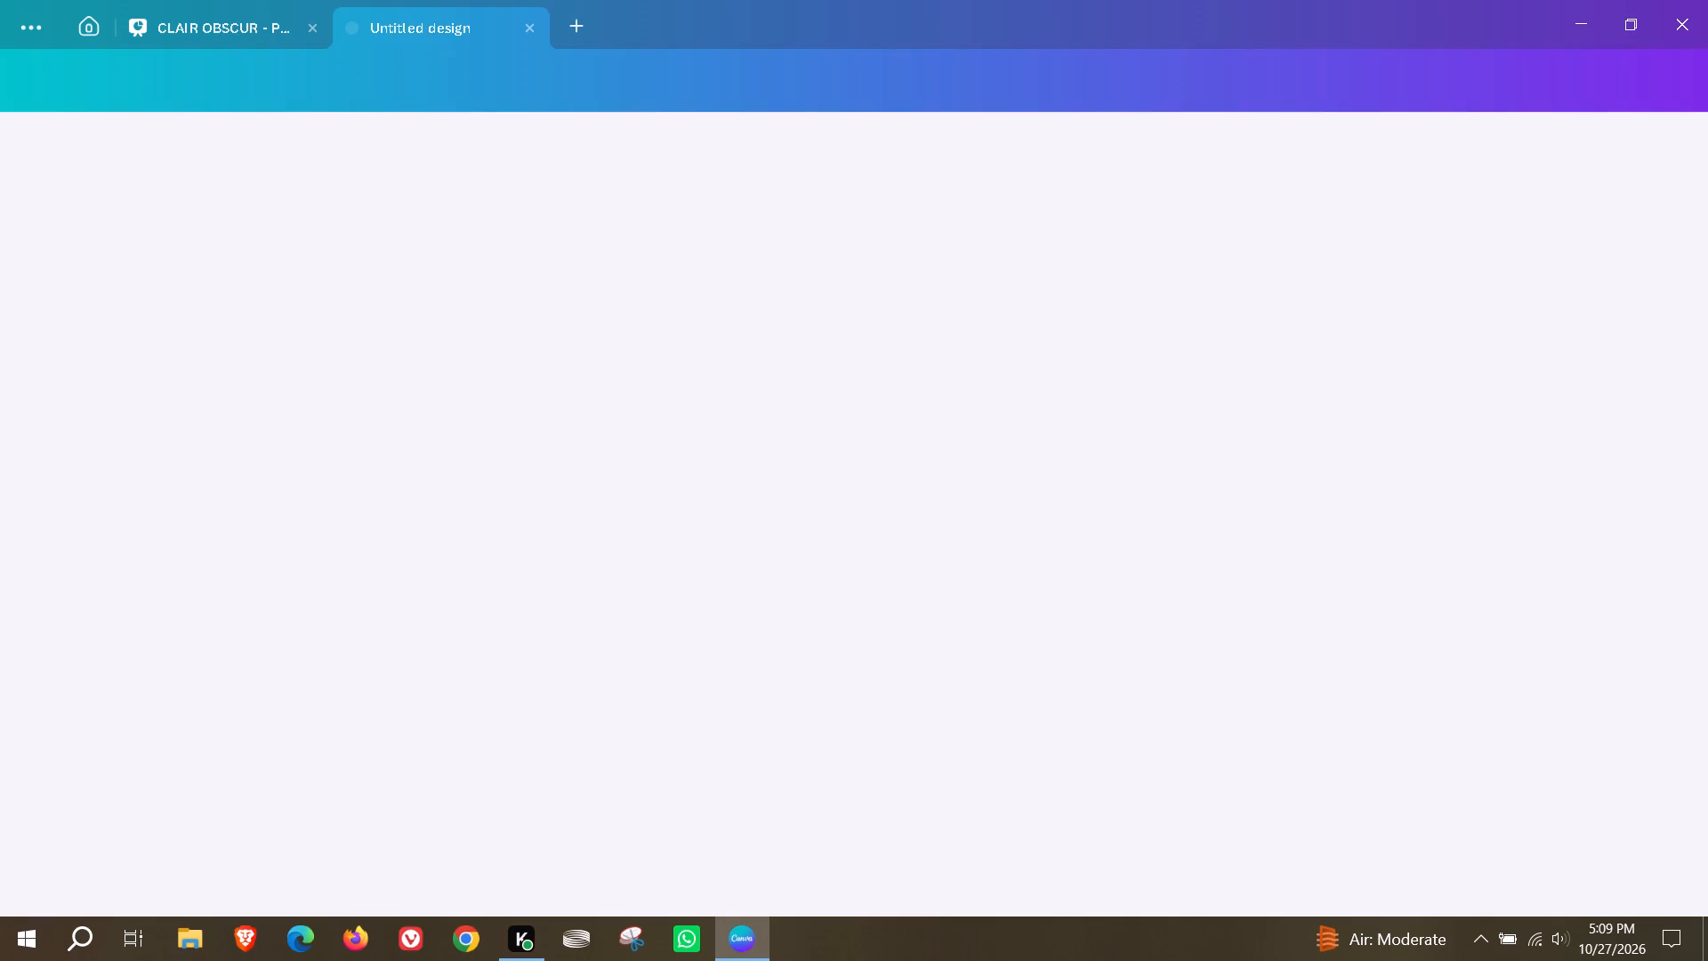
pyautogui.click(311, 27)
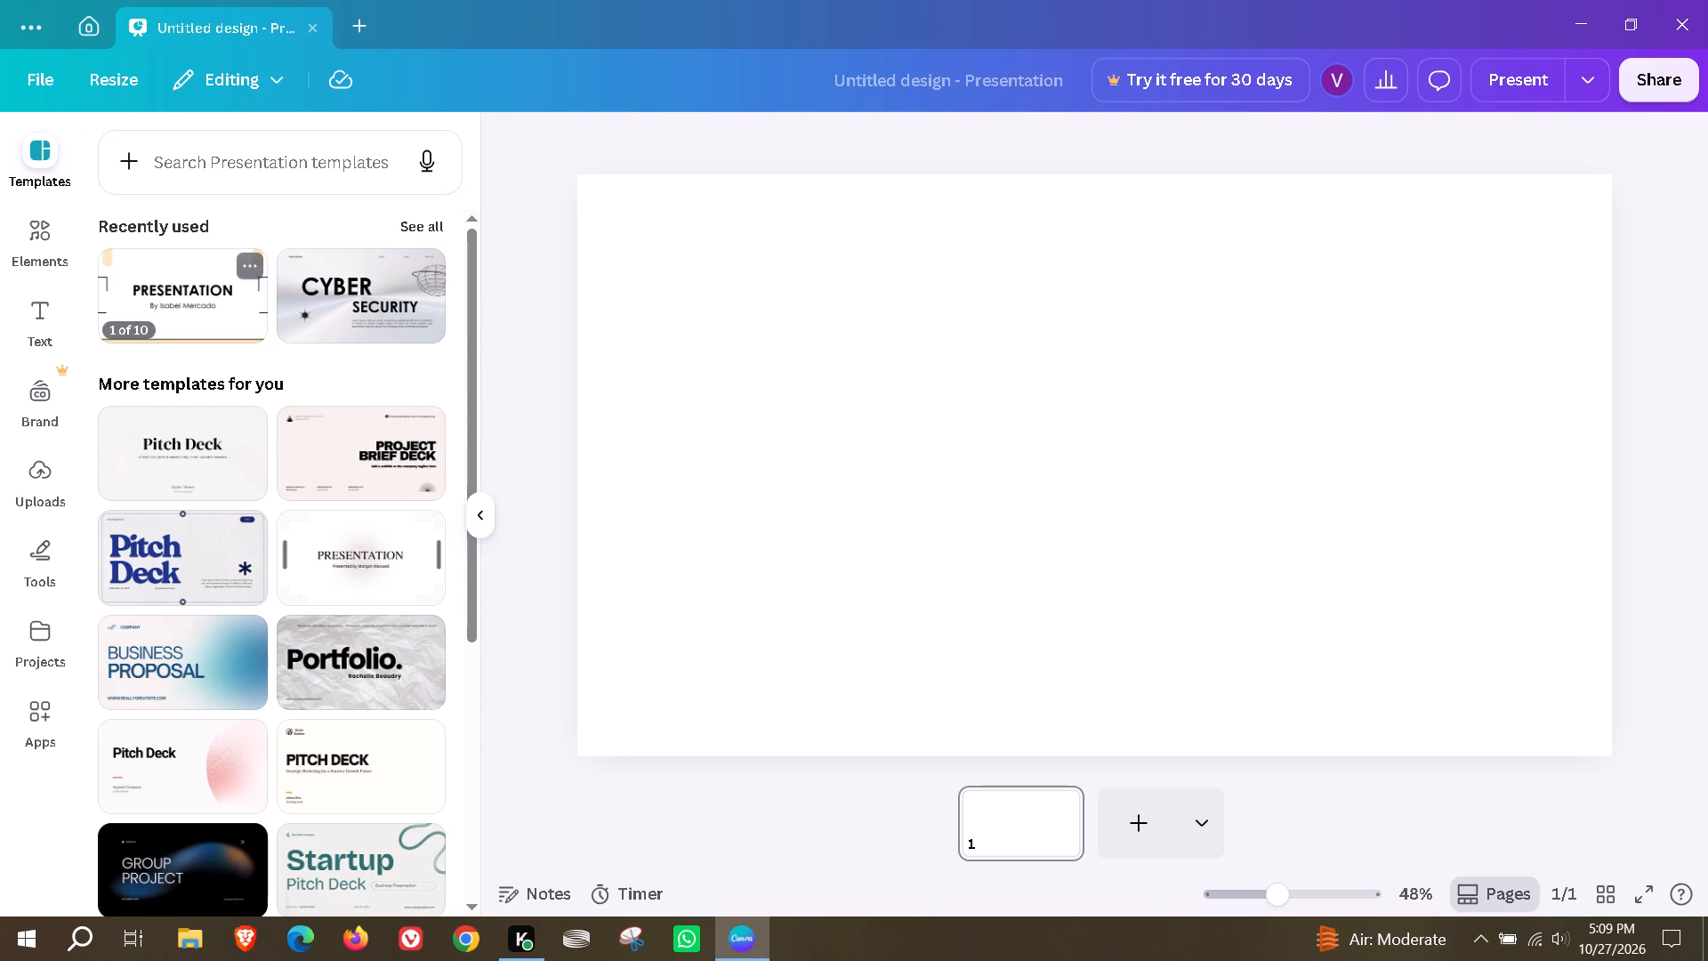
# Browse the suggested presentation templates, examining the pages of the recently used Black Yellow Modern Minimalist Elegant Presentation.
pyautogui.click(178, 299)
pyautogui.scroll(-2, 328, 657)
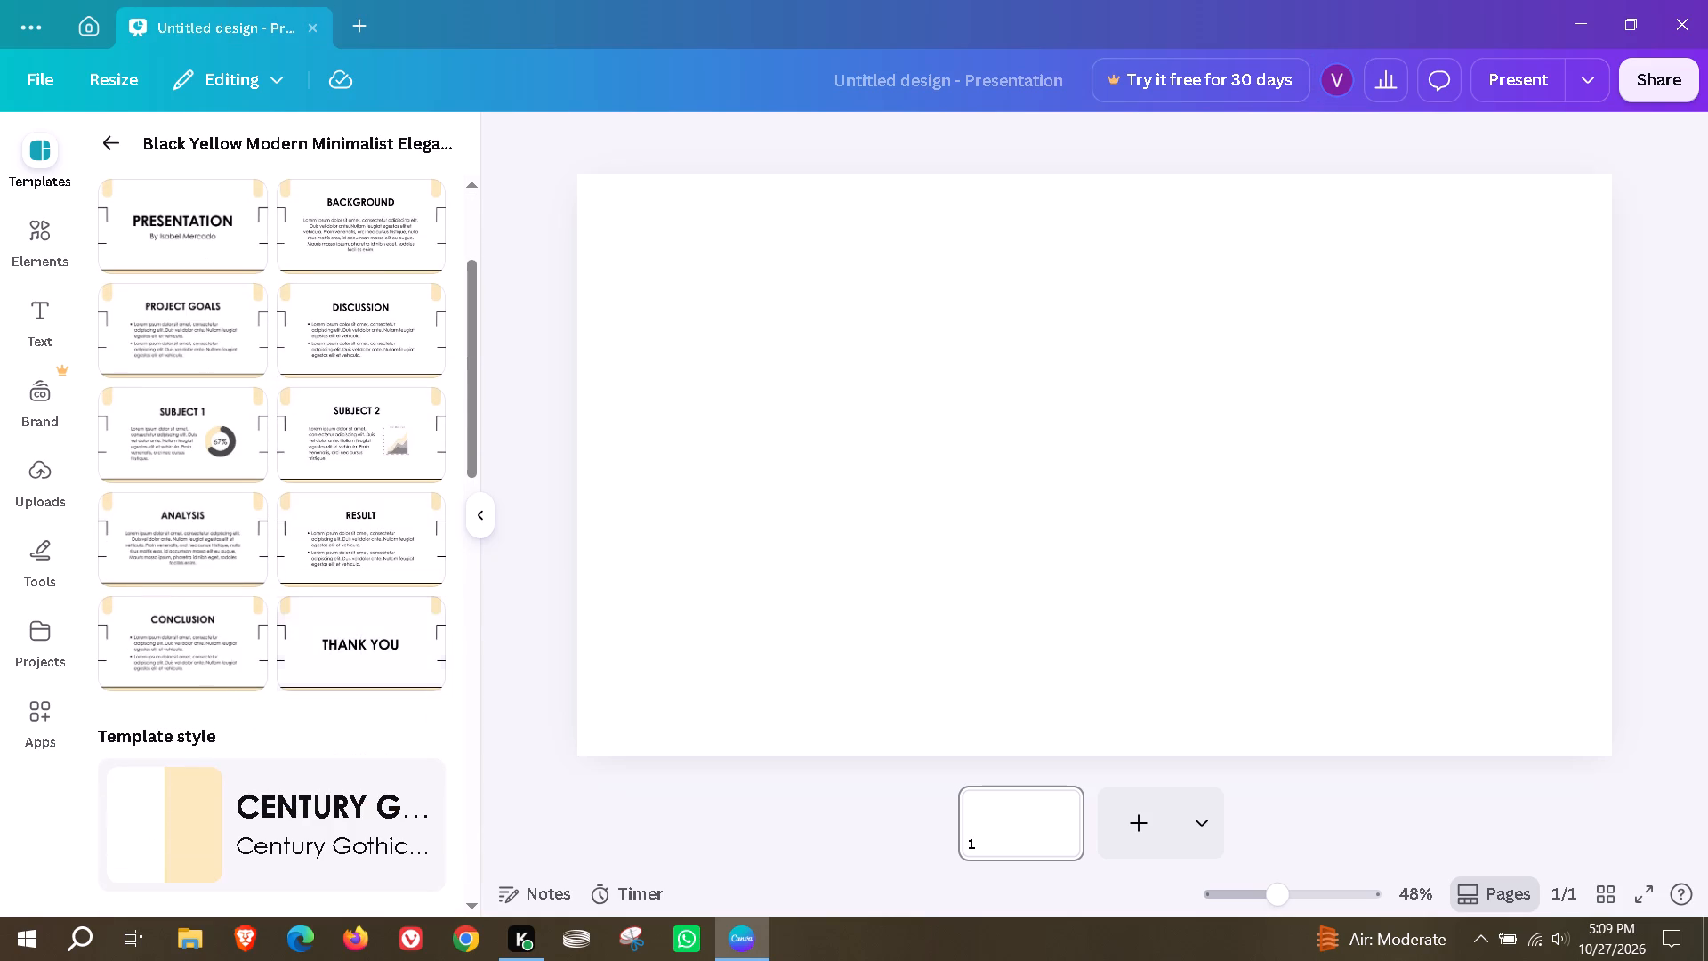
pyautogui.scroll(-2, 274, 662)
pyautogui.scroll(4, 255, 606)
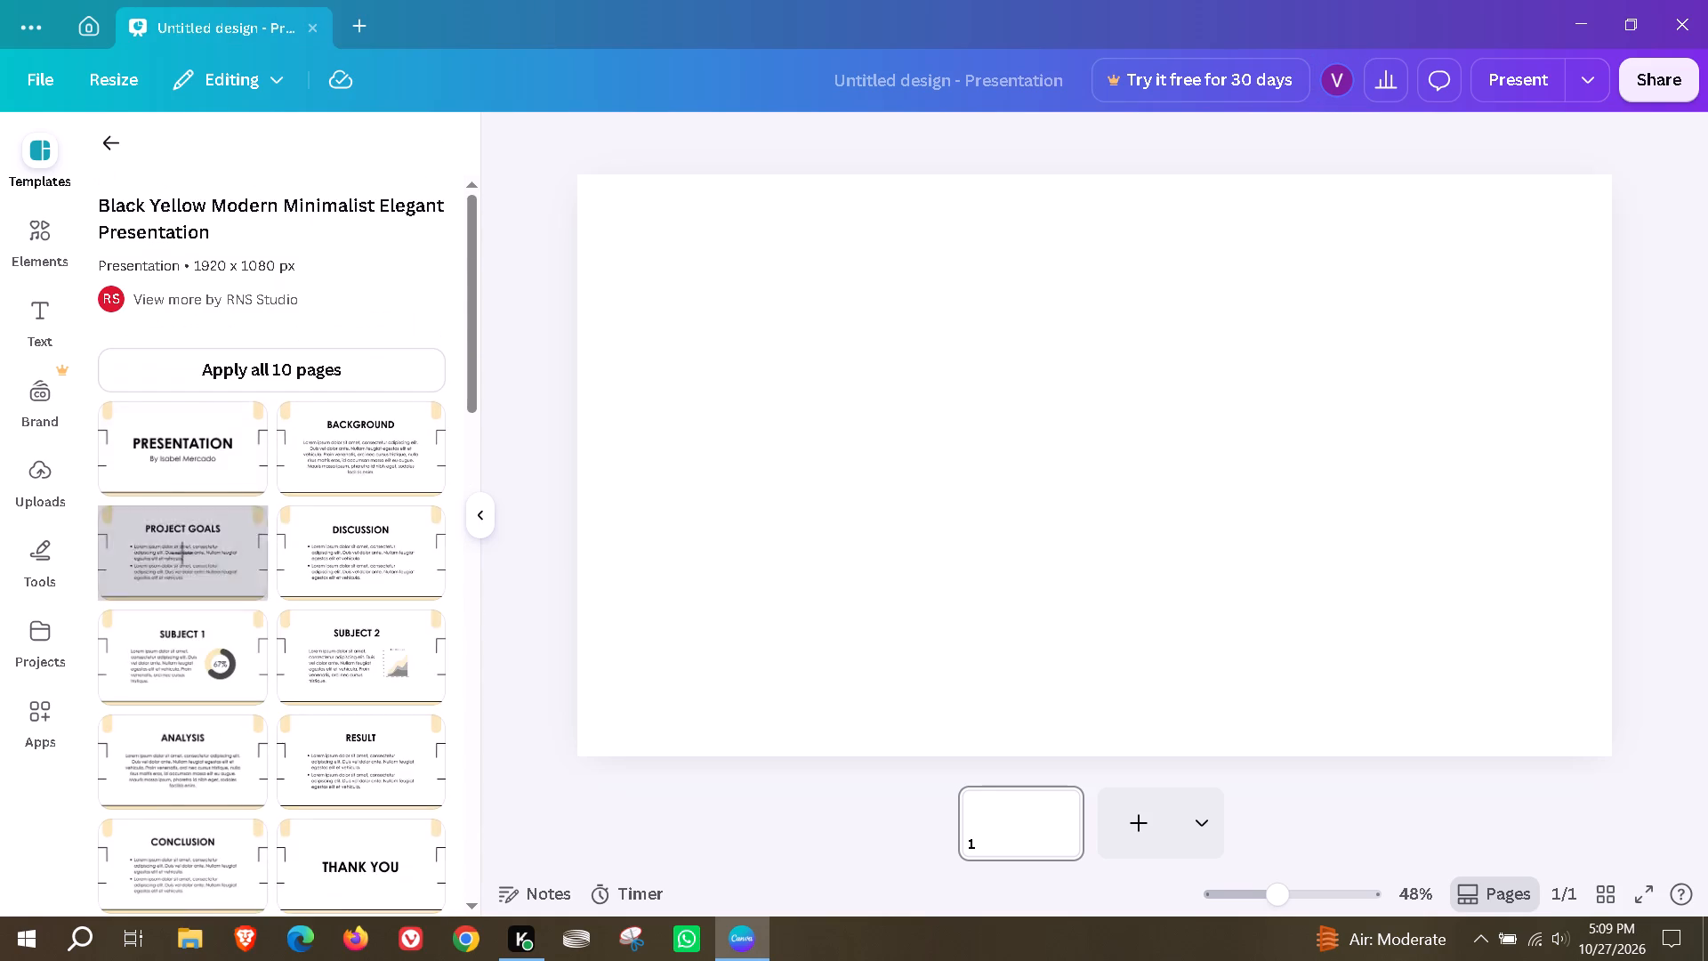
pyautogui.scroll(3, 222, 257)
pyautogui.click(109, 146)
pyautogui.scroll(-1, 215, 498)
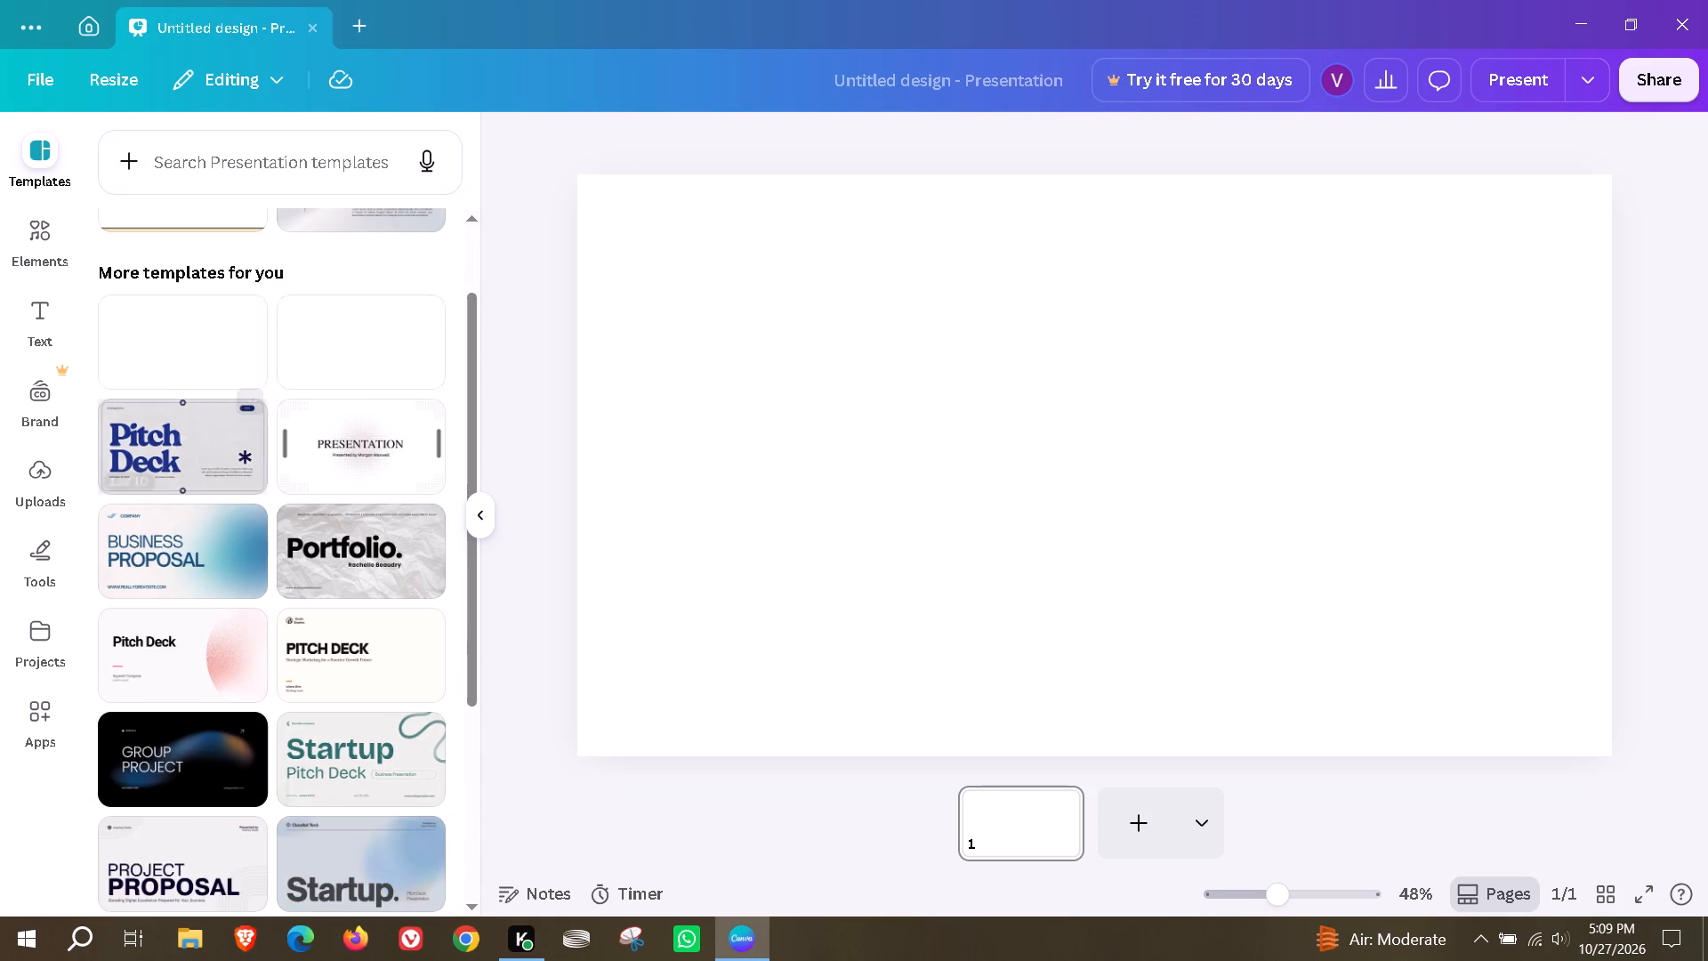
pyautogui.click(213, 351)
pyautogui.scroll(-3, 172, 680)
pyautogui.click(95, 152)
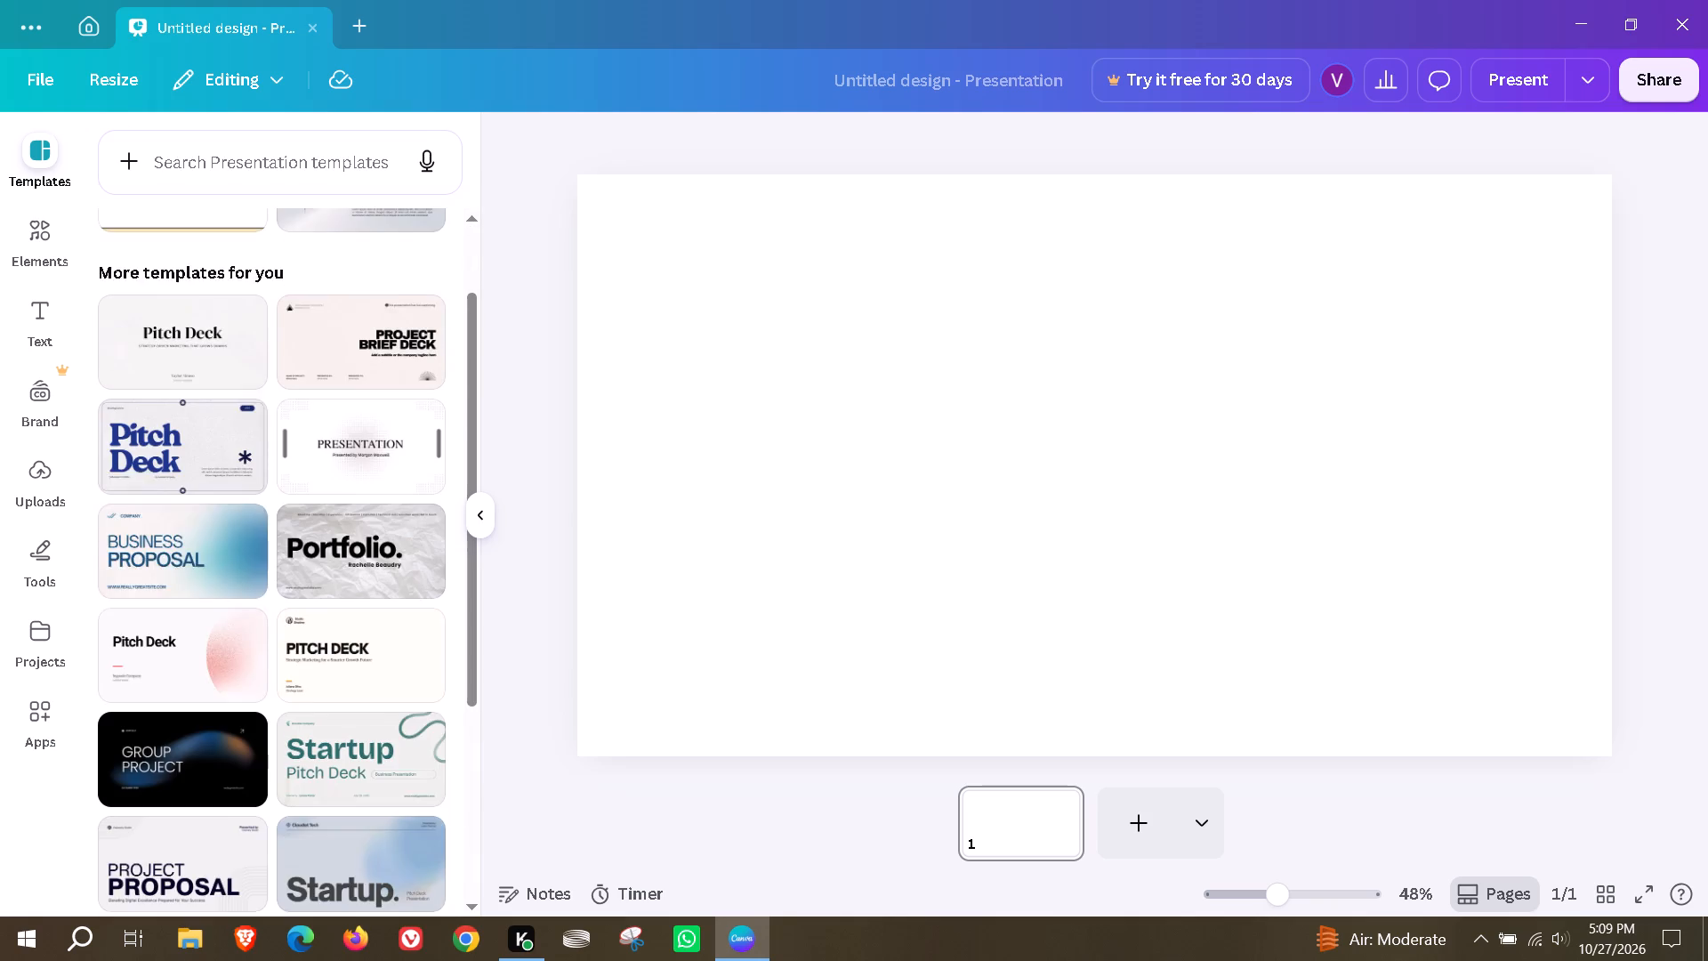
pyautogui.scroll(-1, 220, 510)
# Search the templates for "simple" and apply the title page of the Grey and Beige Minimalist Professional Presentation.
pyautogui.click(227, 157)
pyautogui.write('simple')
pyautogui.press('Return')
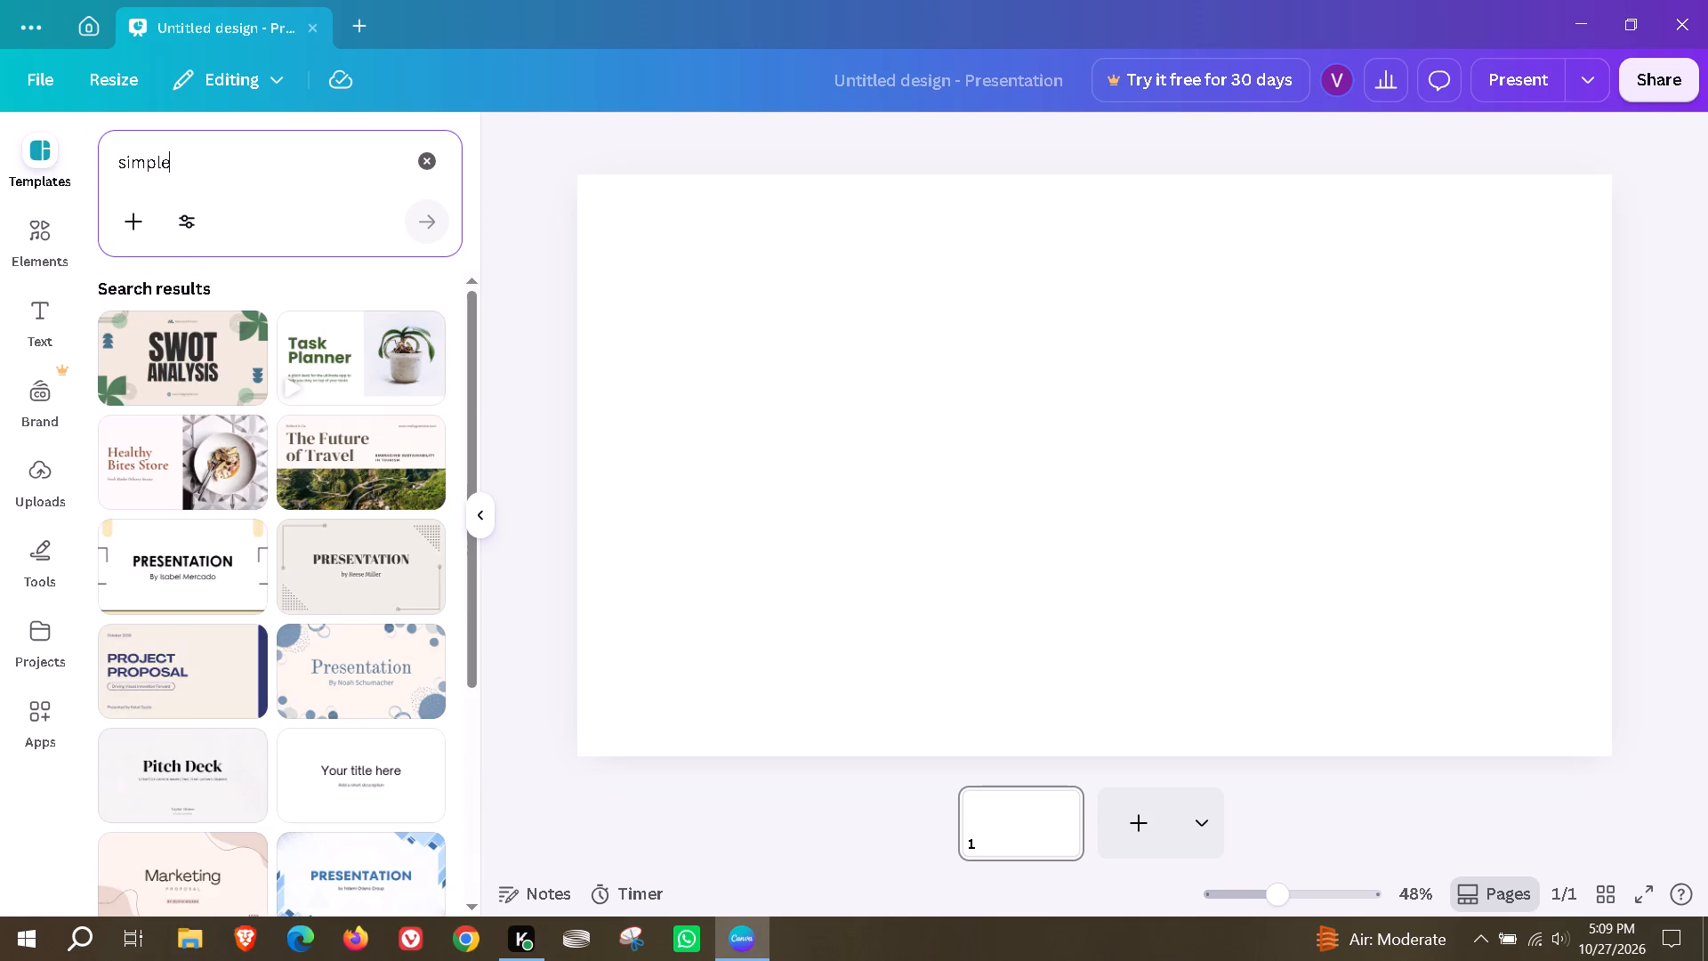
pyautogui.scroll(-2, 246, 610)
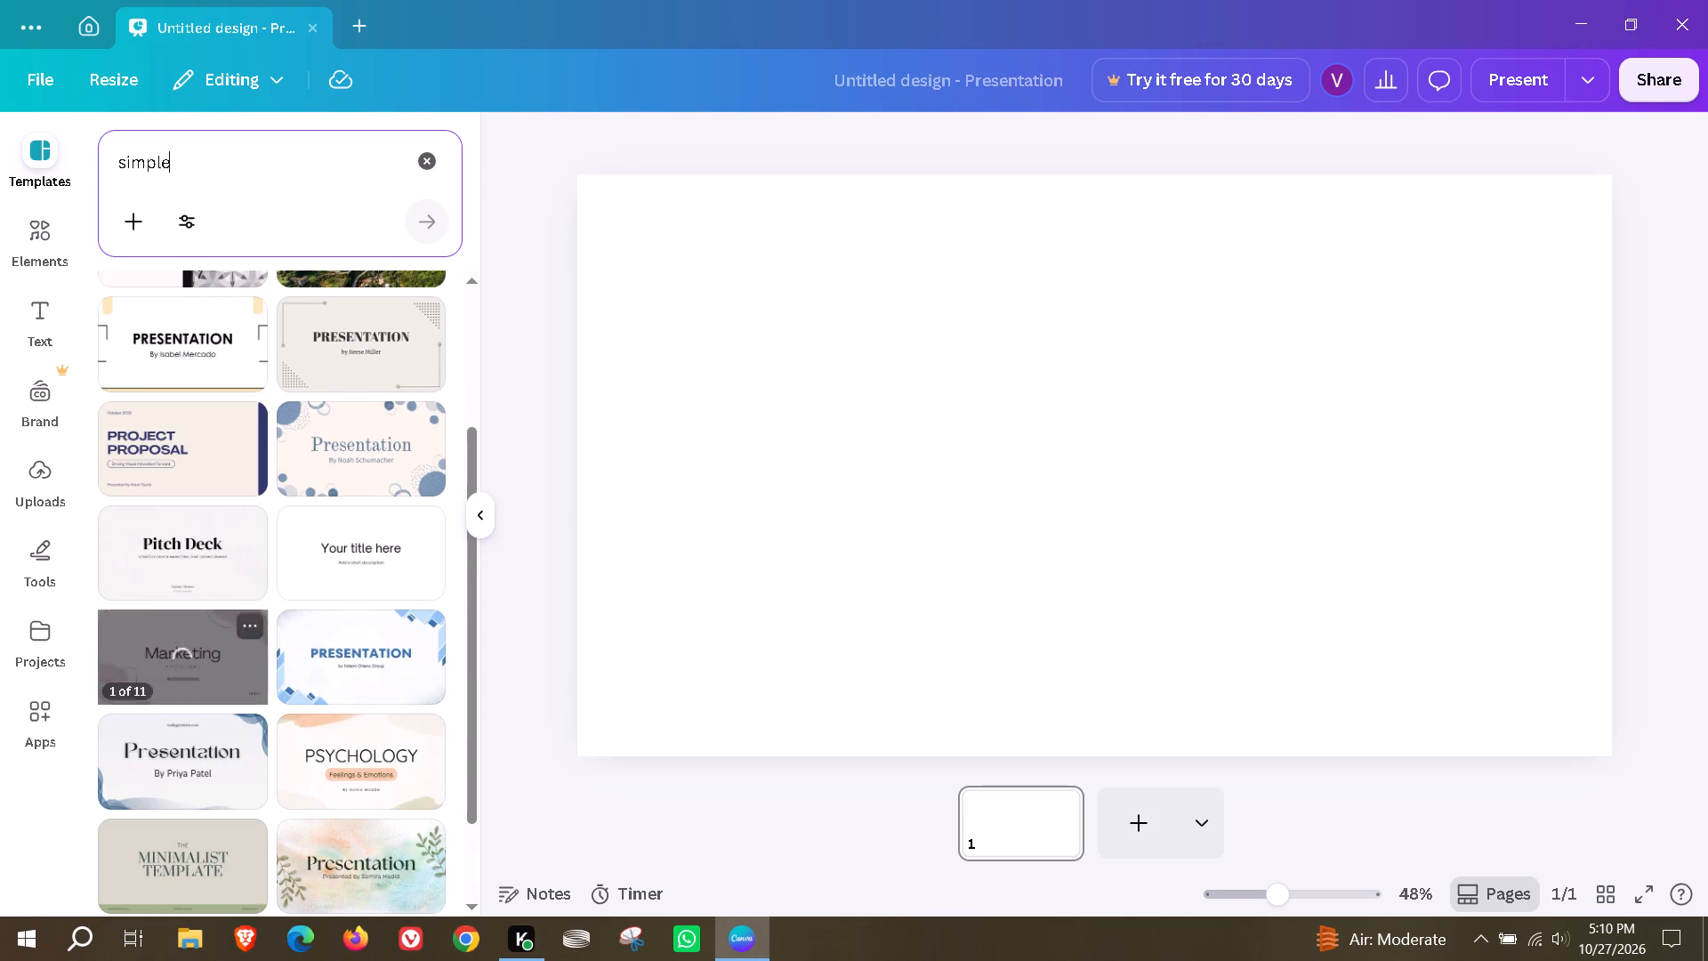
pyautogui.click(311, 320)
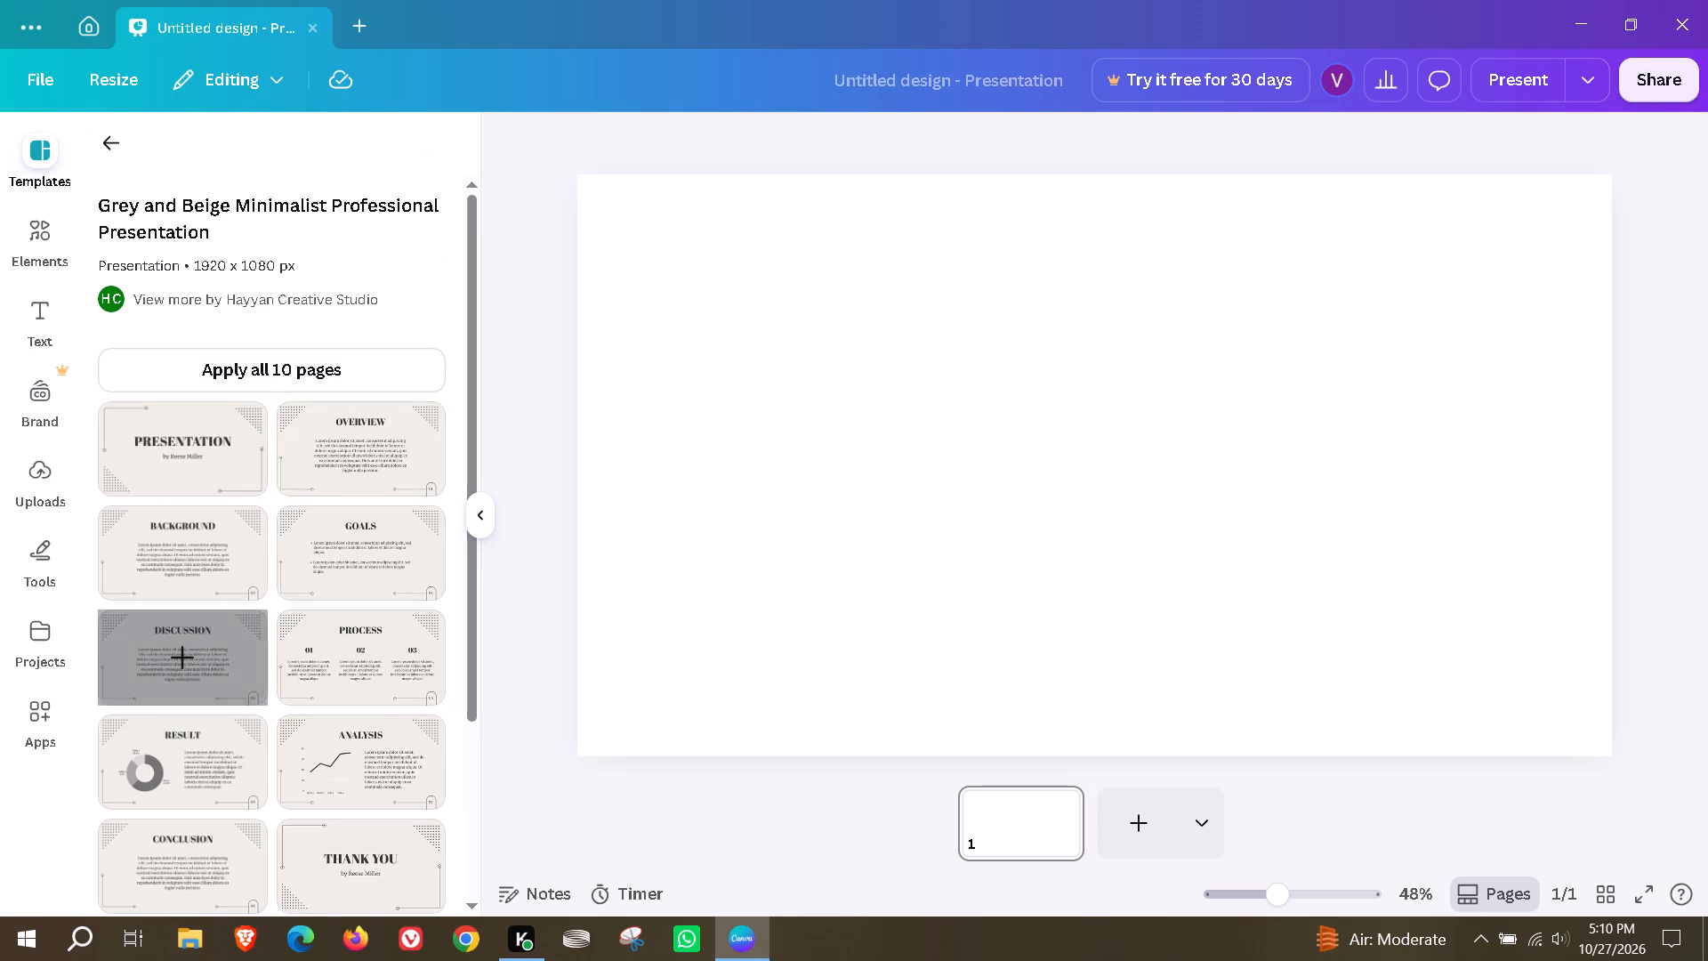
pyautogui.scroll(-1, 133, 710)
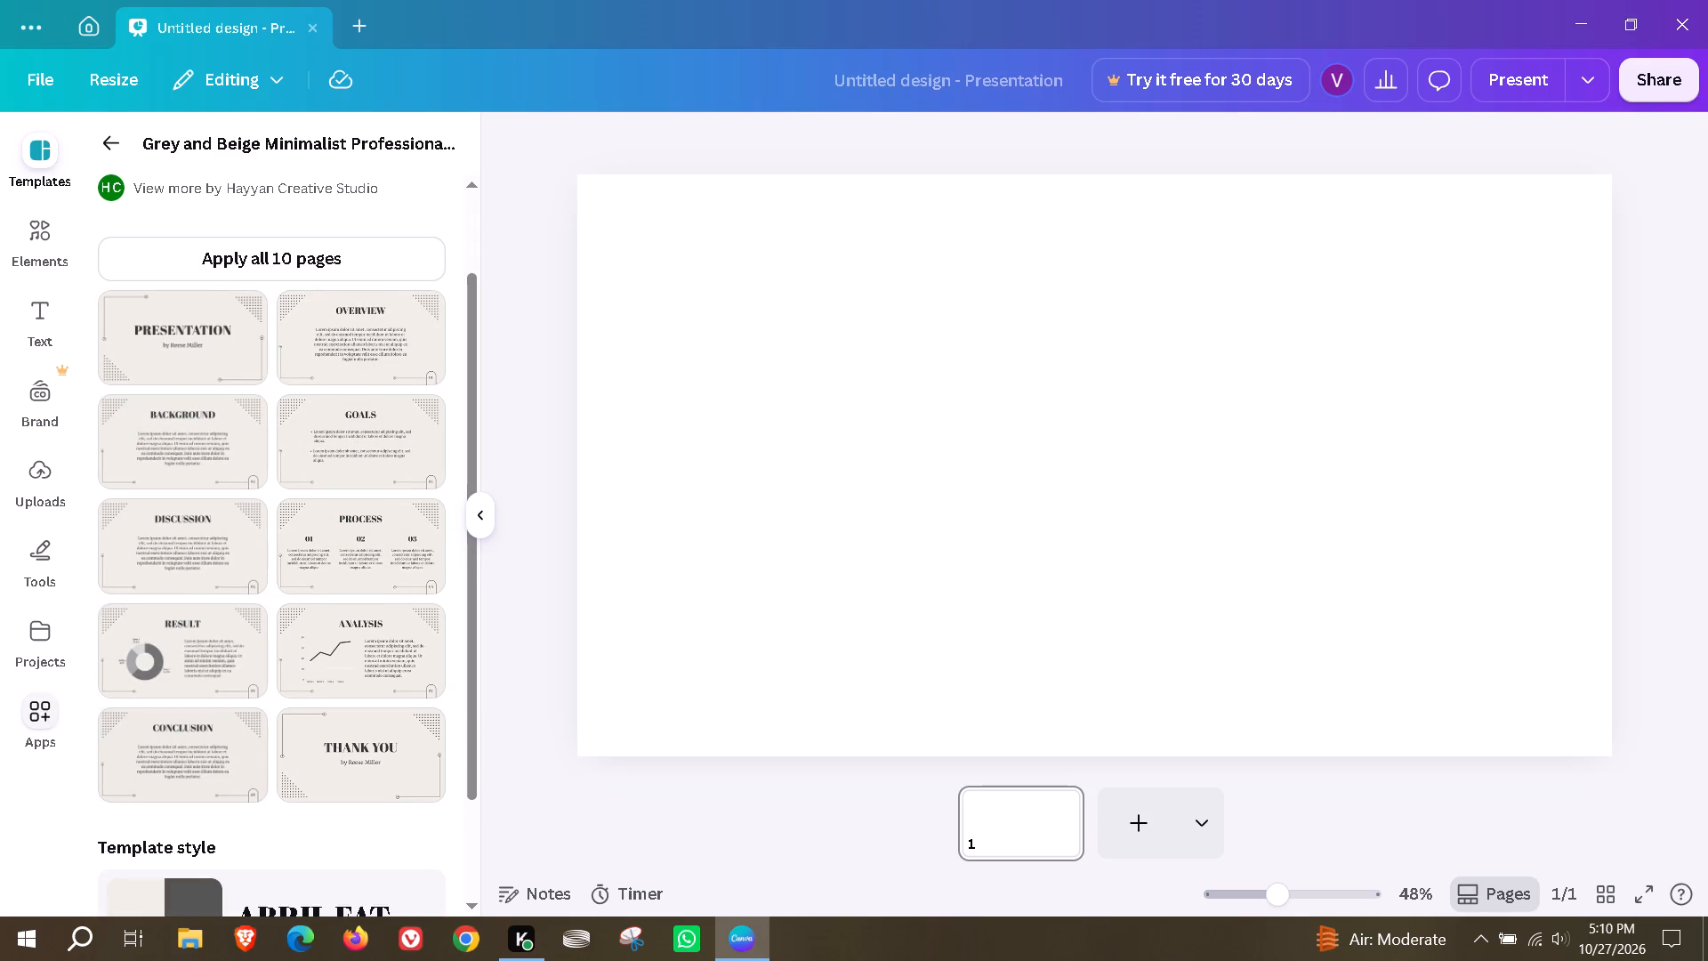
pyautogui.scroll(2, 173, 486)
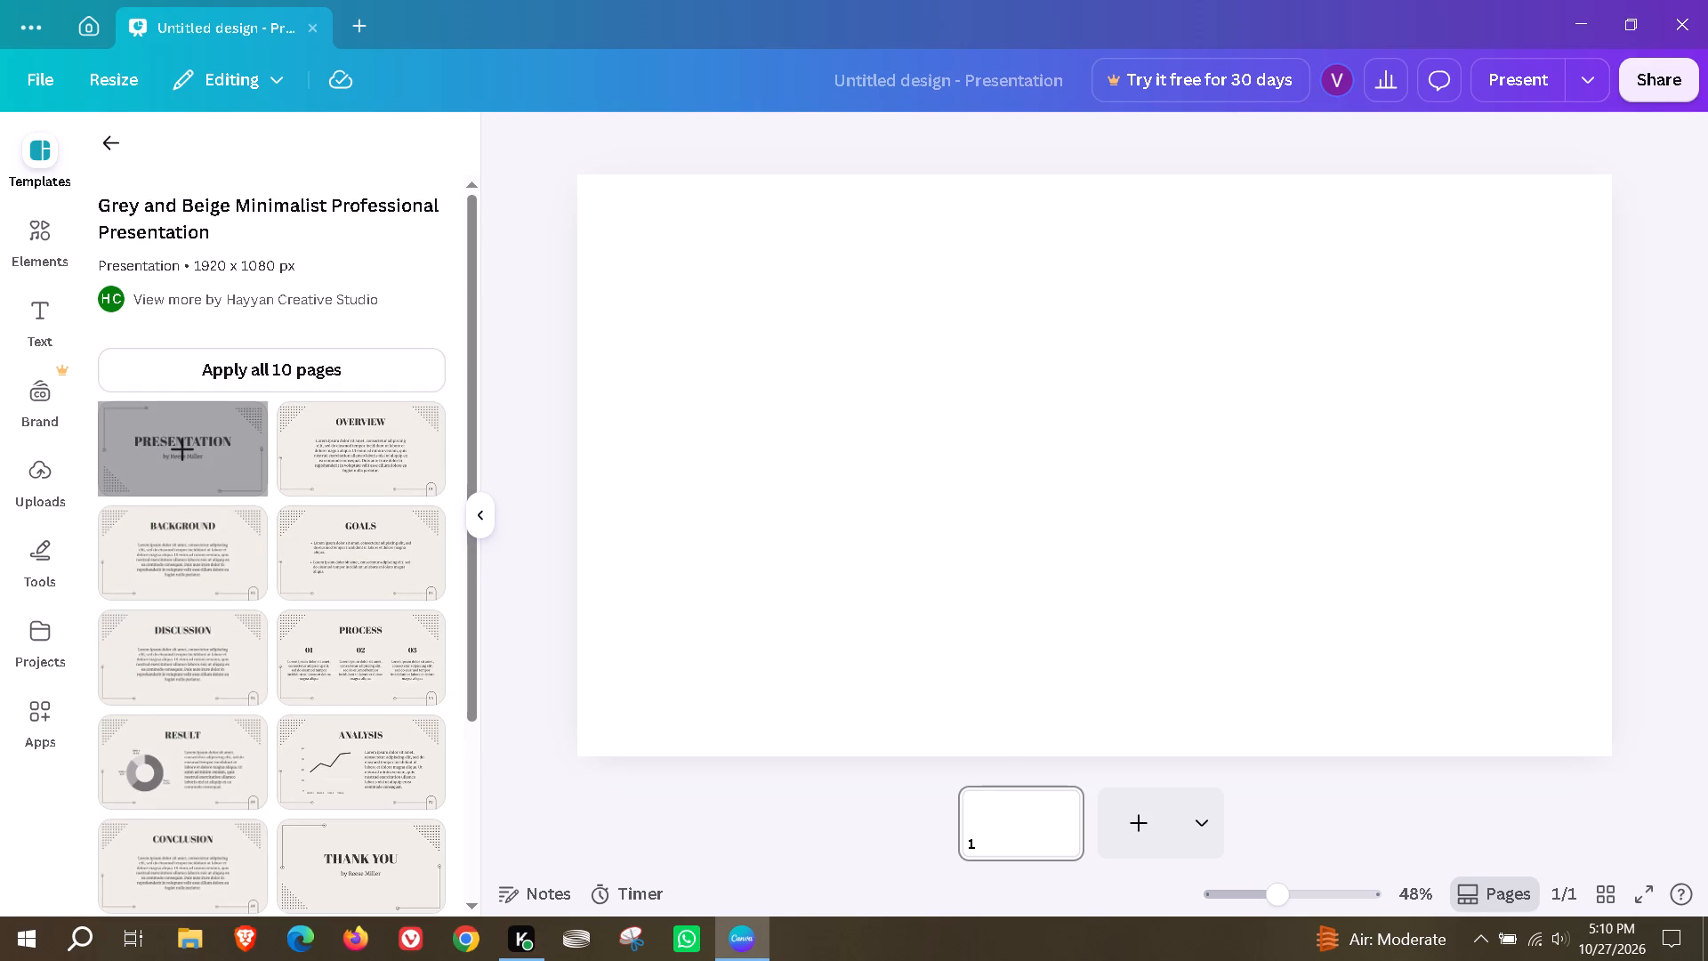
pyautogui.click(185, 440)
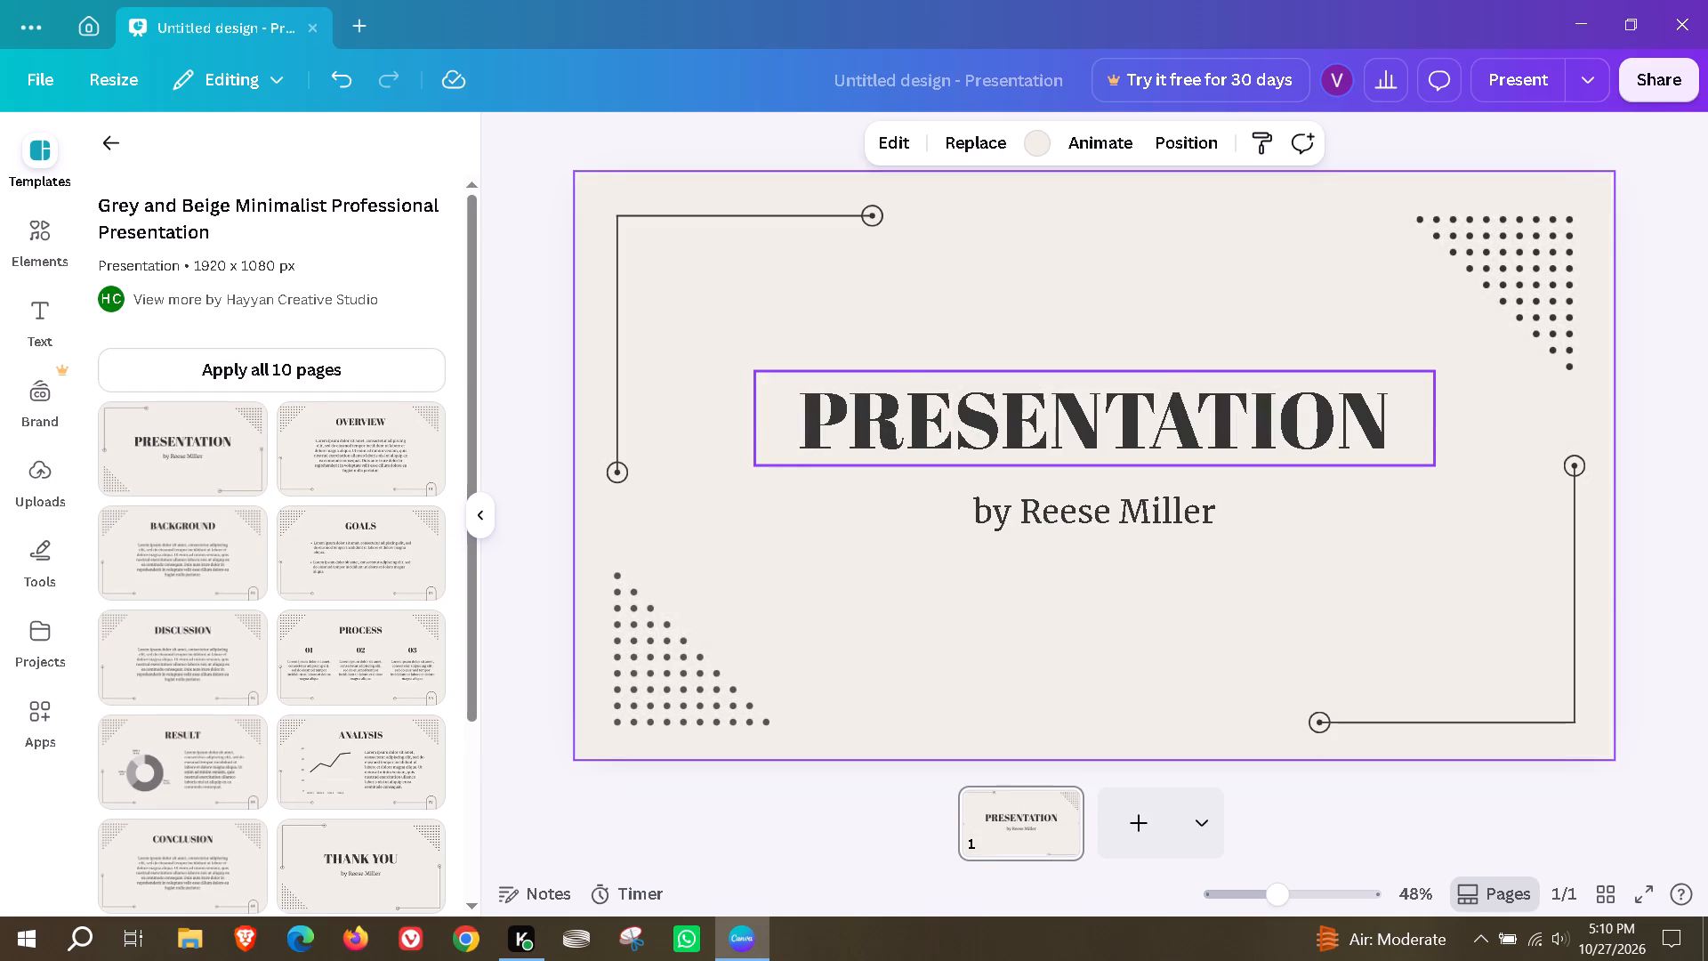
# Replace the title page's heading with THE WITCHER and its author line with MYSTERY.
pyautogui.doubleClick(1001, 418)
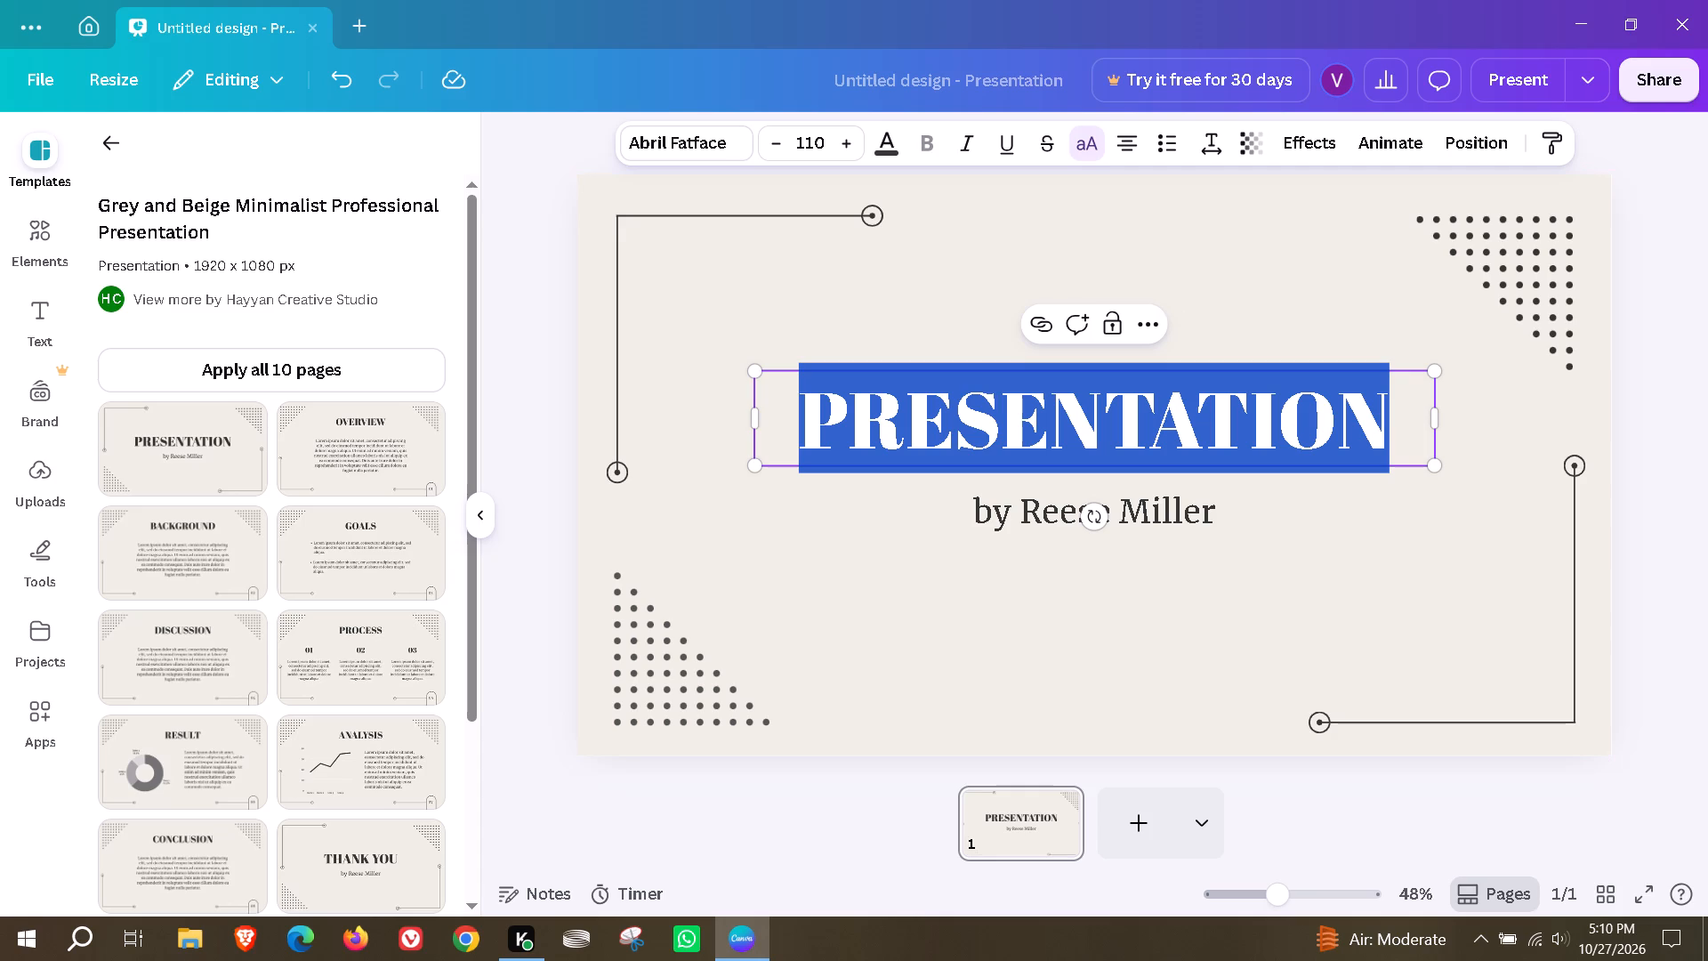
pyautogui.write('THE WITCHER')
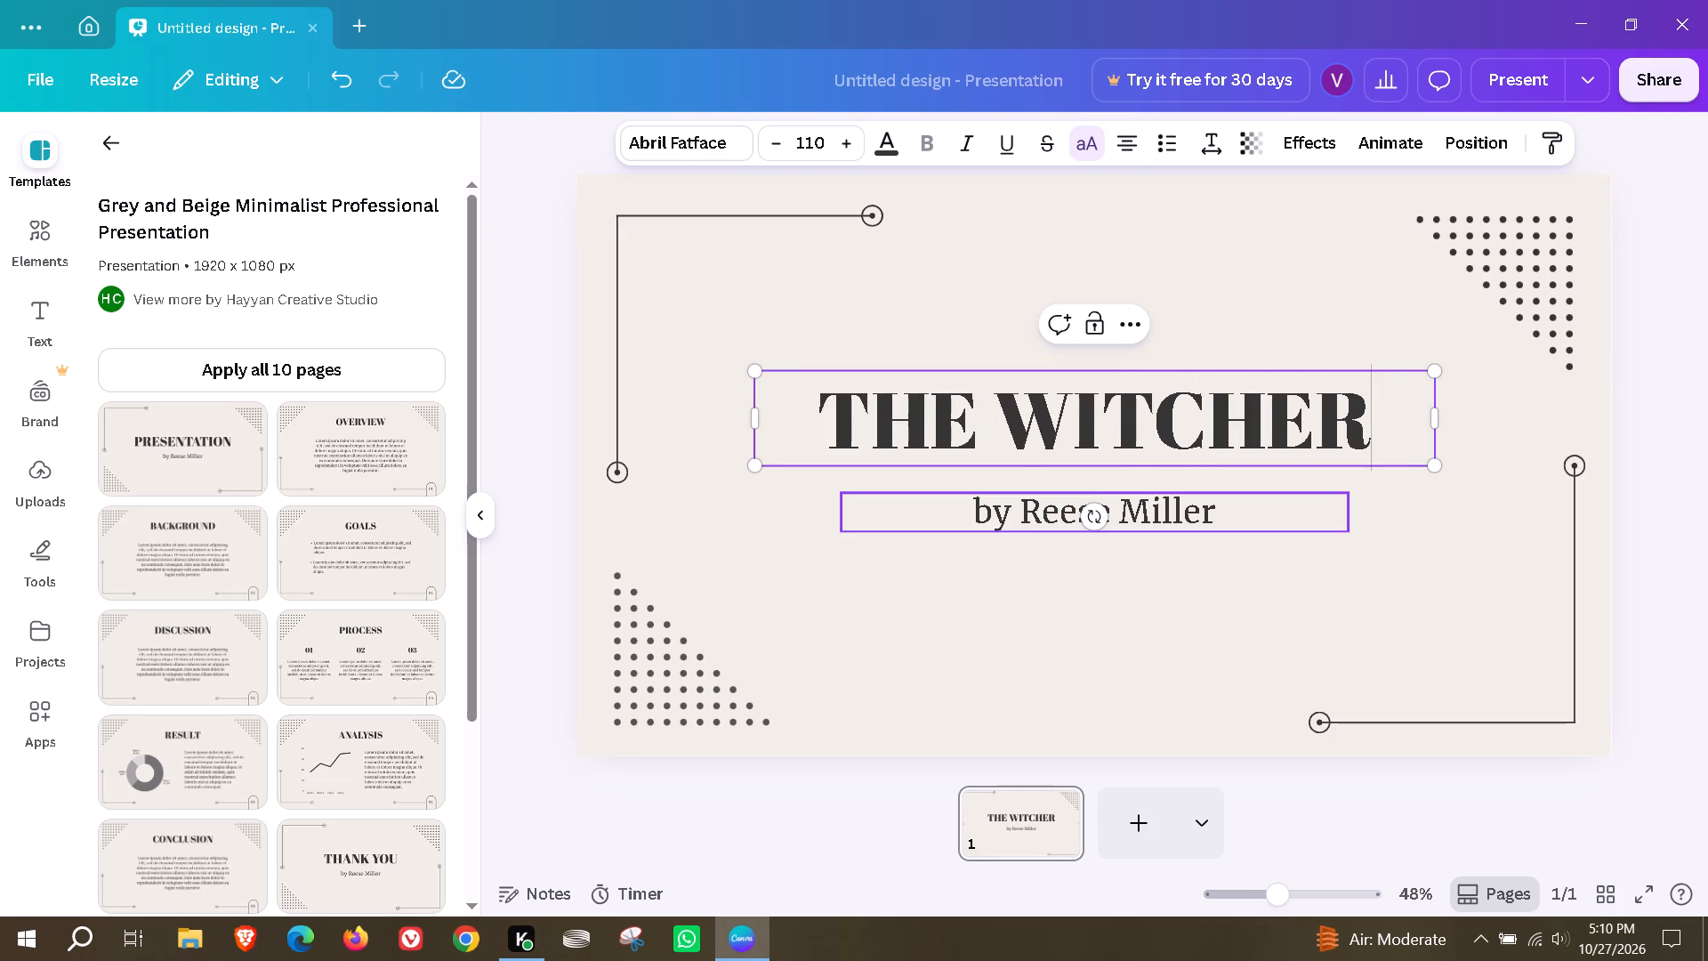
pyautogui.doubleClick(1153, 500)
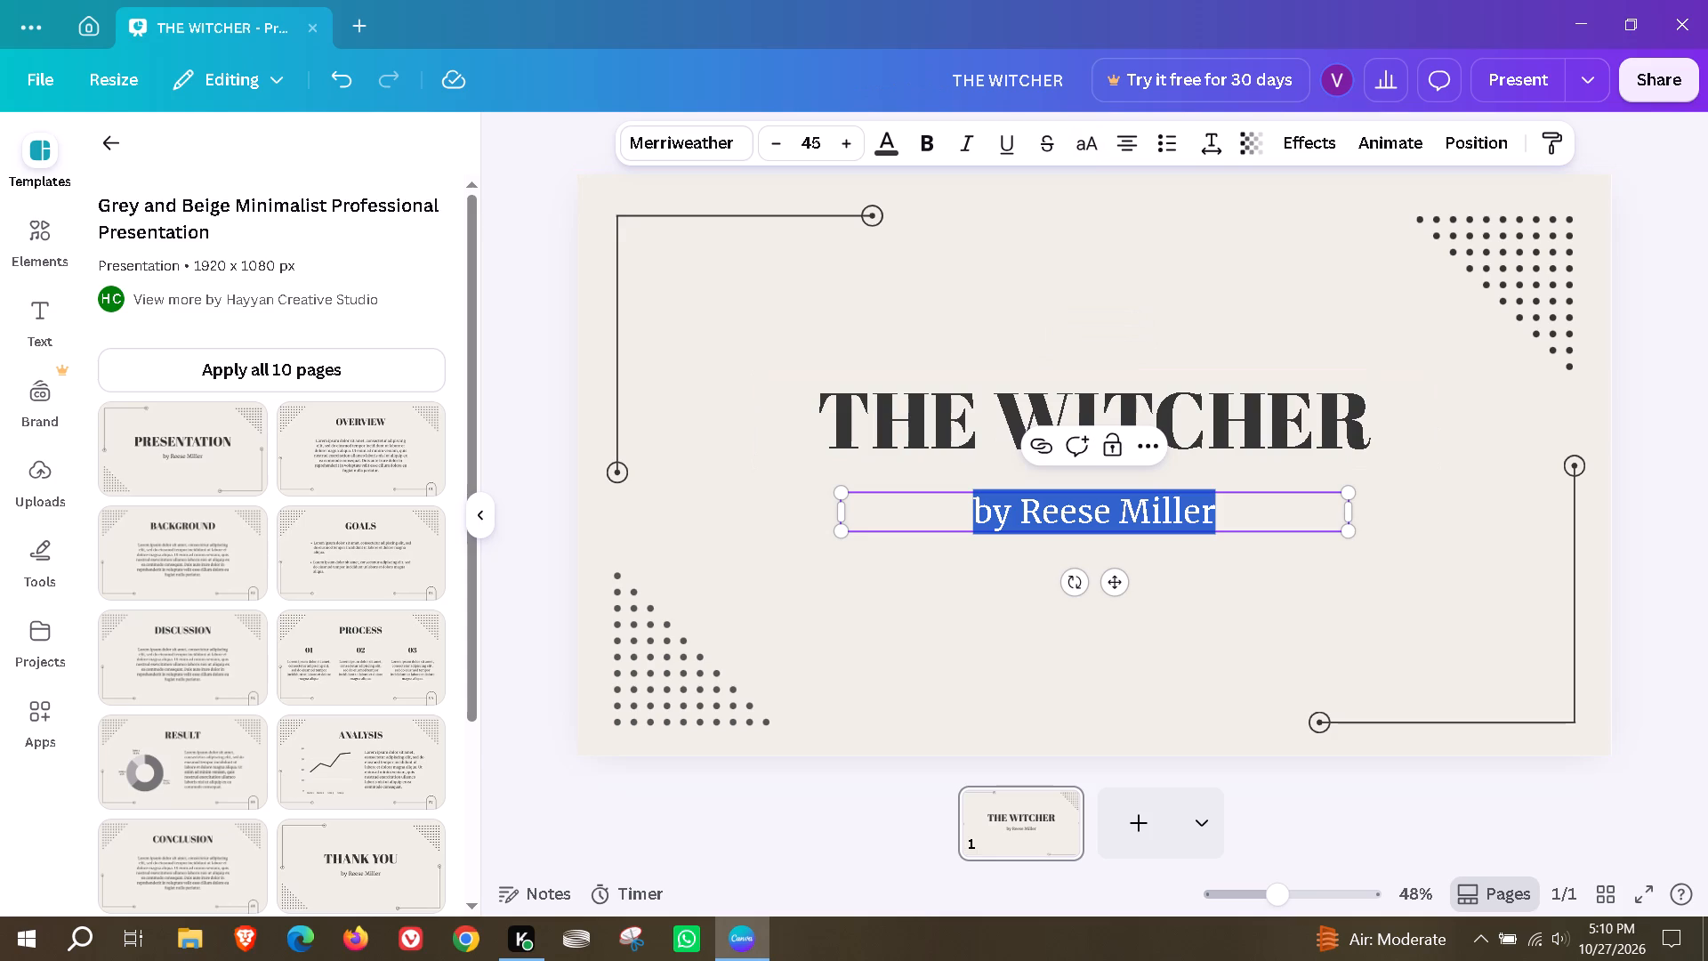
pyautogui.write('MYST')
pyautogui.write('ERY')
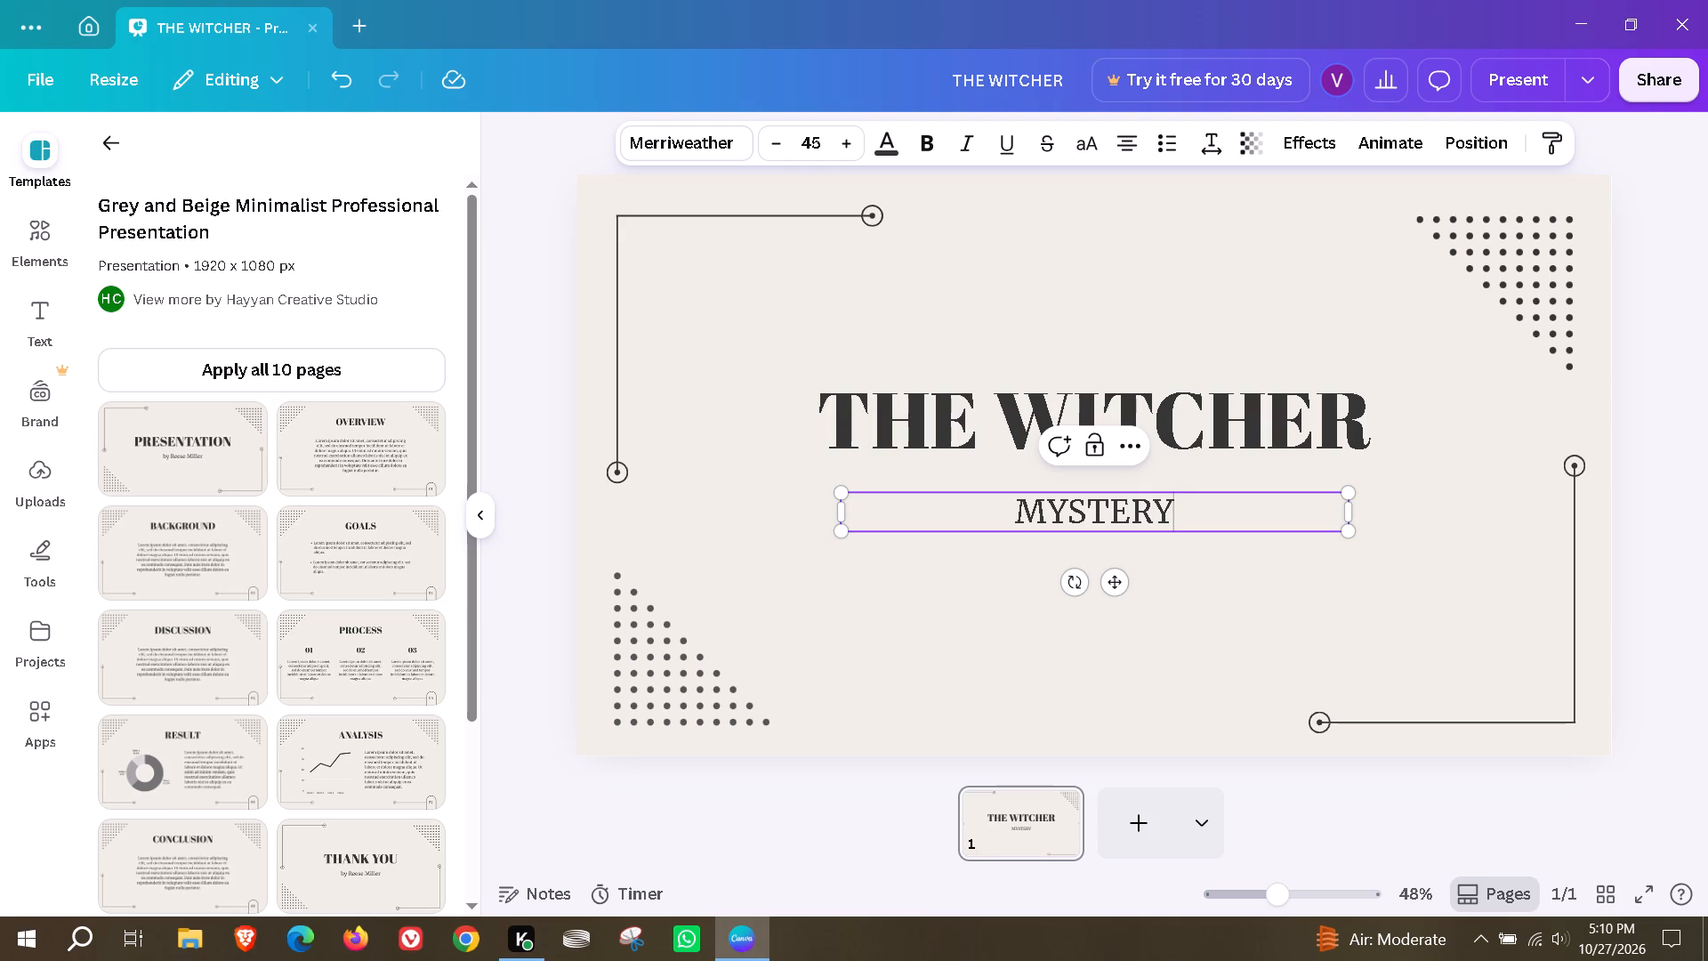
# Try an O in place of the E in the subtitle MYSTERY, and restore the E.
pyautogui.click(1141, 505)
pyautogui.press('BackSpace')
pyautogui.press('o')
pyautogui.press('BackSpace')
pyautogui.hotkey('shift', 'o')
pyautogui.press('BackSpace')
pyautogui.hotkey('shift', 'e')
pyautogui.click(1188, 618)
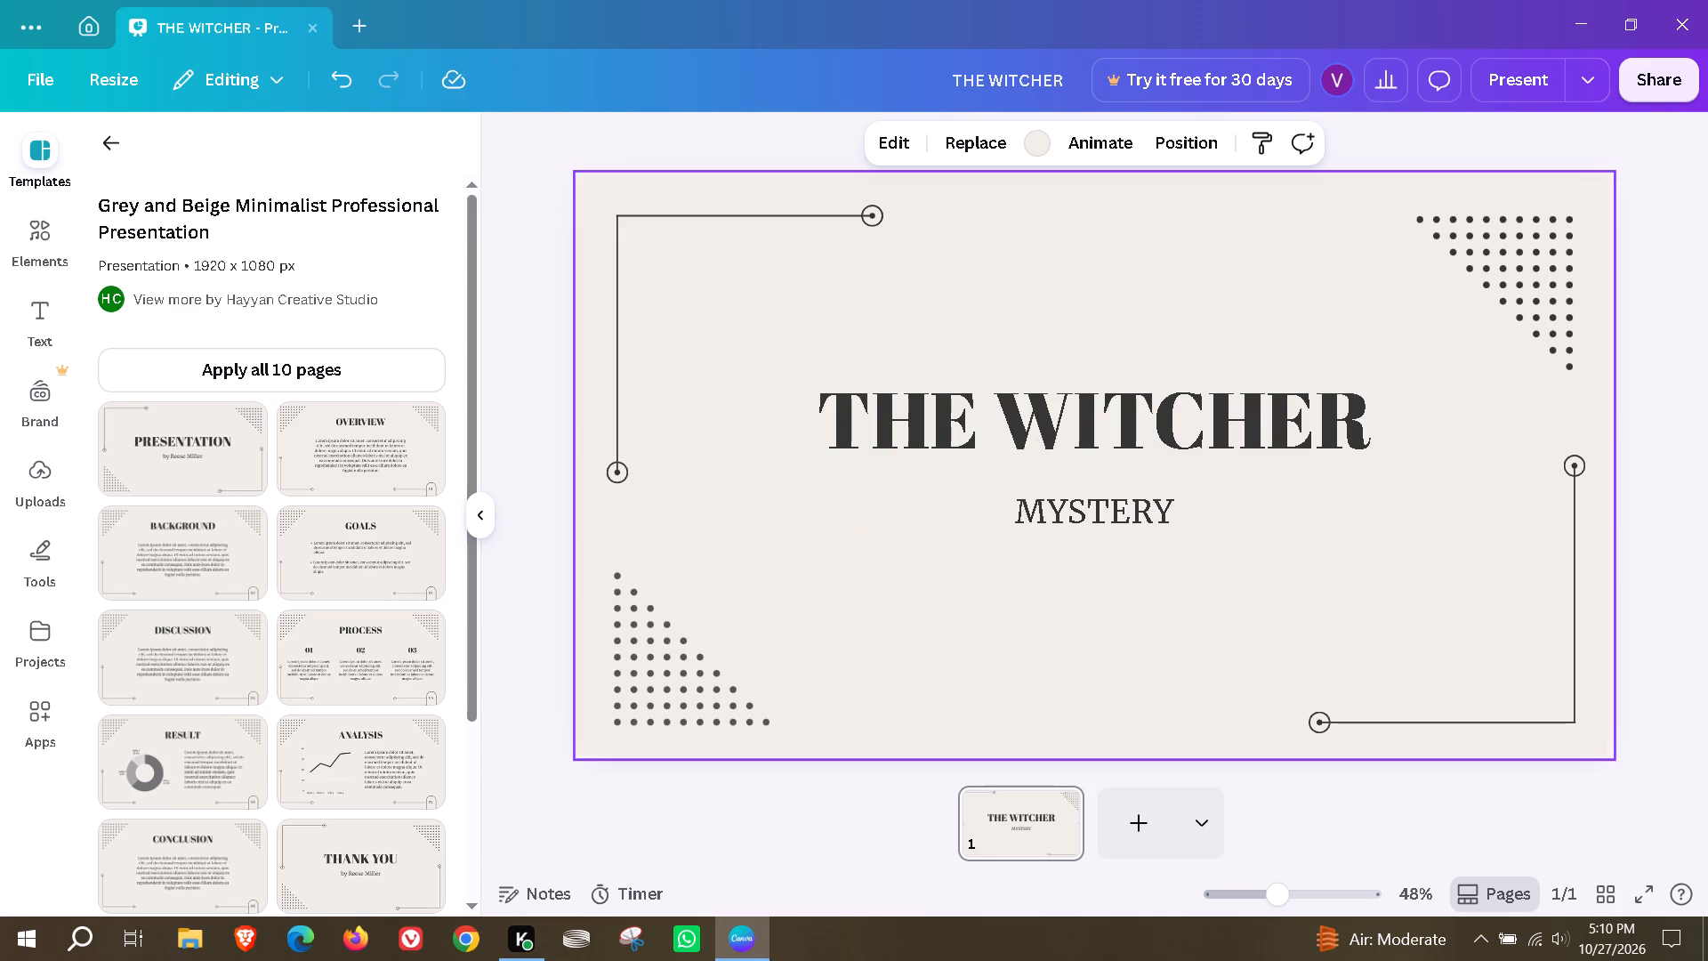
# Add the template's OVERVIEW page as a new page and change its heading to THE GAME.
pyautogui.click(365, 457)
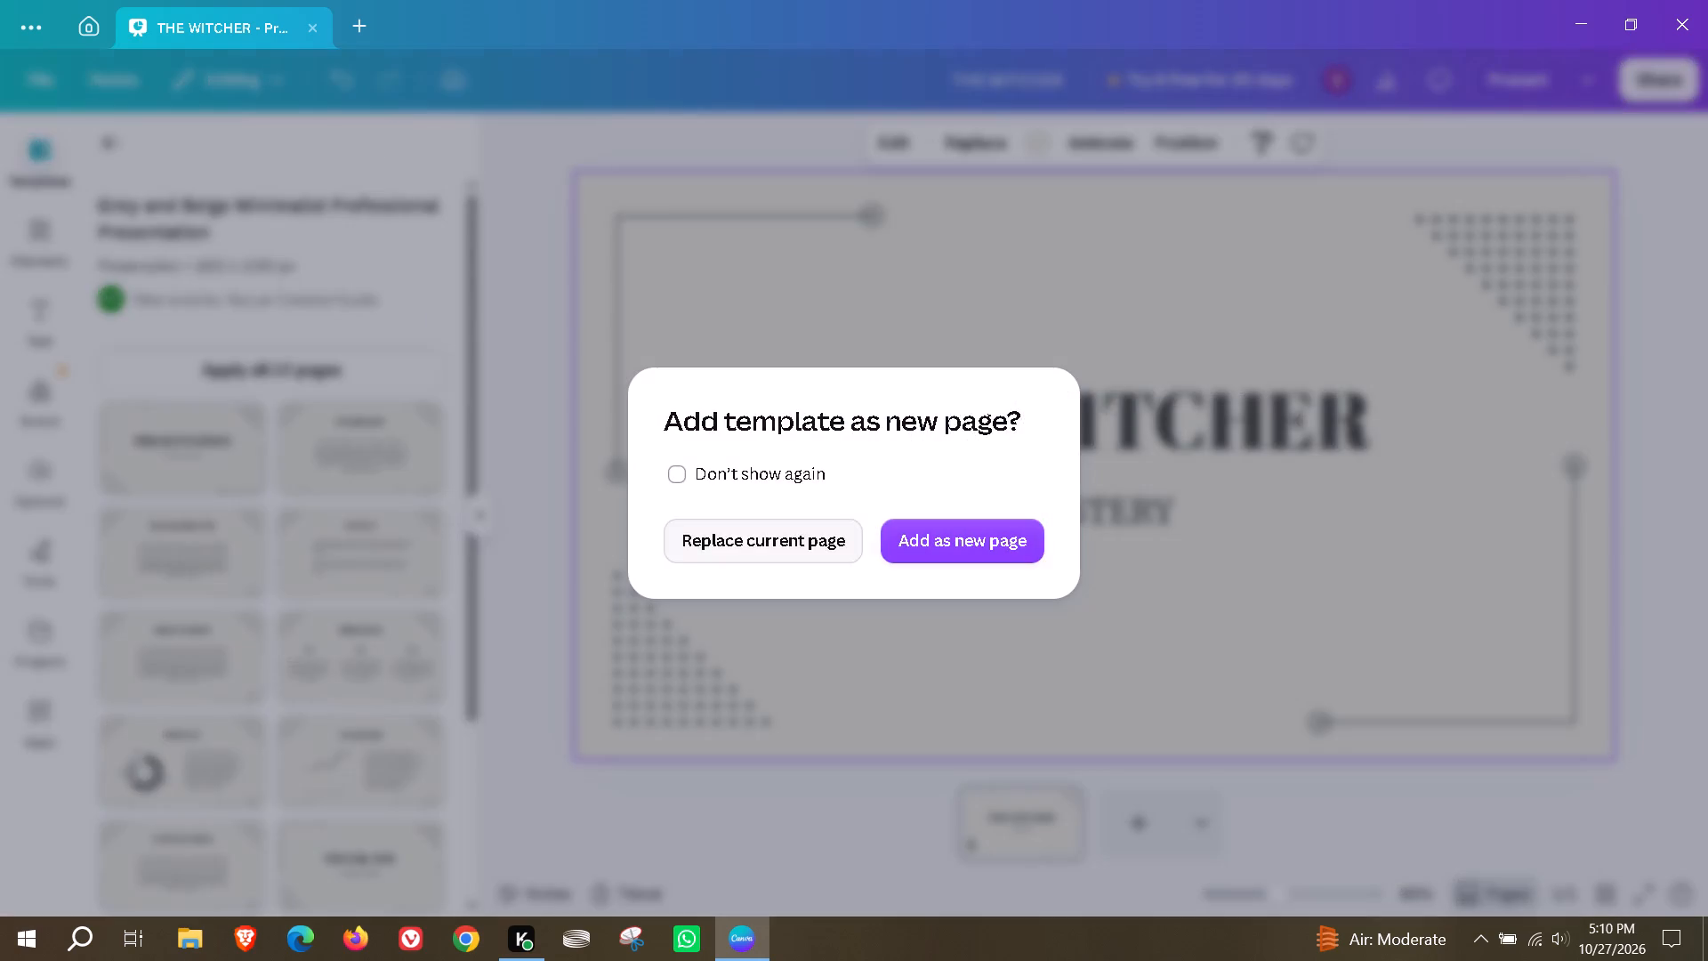
pyautogui.click(966, 546)
pyautogui.doubleClick(1126, 308)
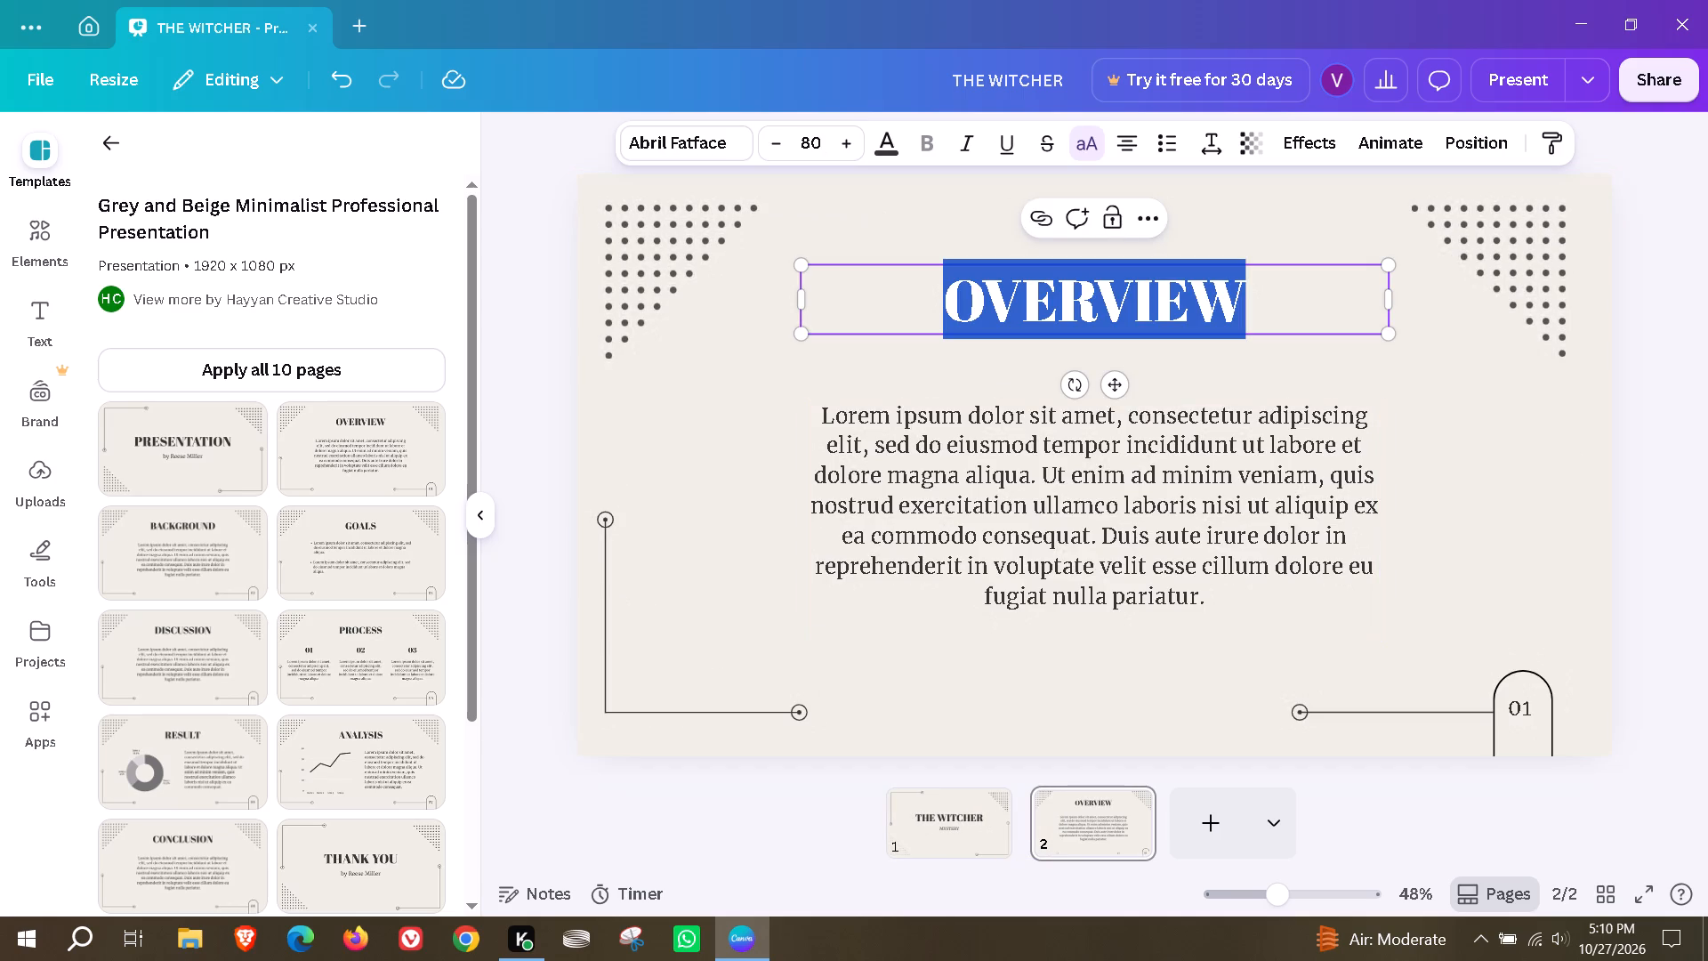
pyautogui.write('THE GAME')
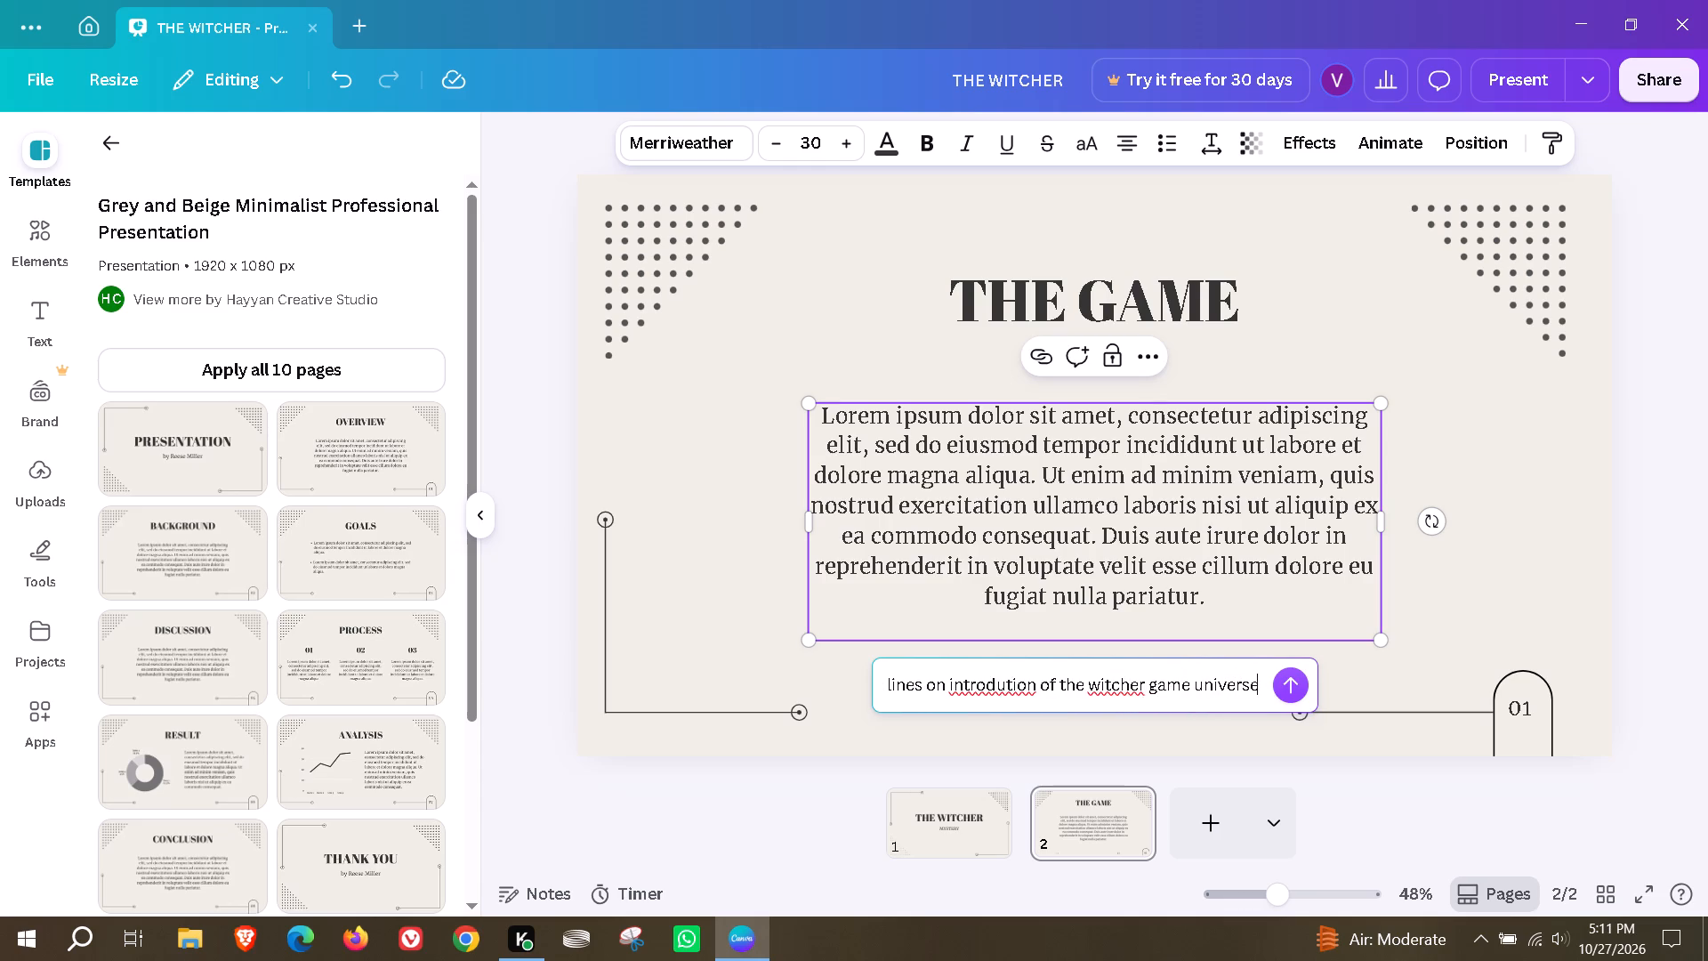
pyautogui.click(1286, 684)
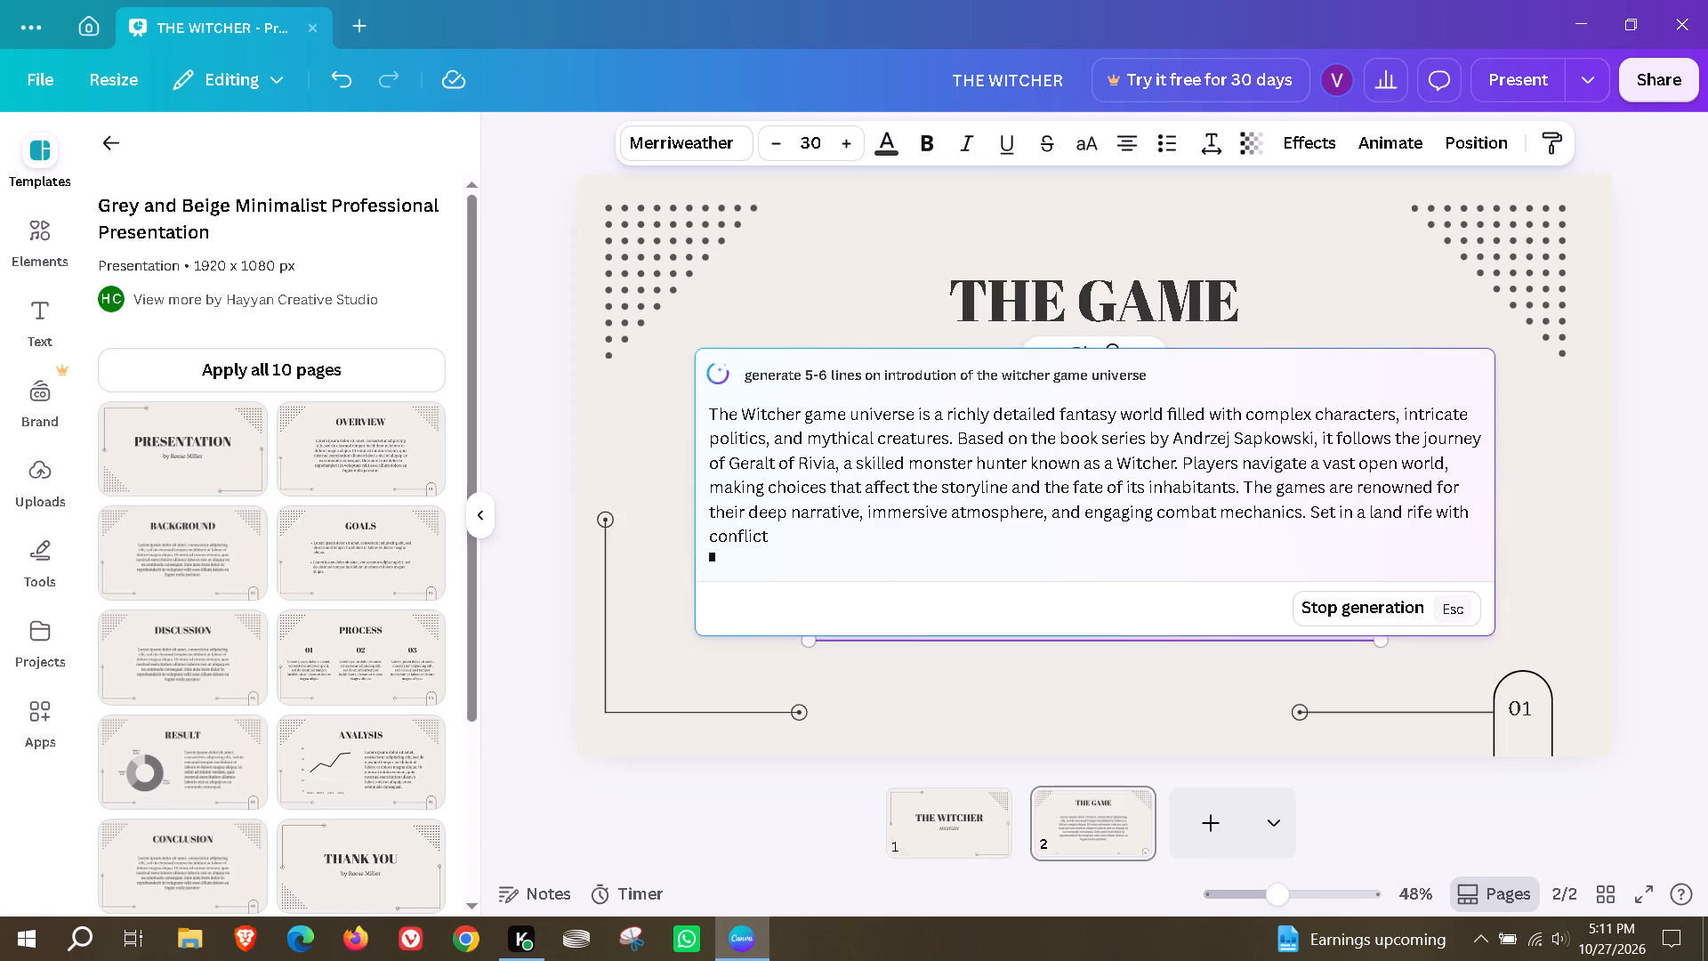
pyautogui.click(1380, 622)
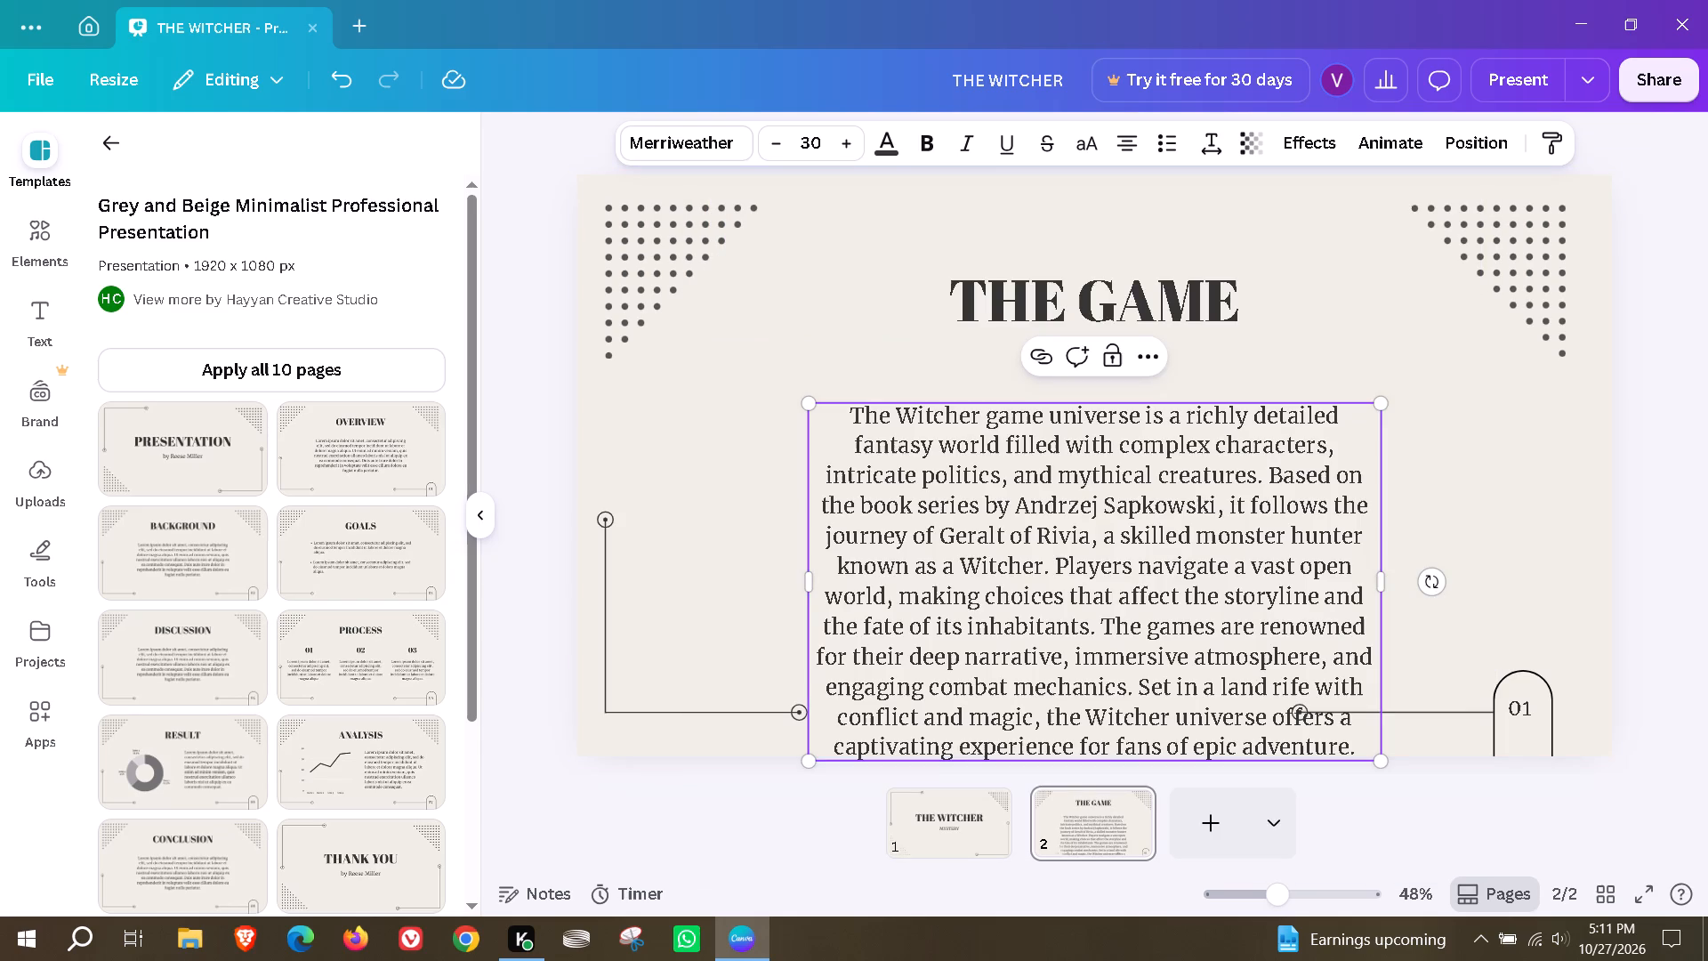
# Scale the body paragraph down to about font size 20.9, widen its text box, and centre it below the THE GAME heading.
pyautogui.moveTo(1377, 408); pyautogui.dragTo(1206, 522)
pyautogui.click(1092, 614)
pyautogui.moveTo(1331, 529); pyautogui.dragTo(1313, 529)
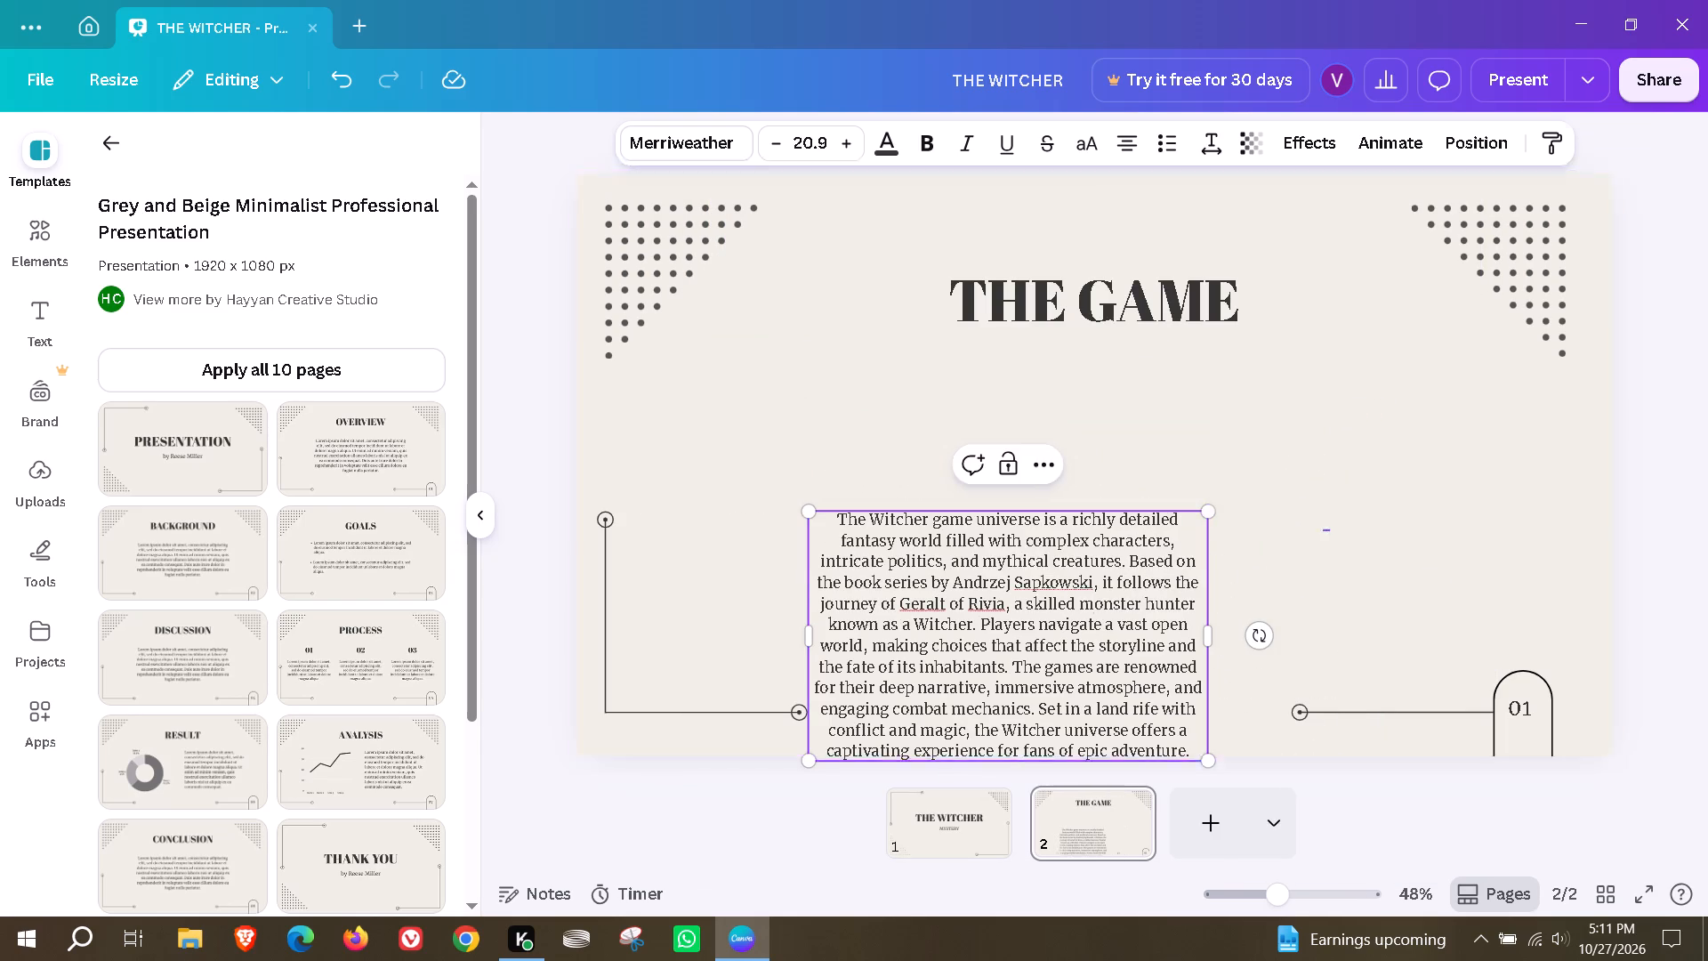
pyautogui.moveTo(1027, 599); pyautogui.dragTo(1080, 462)
pyautogui.moveTo(1263, 496); pyautogui.dragTo(1423, 496)
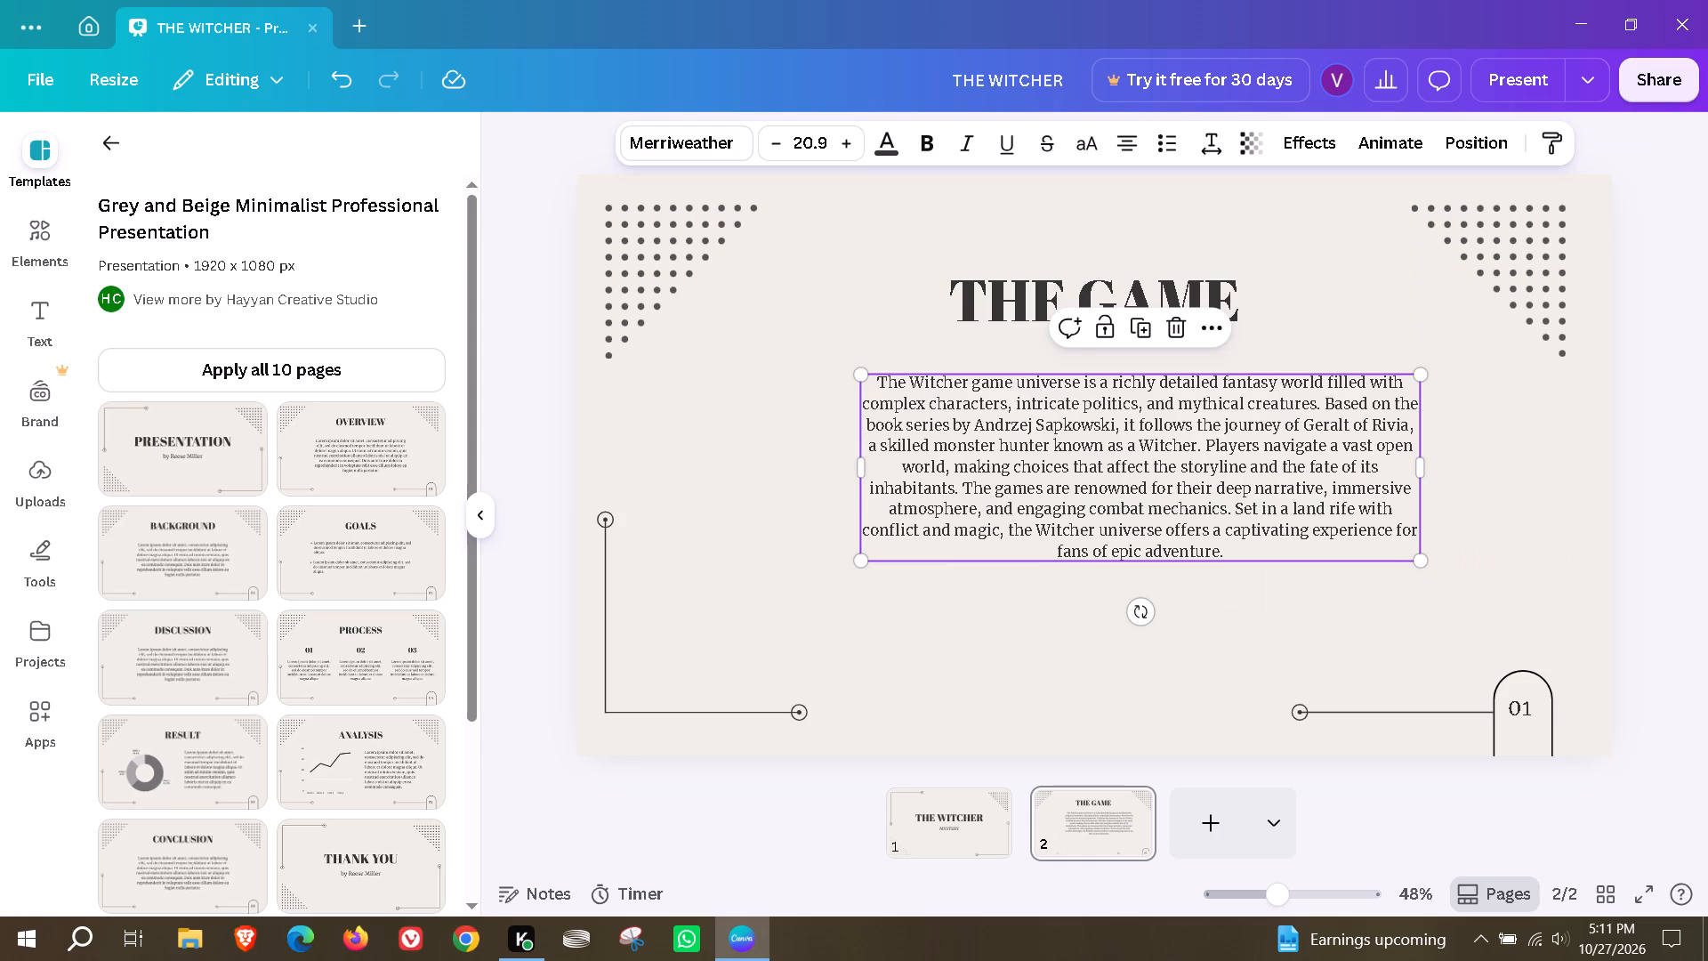
pyautogui.click(1204, 591)
pyautogui.moveTo(1186, 485); pyautogui.dragTo(1139, 500)
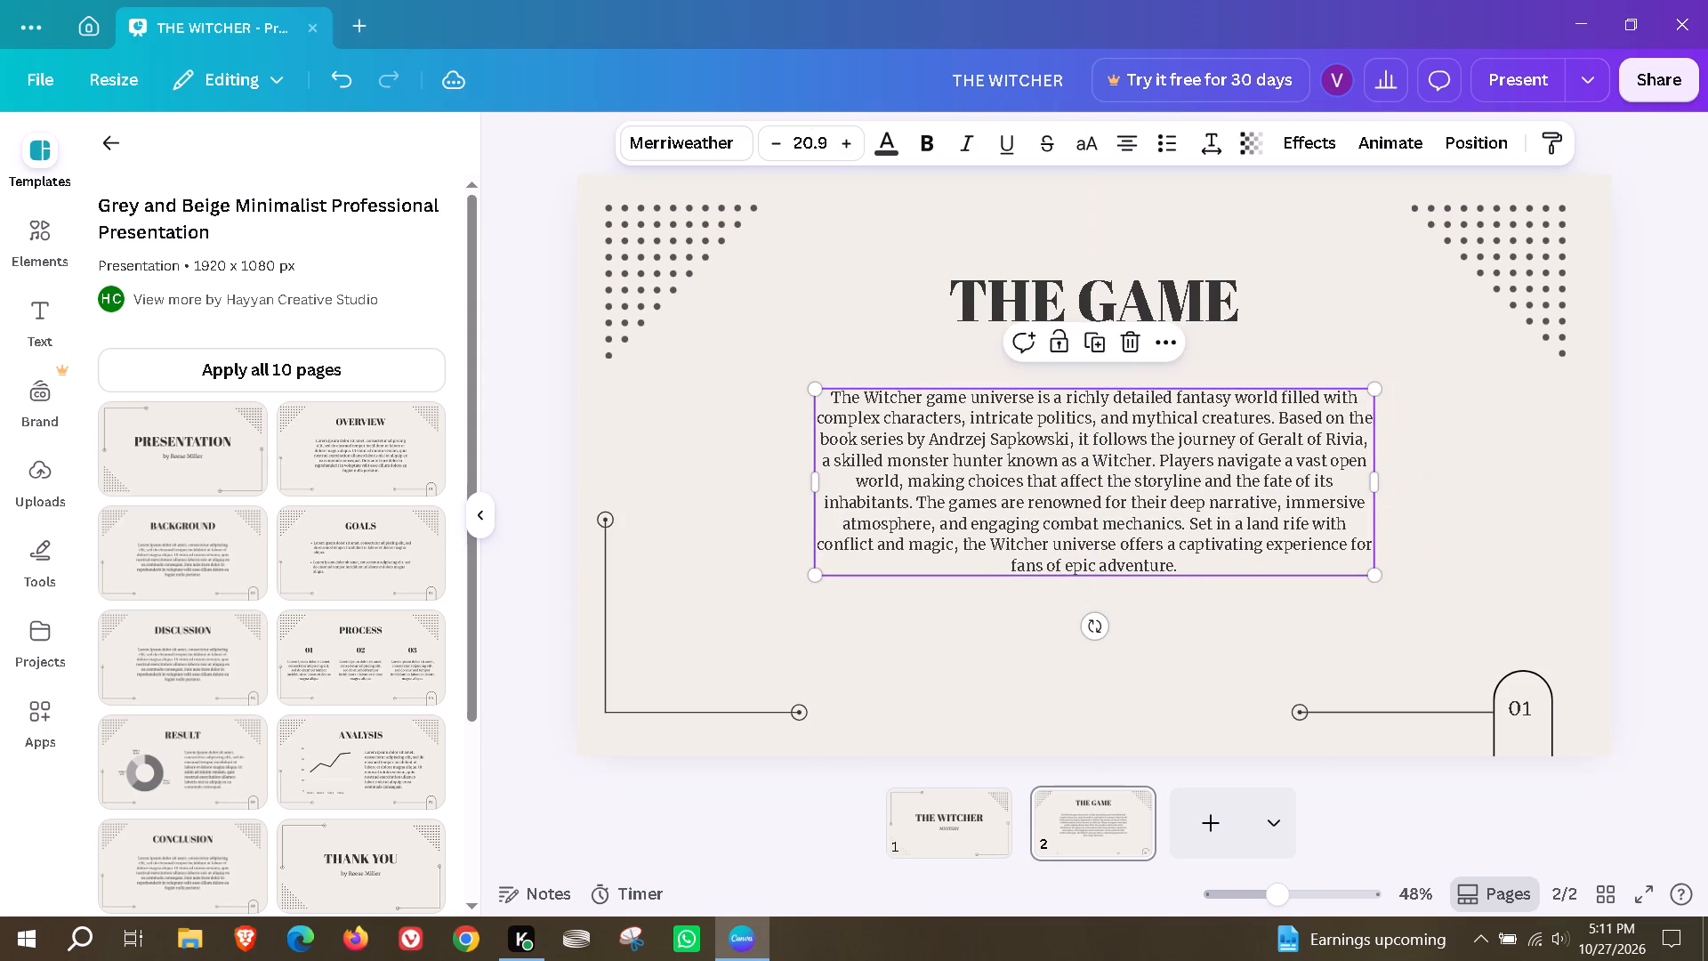
# Scale the THE GAME heading down to about font size 45.4 and recentre it near the top of the page.
pyautogui.moveTo(1143, 304); pyautogui.dragTo(1132, 327)
pyautogui.moveTo(1373, 358); pyautogui.dragTo(1253, 331)
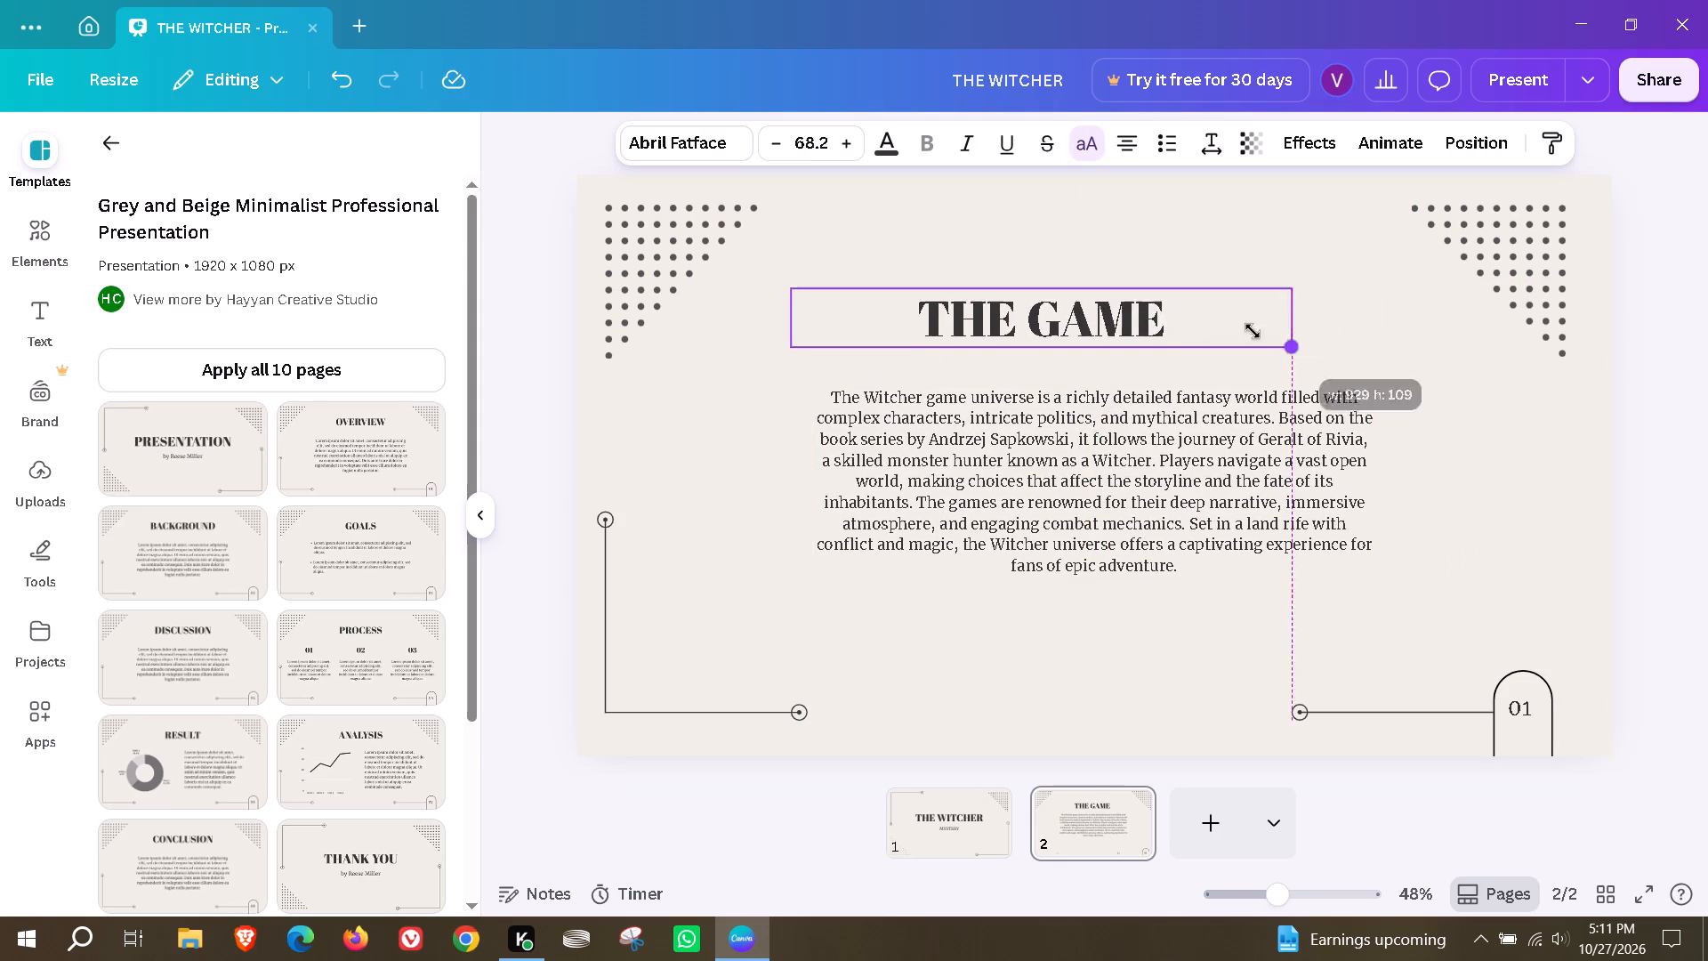
pyautogui.moveTo(1253, 331); pyautogui.dragTo(1119, 322)
pyautogui.moveTo(1043, 318); pyautogui.dragTo(1163, 308)
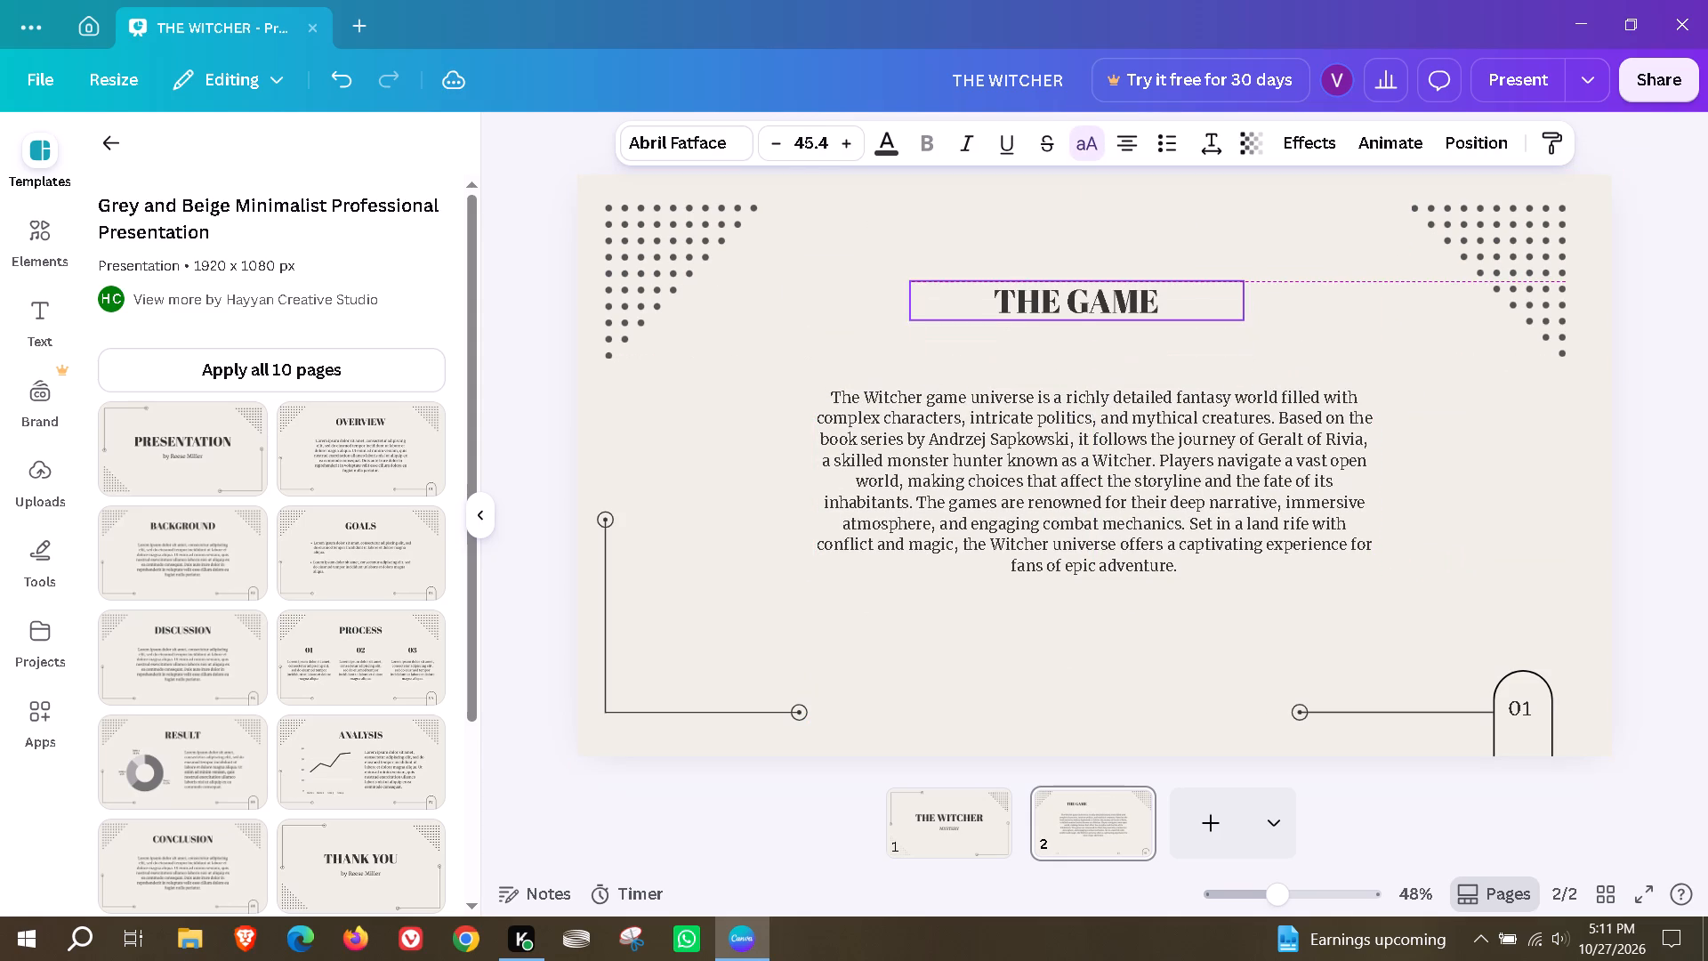
pyautogui.moveTo(1163, 308); pyautogui.dragTo(1168, 291)
# Move the body paragraph slightly lower and bring the THE GAME heading down to sit closer above it.
pyautogui.moveTo(1179, 472); pyautogui.dragTo(1176, 489)
pyautogui.moveTo(1150, 289); pyautogui.dragTo(1148, 331)
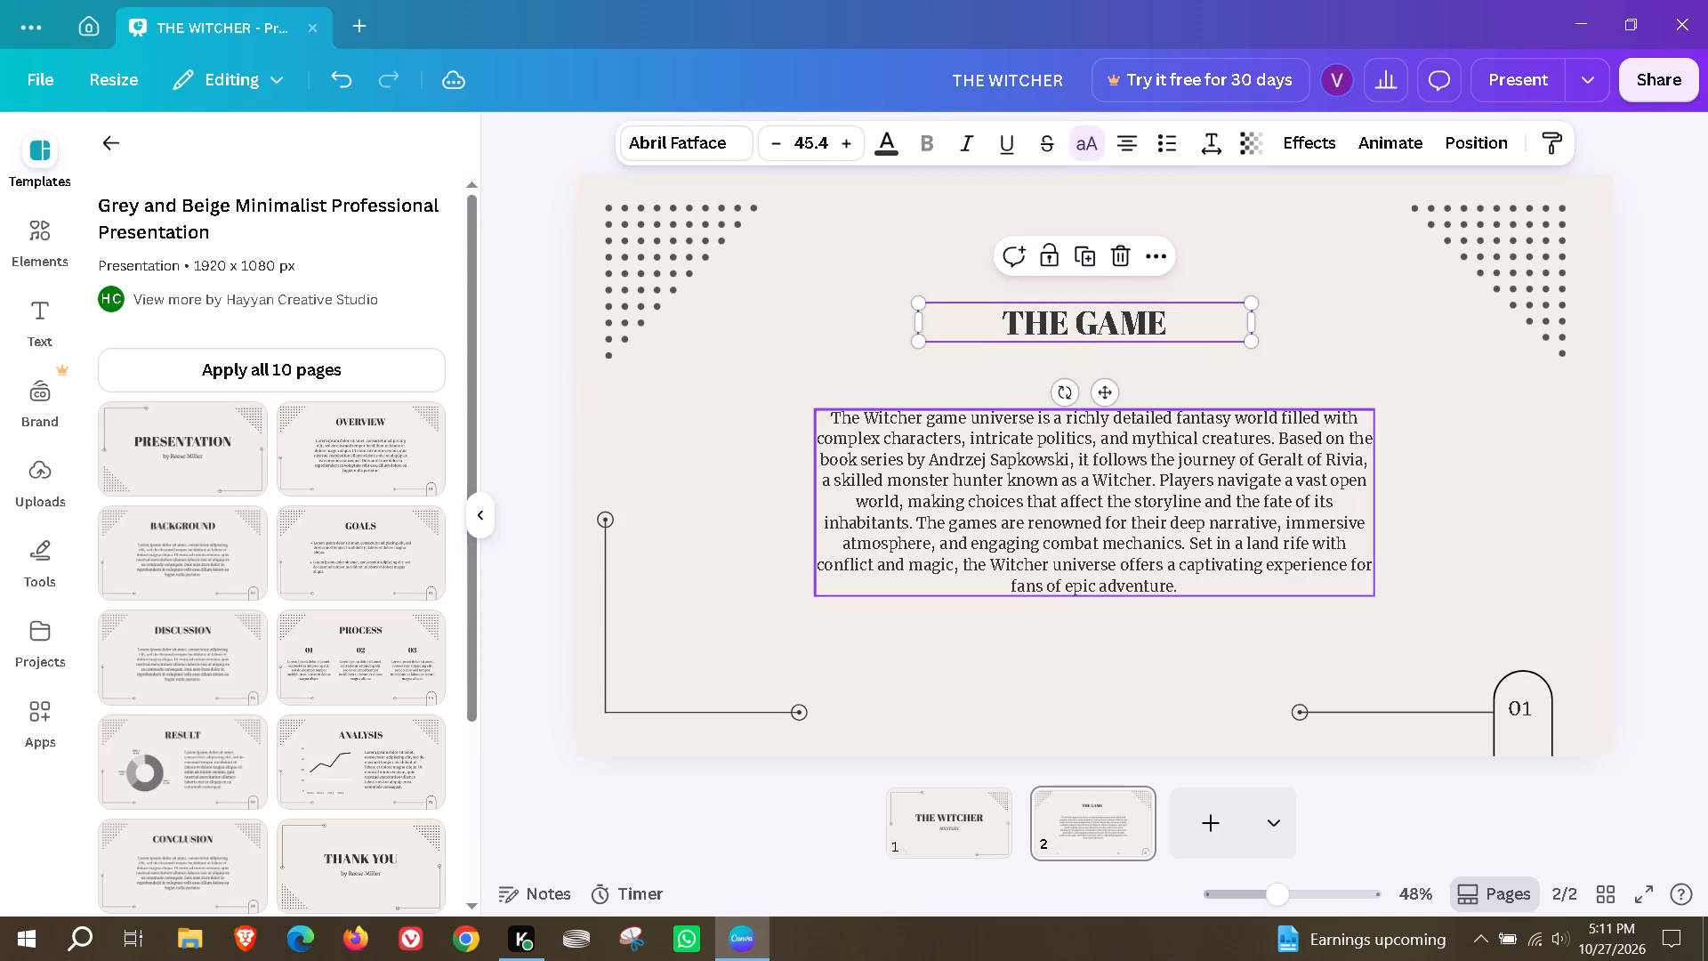
pyautogui.click(1570, 491)
pyautogui.moveTo(1106, 309); pyautogui.dragTo(1110, 325)
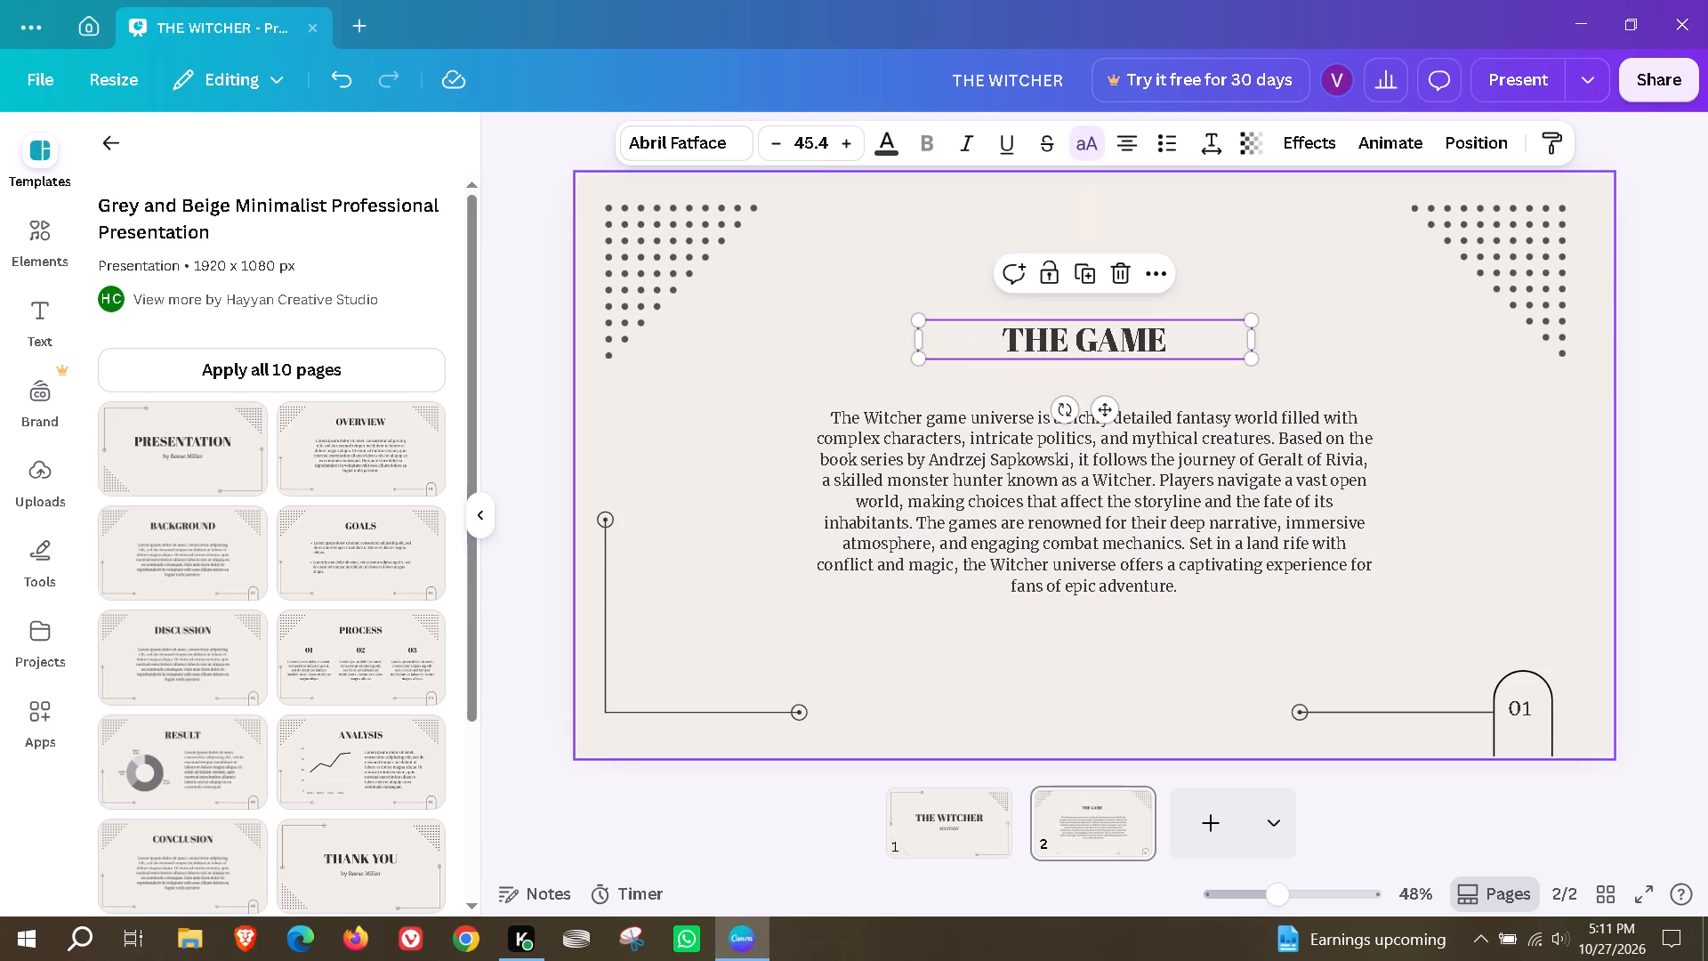
pyautogui.click(1543, 505)
pyautogui.click(1309, 619)
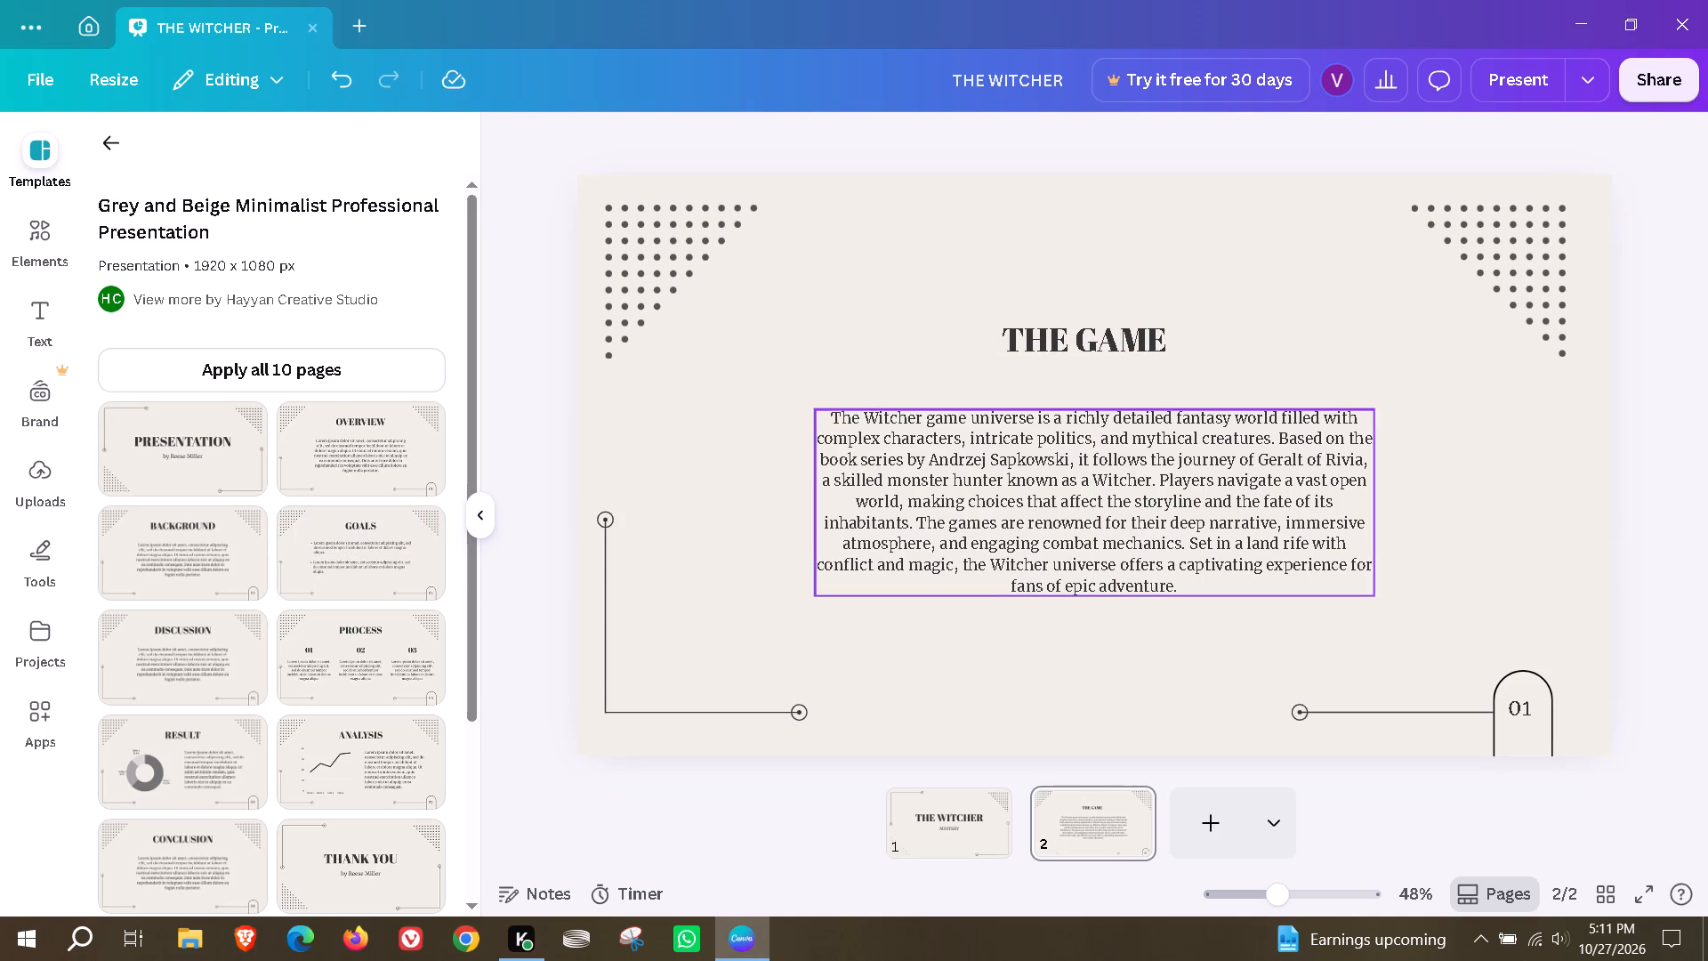
# Add the template's BACKGROUND page as a new page and change its heading to ORIGIN.
pyautogui.click(213, 564)
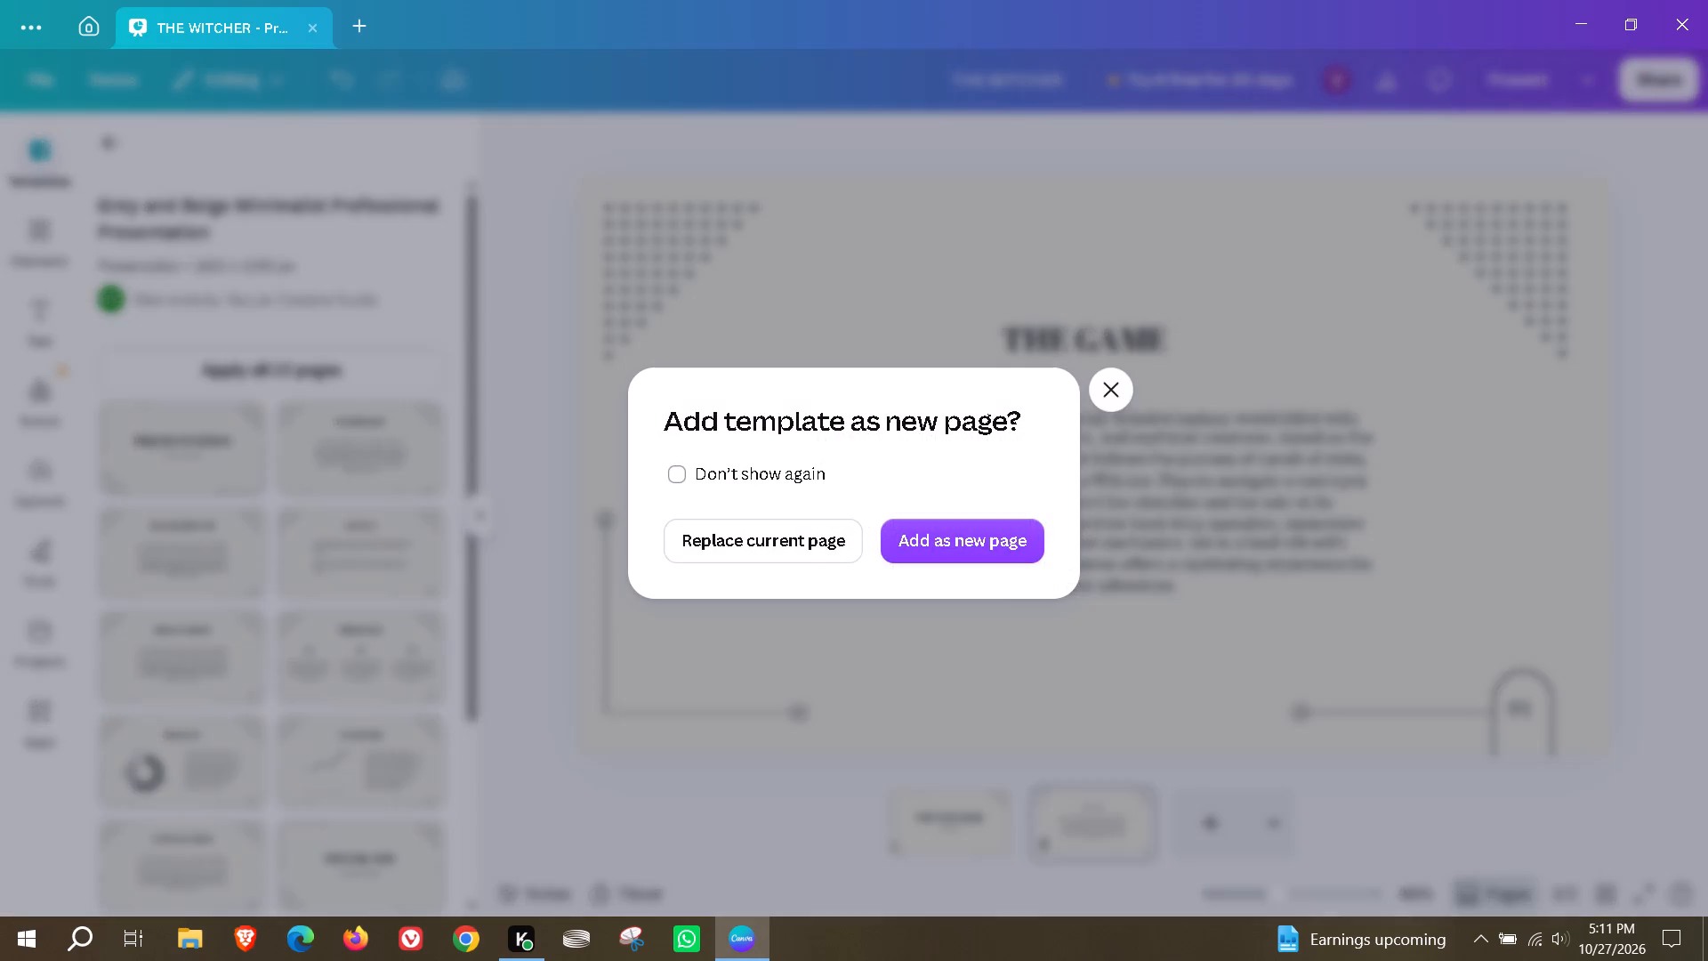
pyautogui.click(952, 549)
pyautogui.doubleClick(1113, 333)
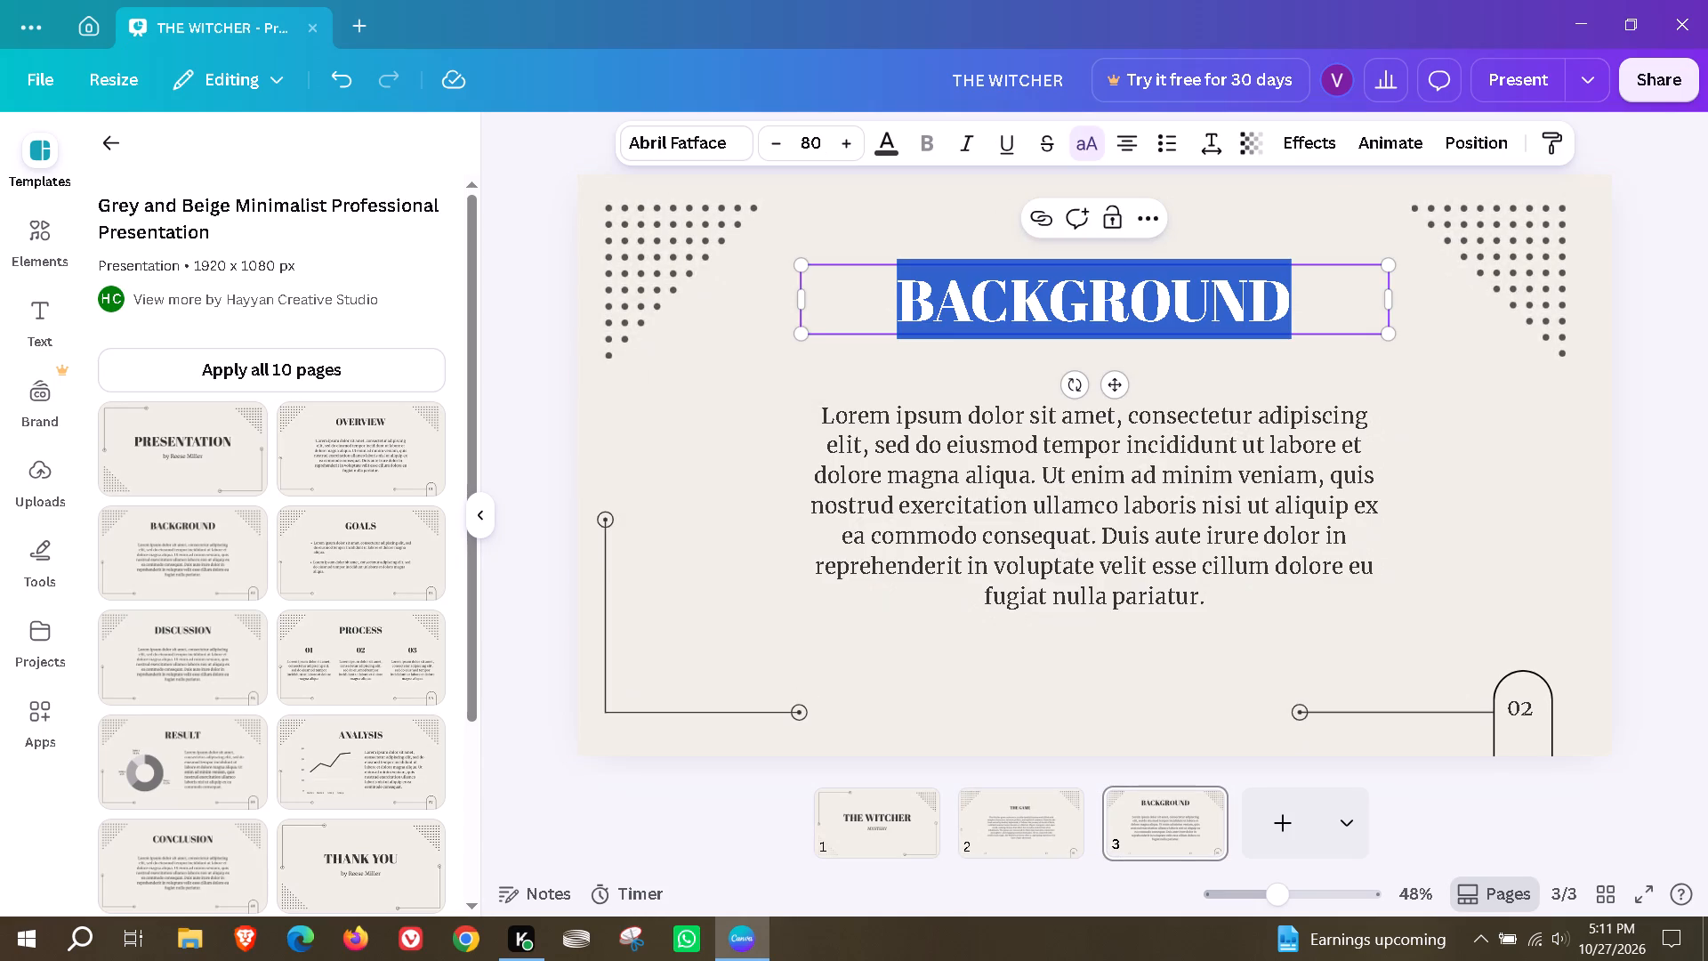
pyautogui.write('ORIGIN')
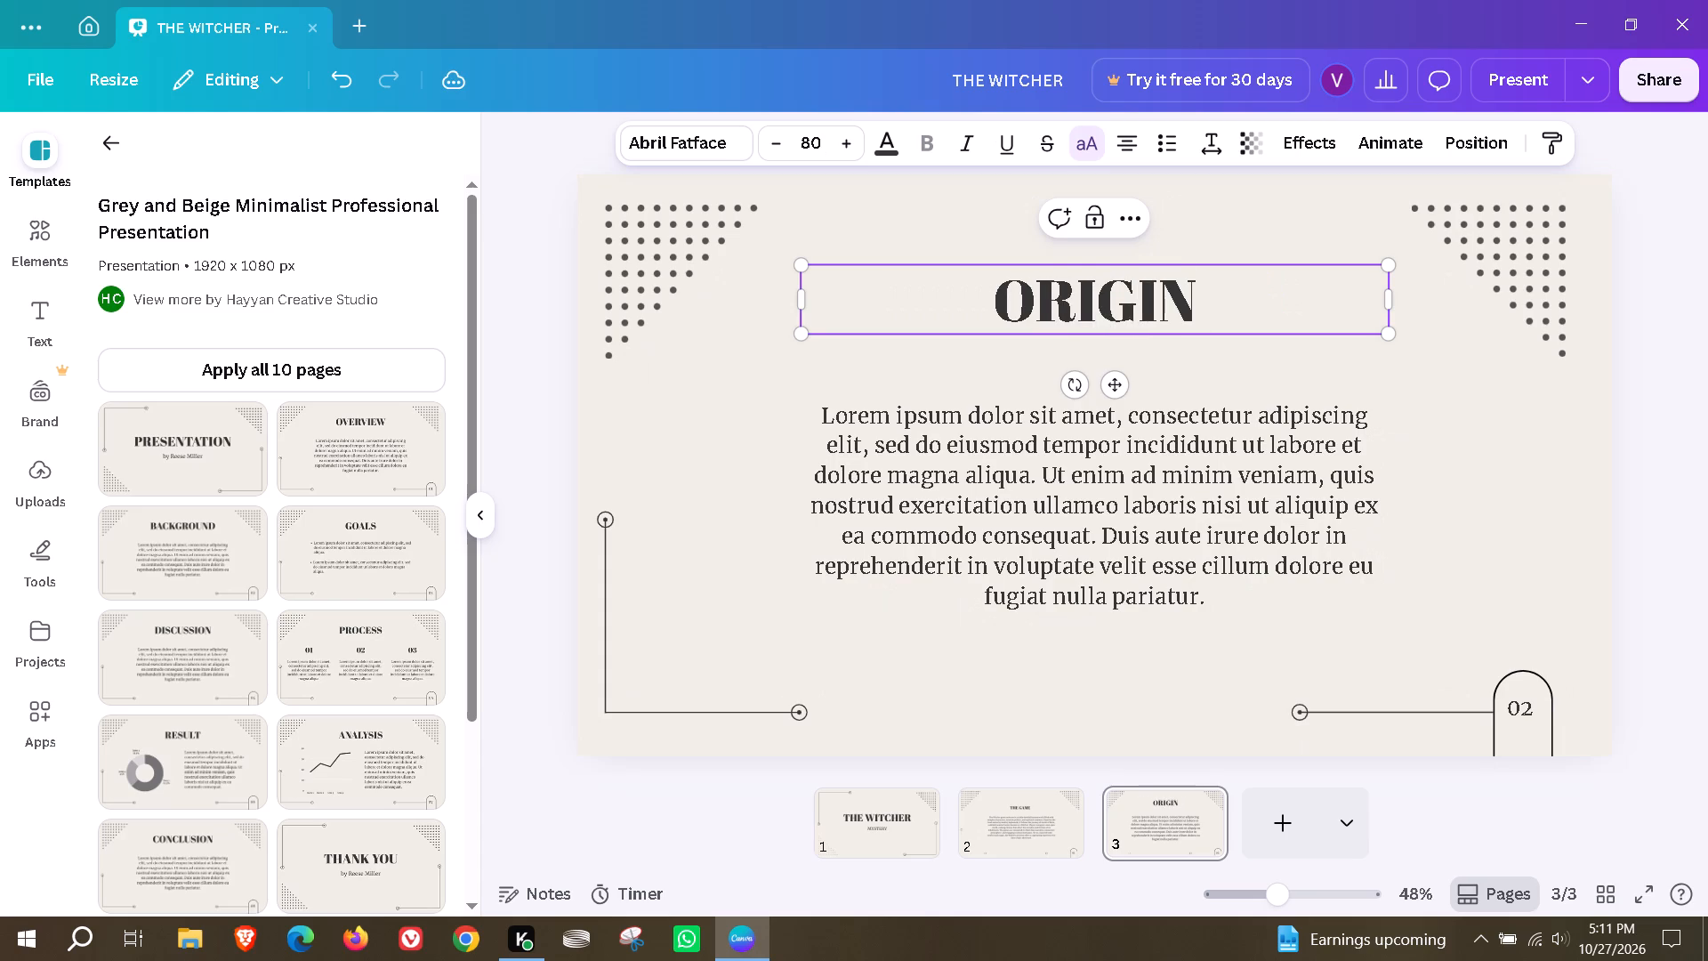
# Replace the placeholder paragraph with AI-written text from the custom prompt "generate 5-6 lines on origin of the witcher game universe".
pyautogui.doubleClick(1160, 561)
pyautogui.click(1163, 364)
pyautogui.scroll(-3, 1291, 752)
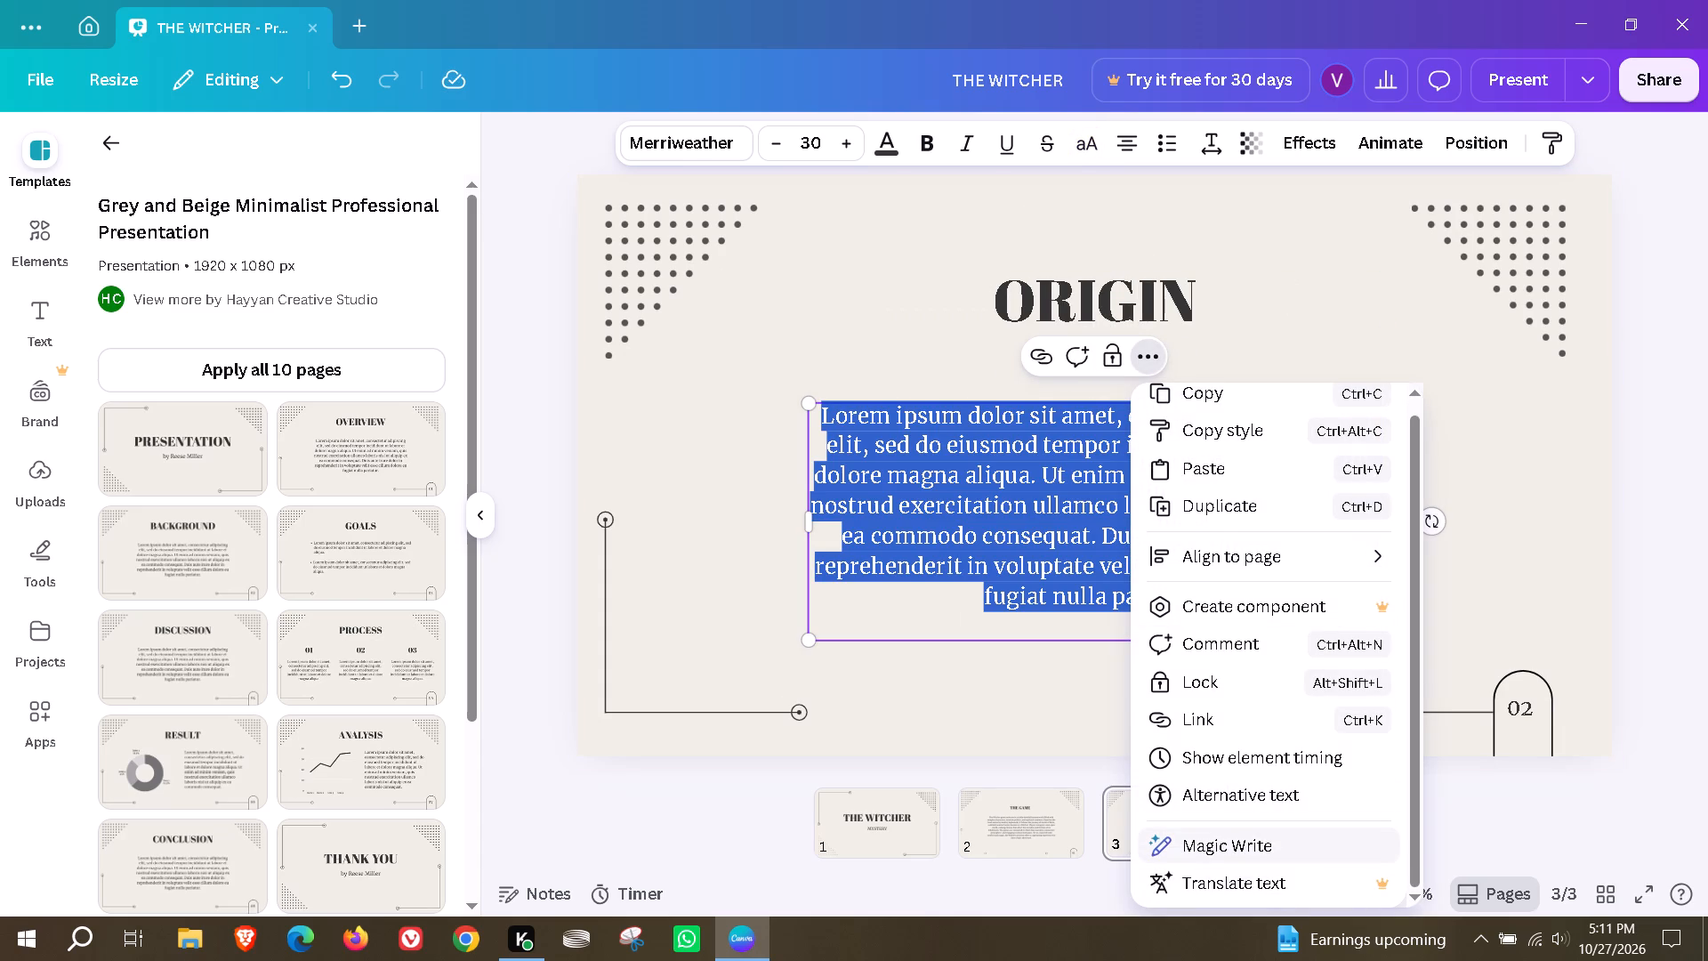
pyautogui.click(1280, 835)
pyautogui.click(1232, 428)
pyautogui.write('generate 5-6 lines on origin of the')
pyautogui.press('space')
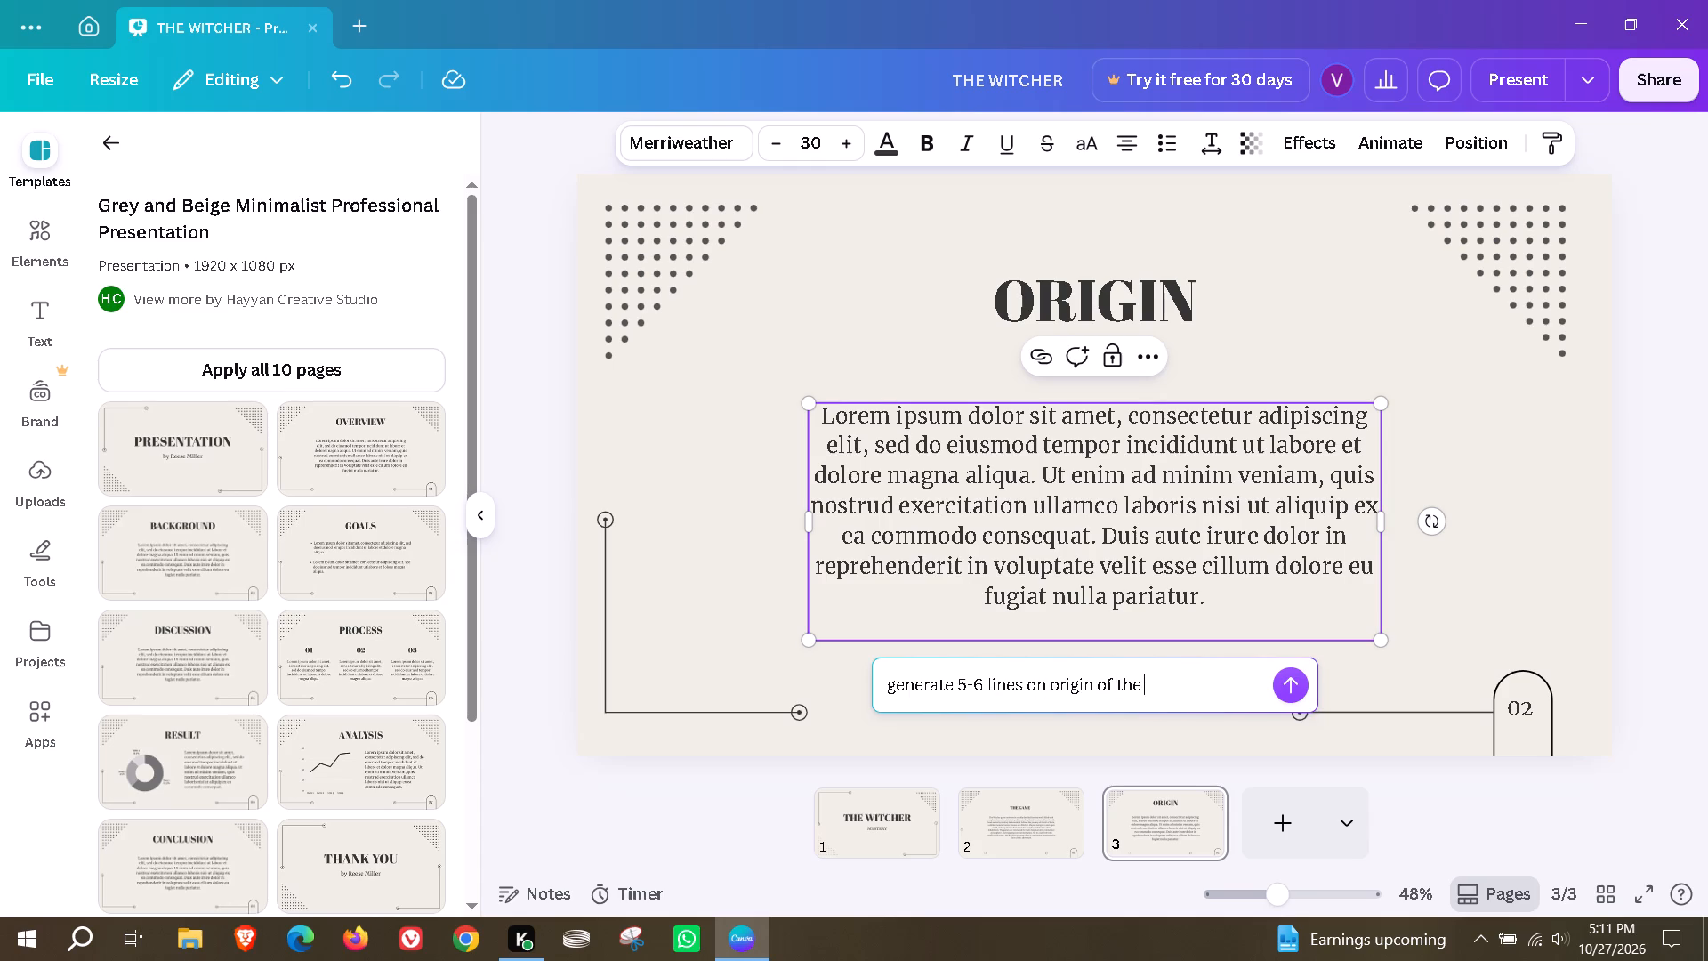
pyautogui.write('witcher')
pyautogui.press('space')
pyautogui.write('universe')
pyautogui.press('space')
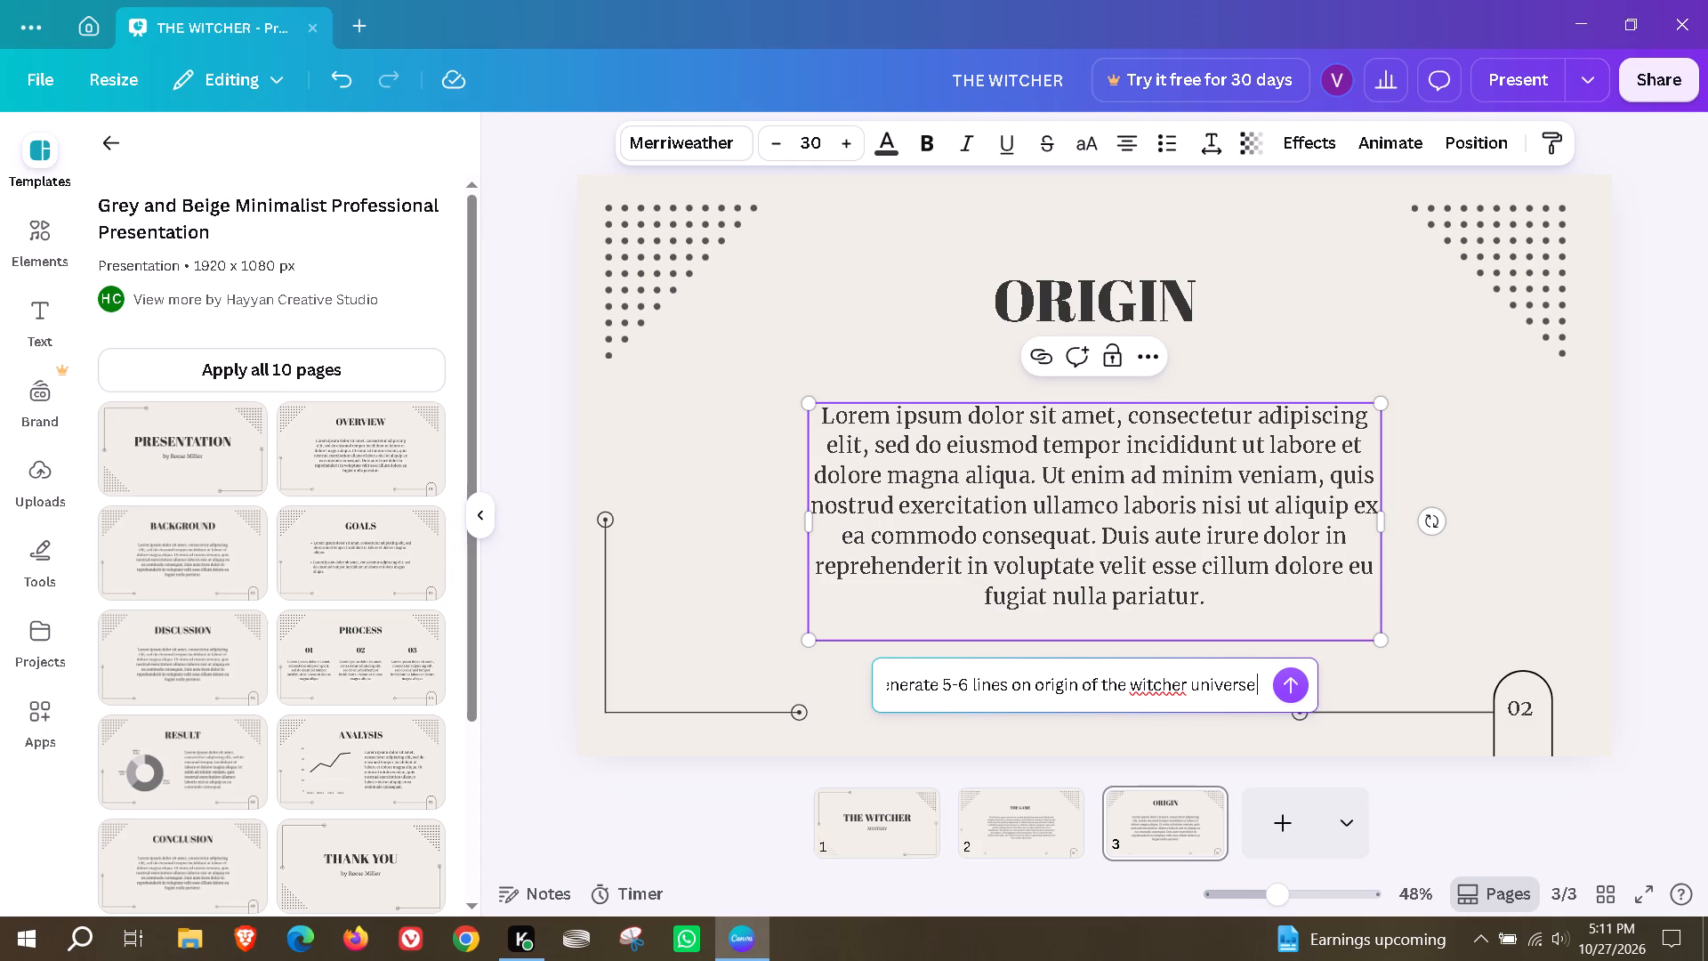
pyautogui.press('Left')
pyautogui.press('Left')
pyautogui.press('Left')
pyautogui.press('Left')
pyautogui.press('Left')
pyautogui.press('Left')
pyautogui.press('Left')
pyautogui.press('Left')
pyautogui.press('Left')
pyautogui.write('game')
pyautogui.press('space')
pyautogui.press('Return')
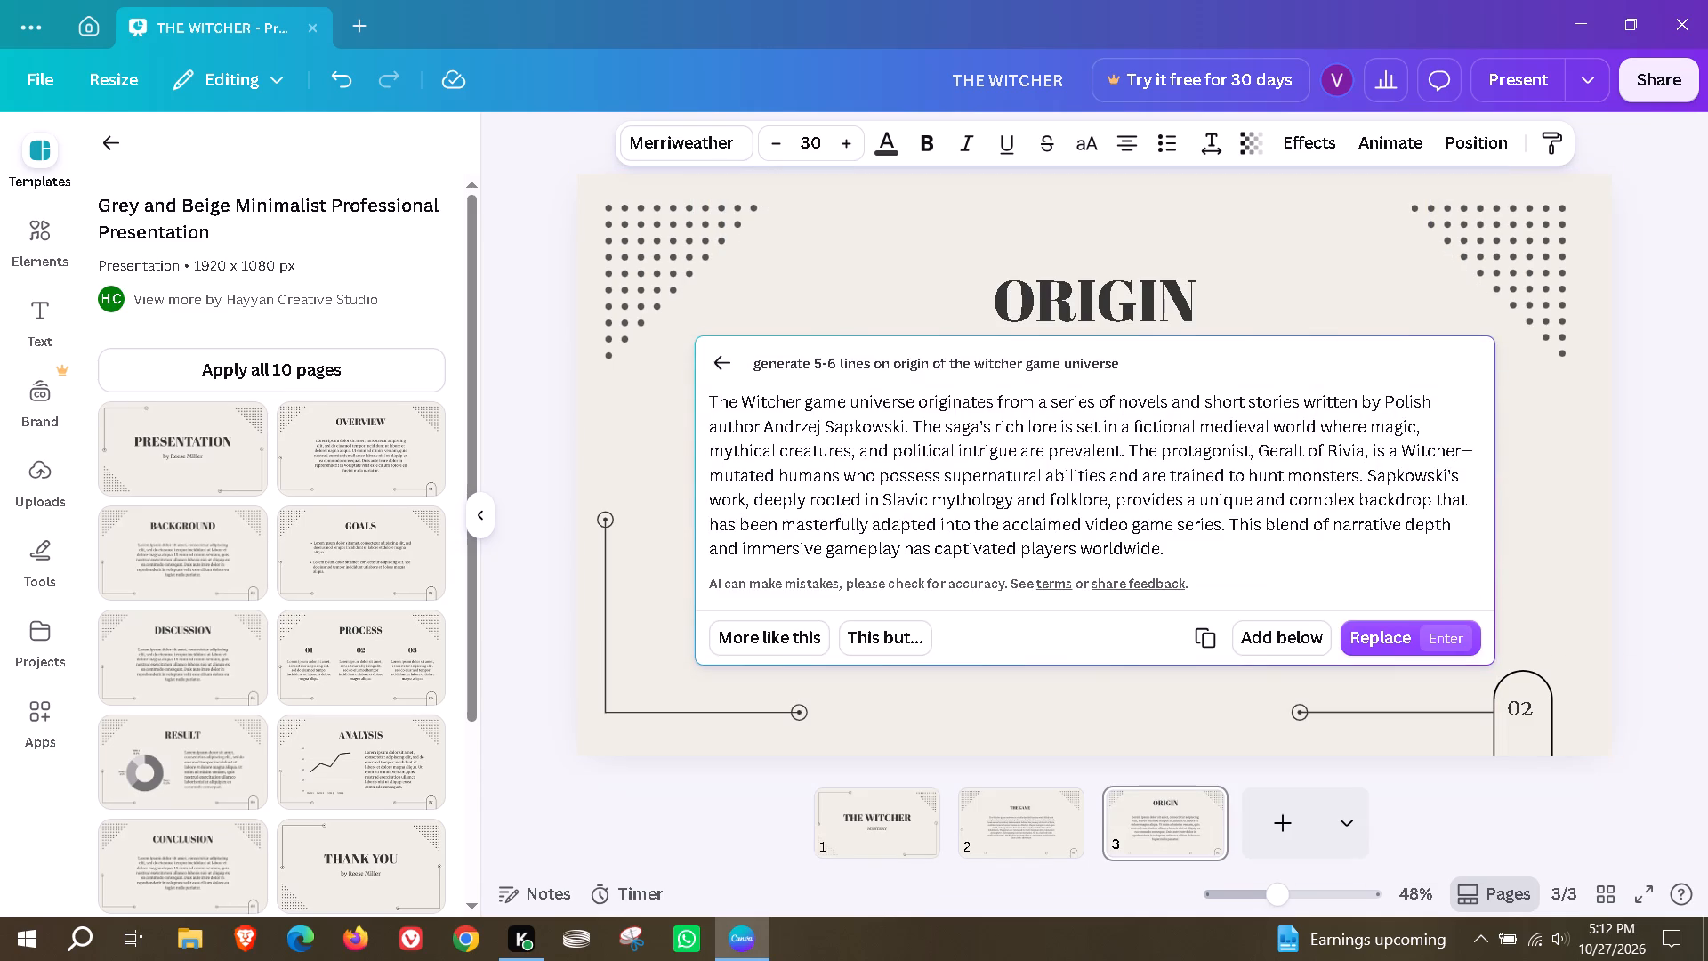
pyautogui.click(1399, 625)
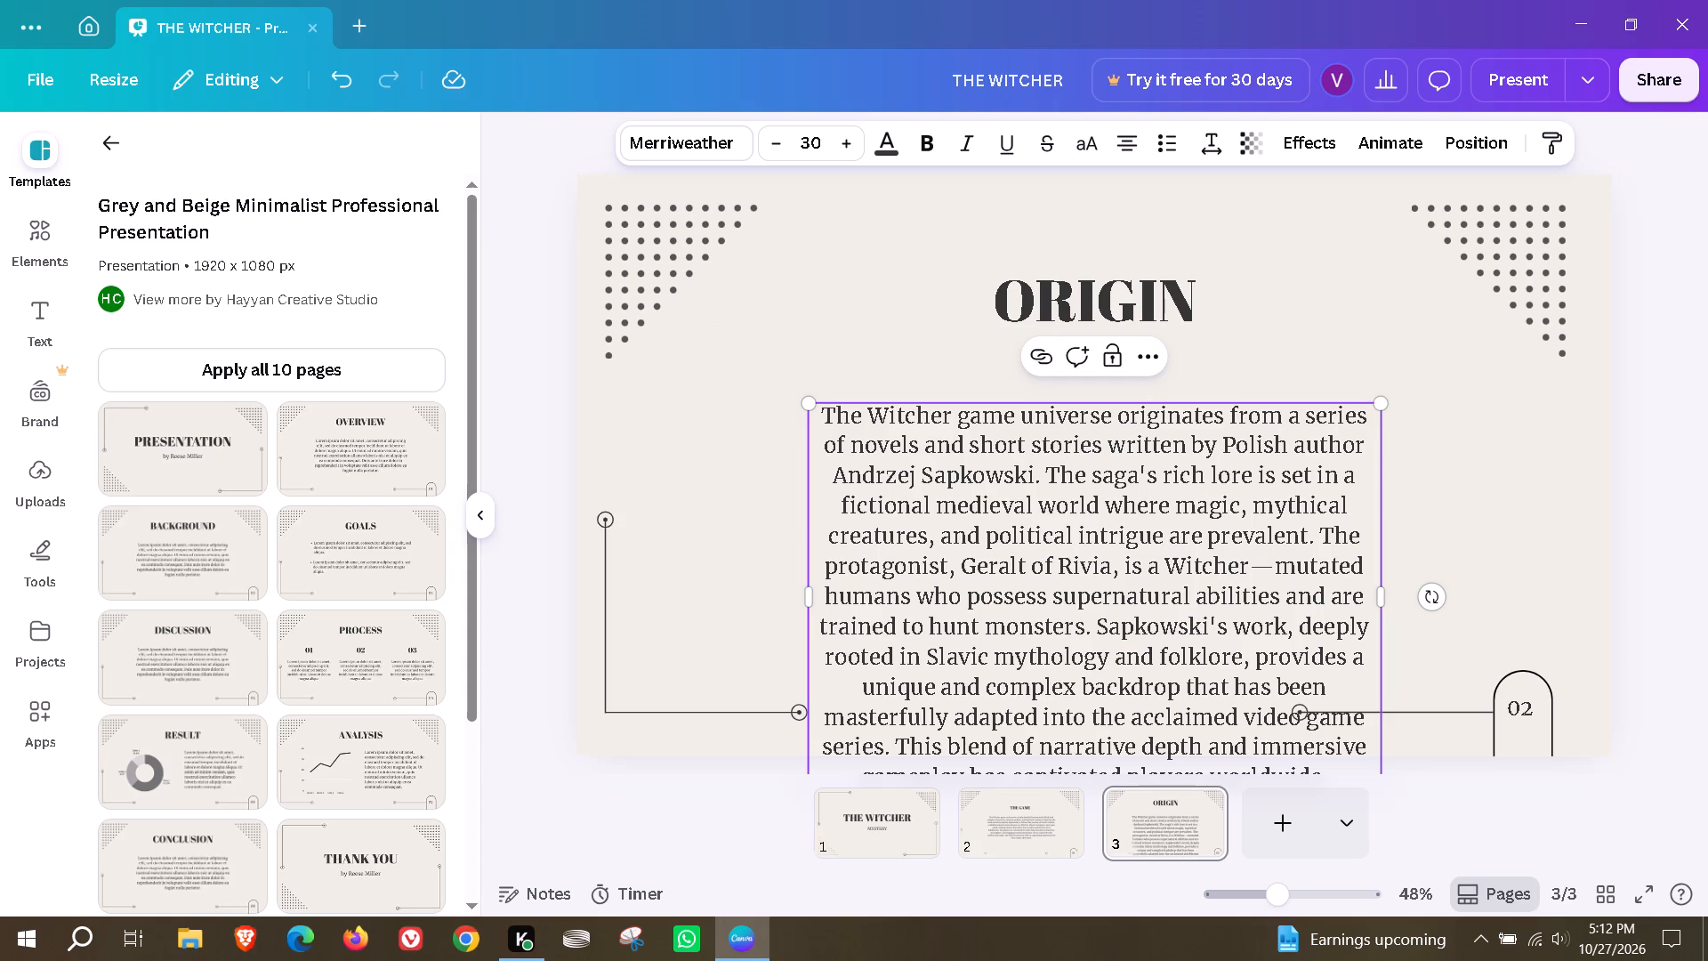
# Resize the ORIGIN page's body paragraph to about font size 21.5, widen its text box, and place it below the heading.
pyautogui.moveTo(1382, 409); pyautogui.dragTo(1132, 511)
pyautogui.click(1156, 459)
pyautogui.moveTo(1054, 618); pyautogui.dragTo(1100, 455)
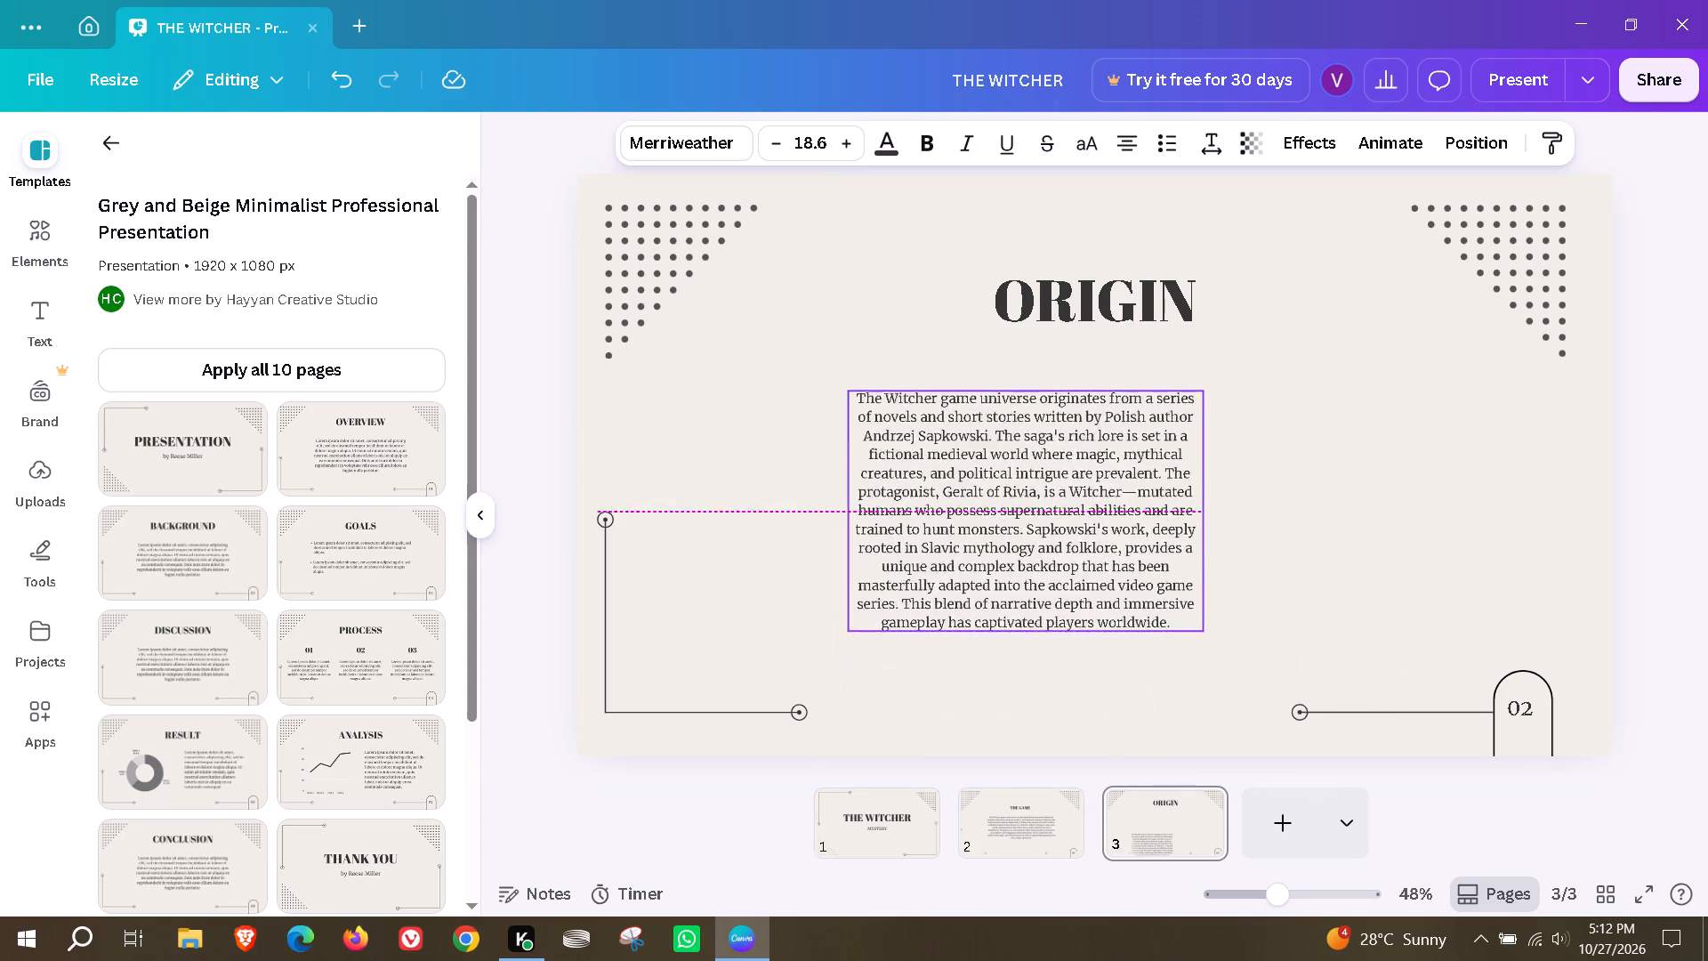
pyautogui.moveTo(1100, 455); pyautogui.dragTo(1141, 440)
pyautogui.moveTo(1253, 504); pyautogui.dragTo(1401, 511)
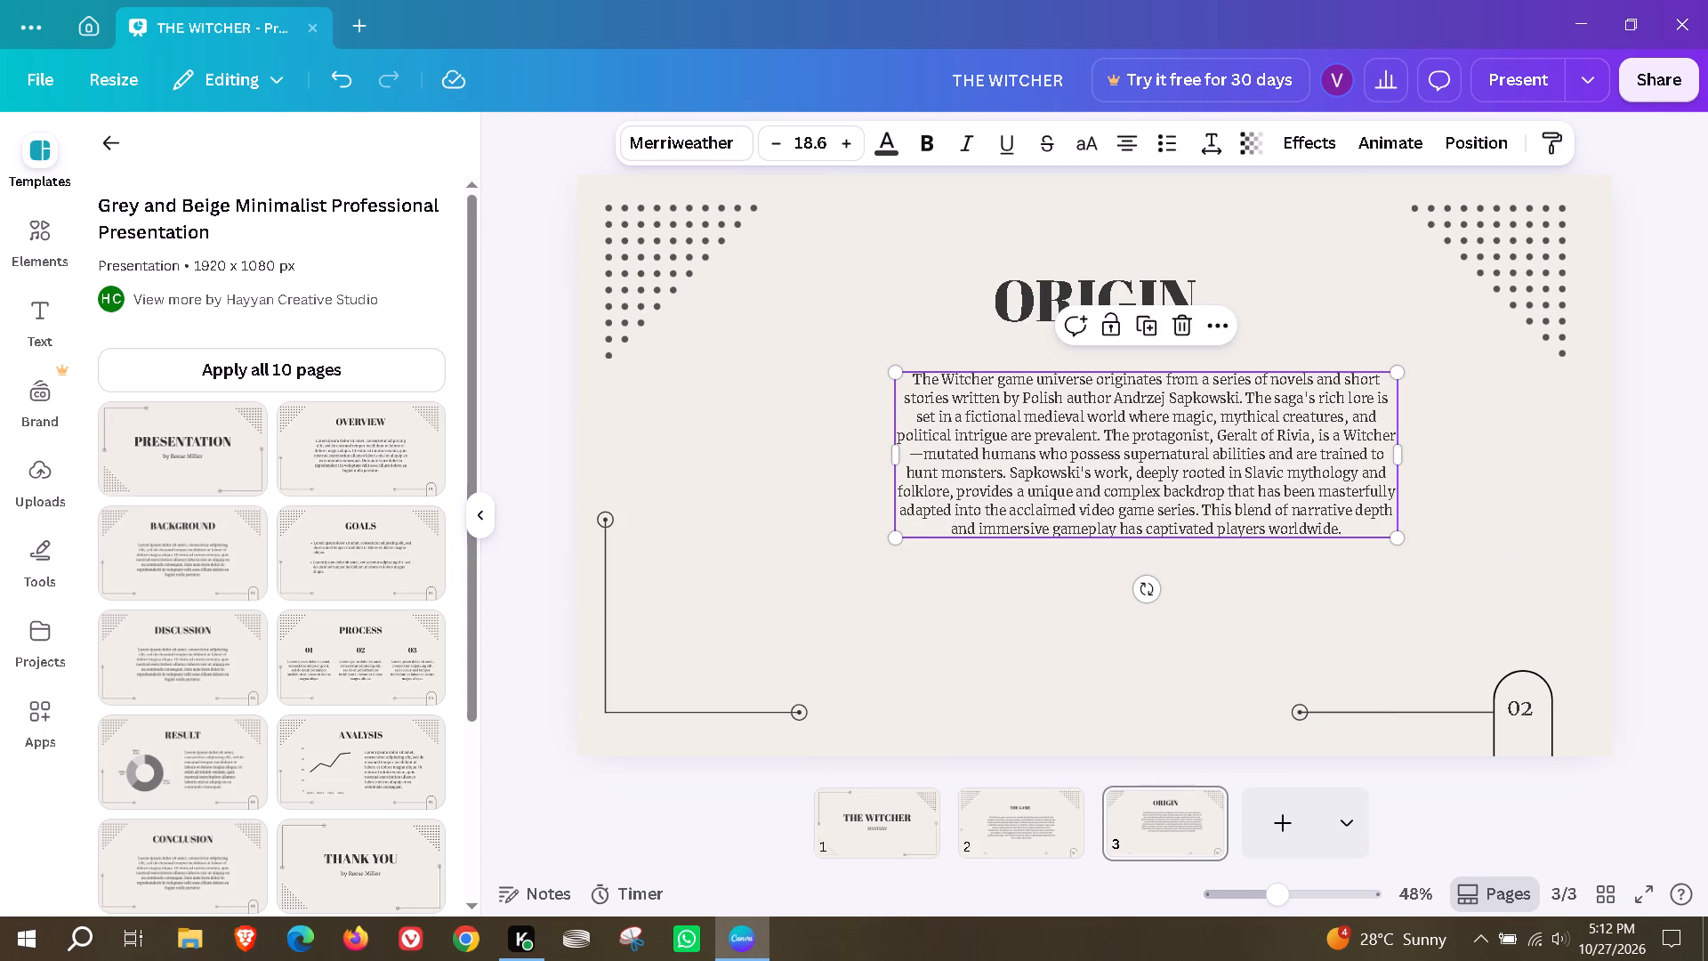
pyautogui.moveTo(1392, 545); pyautogui.dragTo(1455, 618)
pyautogui.moveTo(1286, 491); pyautogui.dragTo(1254, 505)
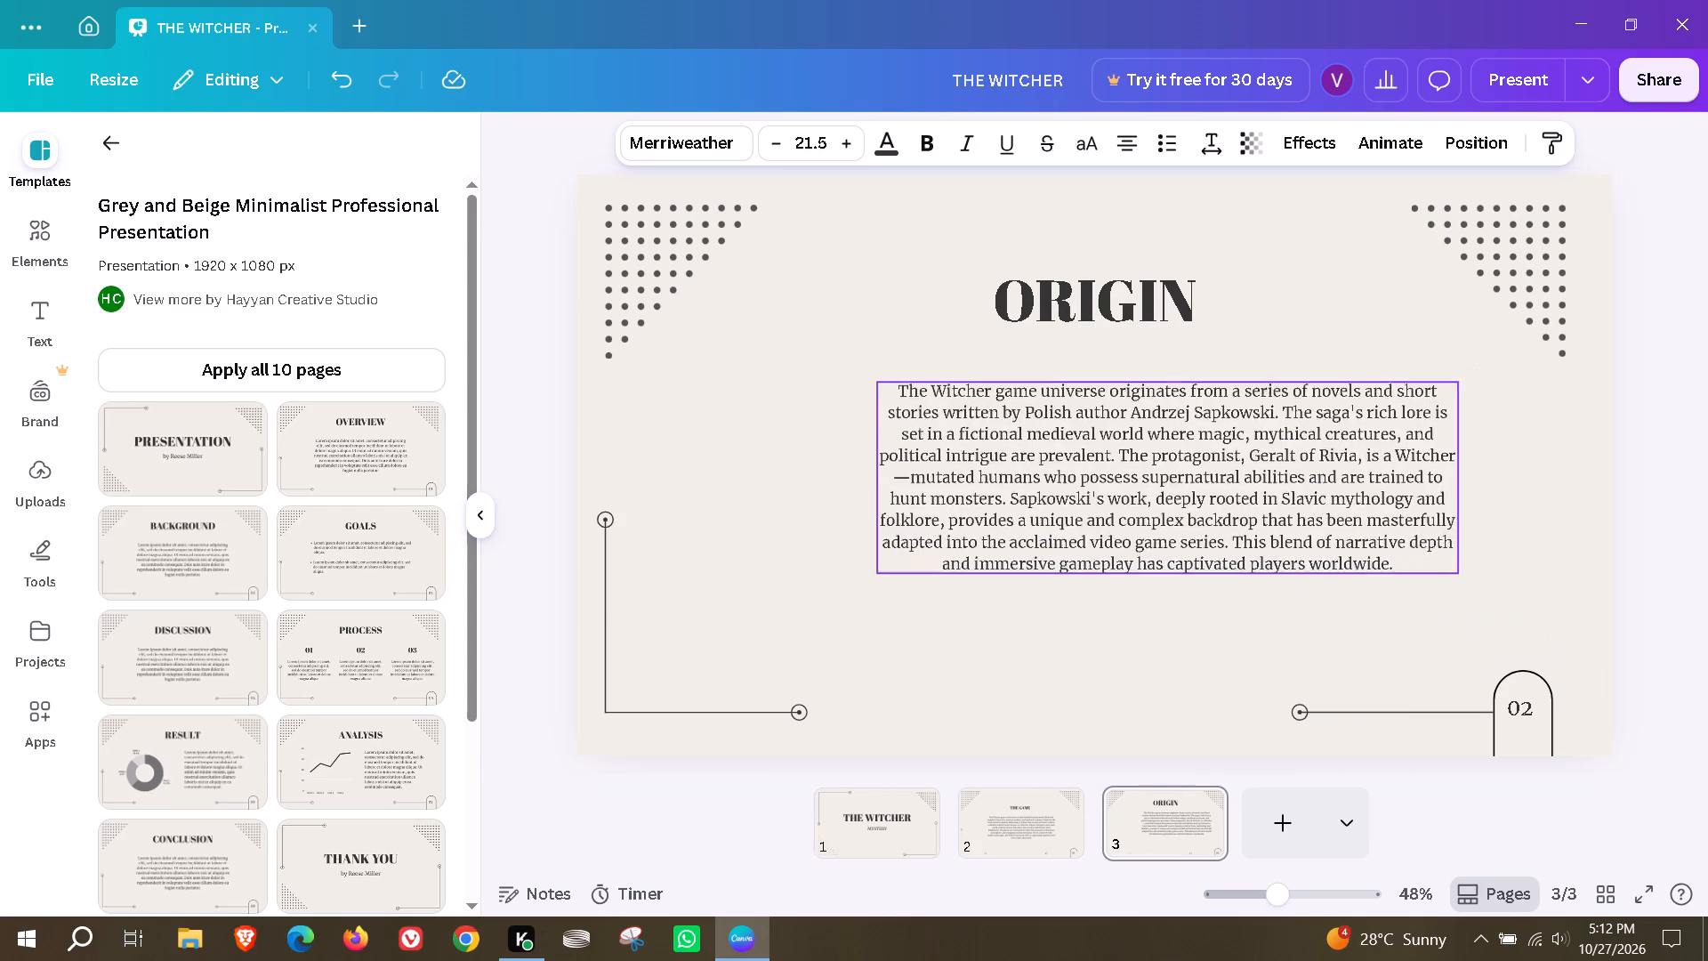
pyautogui.moveTo(1254, 505); pyautogui.dragTo(1142, 535)
pyautogui.click(1164, 518)
pyautogui.click(1210, 644)
pyautogui.click(1124, 545)
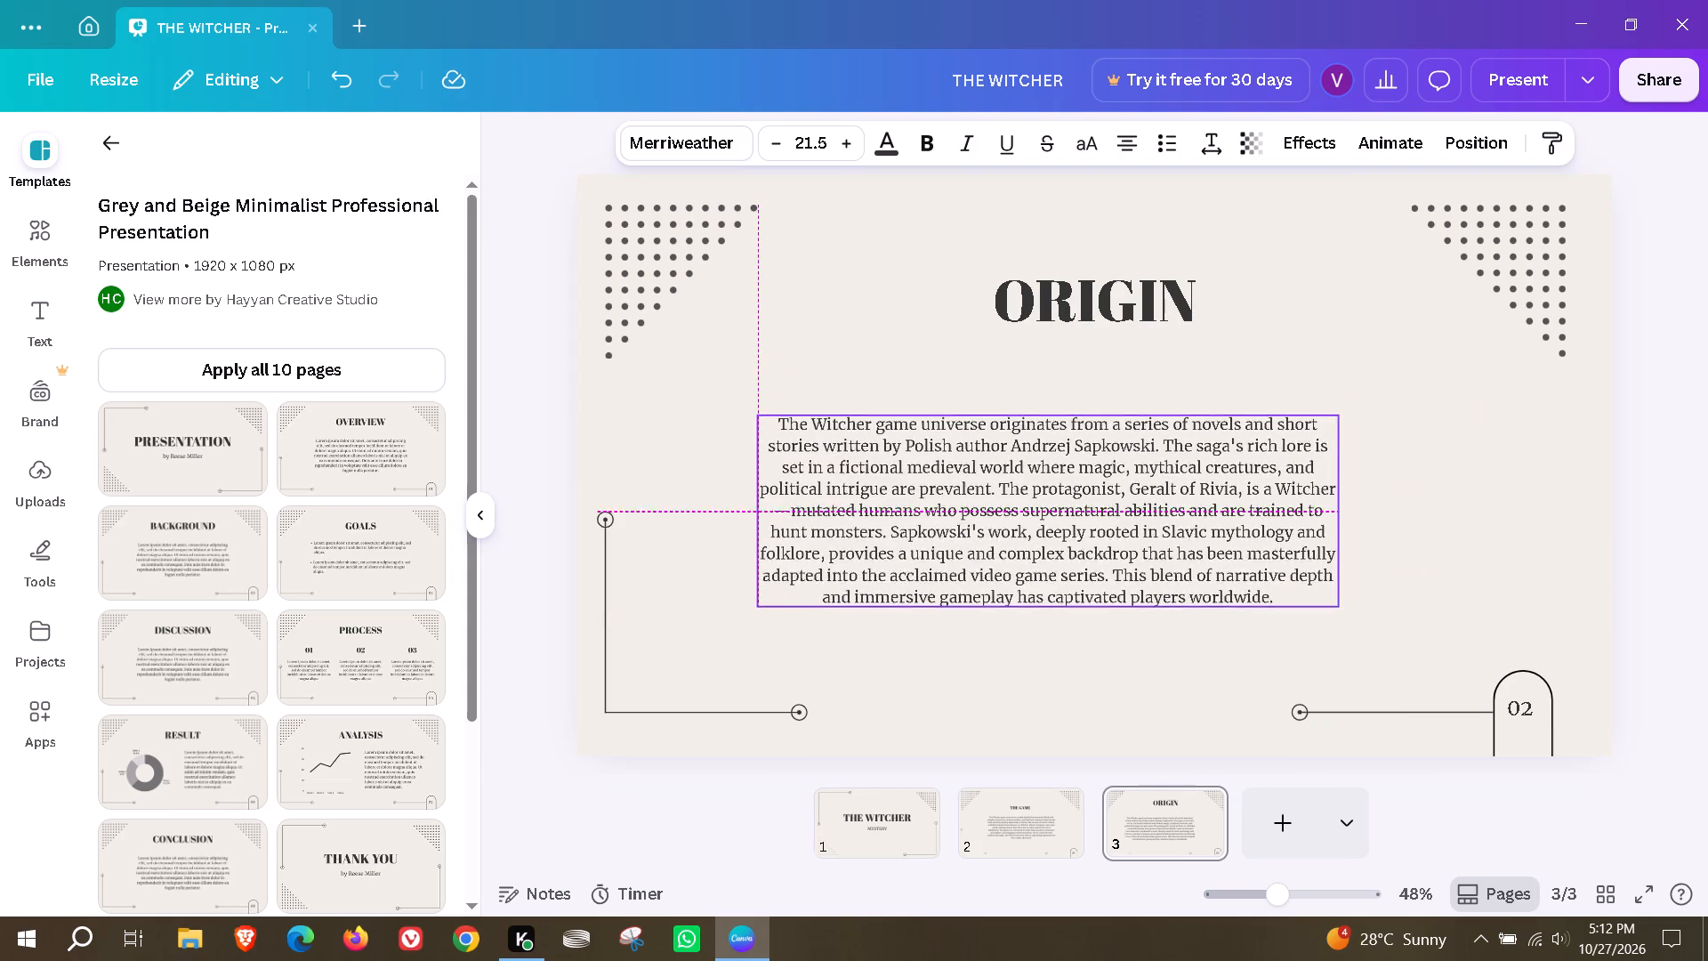
# Centre the ORIGIN heading and its paragraph on the page, with the heading lowered to sit closer above the text.
pyautogui.moveTo(1116, 317); pyautogui.dragTo(1063, 346)
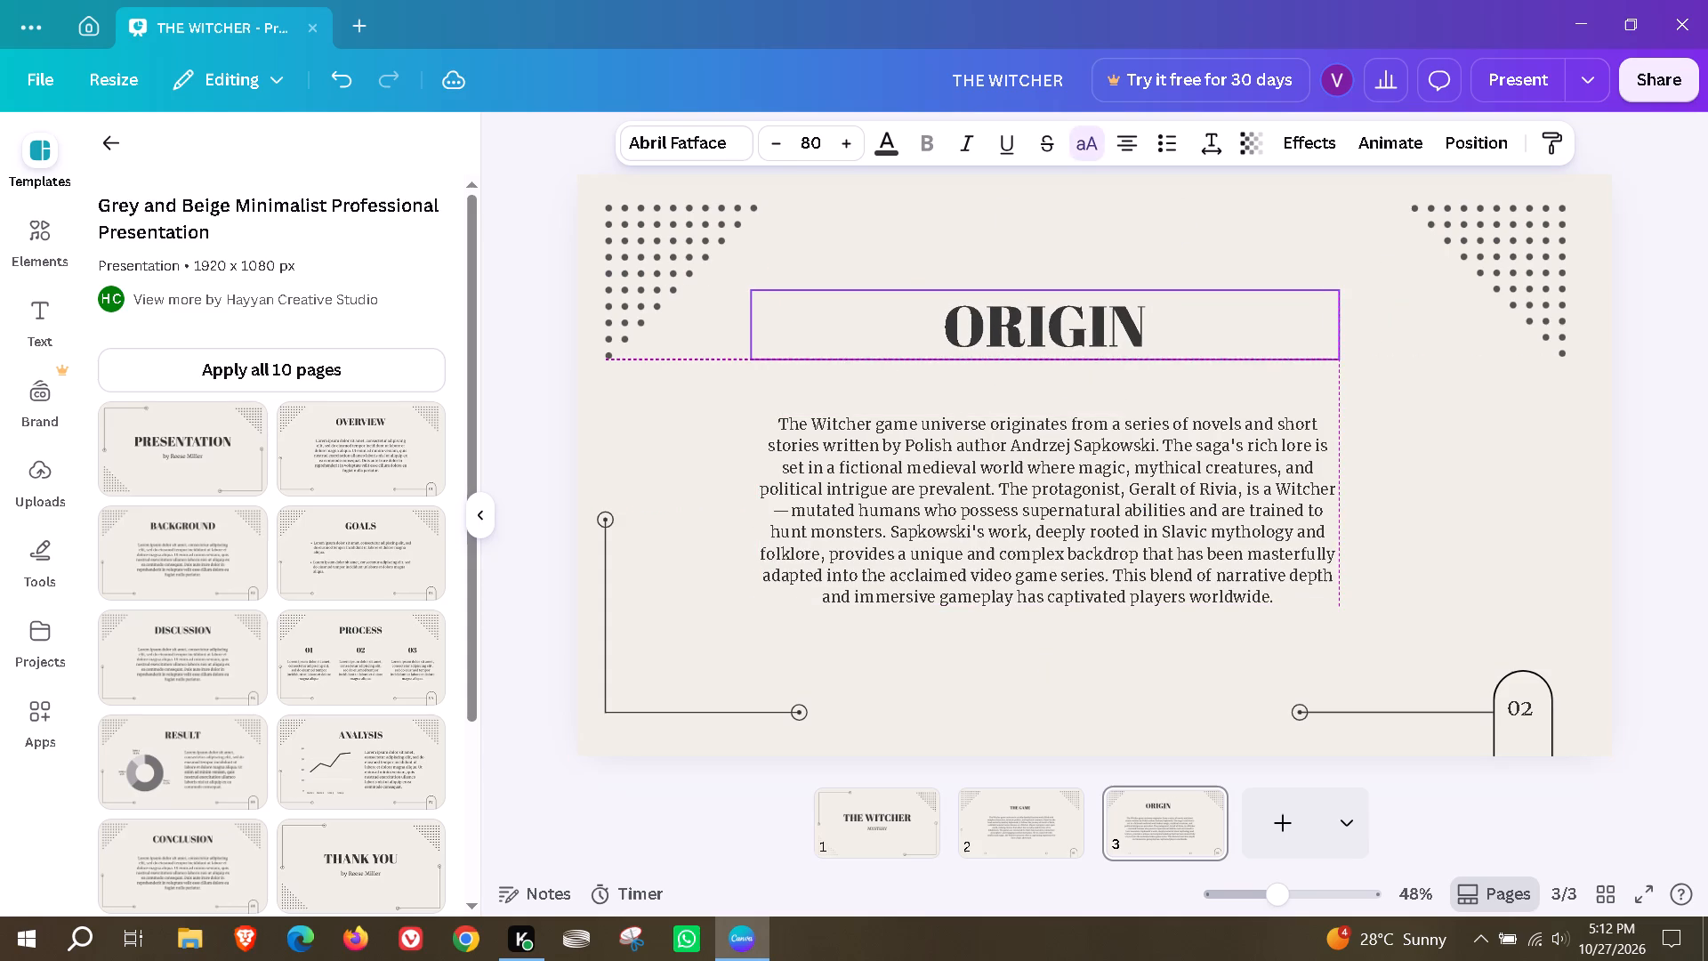
pyautogui.moveTo(1063, 346); pyautogui.dragTo(1068, 350)
pyautogui.click(1535, 431)
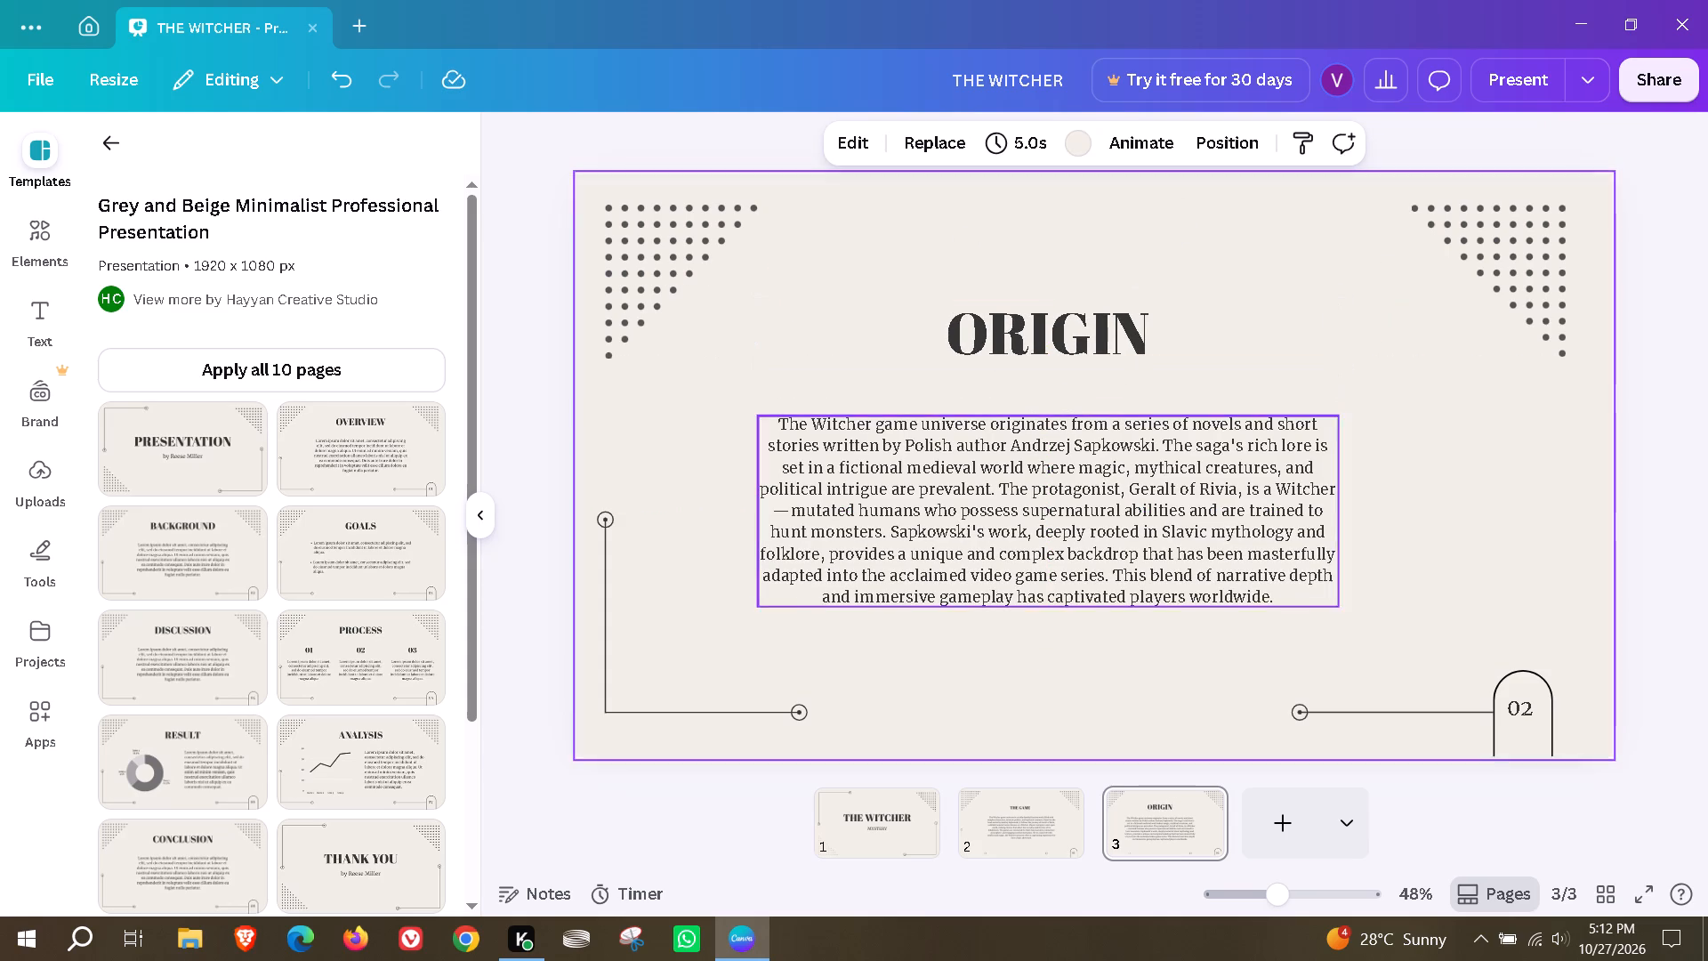
pyautogui.moveTo(1077, 536); pyautogui.dragTo(1124, 537)
pyautogui.moveTo(1041, 347); pyautogui.dragTo(1085, 351)
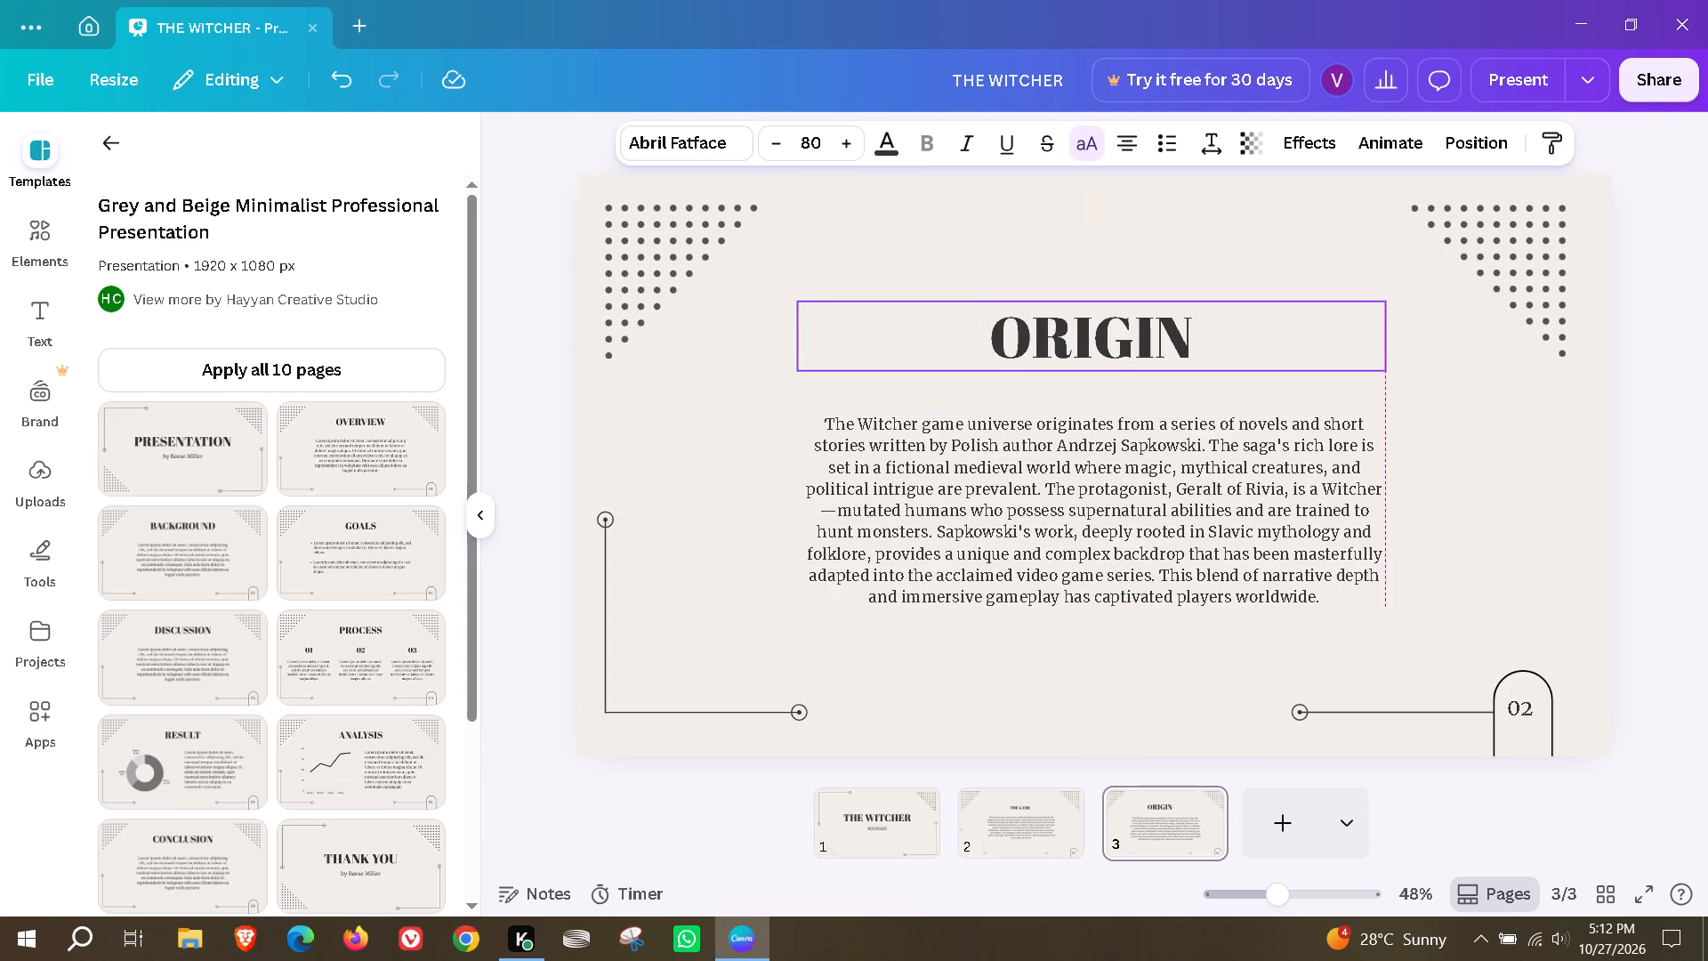
pyautogui.moveTo(1085, 351); pyautogui.dragTo(1086, 342)
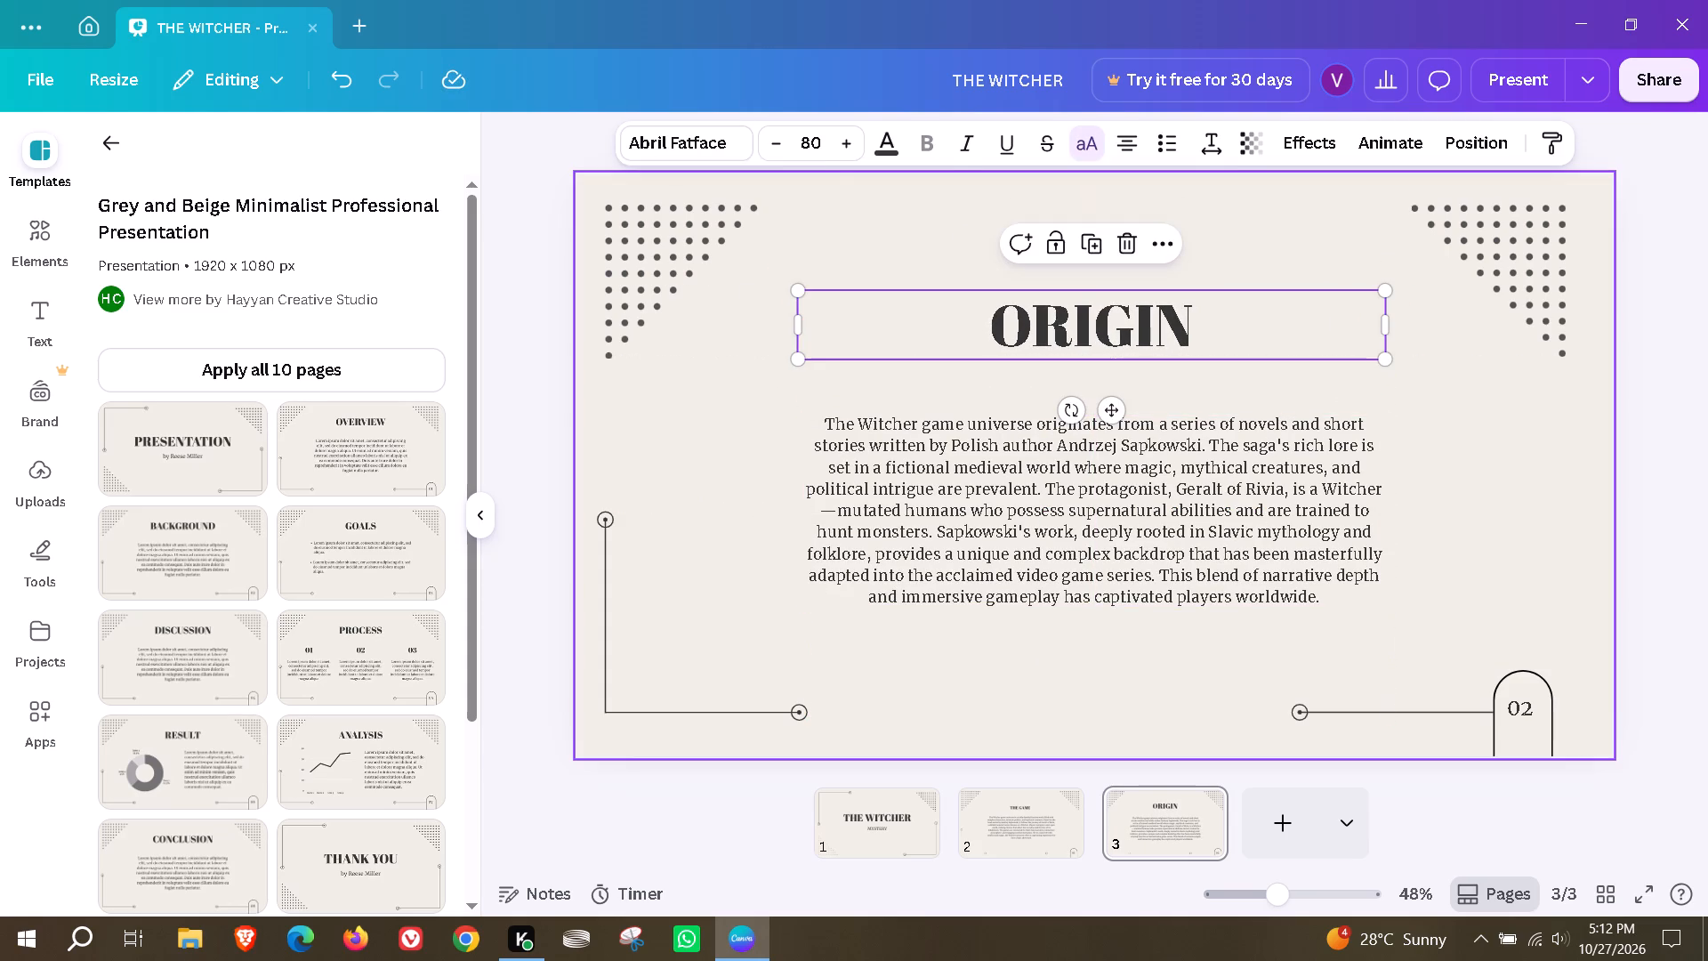
pyautogui.click(1546, 543)
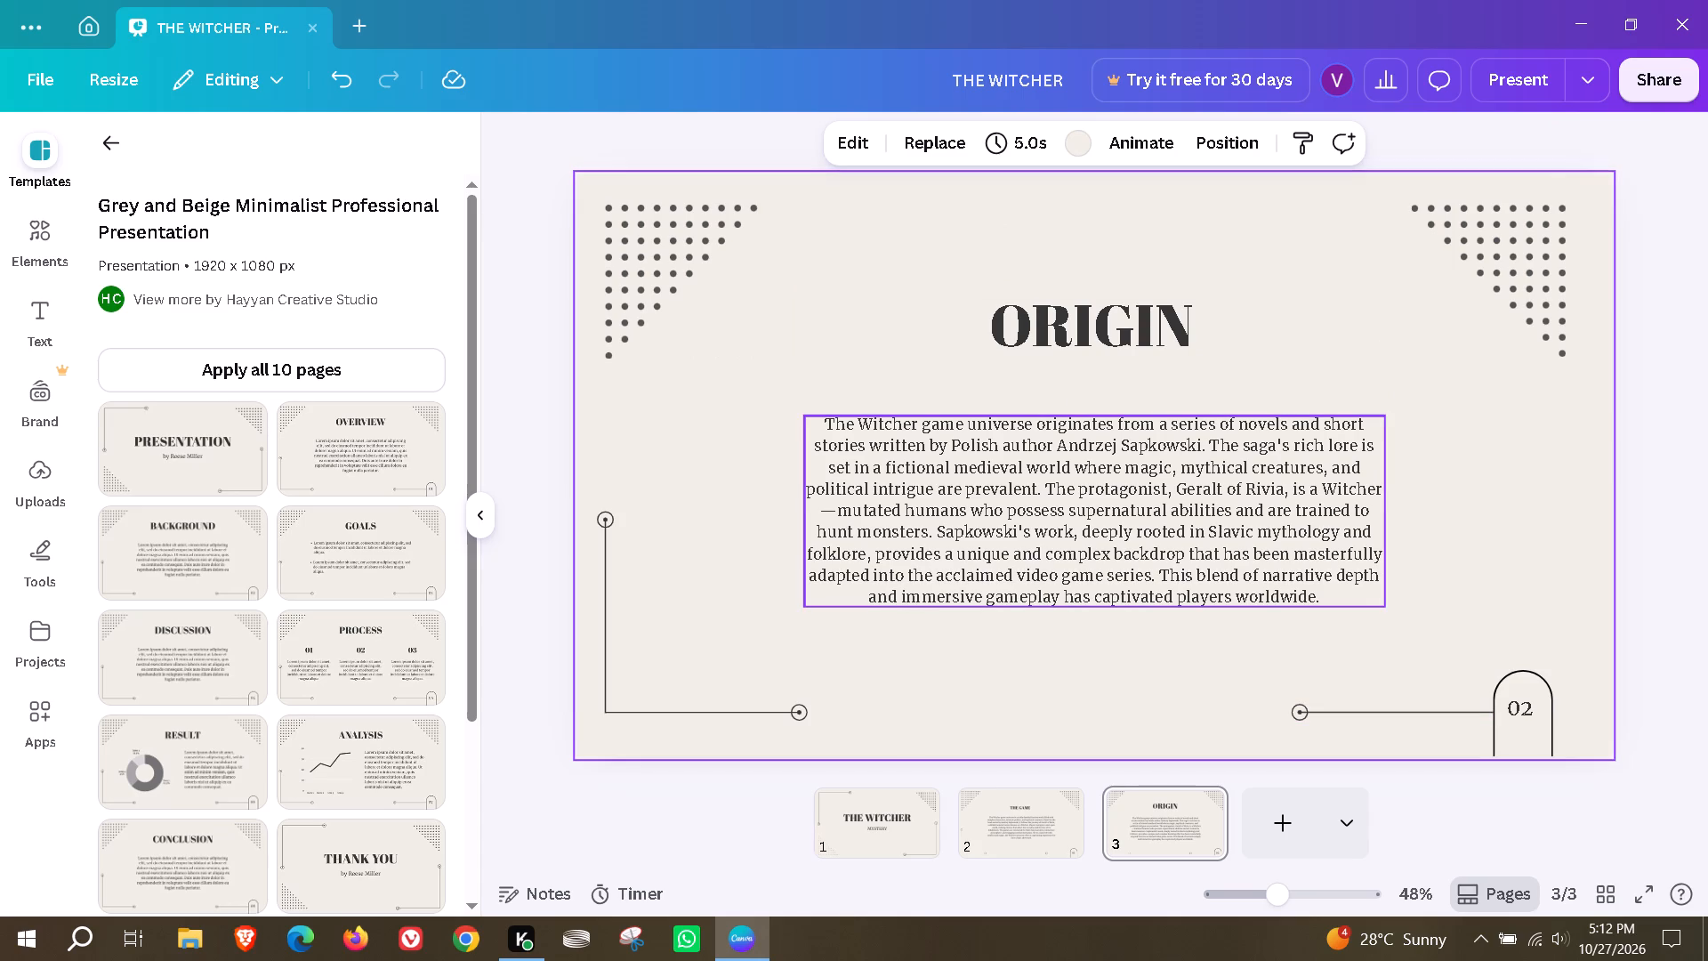
pyautogui.moveTo(1123, 332); pyautogui.dragTo(1122, 349)
pyautogui.click(1466, 577)
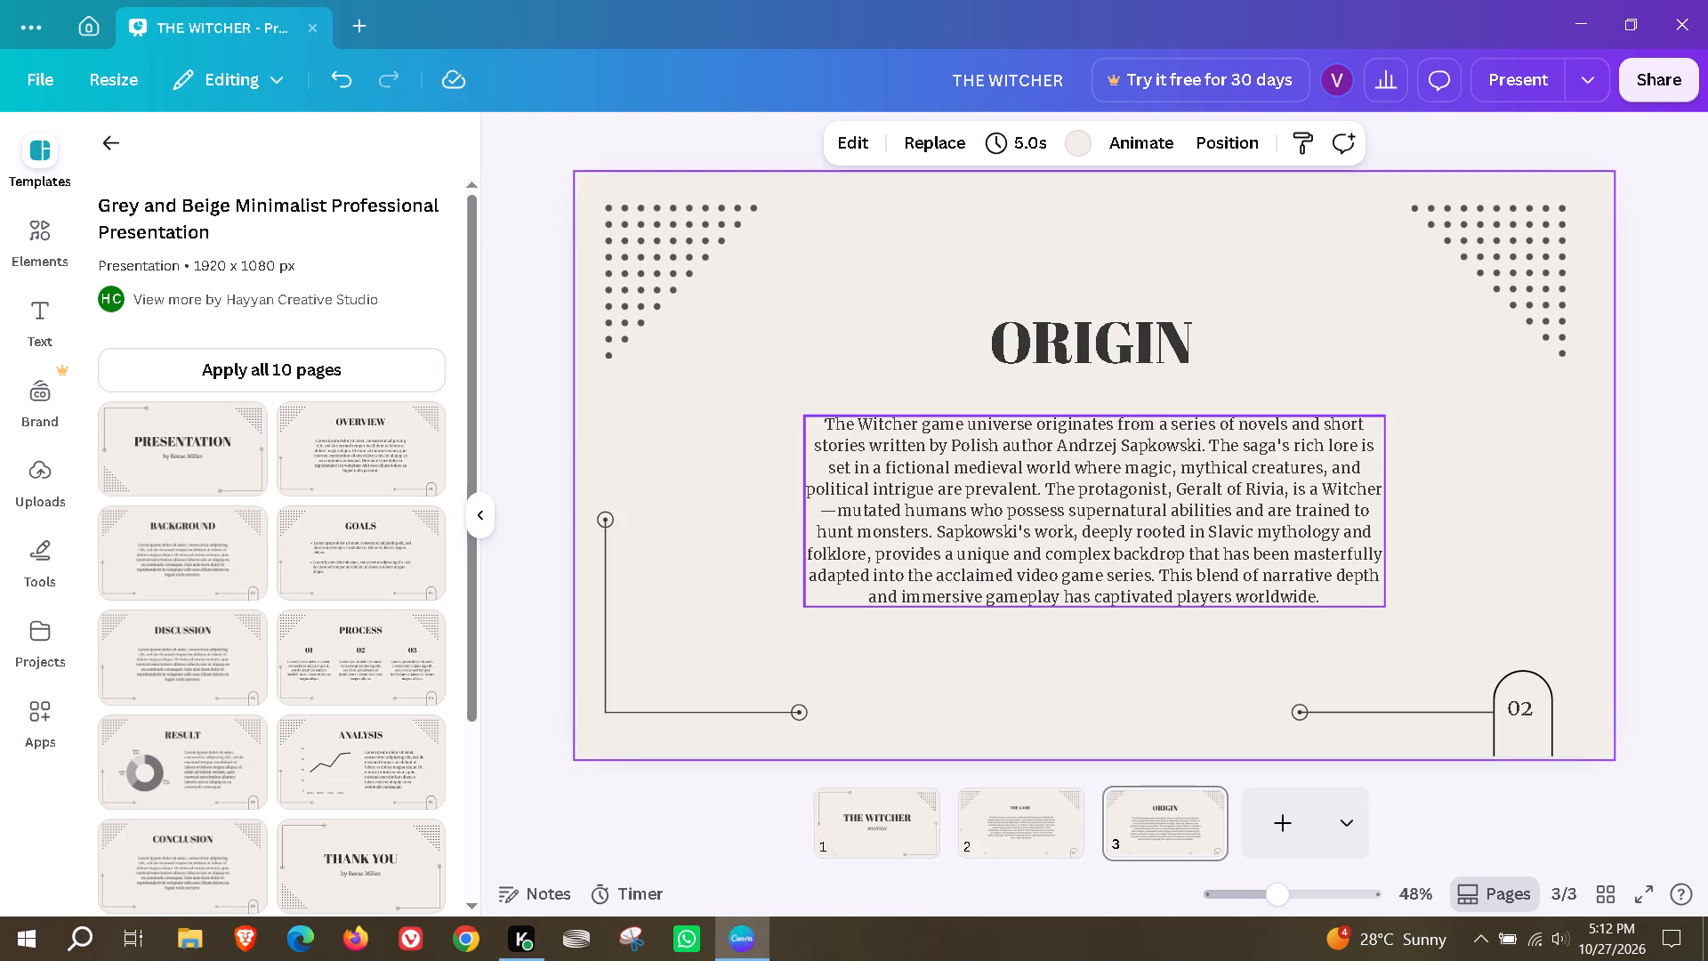
# Add the template's GOALS page as a new page and change its heading to GERALT OF RIVIA.
pyautogui.click(357, 547)
pyautogui.click(938, 547)
pyautogui.doubleClick(1071, 312)
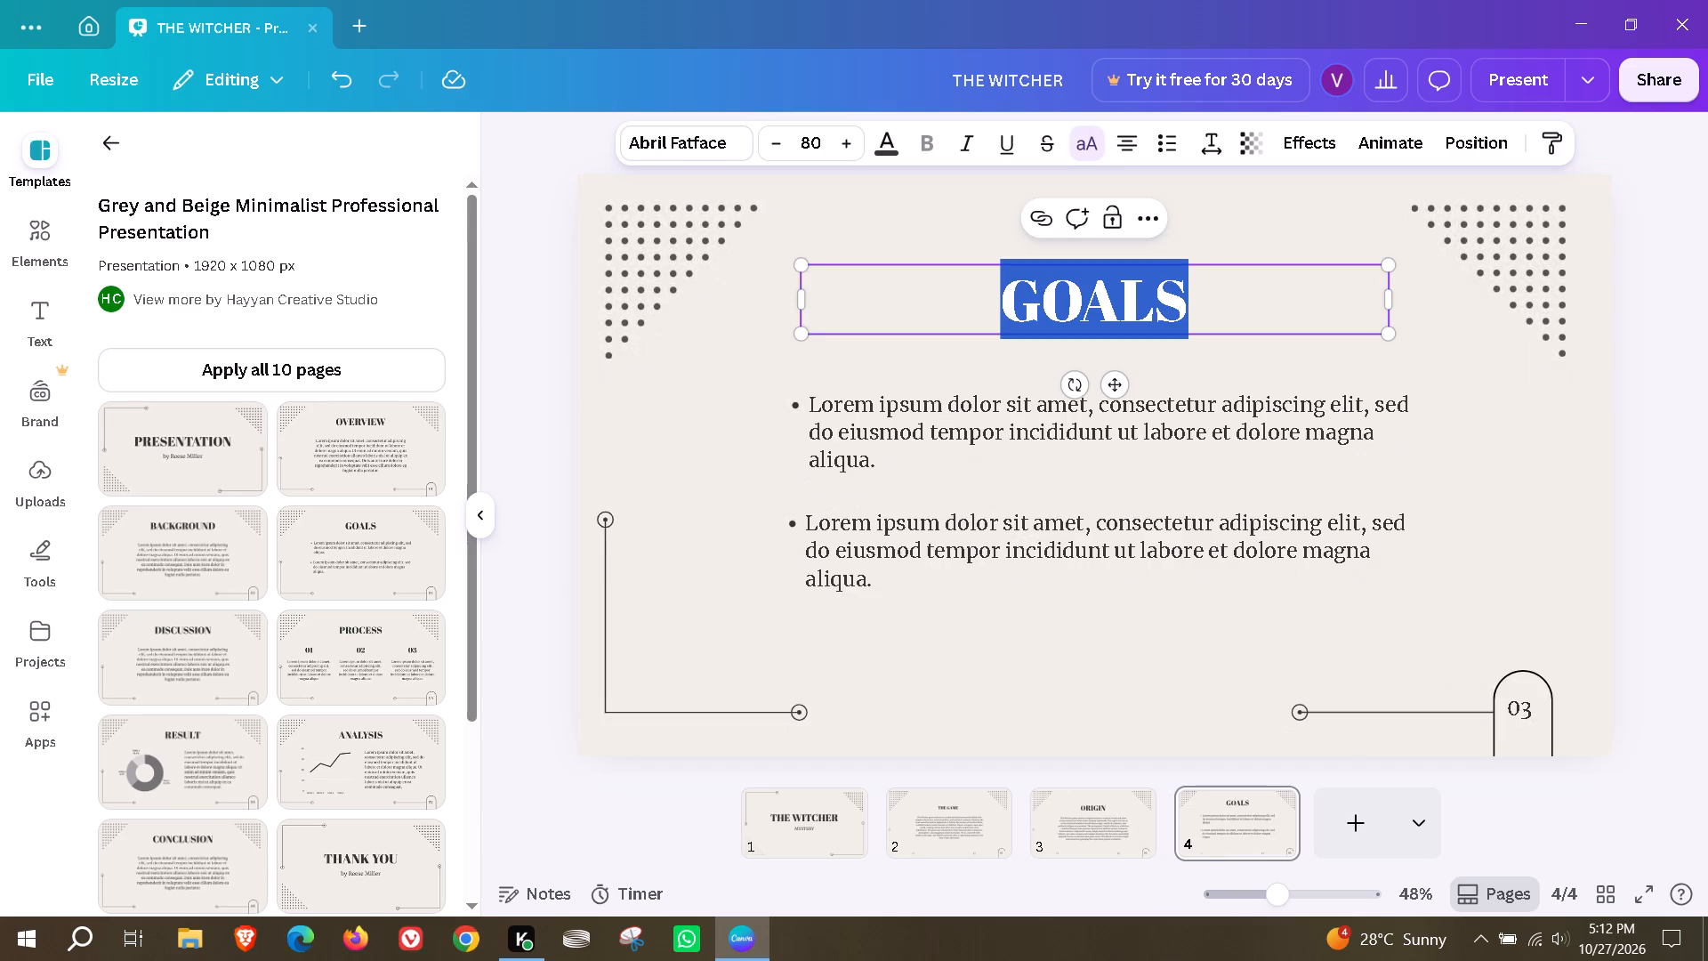
pyautogui.write('GERALT OF RIVIA')
pyautogui.doubleClick(971, 453)
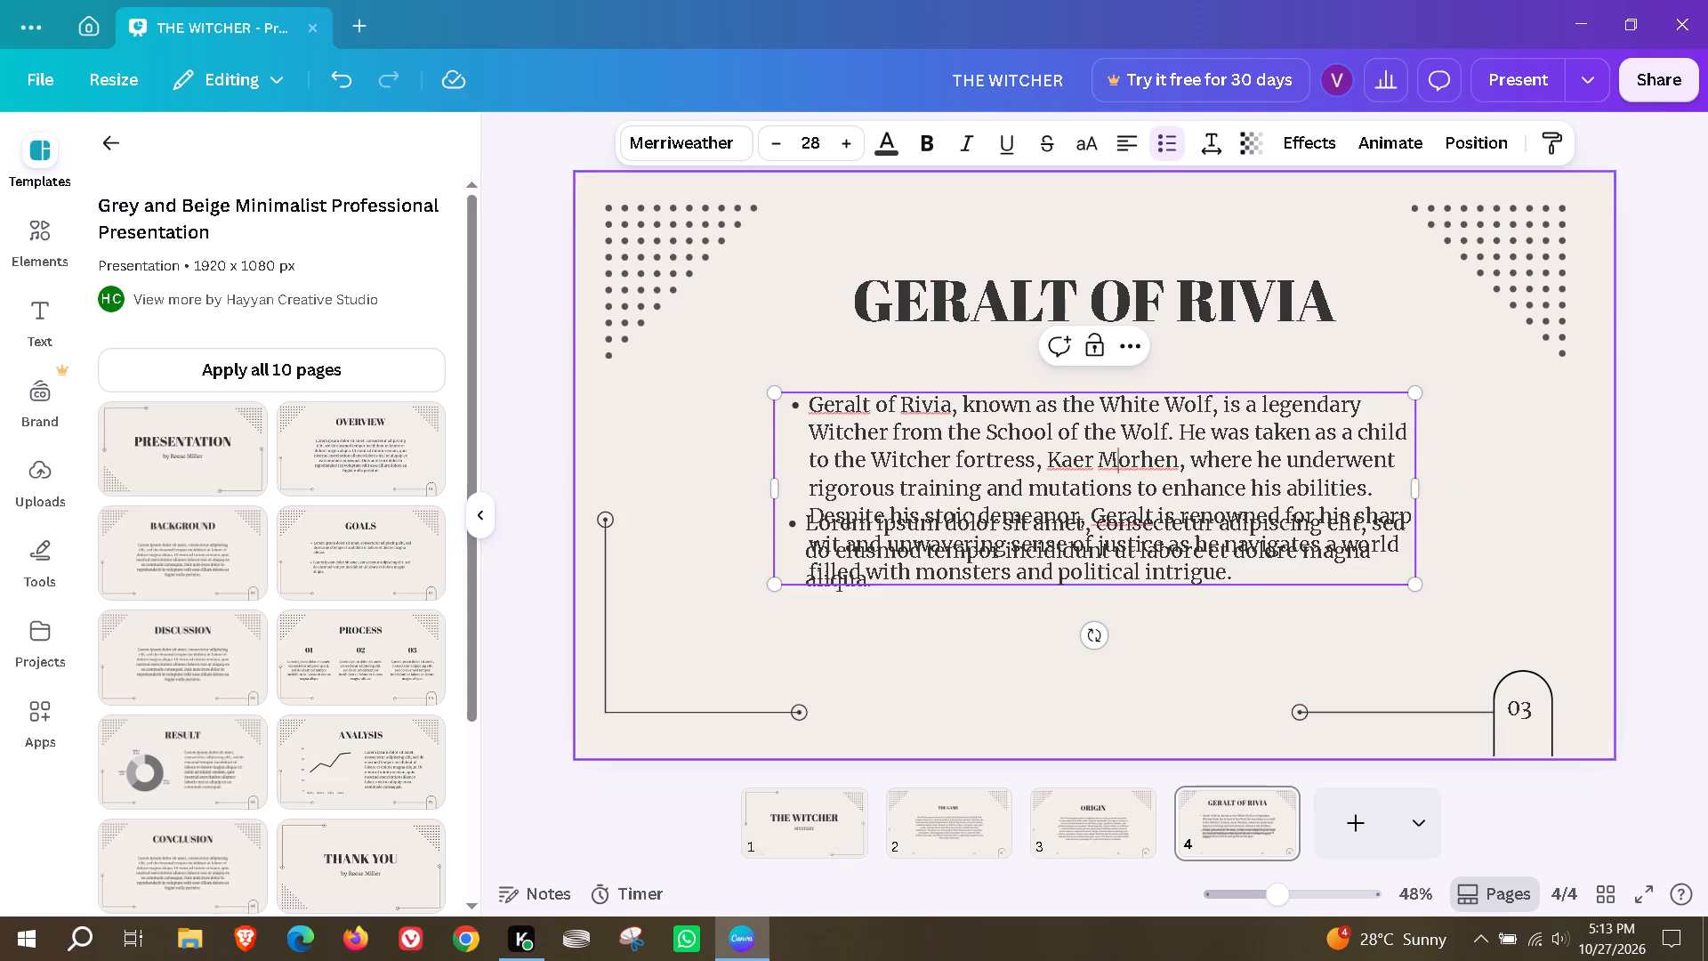
pyautogui.click(1260, 351)
pyautogui.moveTo(1204, 469); pyautogui.dragTo(1187, 321)
pyautogui.moveTo(1096, 523); pyautogui.dragTo(1090, 632)
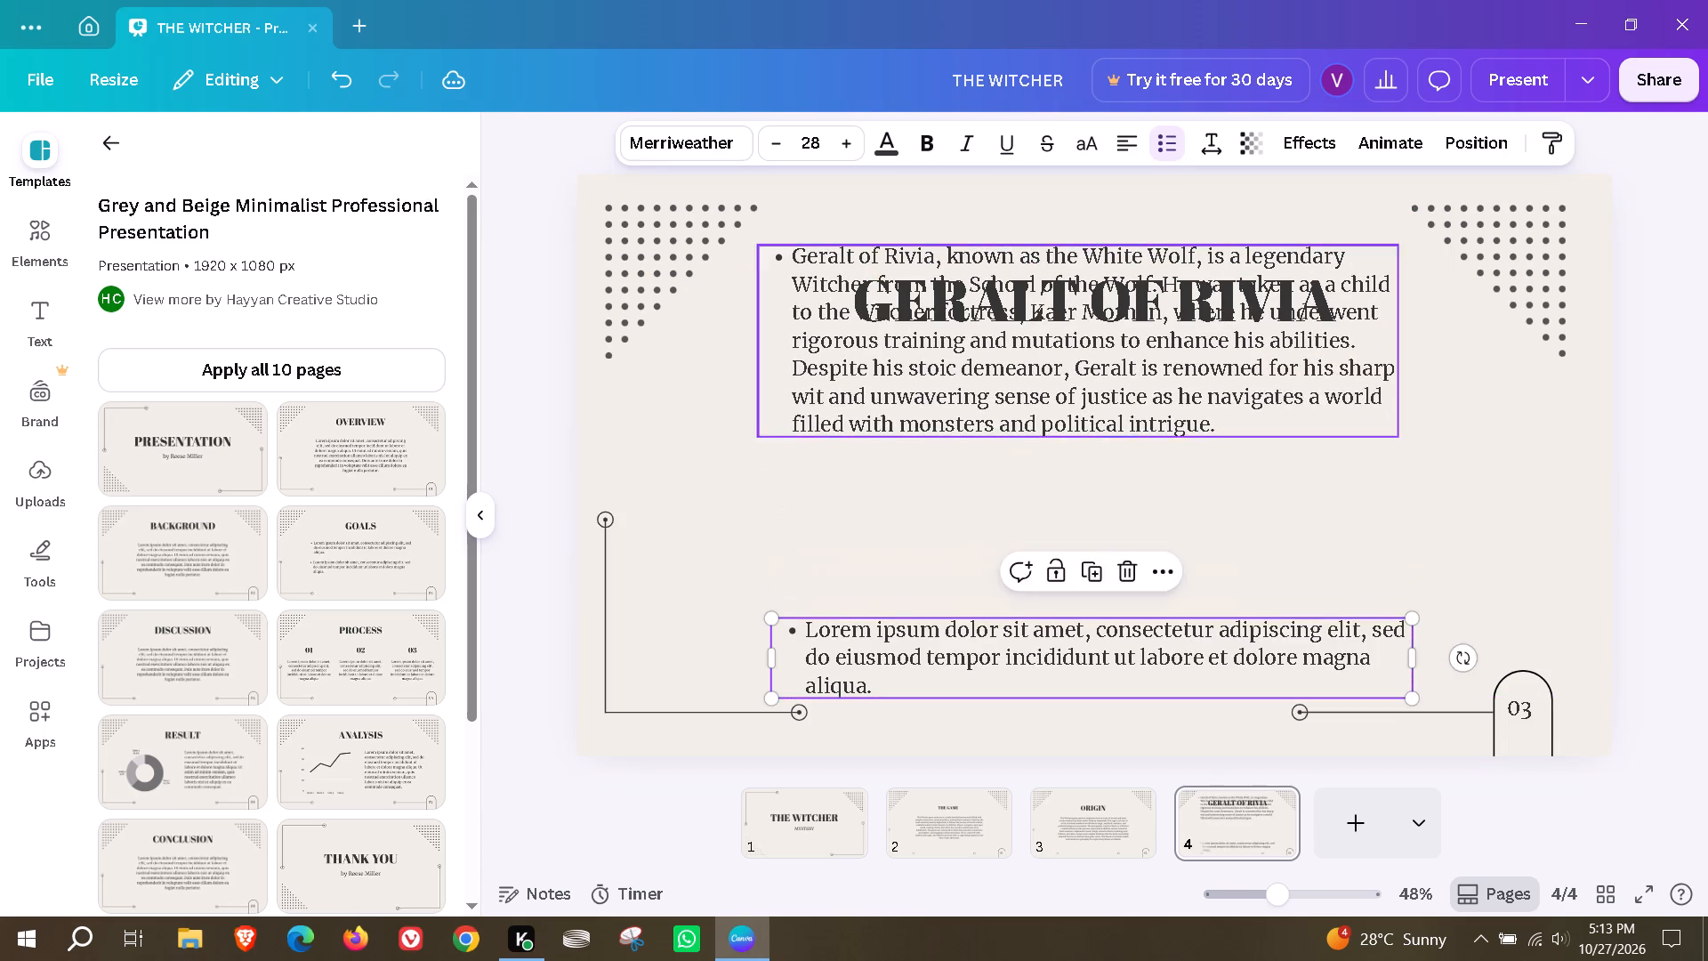
# Place the Geralt backstory bullet beneath the heading, shrinking its text to about size 18.7 and widening its box to fit six lines.
pyautogui.moveTo(1144, 366); pyautogui.dragTo(1144, 472)
pyautogui.moveTo(1398, 552); pyautogui.dragTo(1246, 507)
pyautogui.moveTo(1239, 420); pyautogui.dragTo(1288, 433)
pyautogui.moveTo(1301, 435); pyautogui.dragTo(1366, 442)
pyautogui.moveTo(1361, 492); pyautogui.dragTo(1295, 472)
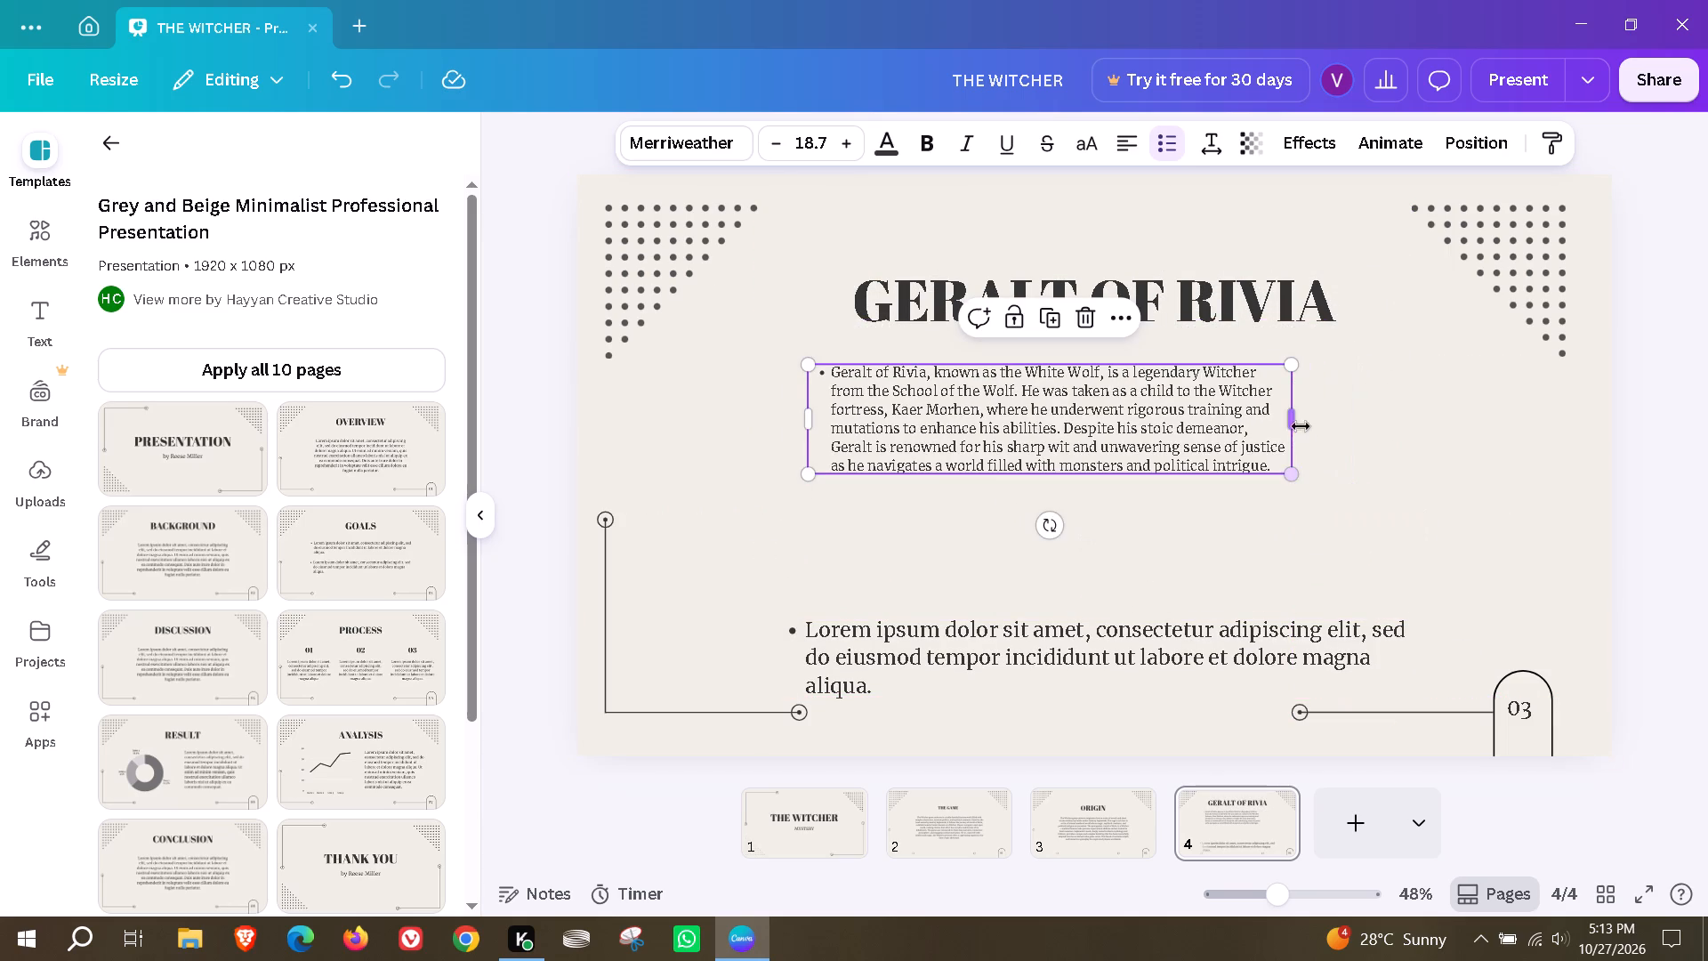
pyautogui.moveTo(1296, 423); pyautogui.dragTo(1370, 433)
pyautogui.click(1237, 483)
pyautogui.moveTo(1091, 424); pyautogui.dragTo(1100, 426)
# Move the remaining placeholder bullet up and replace it with AI-written text from the prompt "generate 3-4 lines on role of geralt of rivia in witcher unvierse".
pyautogui.click(1157, 645)
pyautogui.moveTo(1161, 645); pyautogui.dragTo(1169, 557)
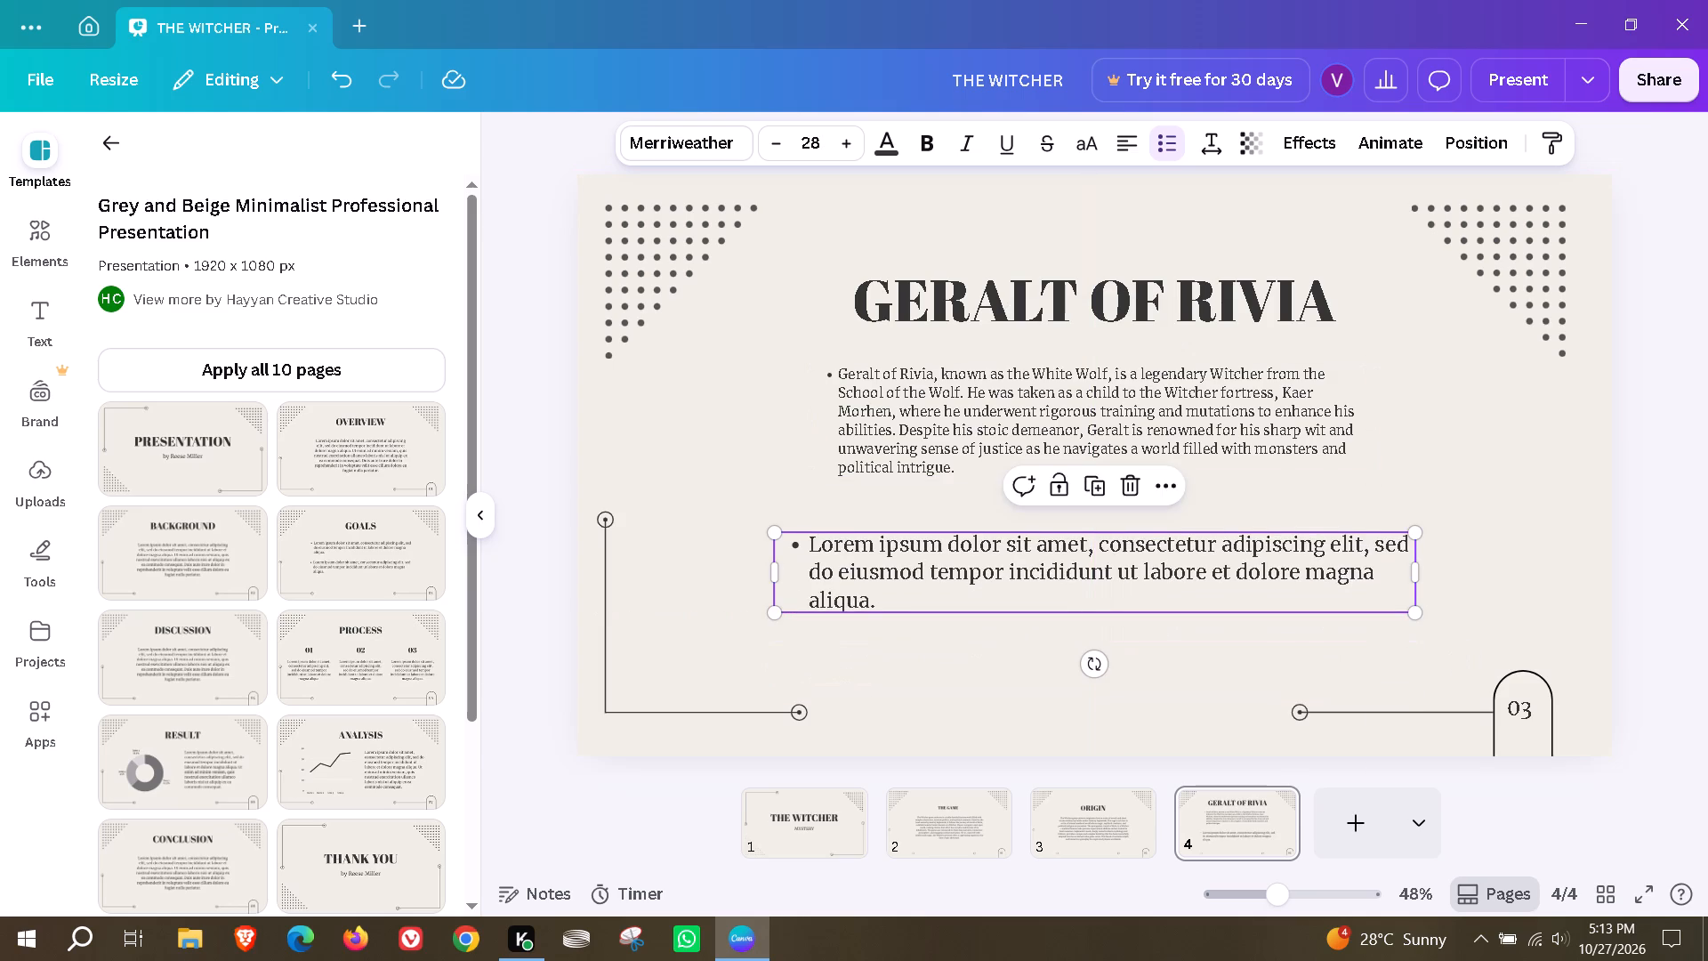
pyautogui.click(1171, 559)
pyautogui.click(1146, 482)
pyautogui.scroll(-3, 1210, 429)
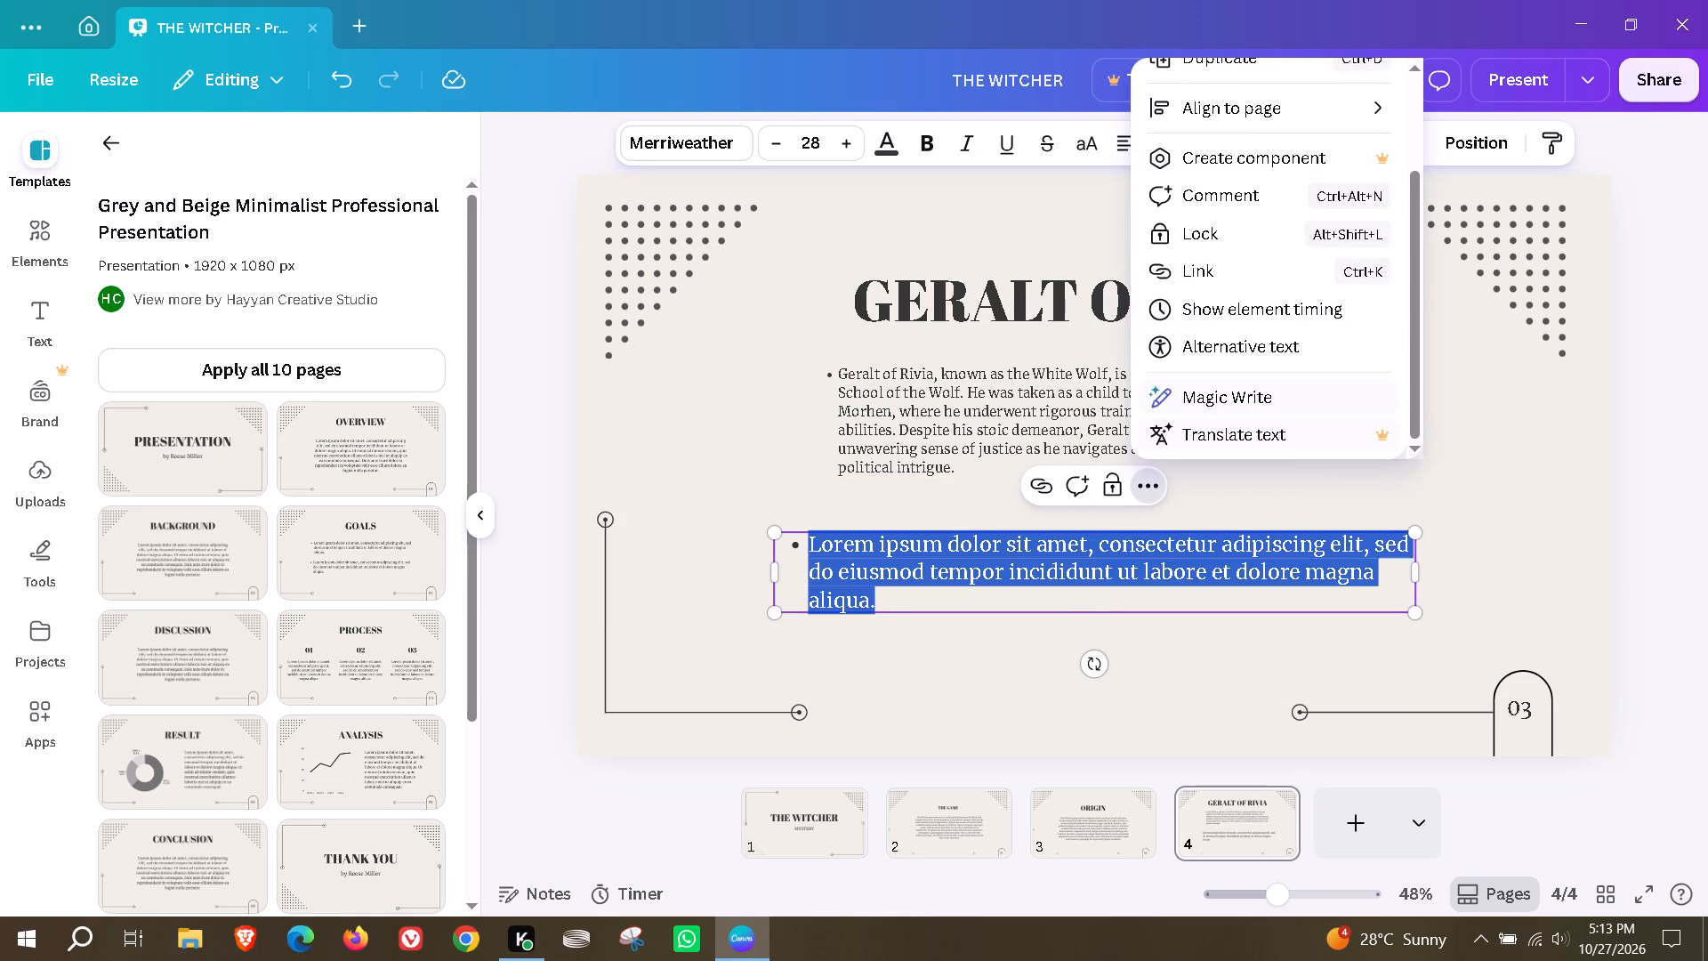
pyautogui.click(1229, 404)
pyautogui.click(1206, 85)
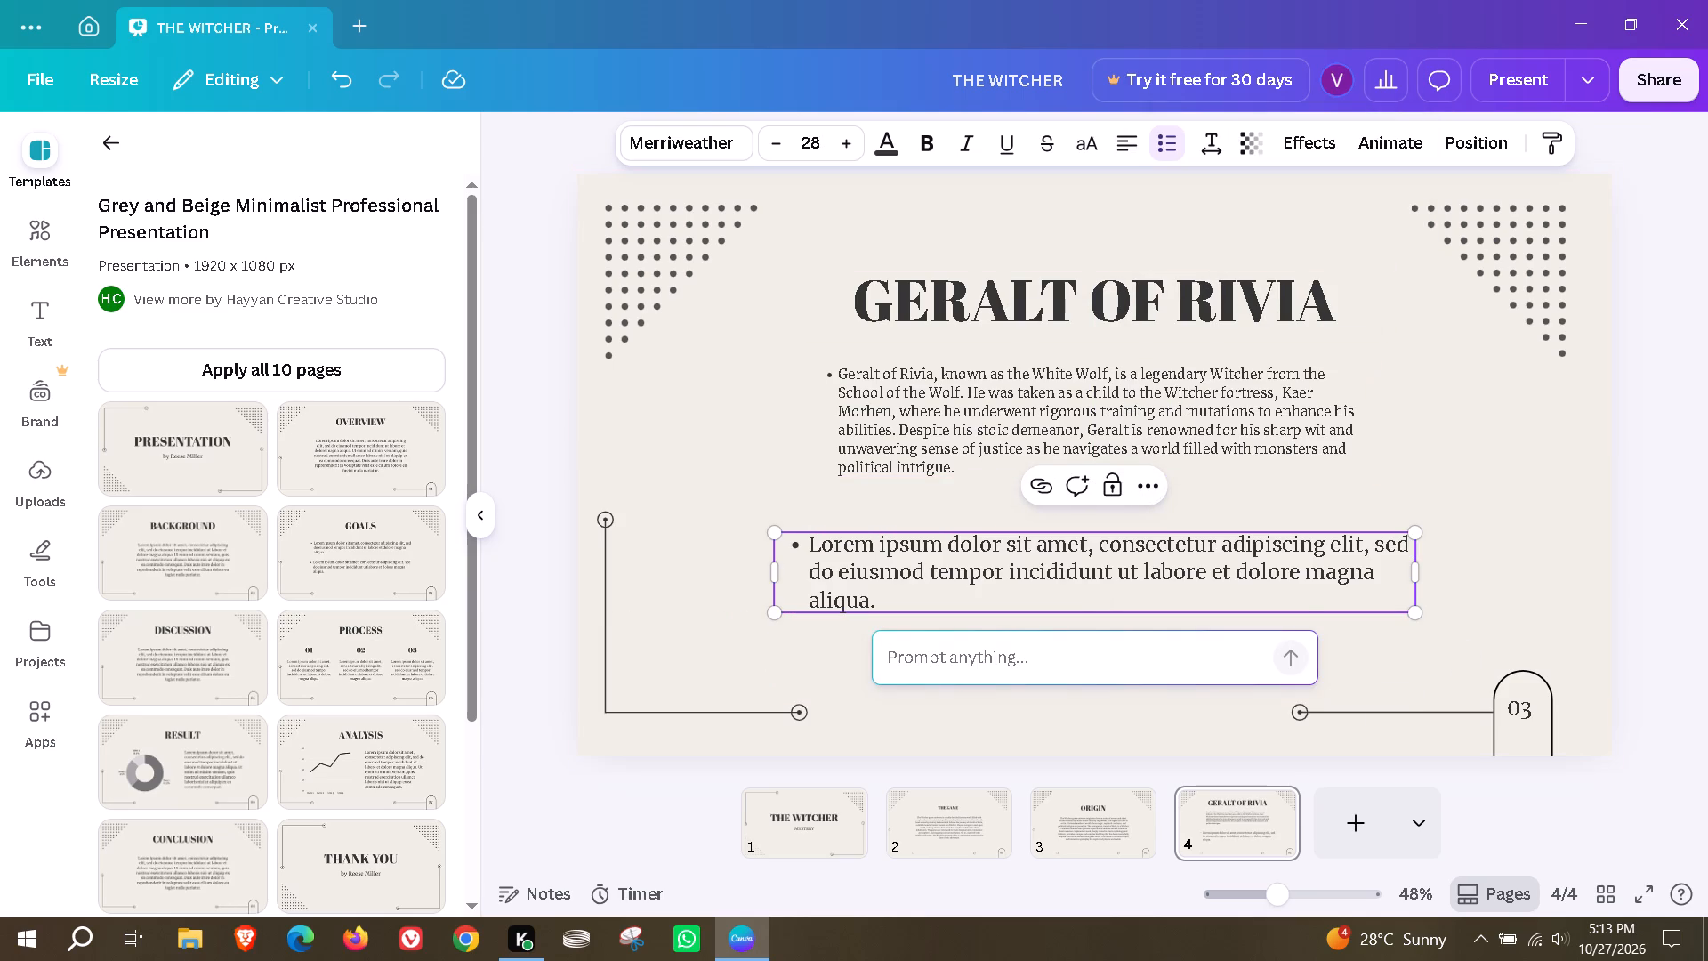
pyautogui.write('generate')
pyautogui.press('space')
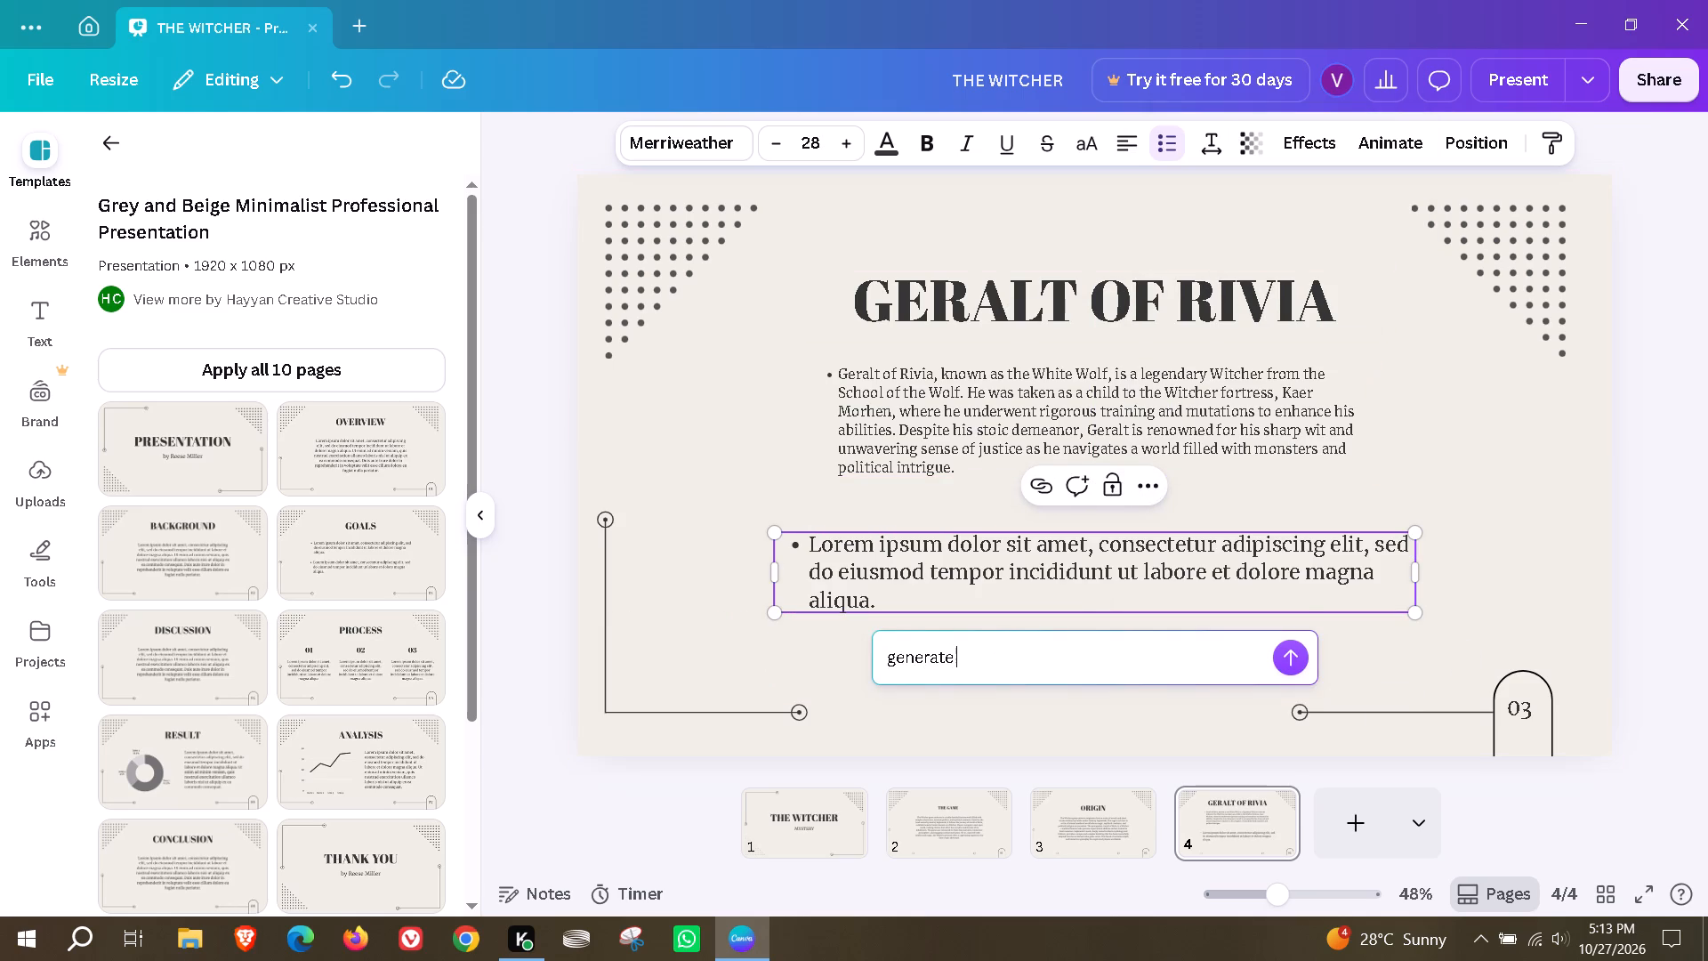
pyautogui.write('3-4 lines')
pyautogui.press('space')
pyautogui.write('on roleof')
pyautogui.press('BackSpace')
pyautogui.press('BackSpace')
pyautogui.press('space')
pyautogui.write('of geralto')
pyautogui.press('BackSpace')
pyautogui.press('space')
pyautogui.write('of rivia')
pyautogui.press('space')
pyautogui.write('in witcher unvierse')
pyautogui.press('Return')
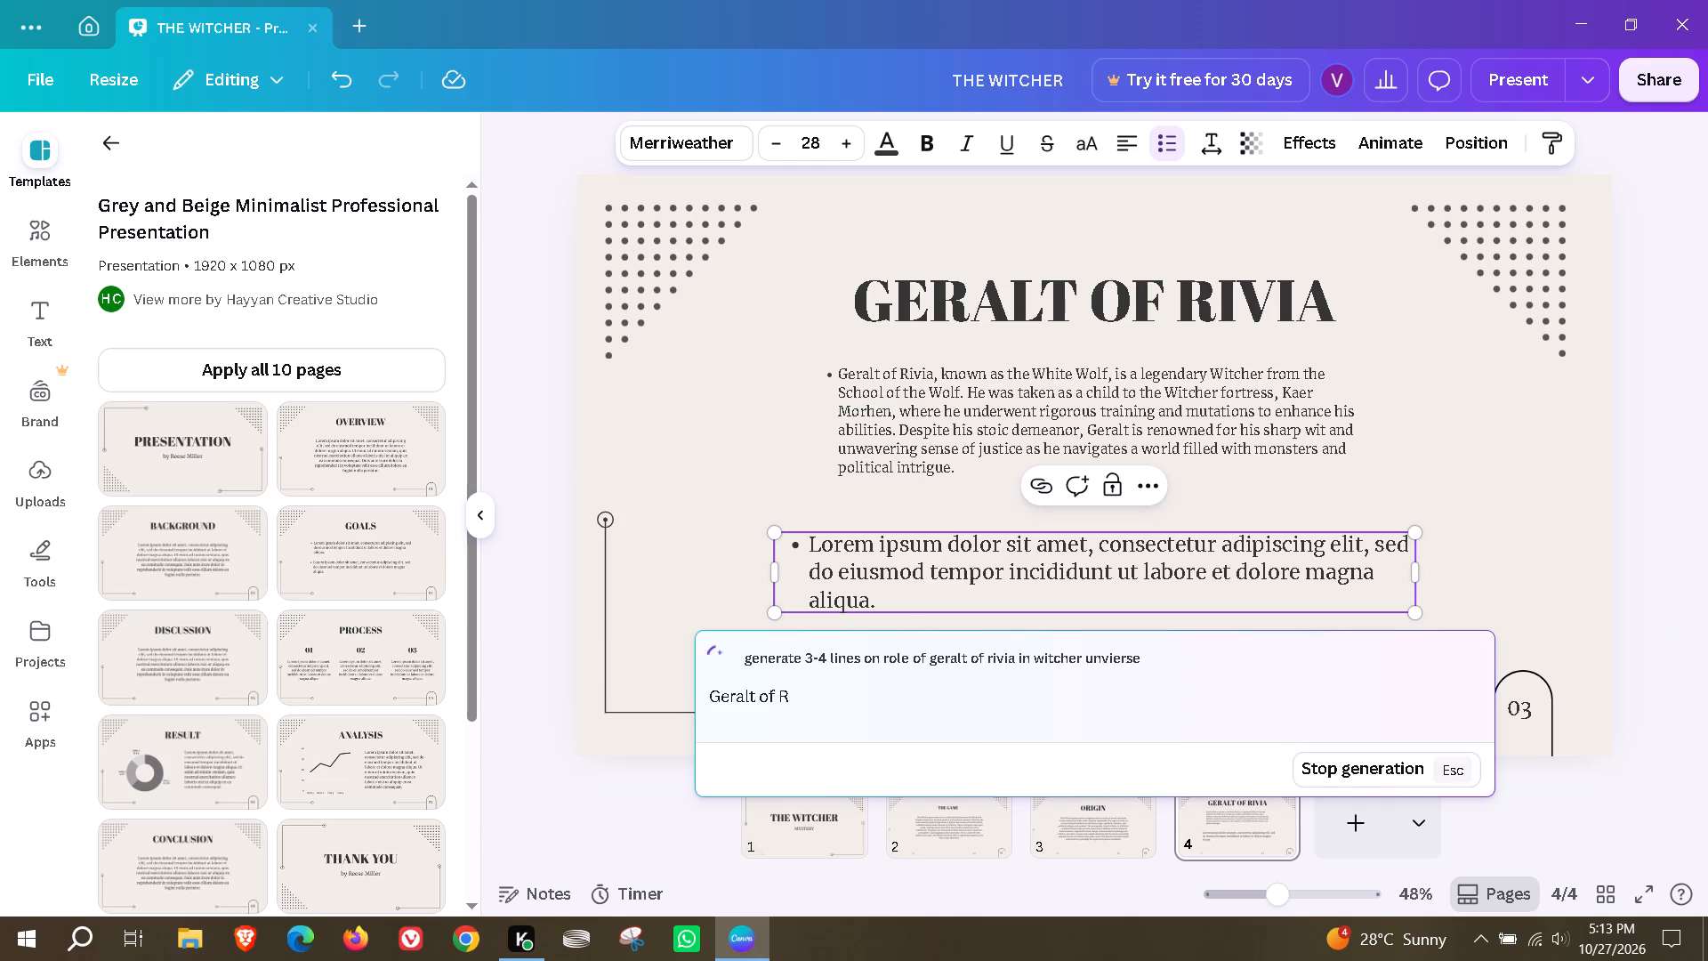
pyautogui.click(1379, 479)
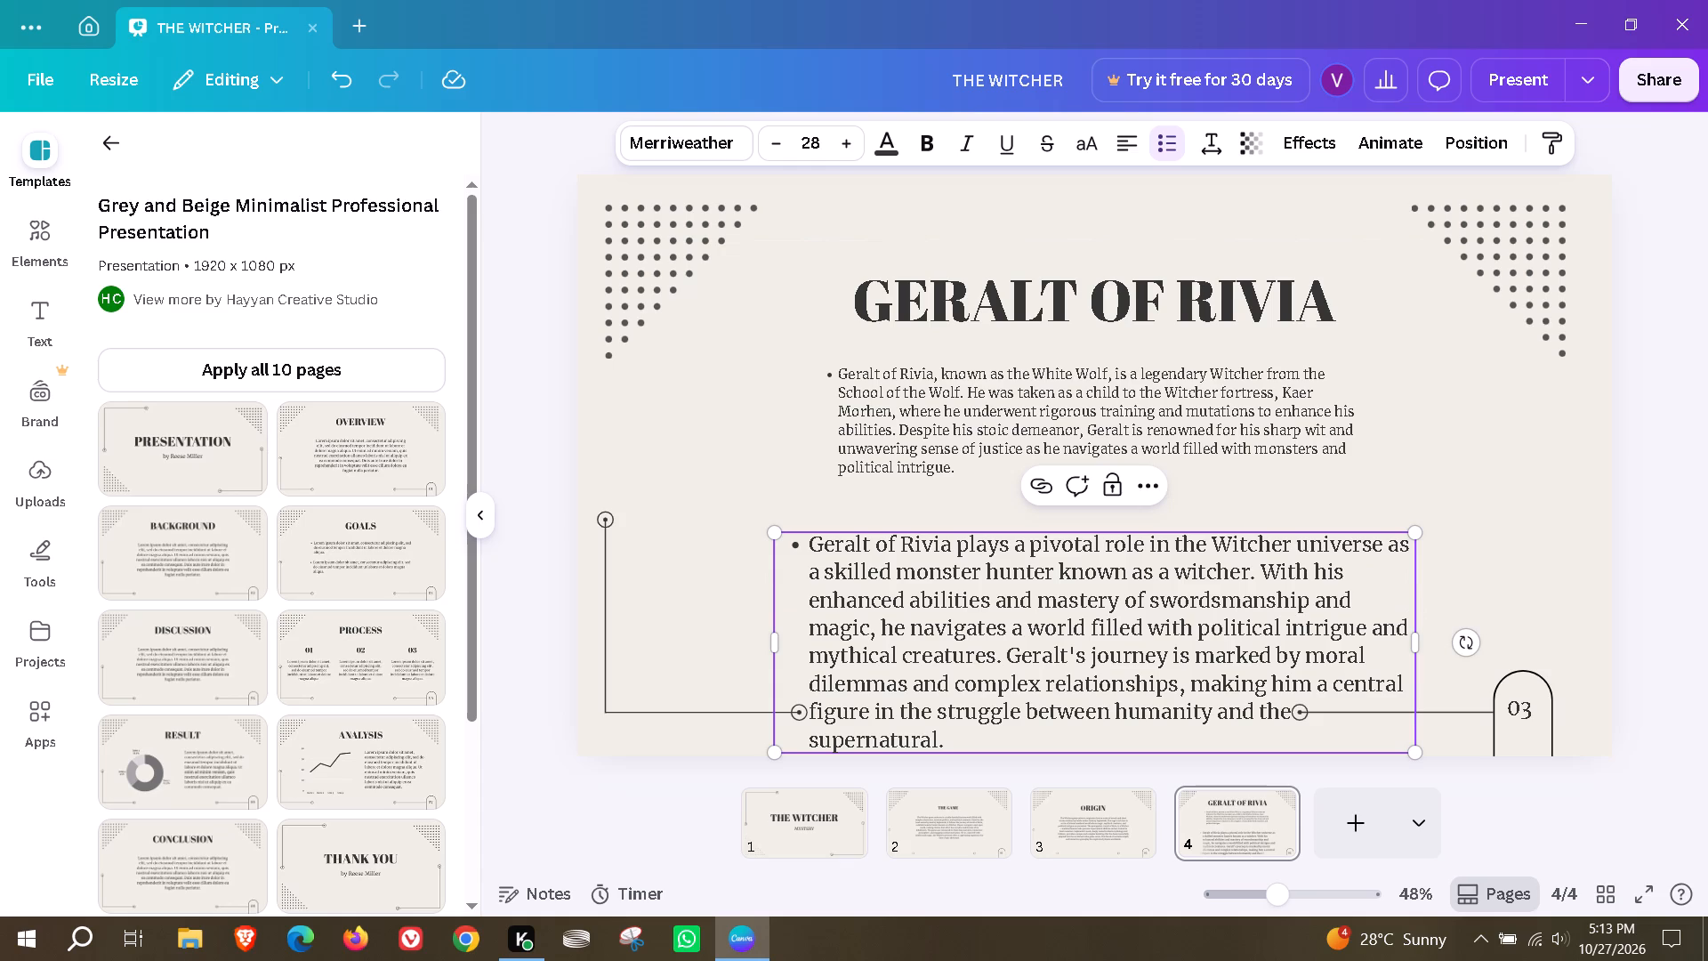
# Shrink the Geralt role bullet's text to about size 19.3, widen its box and align it beneath the backstory bullet.
pyautogui.moveTo(1414, 529); pyautogui.dragTo(1295, 586)
pyautogui.moveTo(1296, 661); pyautogui.dragTo(1373, 671)
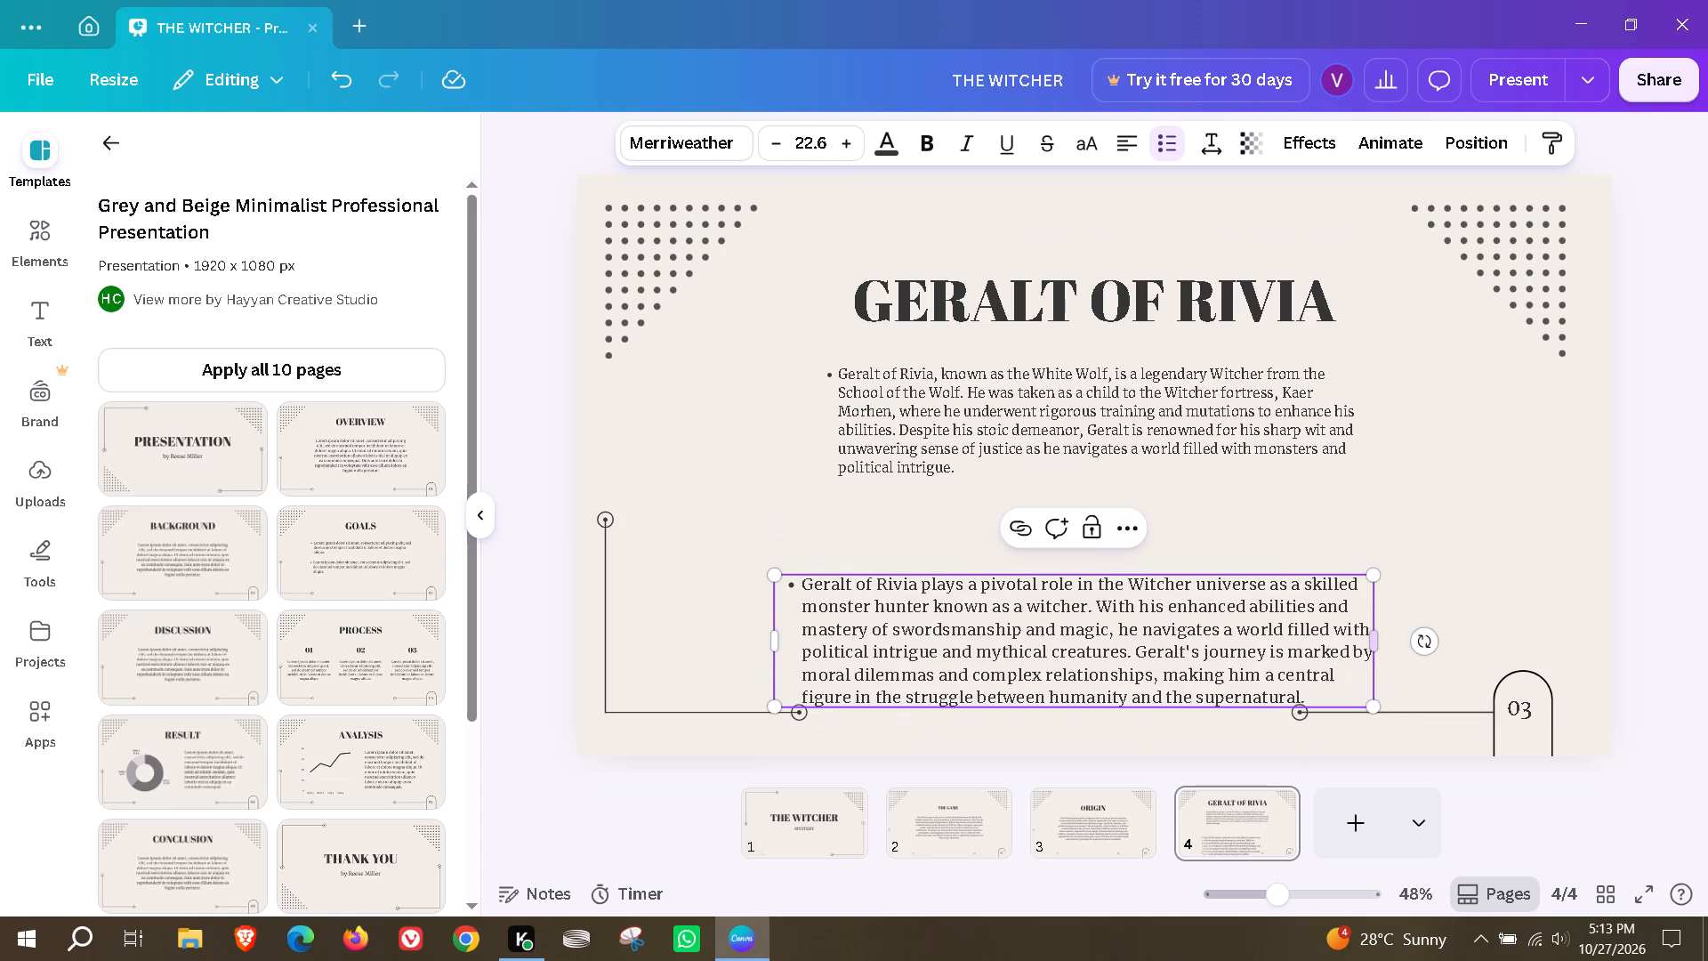
pyautogui.moveTo(1382, 573); pyautogui.dragTo(1357, 578)
pyautogui.click(1427, 521)
pyautogui.moveTo(1232, 621); pyautogui.dragTo(1266, 545)
pyautogui.click(1449, 480)
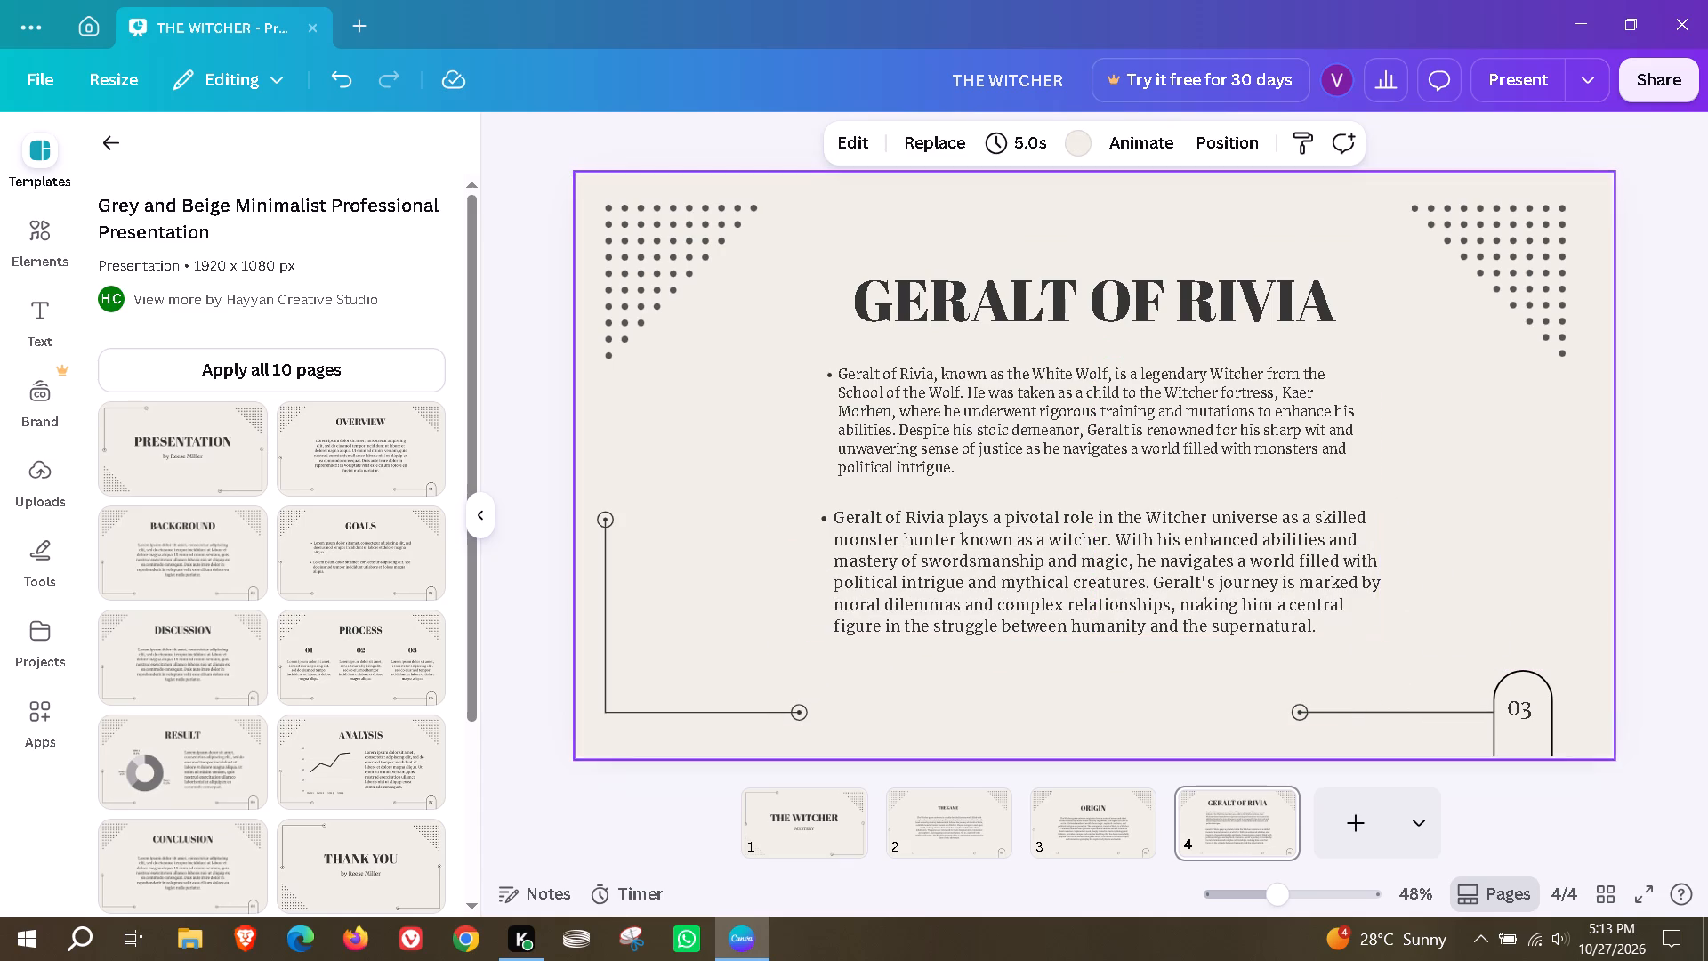
pyautogui.click(1246, 666)
pyautogui.click(1091, 578)
pyautogui.moveTo(1382, 509); pyautogui.dragTo(1346, 520)
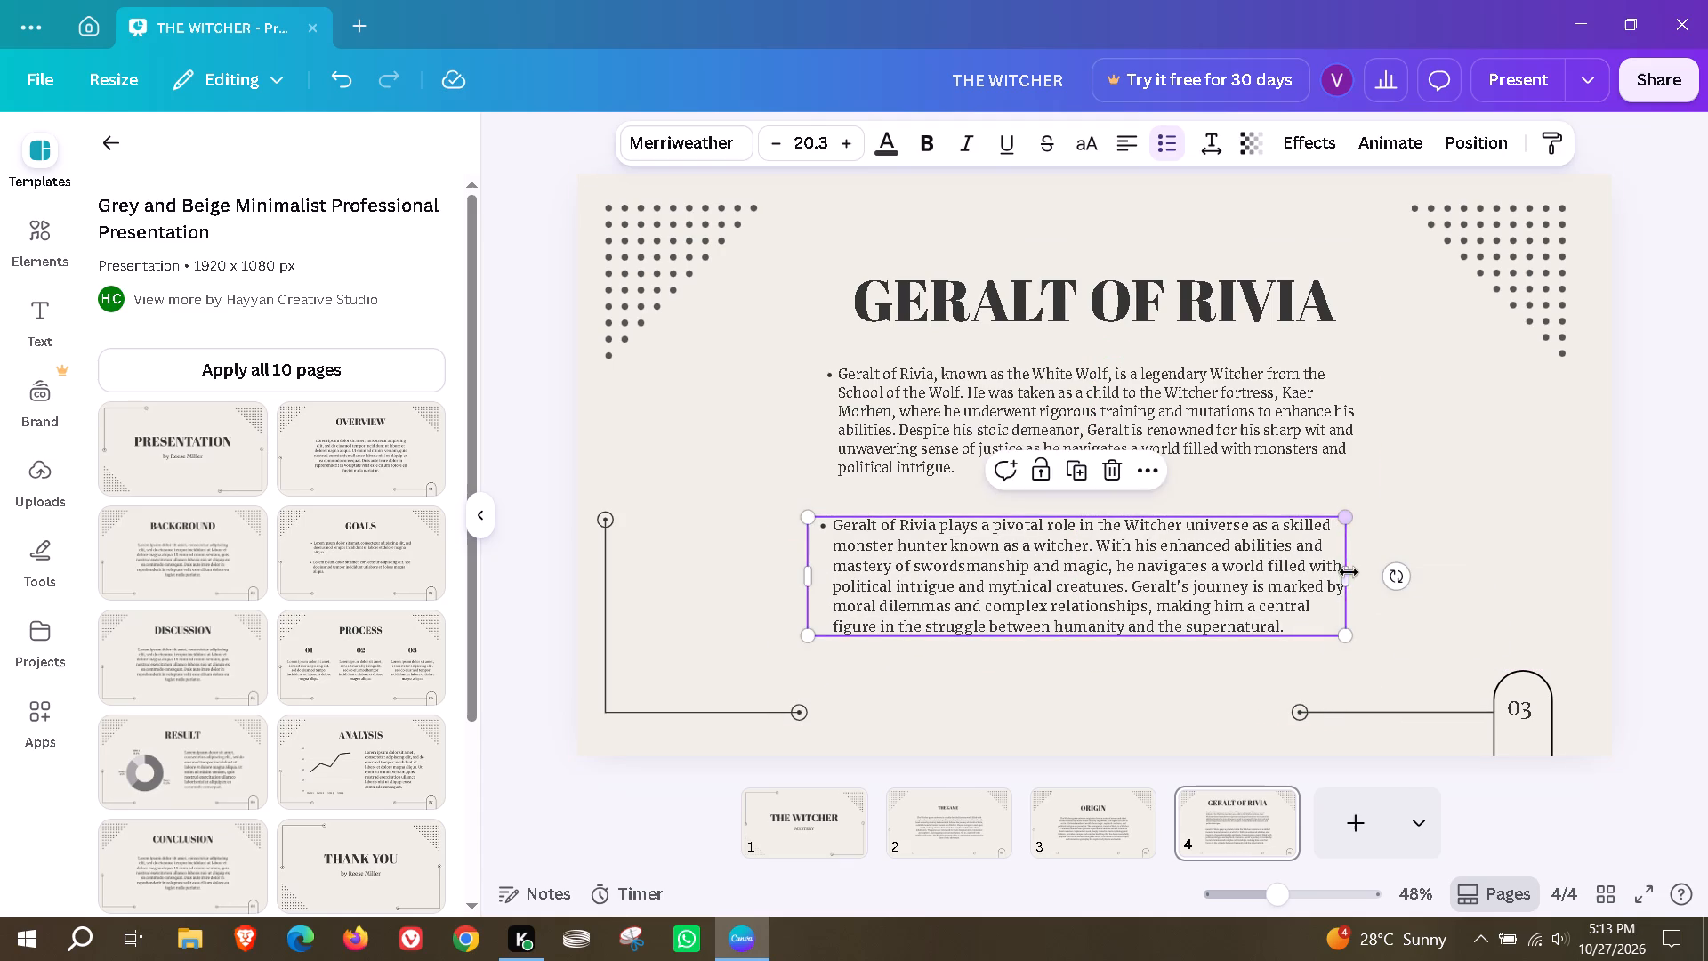
pyautogui.moveTo(1349, 572); pyautogui.dragTo(1379, 576)
pyautogui.moveTo(1376, 521); pyautogui.dragTo(1349, 529)
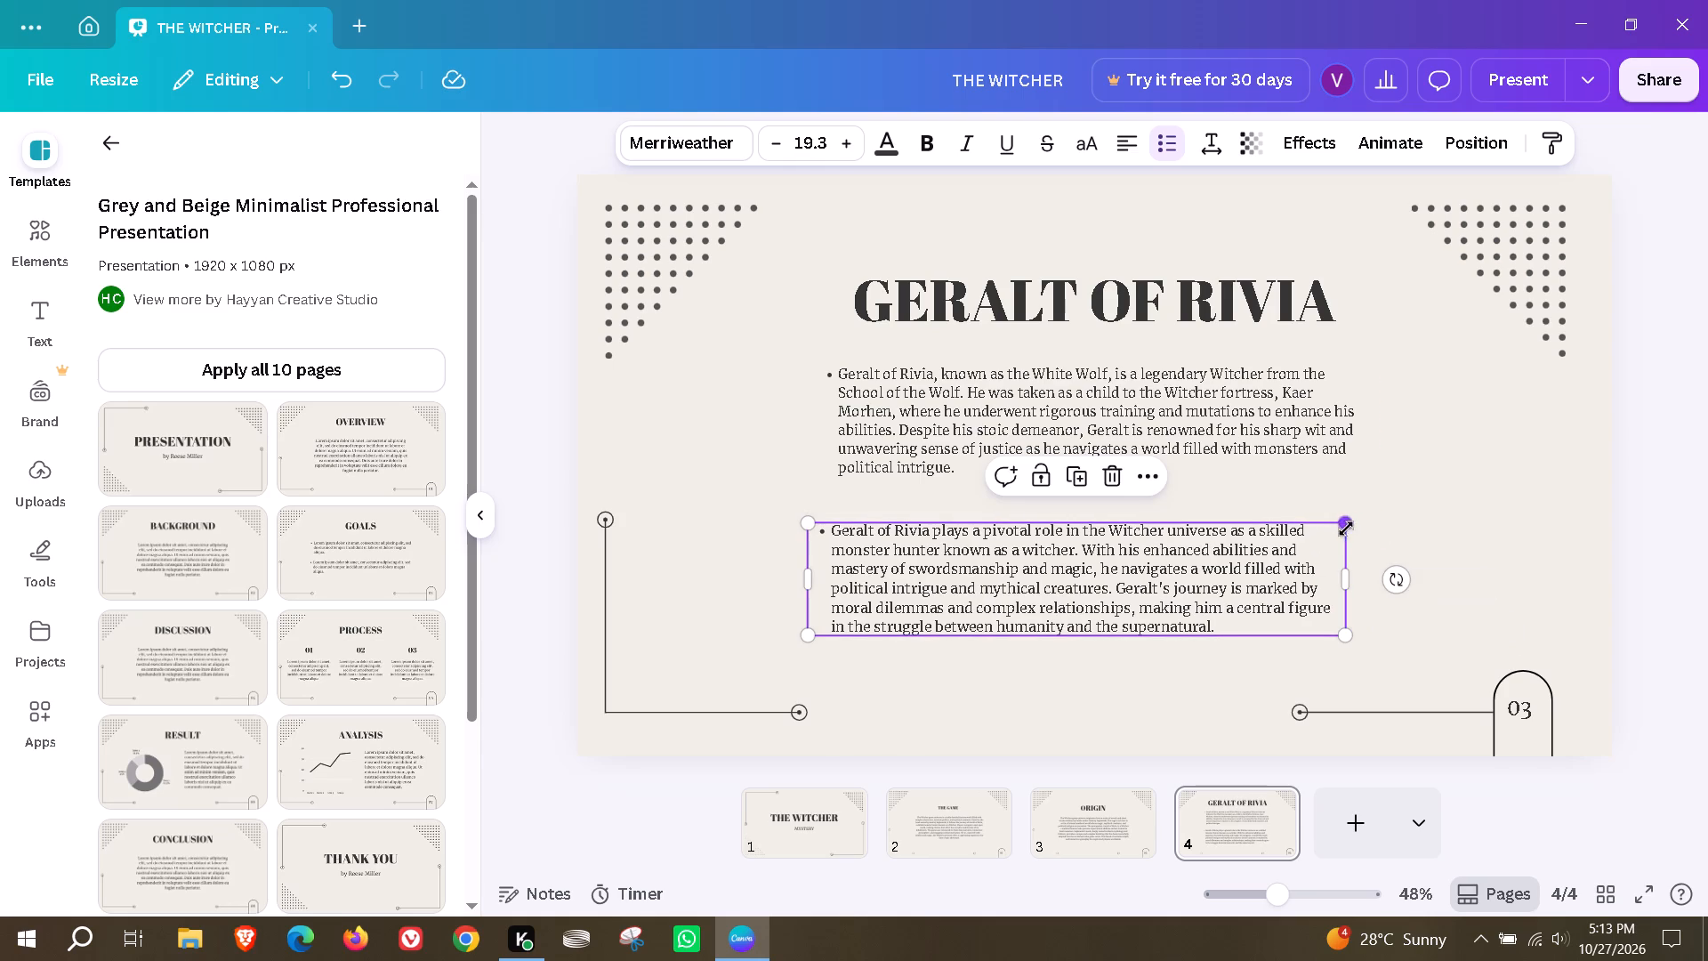
pyautogui.moveTo(1343, 580); pyautogui.dragTo(1352, 580)
pyautogui.click(1352, 580)
pyautogui.moveTo(1357, 580); pyautogui.dragTo(1370, 580)
pyautogui.click(1402, 518)
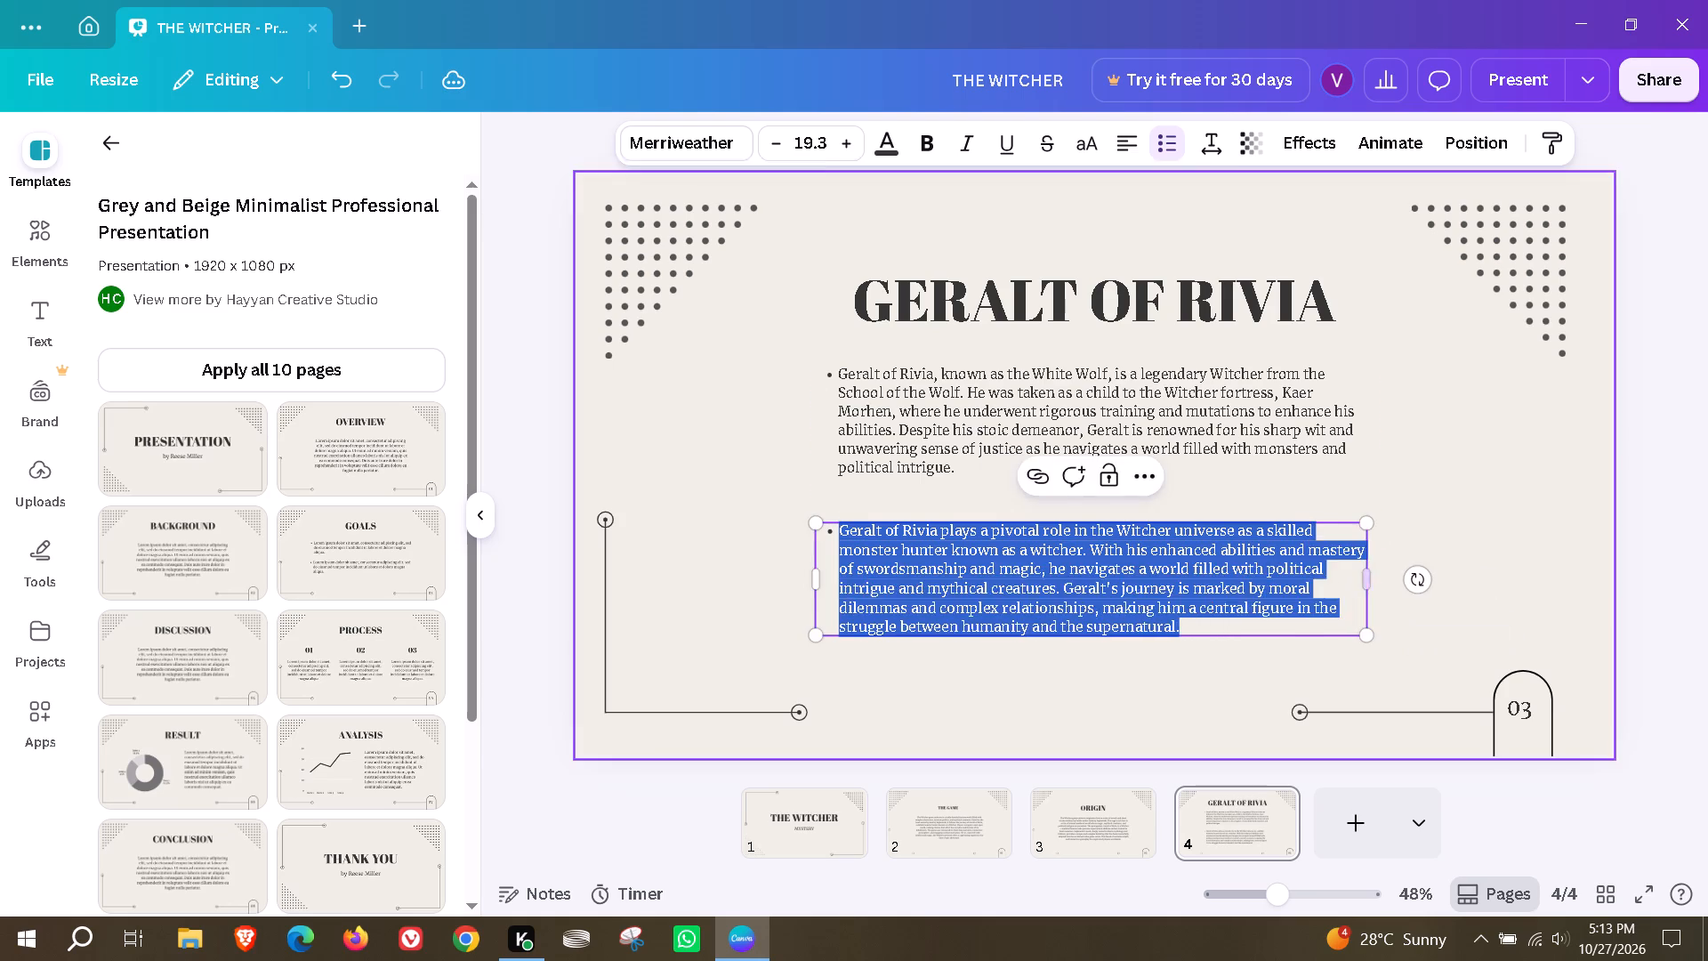
pyautogui.moveTo(1146, 589); pyautogui.dragTo(1144, 580)
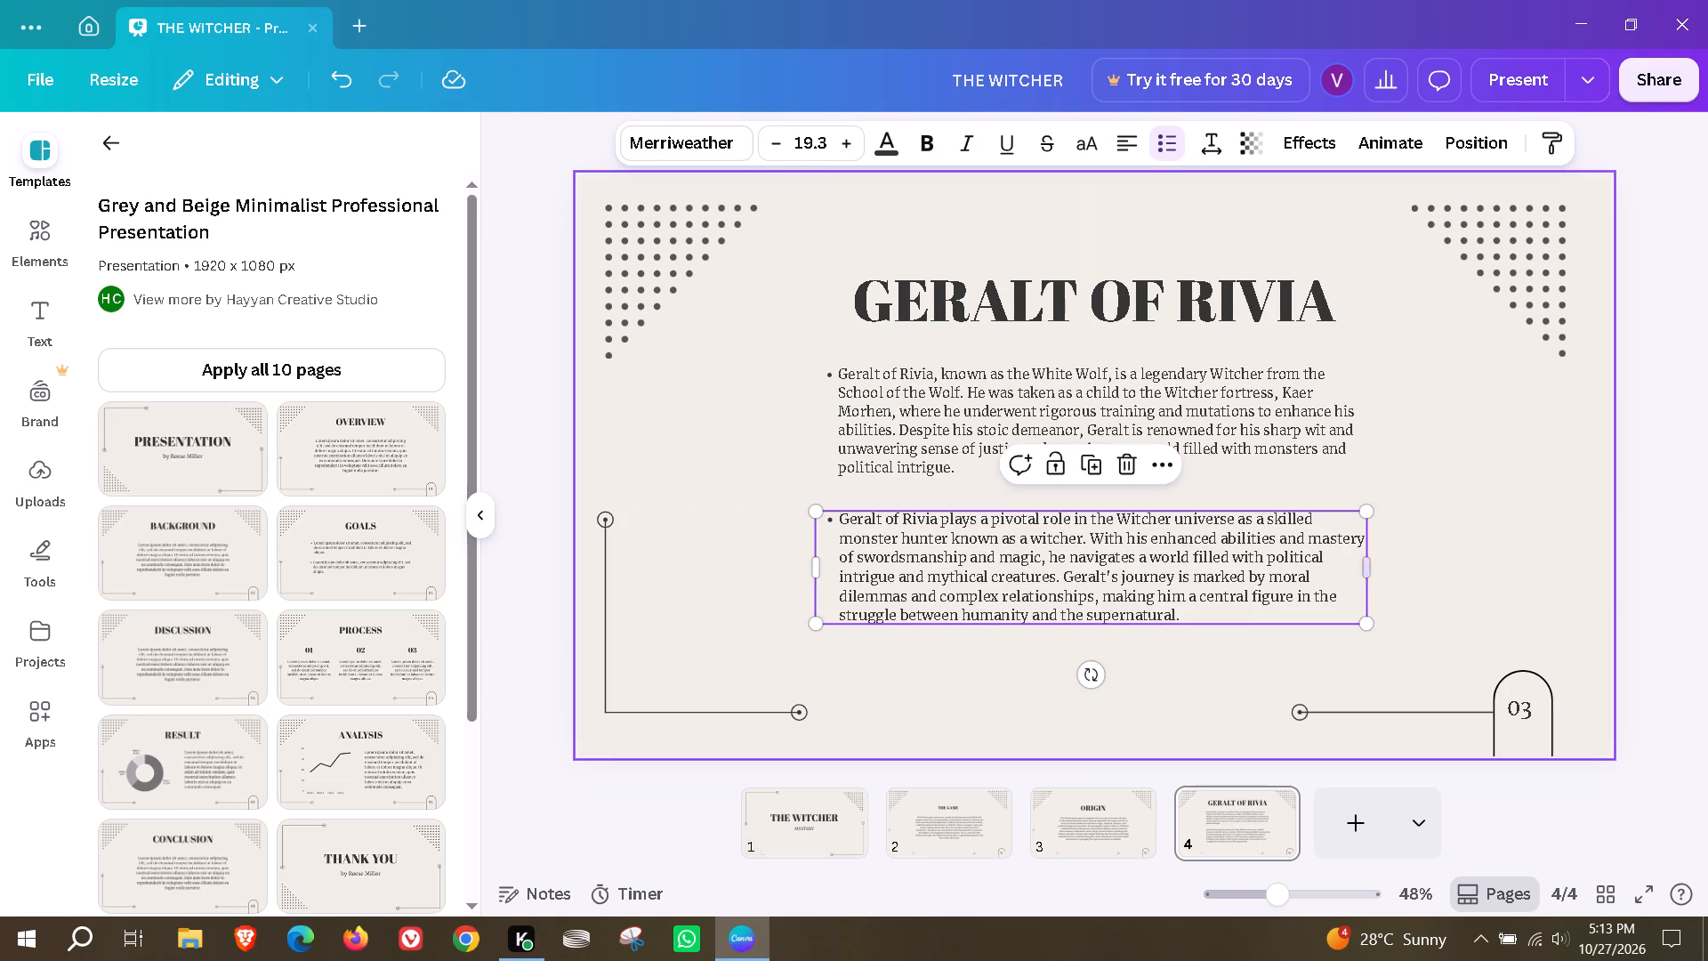
pyautogui.click(1468, 547)
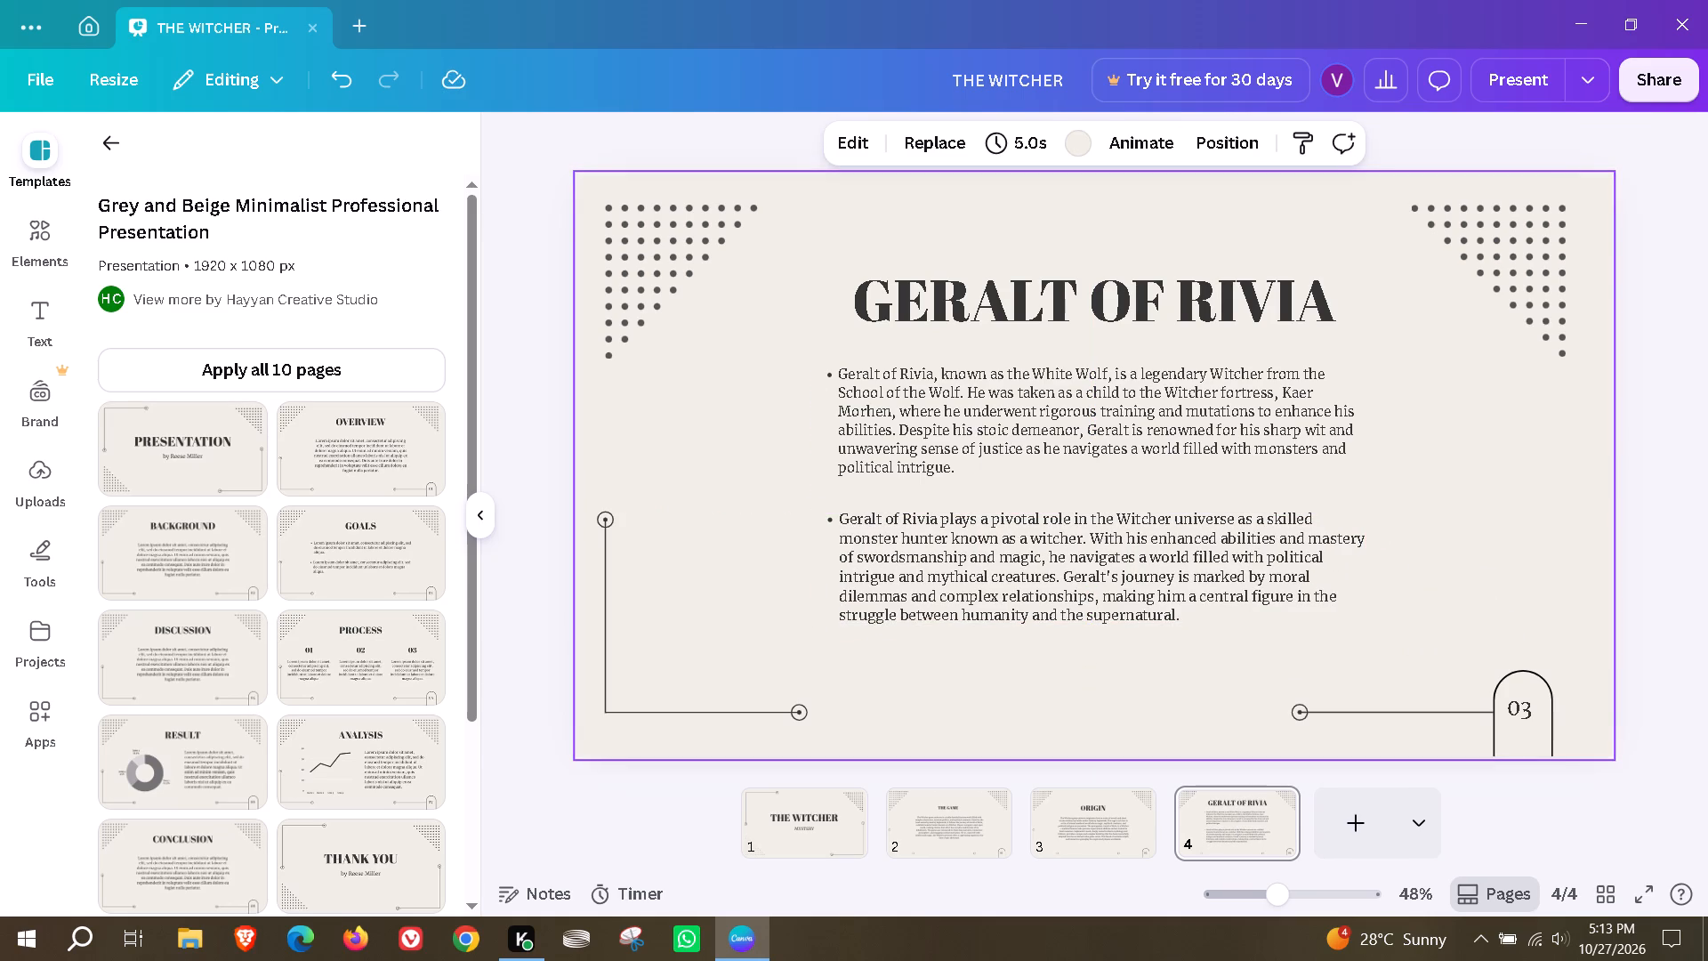
pyautogui.click(1419, 602)
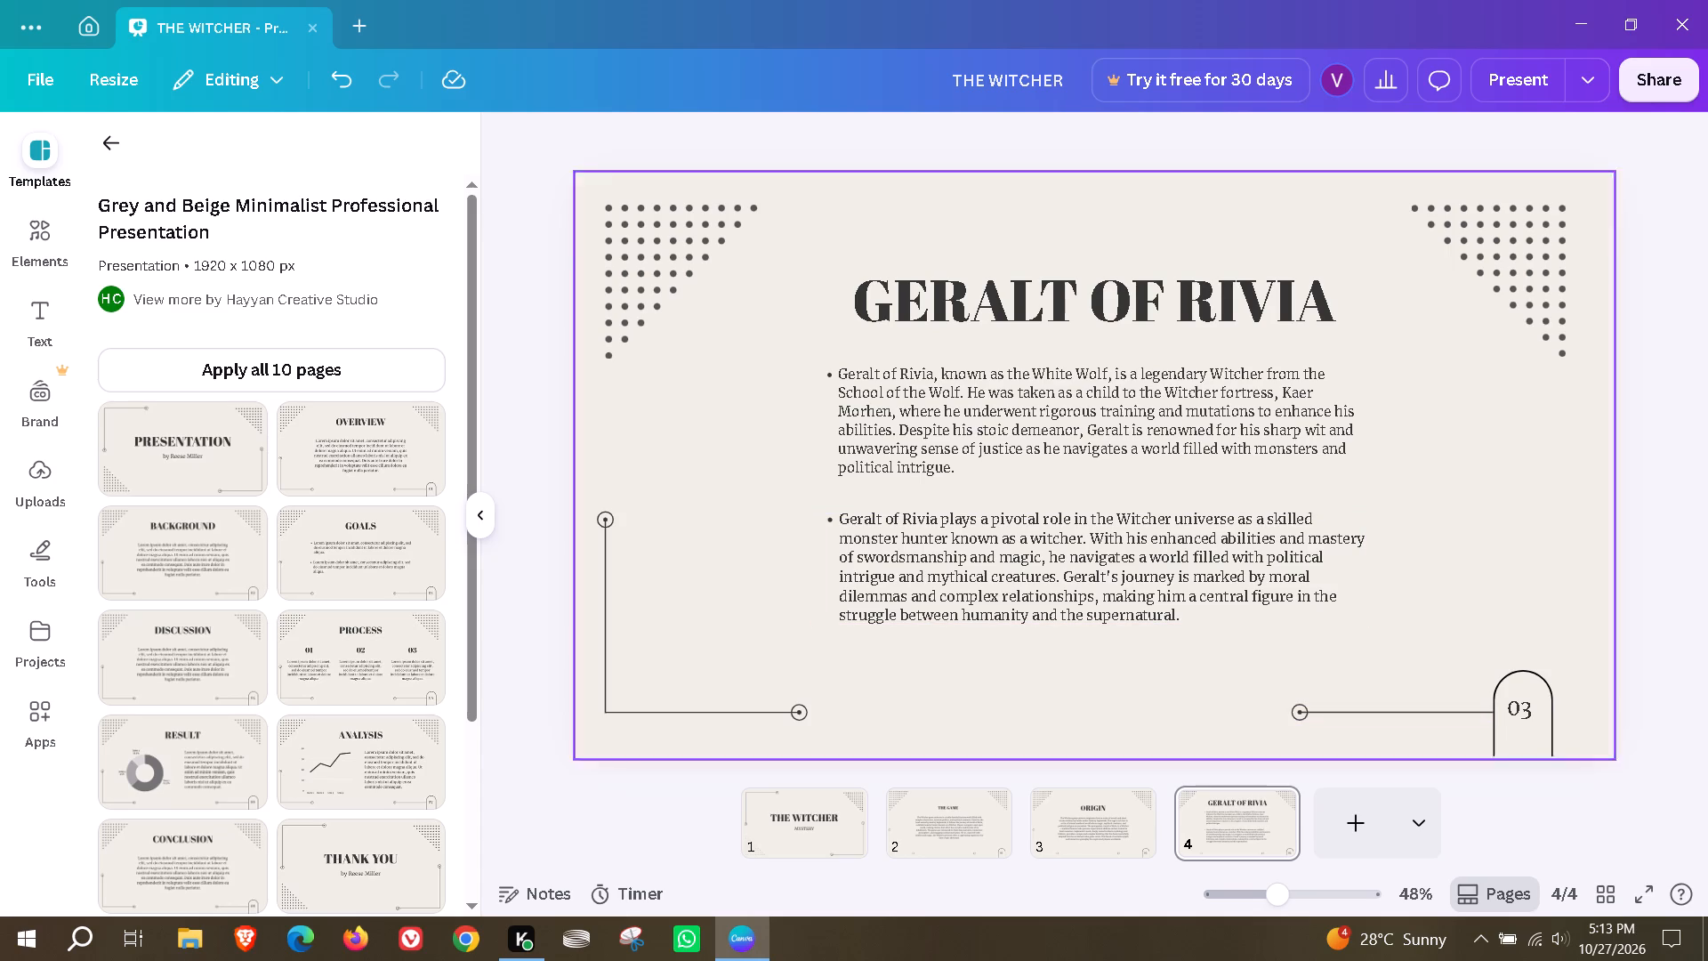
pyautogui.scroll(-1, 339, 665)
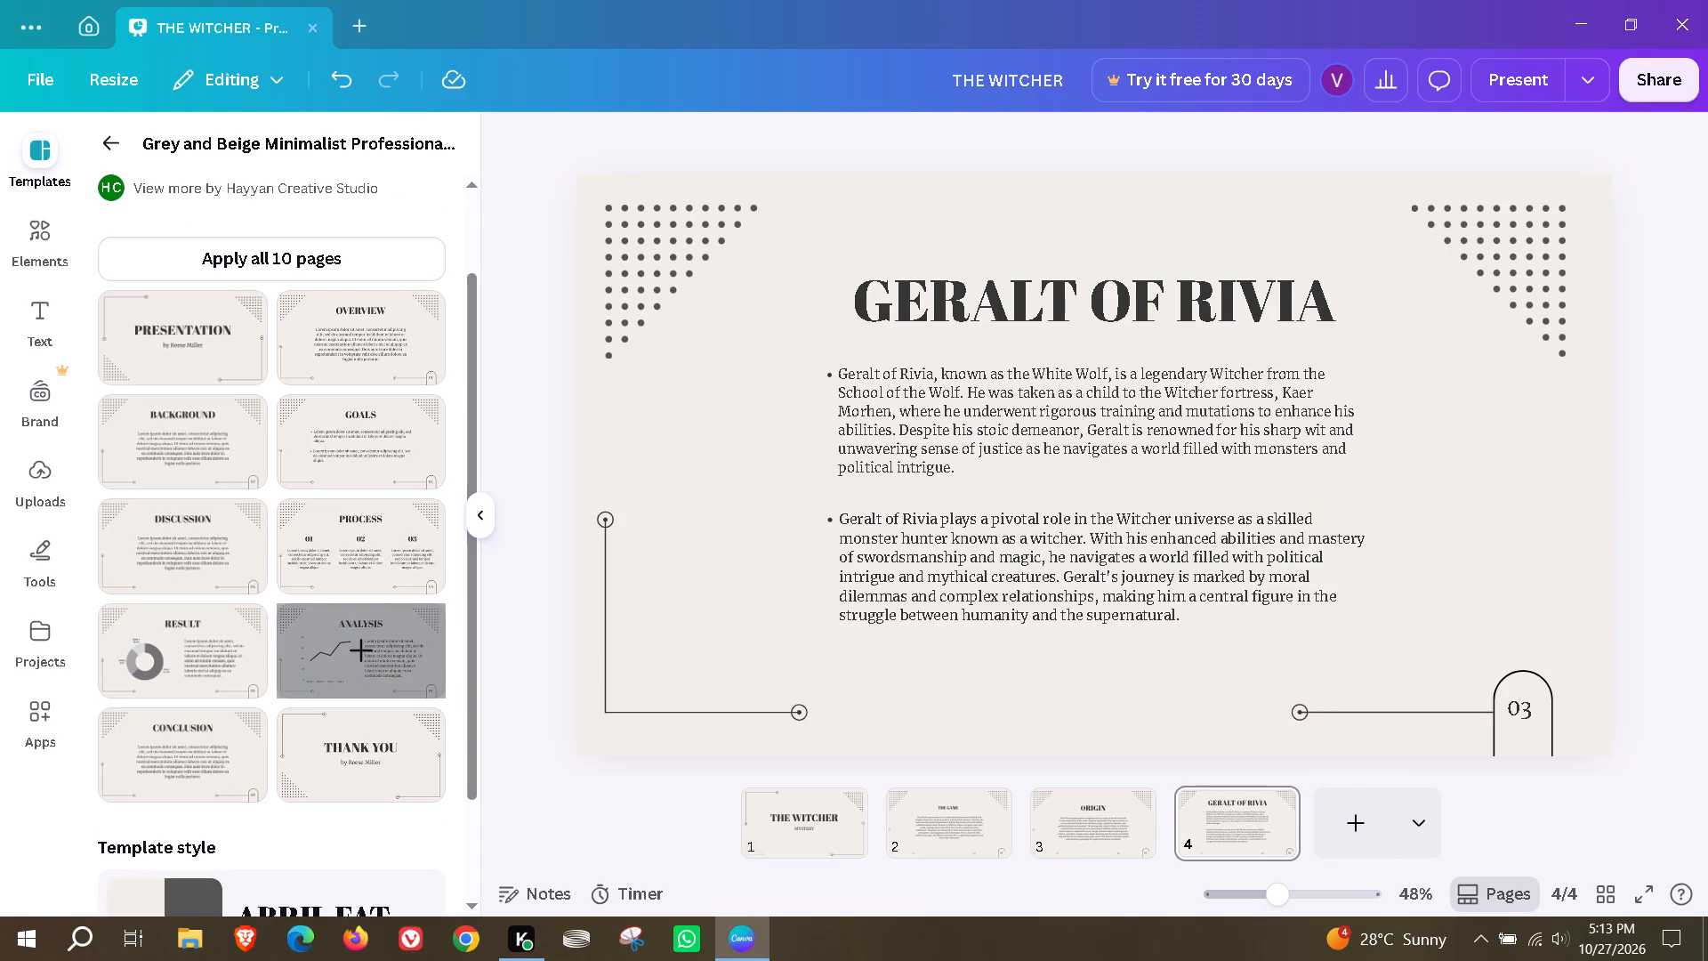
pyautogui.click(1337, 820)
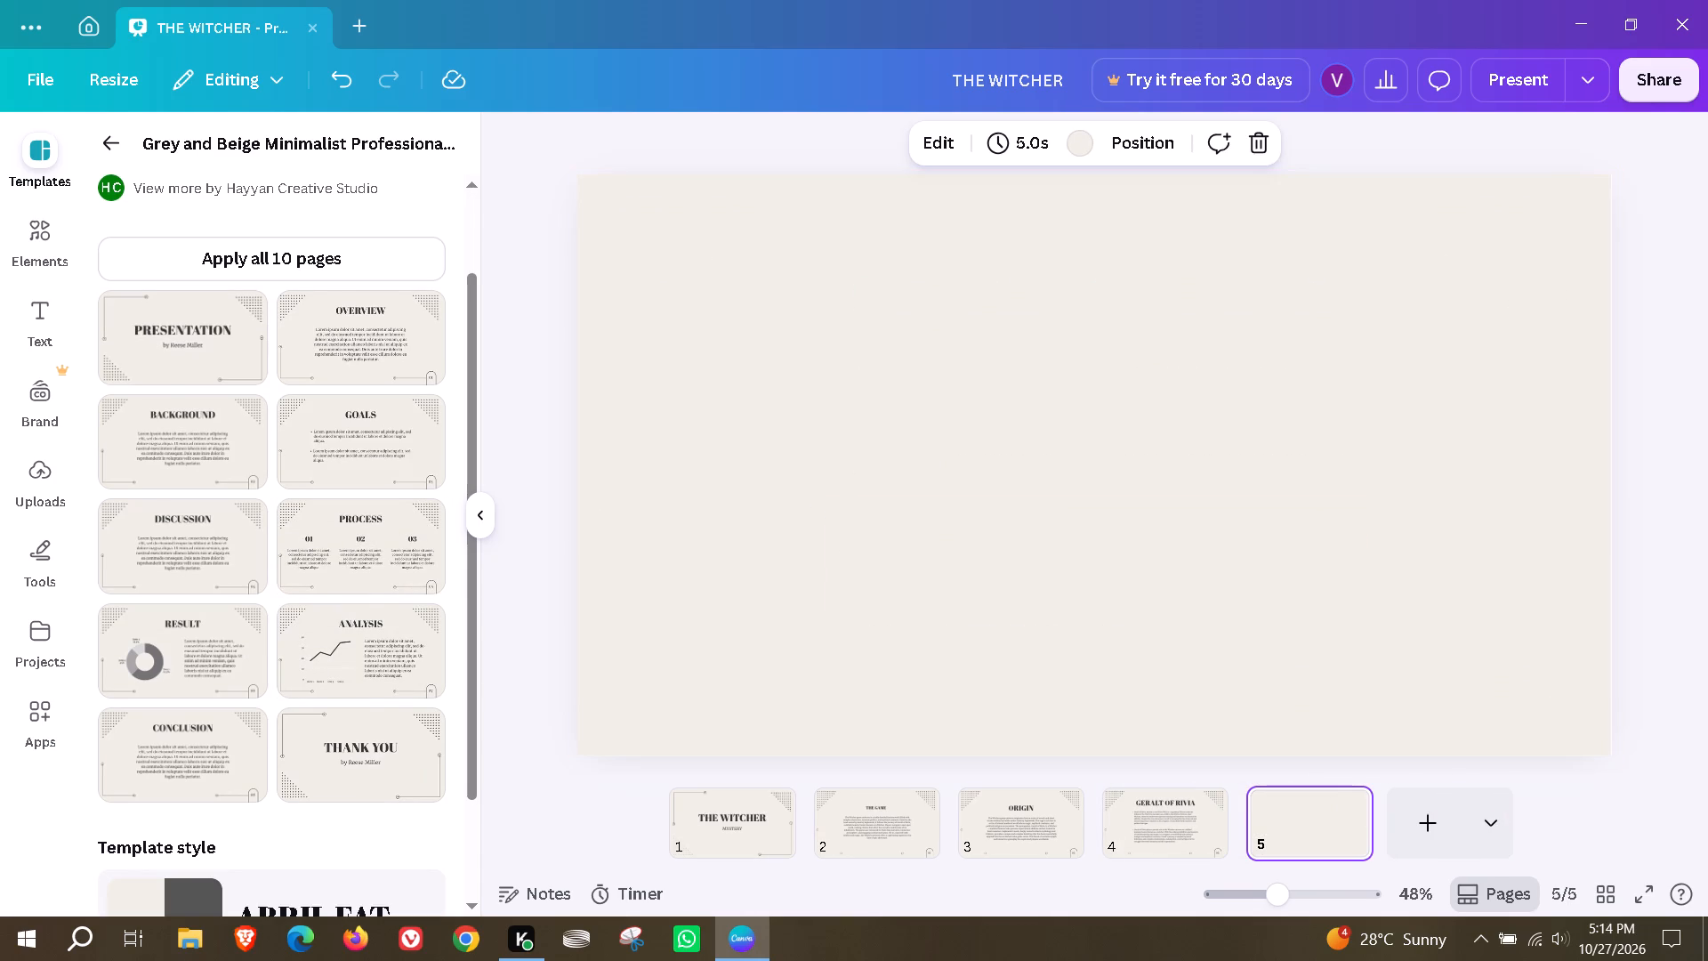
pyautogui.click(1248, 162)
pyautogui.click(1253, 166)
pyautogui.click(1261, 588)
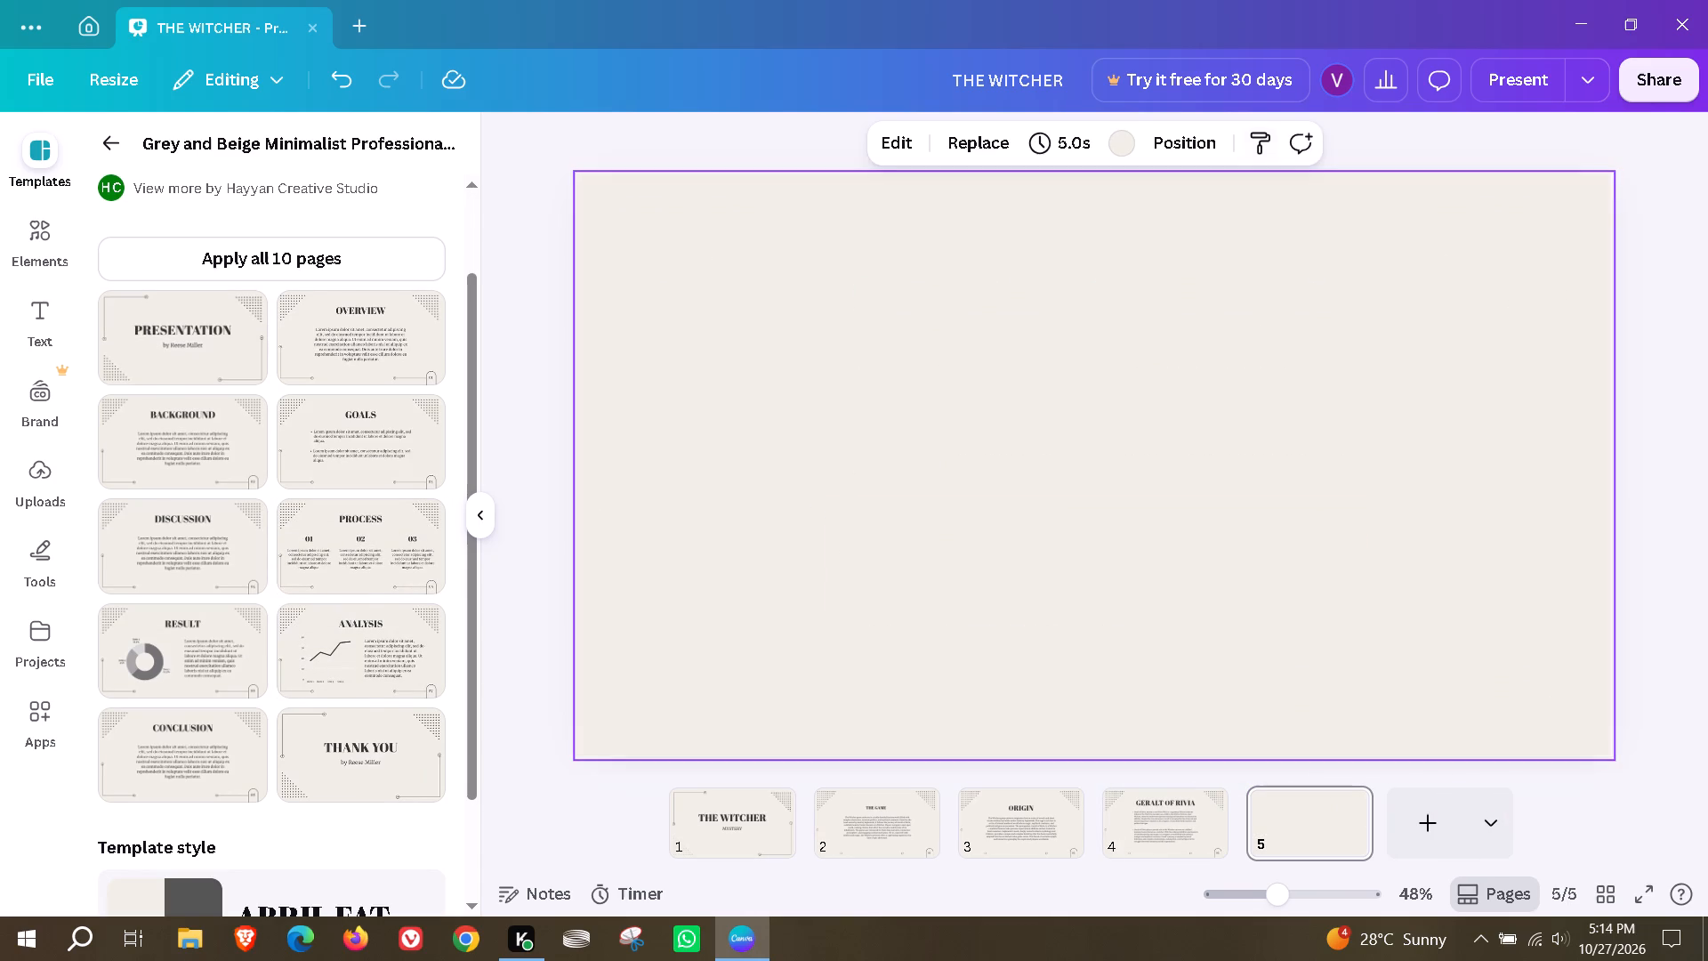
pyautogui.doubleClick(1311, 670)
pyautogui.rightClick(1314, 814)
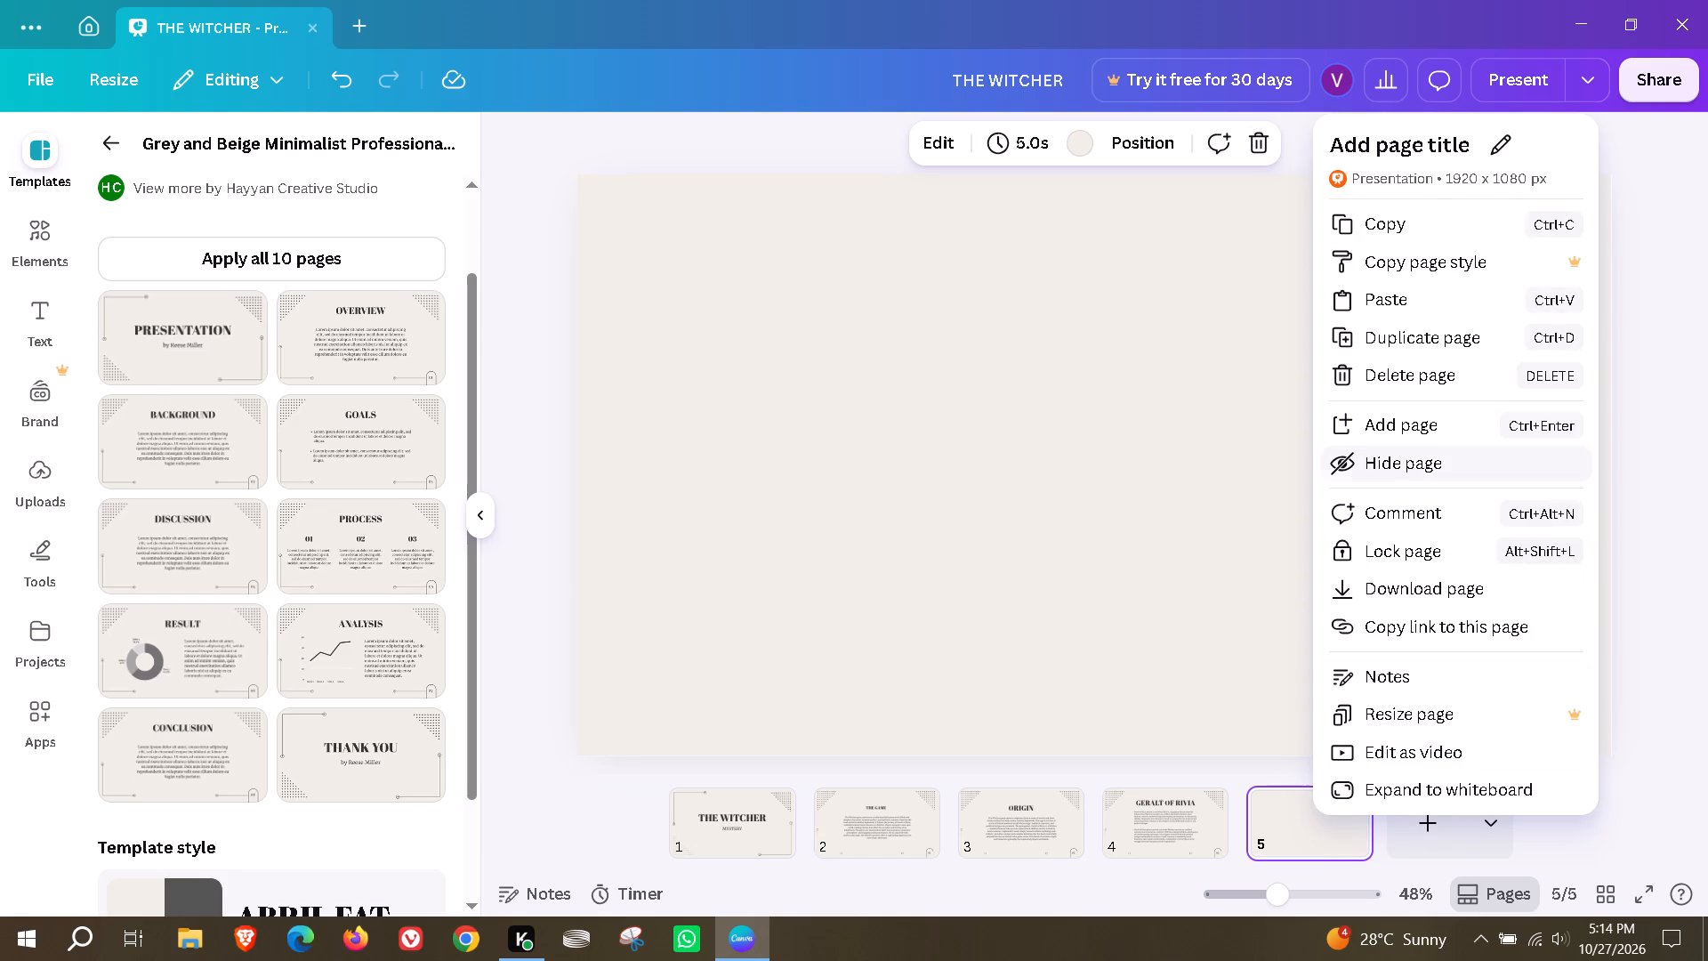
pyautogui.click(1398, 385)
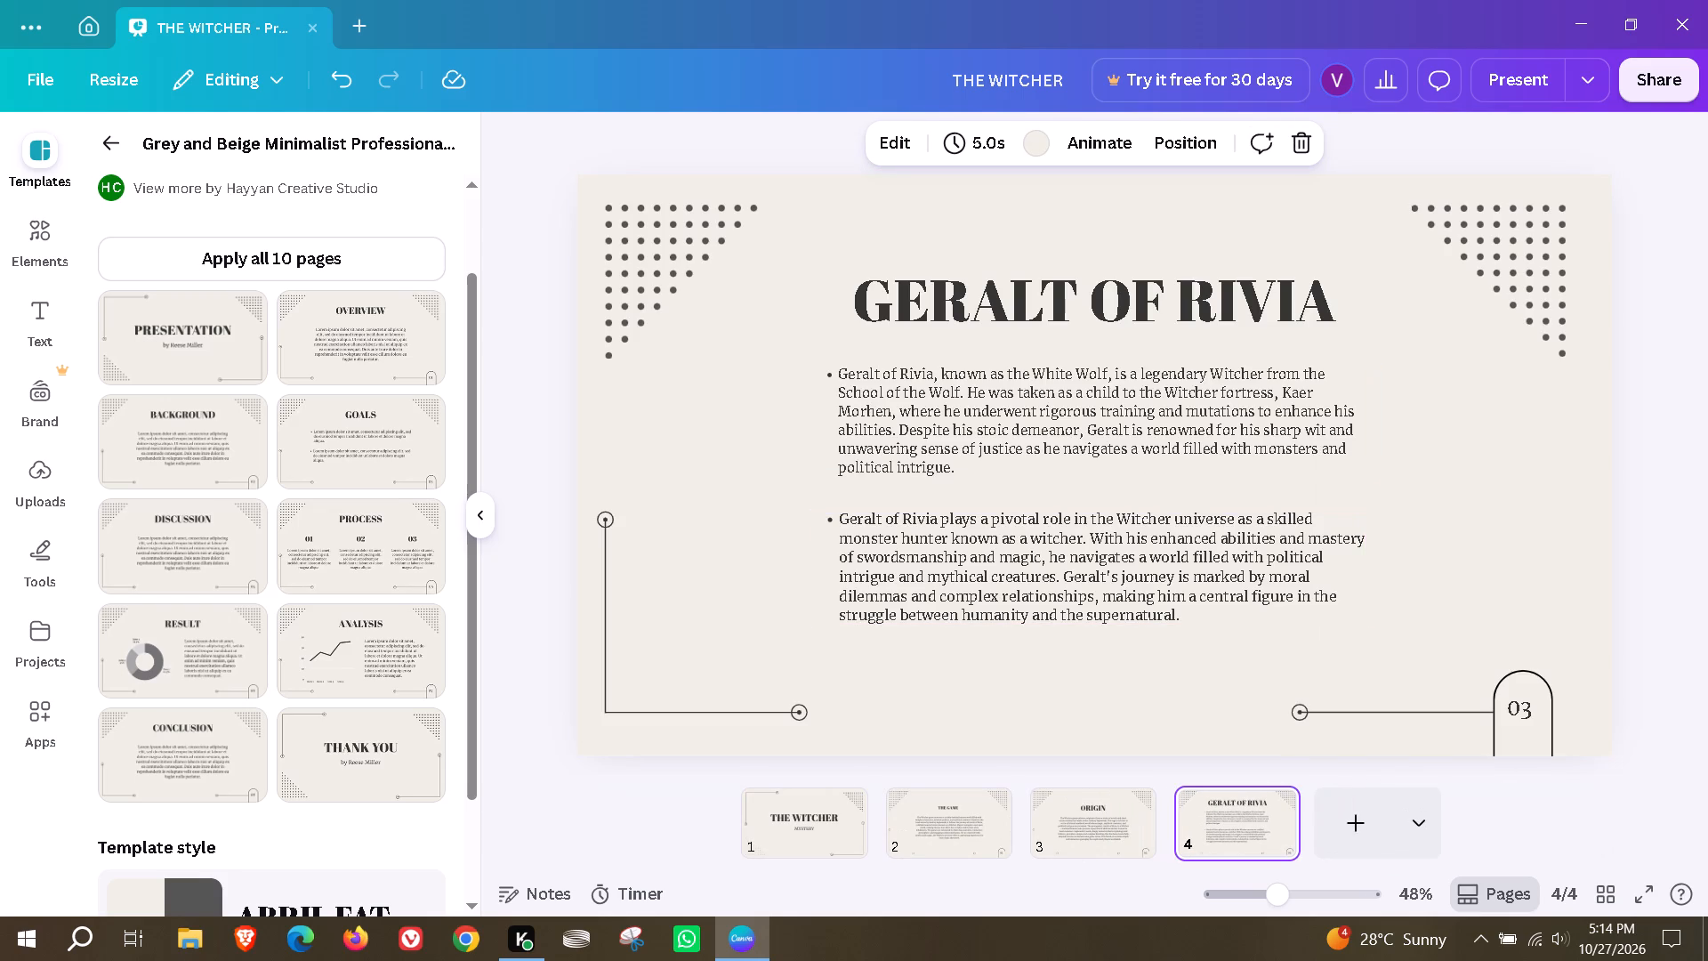
# Add the template's DISCUSSION page as a new page and change its heading to WITCHER.
pyautogui.click(232, 545)
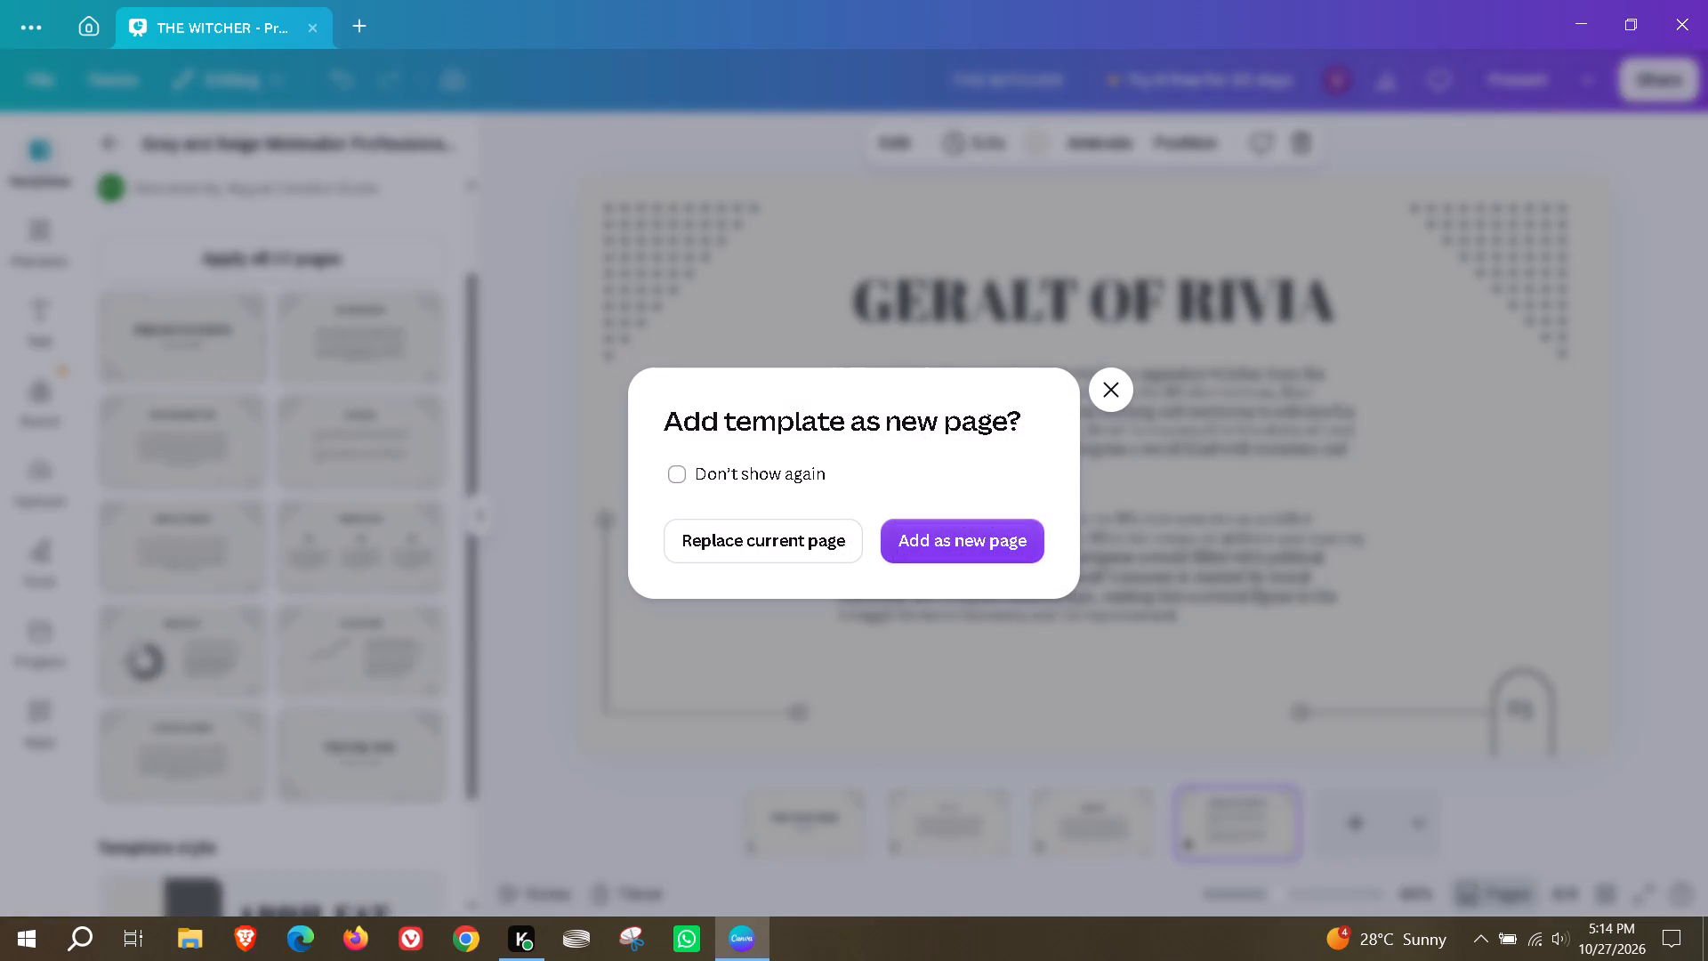
pyautogui.click(987, 547)
pyautogui.doubleClick(1057, 311)
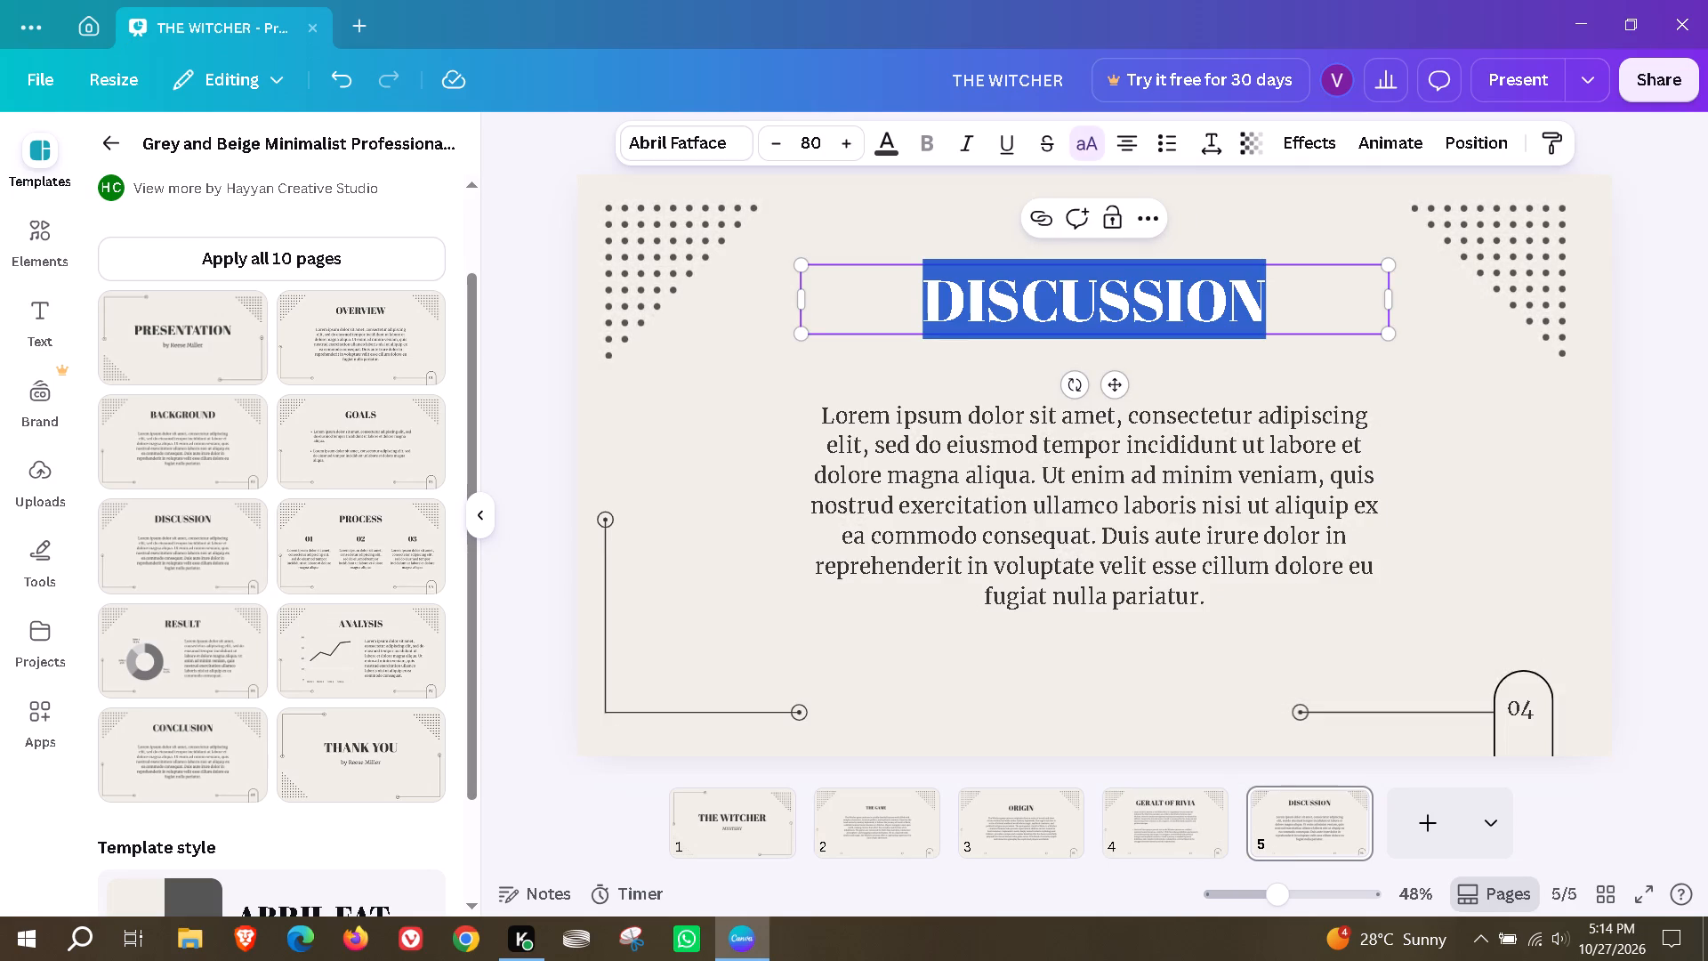
pyautogui.write('WHAT')
pyautogui.press('space')
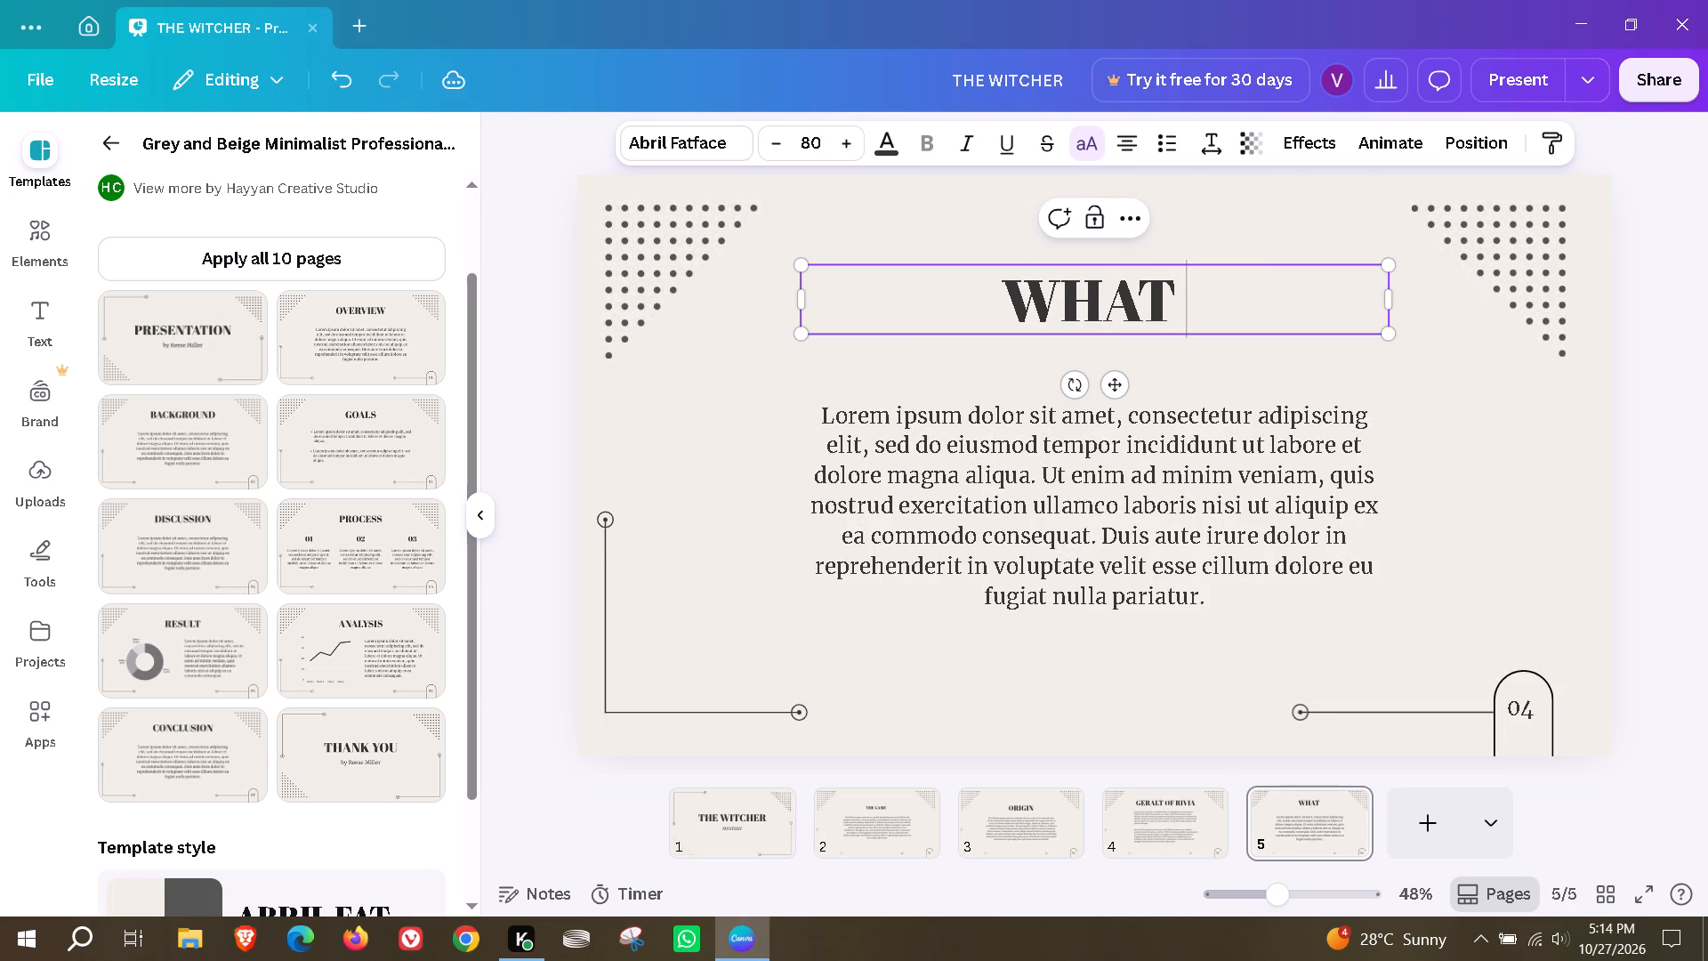
pyautogui.press('BackSpace')
pyautogui.press('BackSpace')
pyautogui.press('BackSpace')
pyautogui.press('BackSpace')
pyautogui.press('BackSpace')
pyautogui.press('BackSpace')
pyautogui.write('WITCHER')
# Replace the placeholder paragraph with AI-written text from the prompt "generate 5-6 lines on what exactly is a witcher in the witcher game universe".
pyautogui.doubleClick(1276, 528)
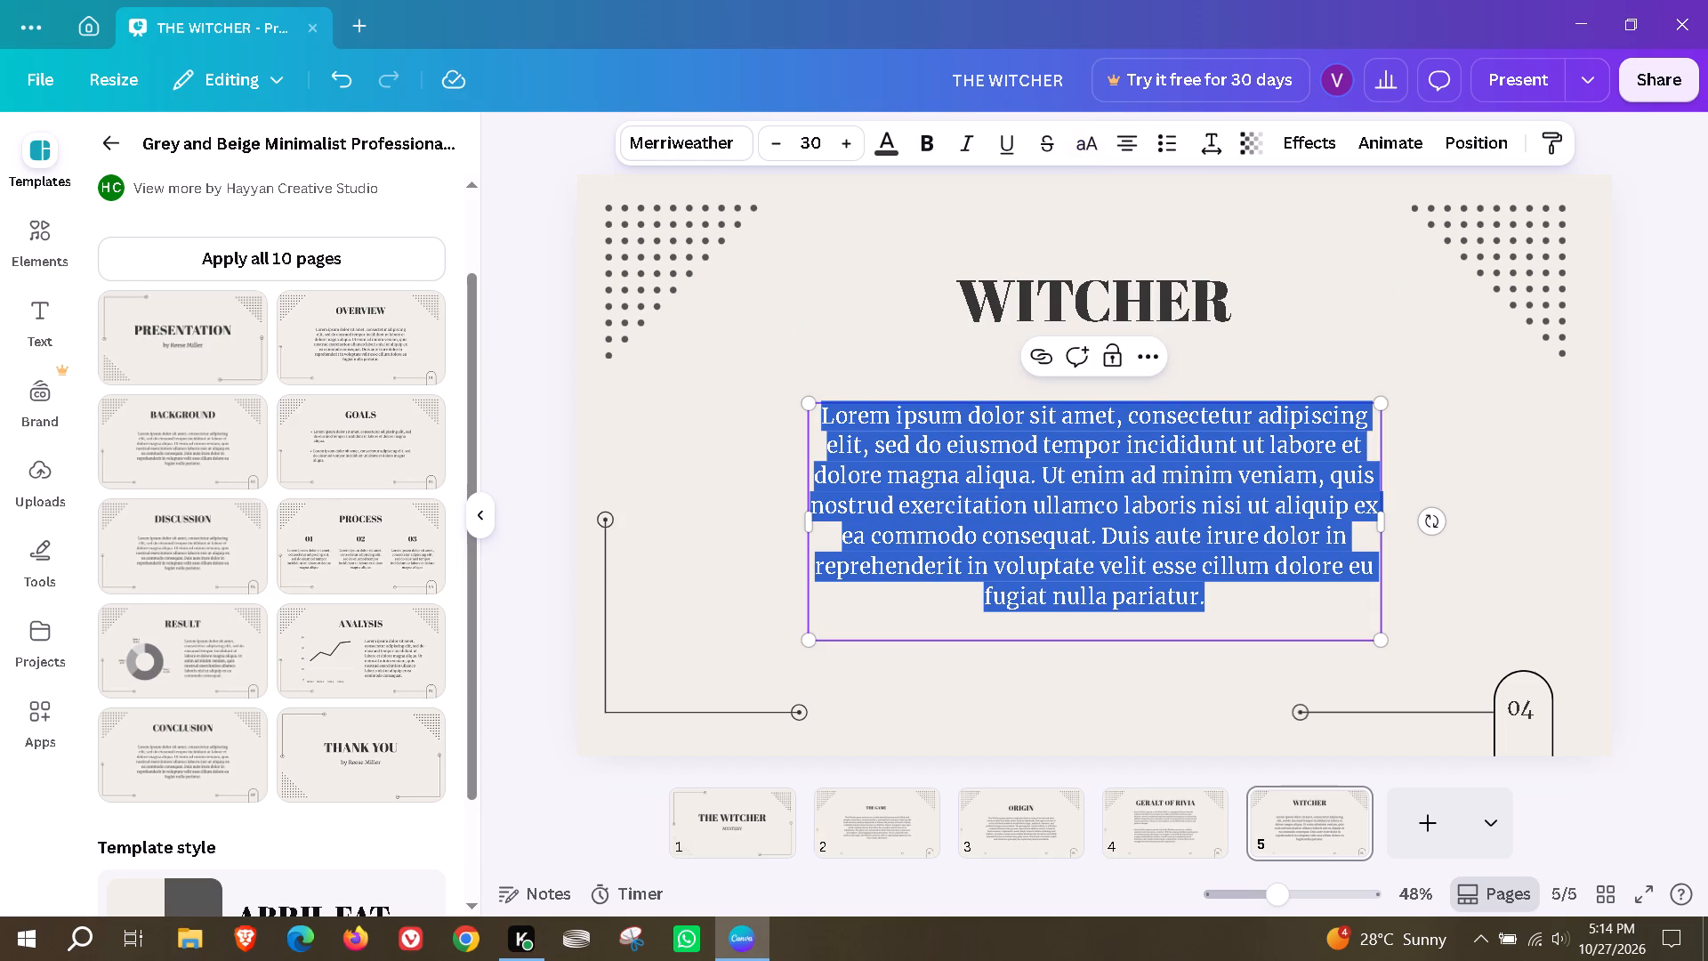
pyautogui.click(1138, 366)
pyautogui.scroll(-3, 1184, 712)
pyautogui.click(1237, 859)
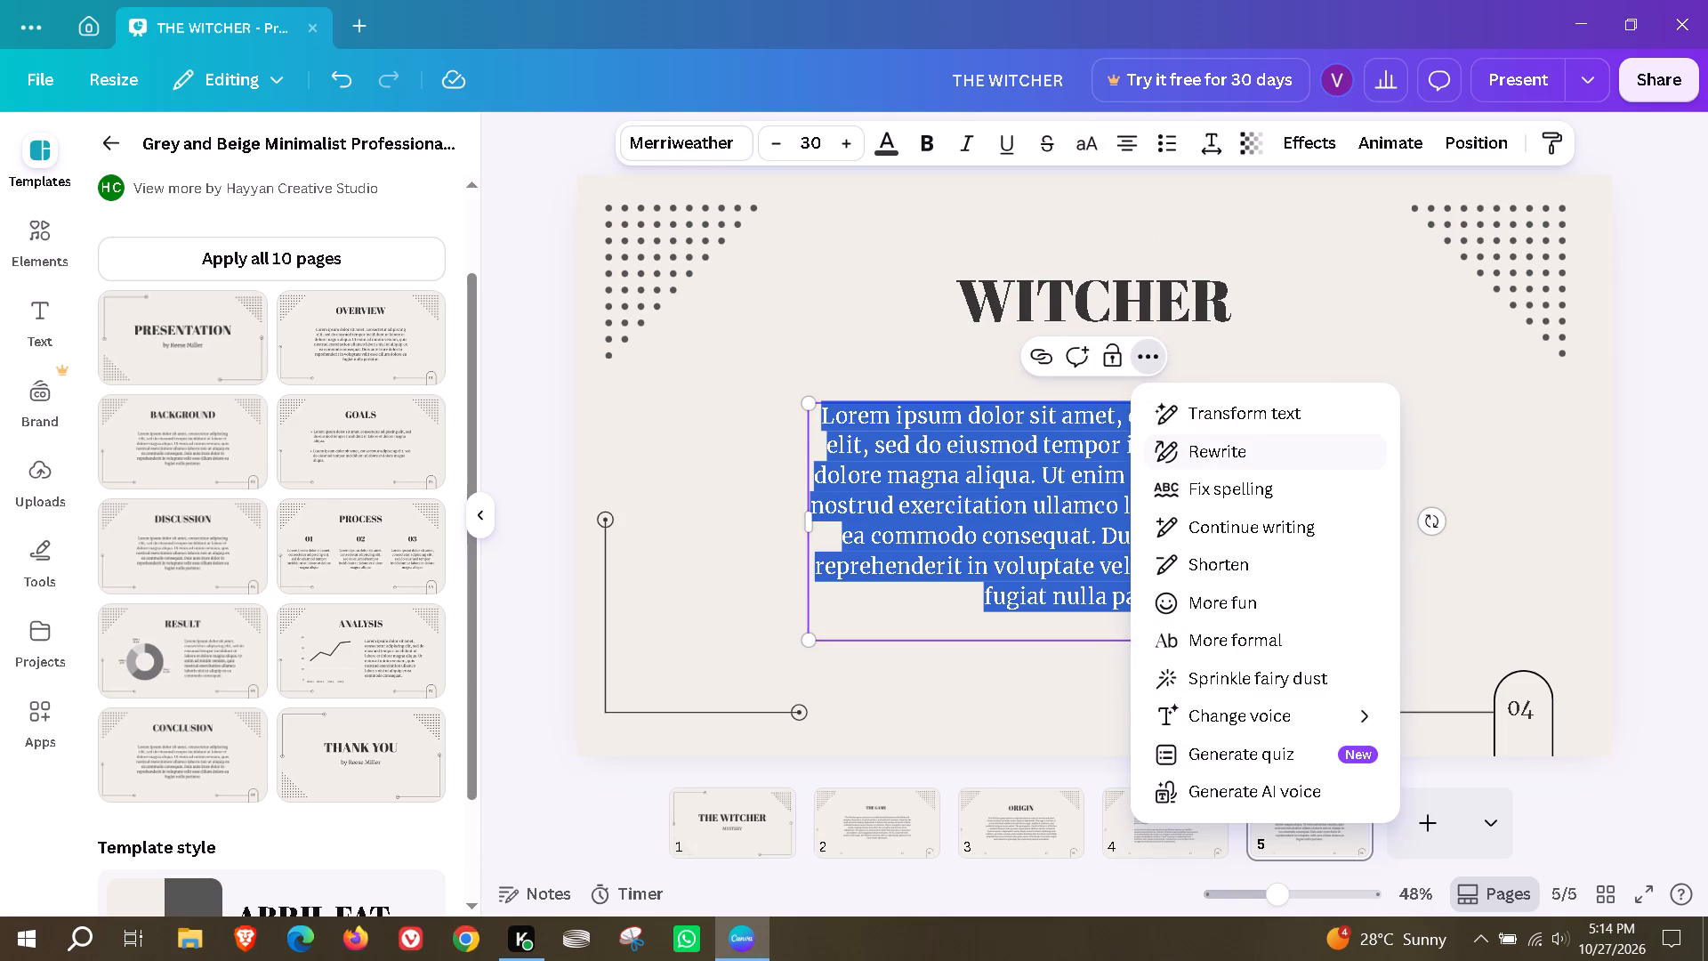
pyautogui.click(1210, 426)
pyautogui.write('ge')
pyautogui.write('nerate')
pyautogui.press('space')
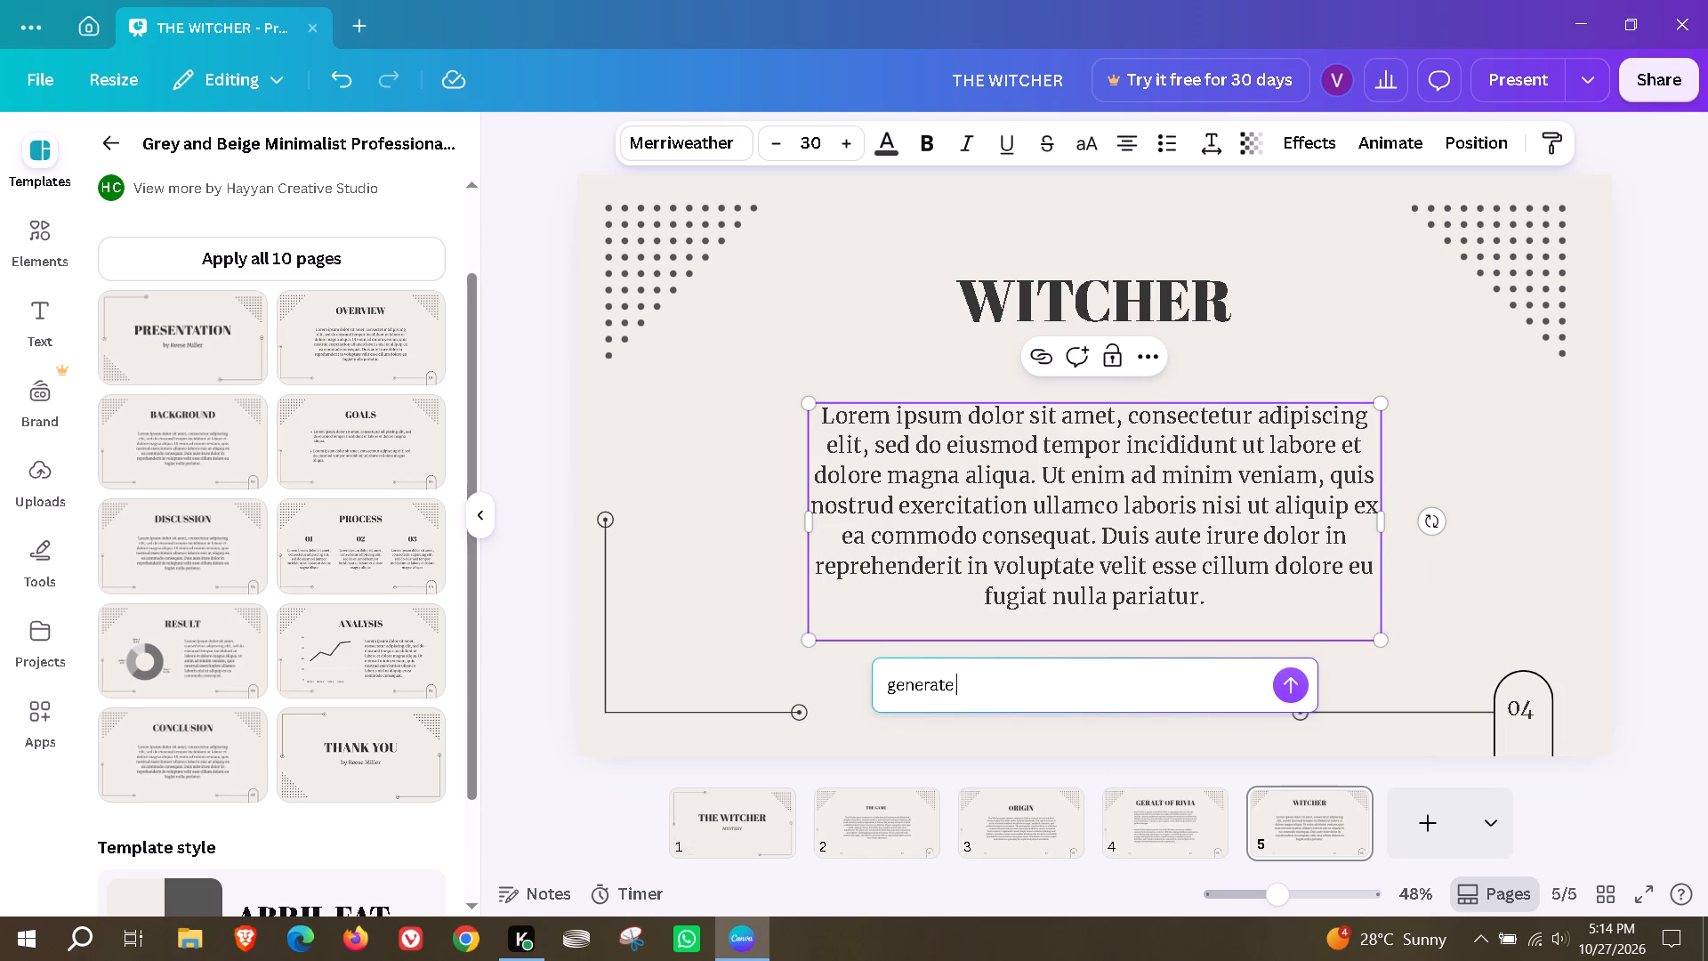
pyautogui.write('5-6 lie')
pyautogui.press('BackSpace')
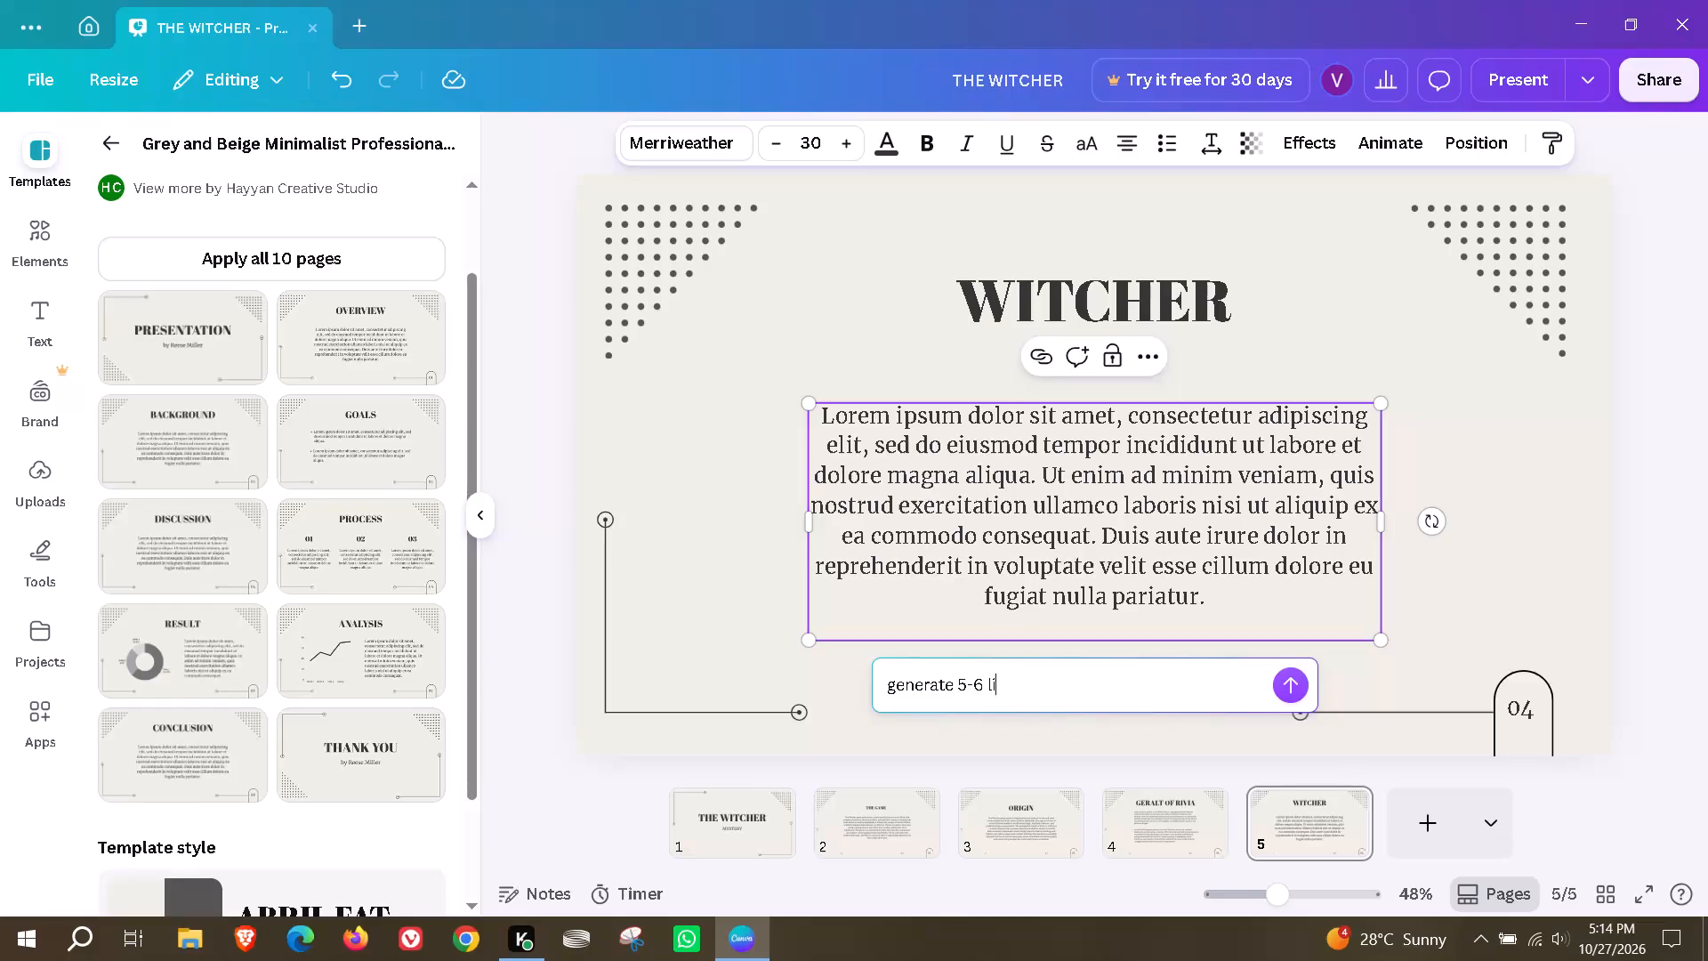
pyautogui.write('nes')
pyautogui.press('space')
pyautogui.write('on what exactly a wi')
pyautogui.write('tcher')
pyautogui.press('space')
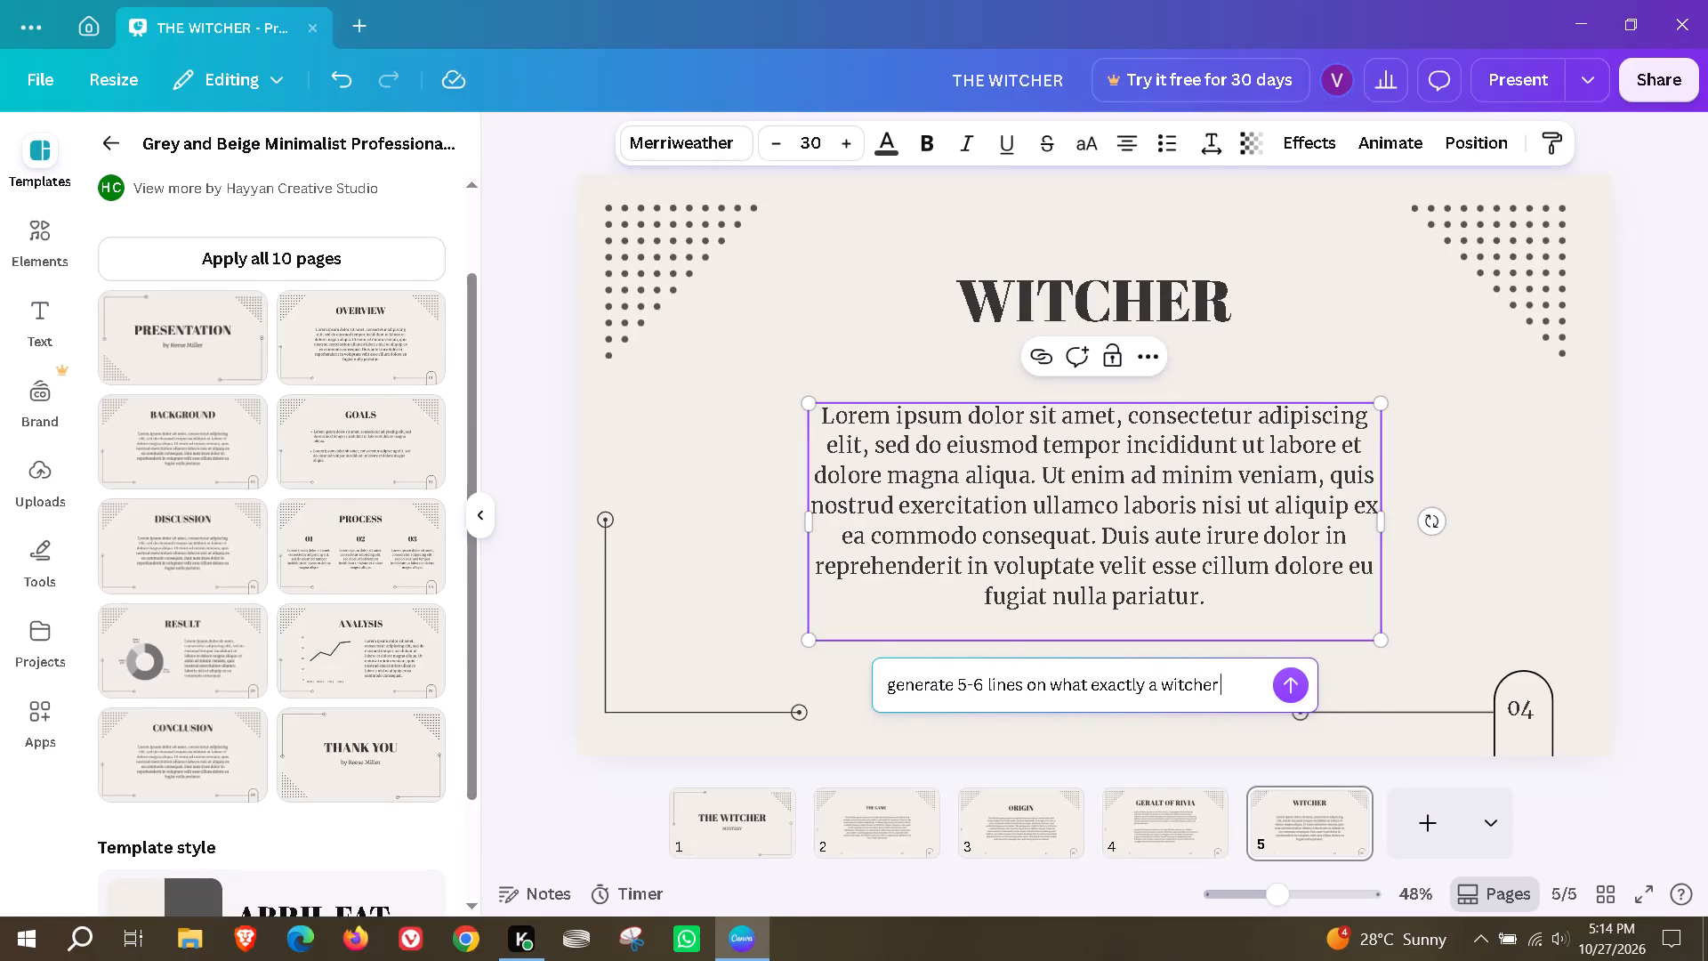
pyautogui.press('BackSpace')
pyautogui.press('BackSpace')
pyautogui.press('BackSpace')
pyautogui.press('BackSpace')
pyautogui.press('BackSpace')
pyautogui.press('BackSpace')
pyautogui.press('BackSpace')
pyautogui.press('BackSpace')
pyautogui.press('BackSpace')
pyautogui.press('BackSpace')
pyautogui.press('BackSpace')
pyautogui.press('BackSpace')
pyautogui.press('BackSpace')
pyautogui.press('BackSpace')
pyautogui.press('BackSpace')
pyautogui.write('ctly s')
pyautogui.press('BackSpace')
pyautogui.write('isa')
pyautogui.press('space')
pyautogui.press('BackSpace')
pyautogui.press('BackSpace')
pyautogui.press('BackSpace')
pyautogui.write('s a witcher in the with')
pyautogui.press('BackSpace')
pyautogui.write('cher')
pyautogui.press('space')
pyautogui.write('game universe')
pyautogui.press('Return')
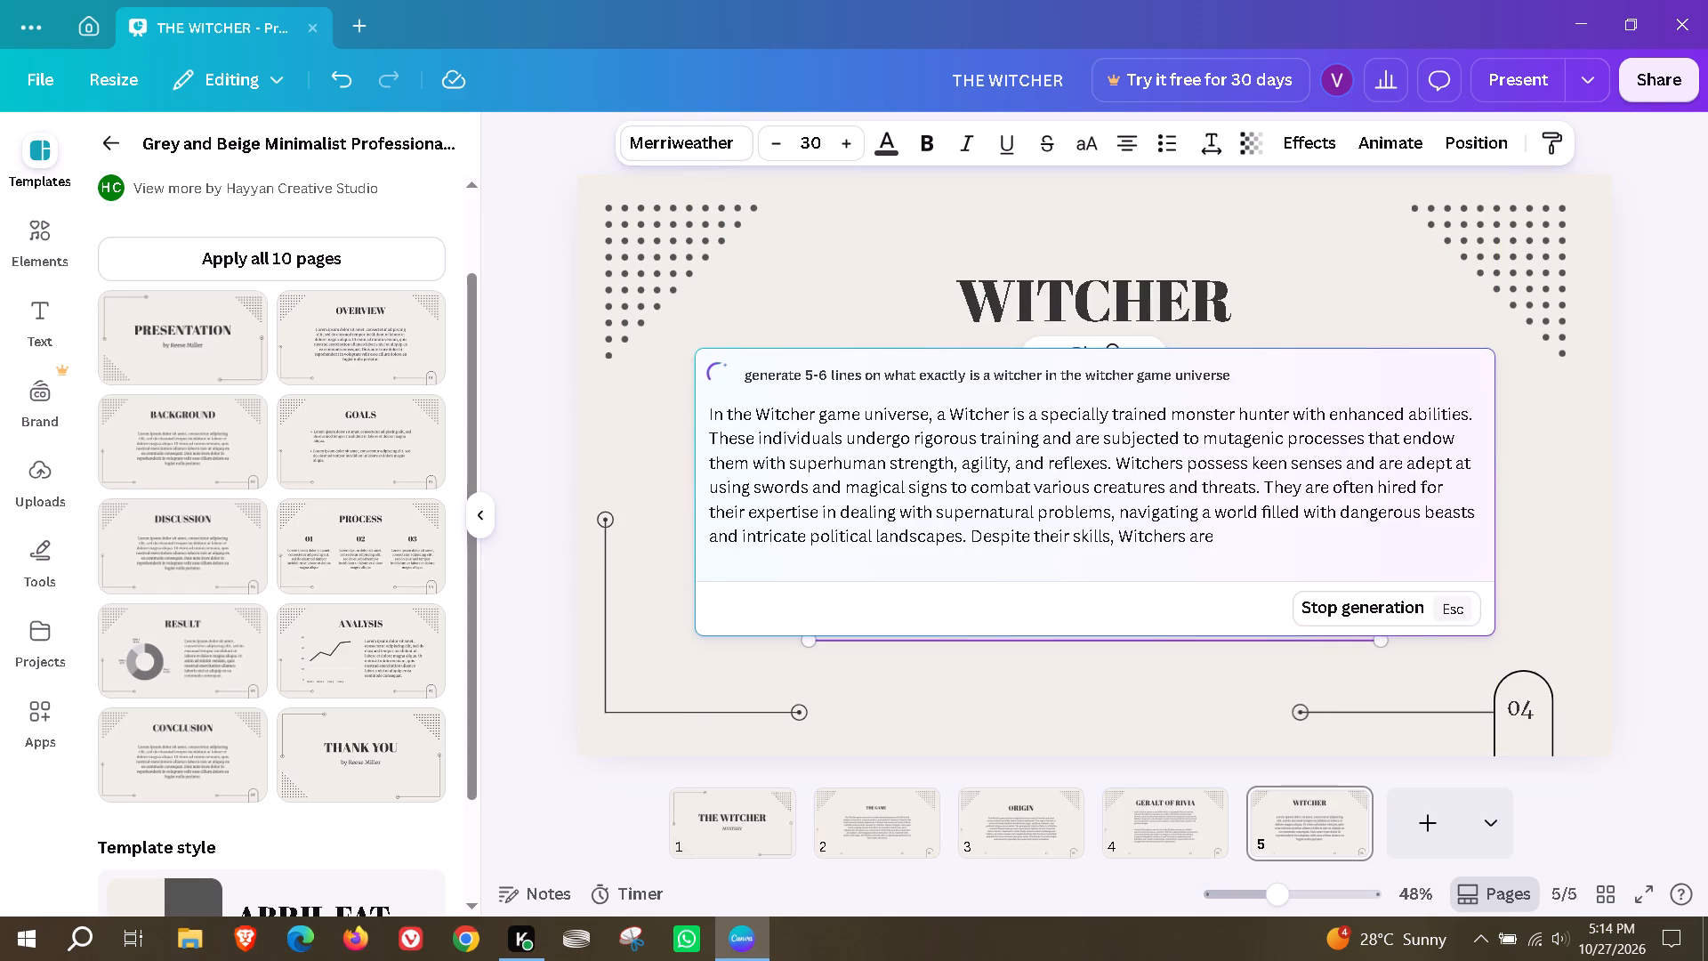
pyautogui.click(1370, 626)
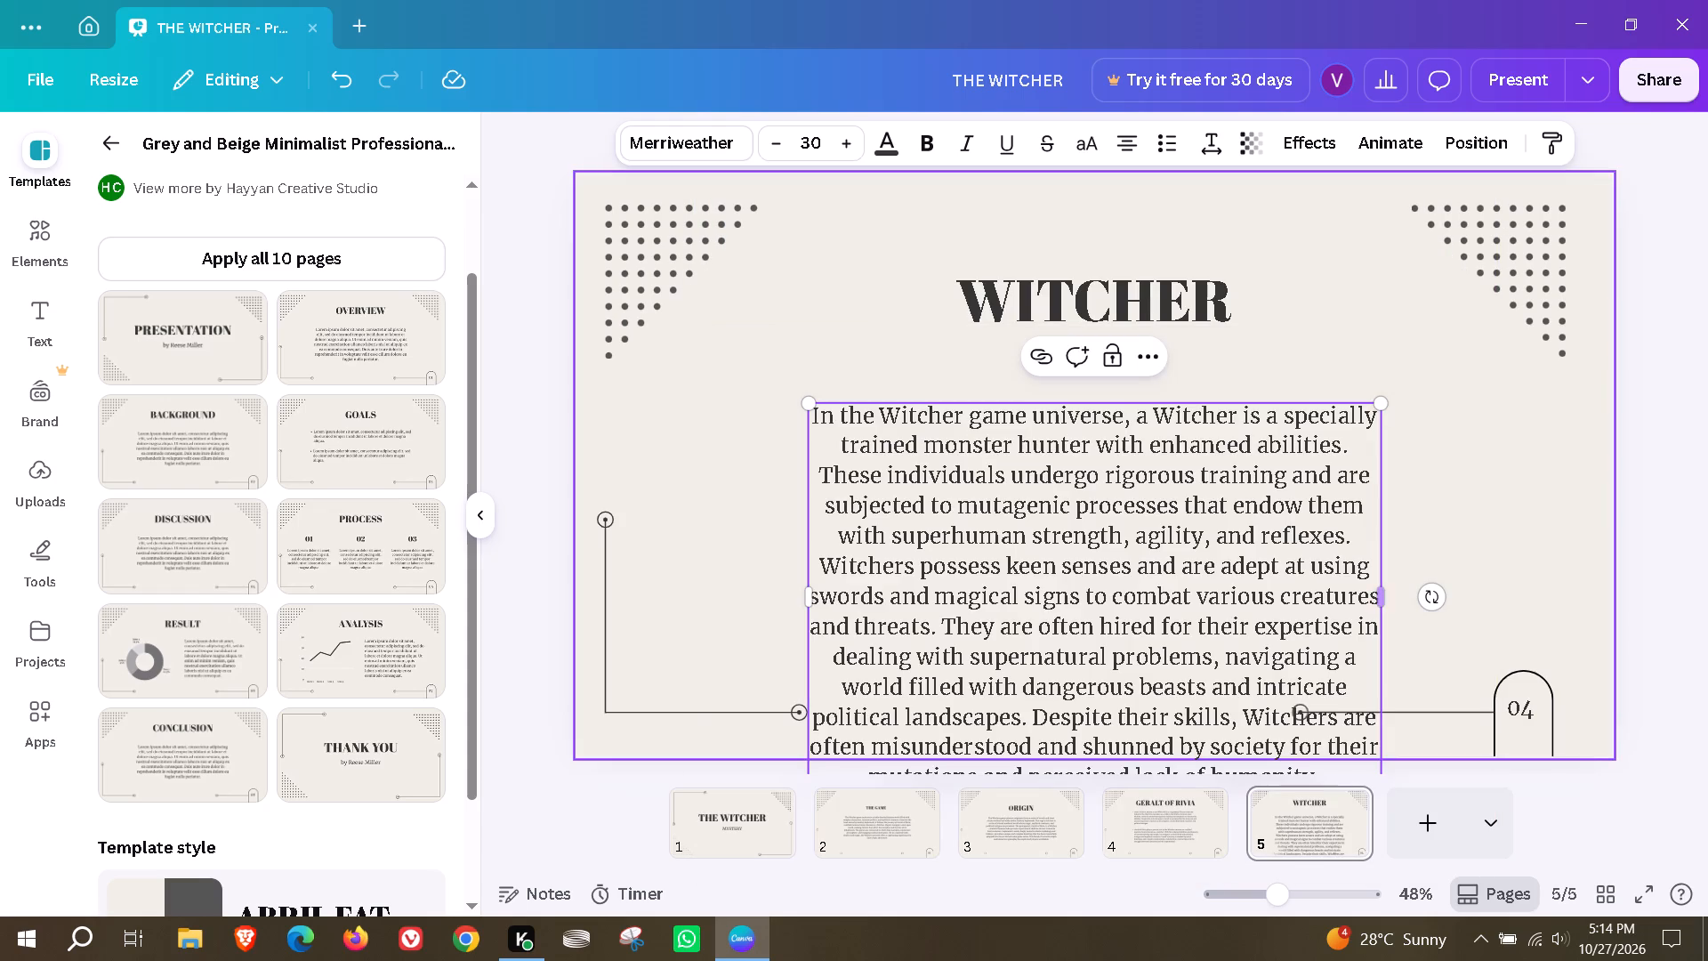
# Resize the witcher paragraph into a wide eight-line block mid-page and lower the WITCHER heading so it sits centred above it.
pyautogui.moveTo(1390, 402); pyautogui.dragTo(1118, 521)
pyautogui.click(1133, 480)
pyautogui.moveTo(1014, 657); pyautogui.dragTo(1079, 476)
pyautogui.moveTo(1205, 505); pyautogui.dragTo(1419, 509)
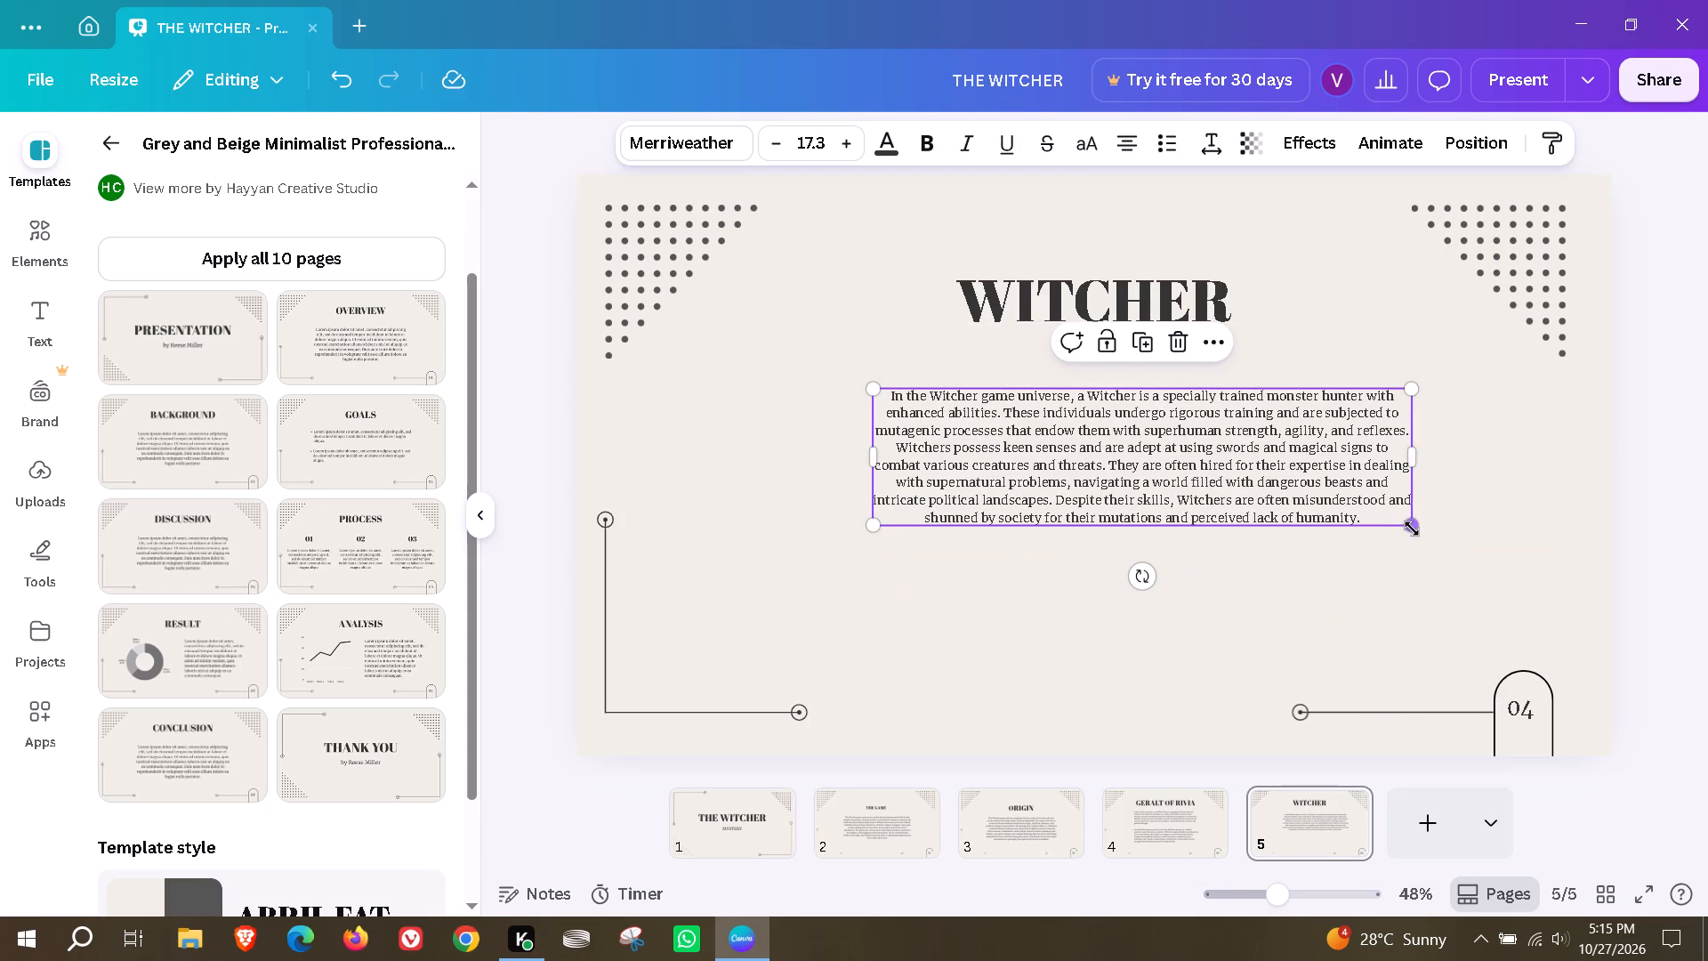
pyautogui.moveTo(1412, 529); pyautogui.dragTo(1495, 645)
pyautogui.moveTo(1355, 498); pyautogui.dragTo(1224, 514)
pyautogui.moveTo(1175, 304); pyautogui.dragTo(1141, 322)
pyautogui.click(1408, 393)
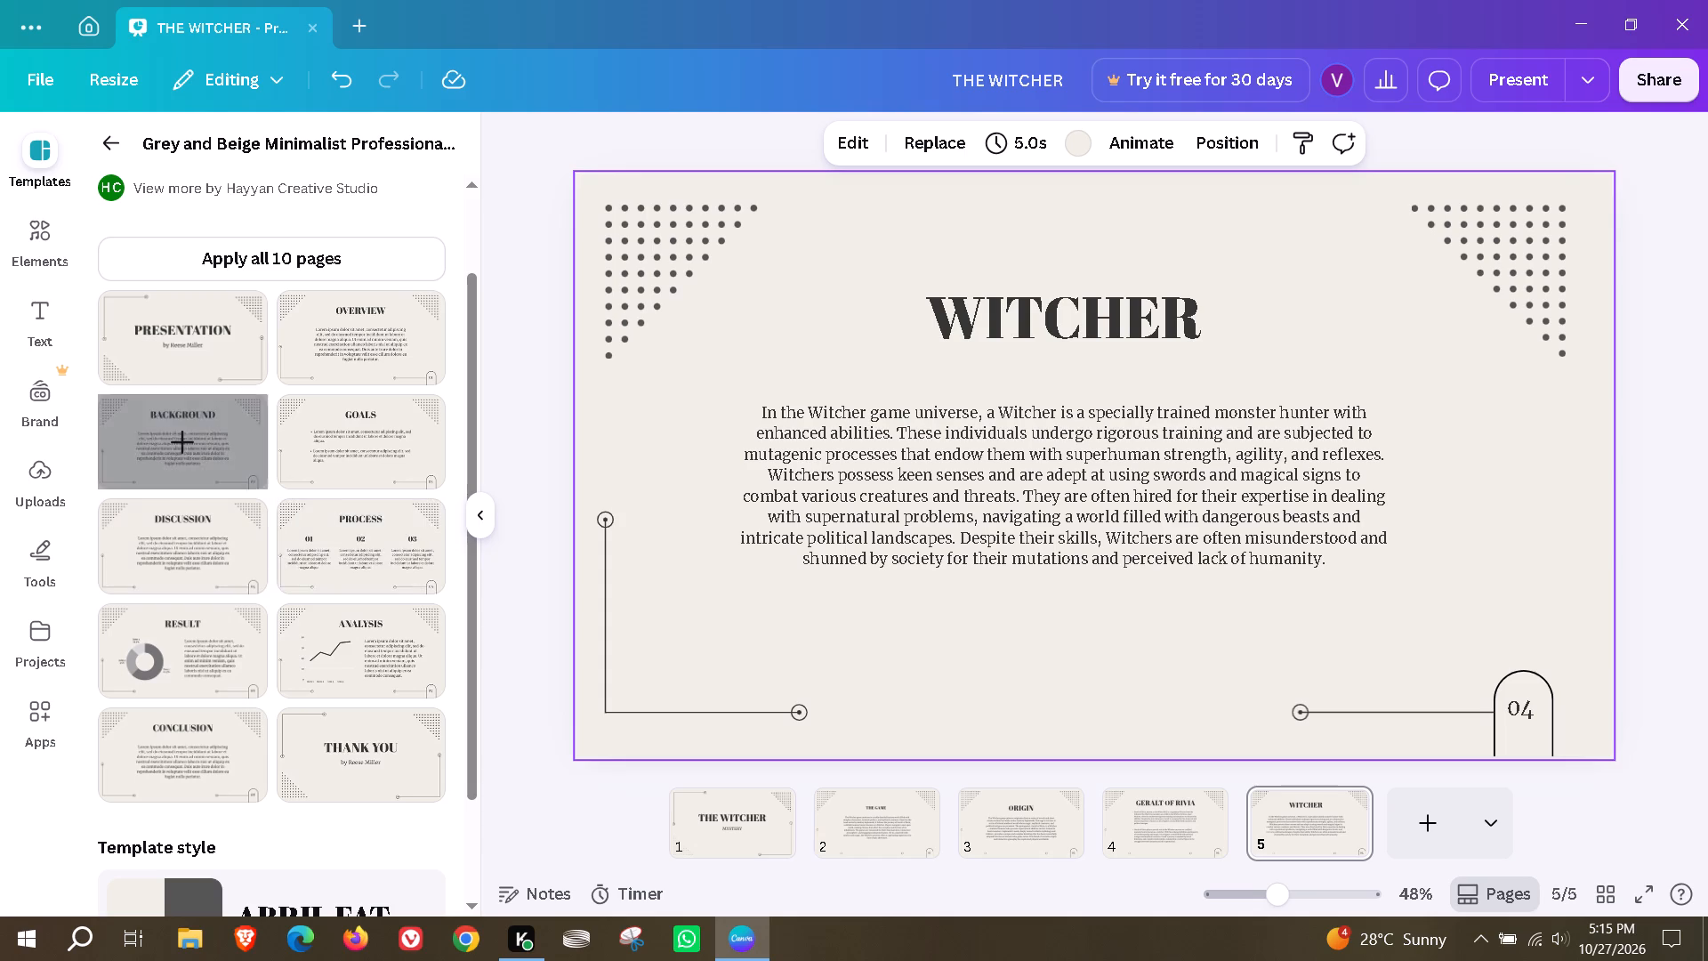
# Add the template's DISCUSSION page as a new page and change its heading to CIRI : THE CHILD OF DESTONY.
pyautogui.click(175, 547)
pyautogui.click(897, 553)
pyautogui.doubleClick(1074, 312)
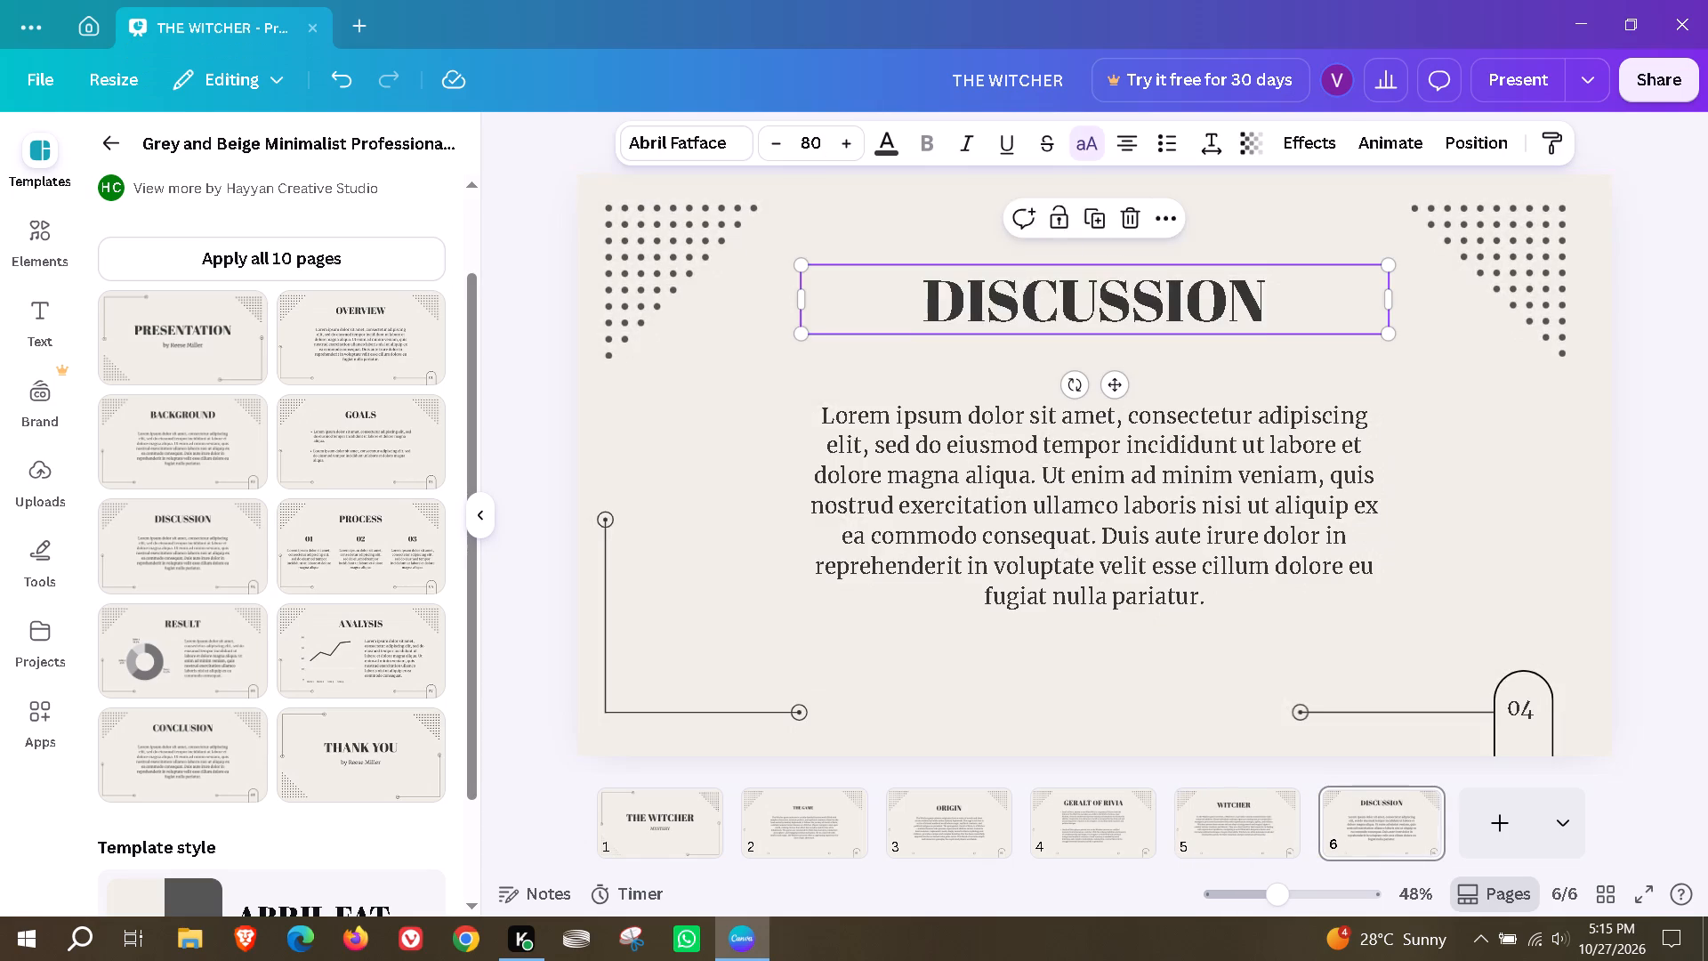
pyautogui.write('CRIR')
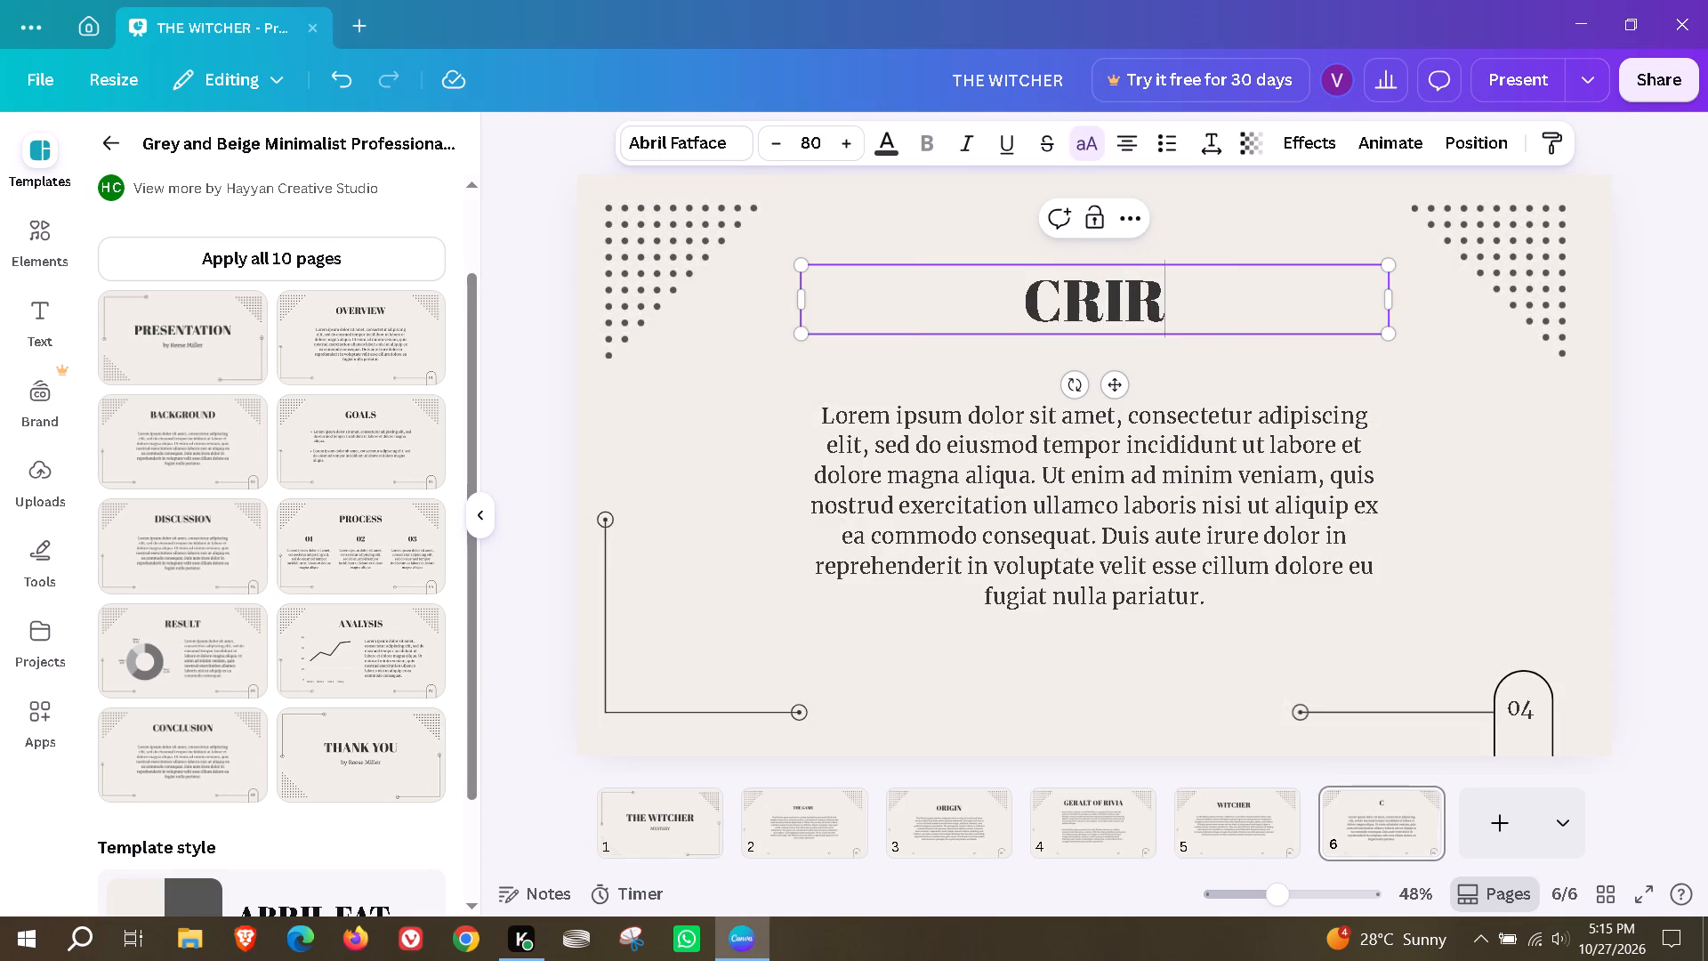
pyautogui.press('space')
pyautogui.press('BackSpace')
pyautogui.press('BackSpace')
pyautogui.press('BackSpace')
pyautogui.press('BackSpace')
pyautogui.write('IRI : THE CHILD OF DESTR')
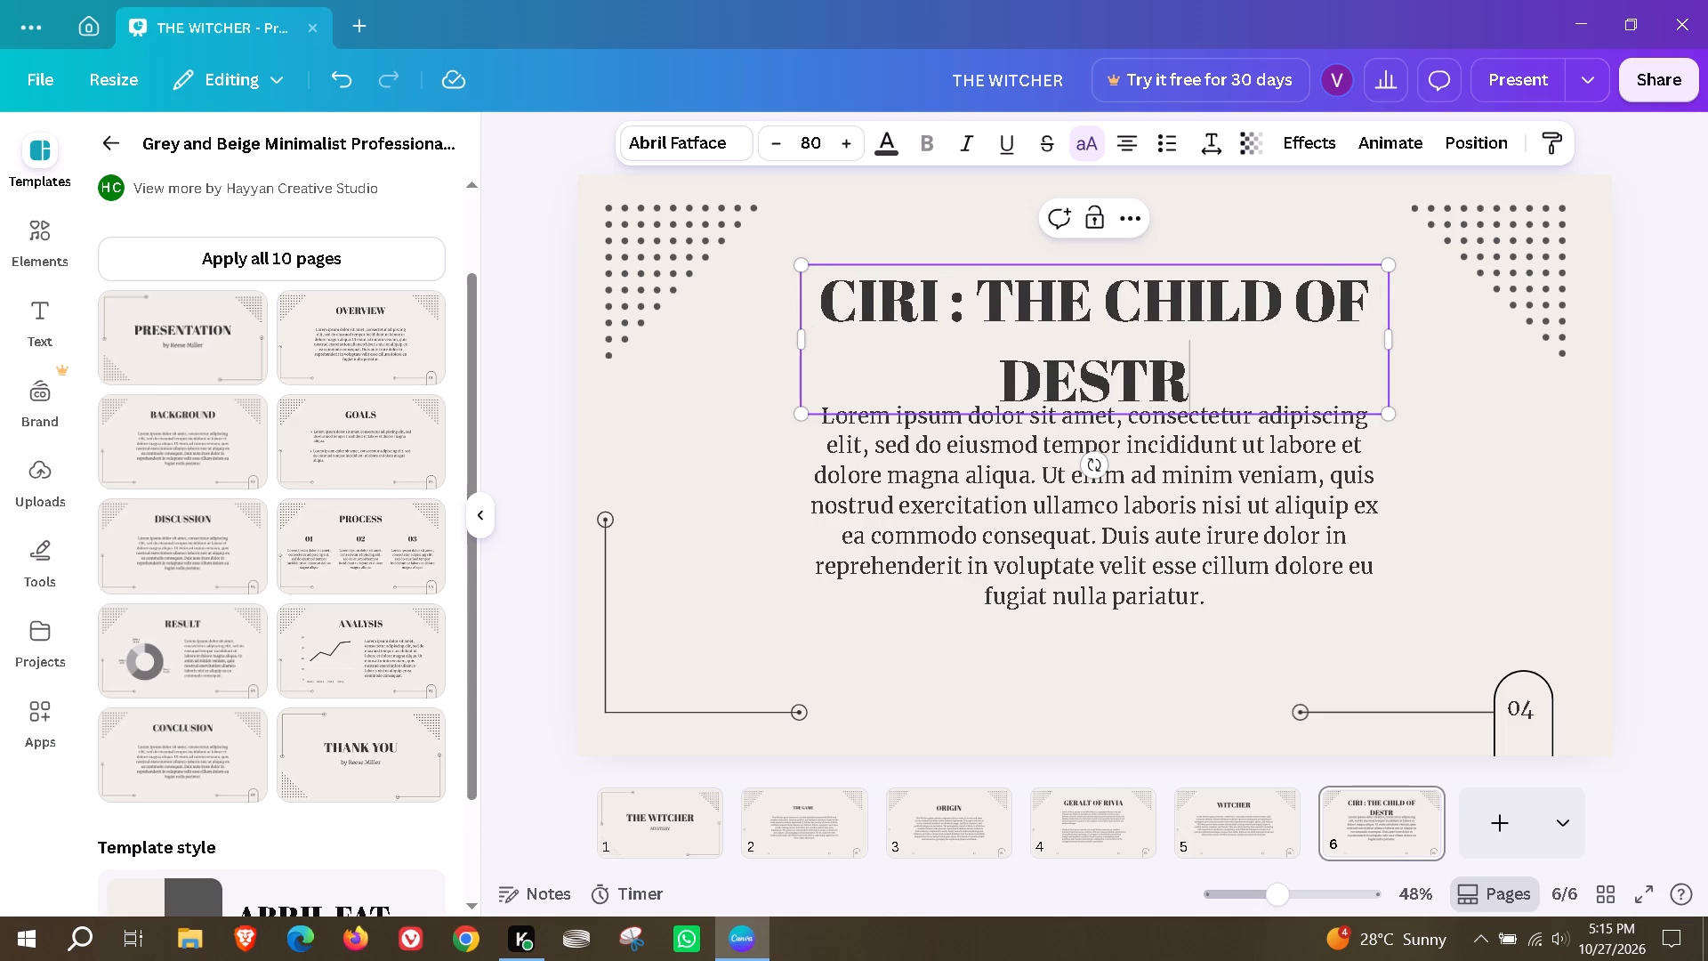
pyautogui.hotkey('shift', 'BackSpace')
pyautogui.write('ON')
pyautogui.hotkey('shift', 'y')
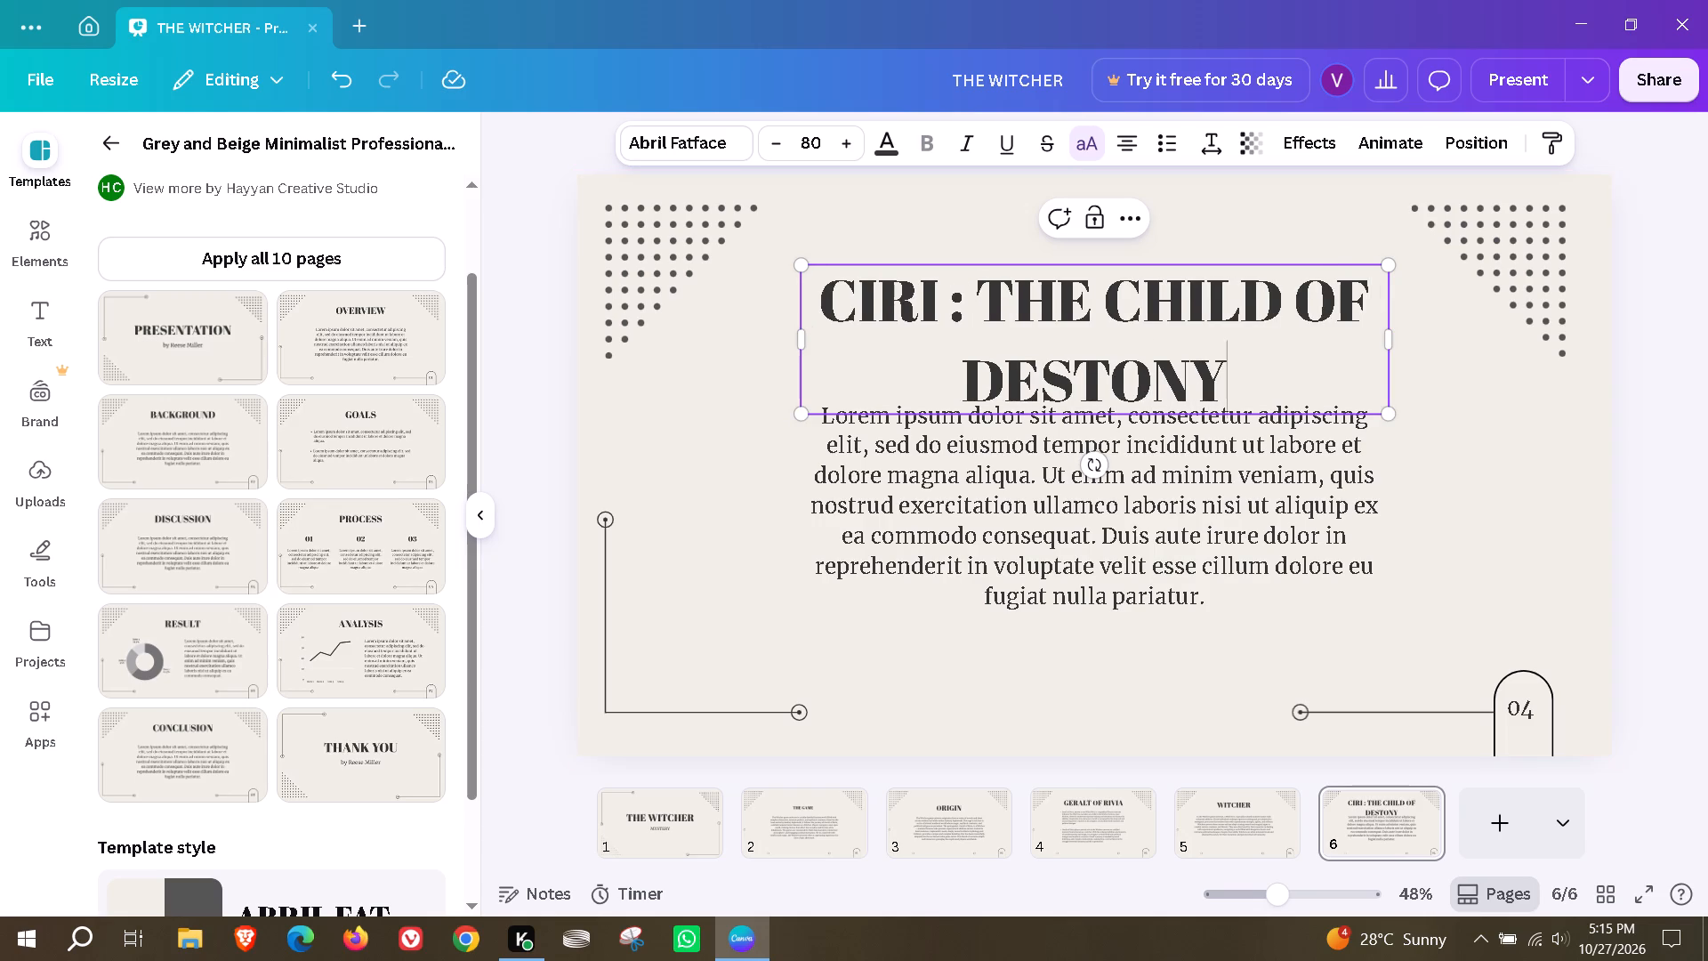
# Shrink the Ciri heading to about size 57.8, widen its box to fit one line and place it above the paragraph.
pyautogui.moveTo(1392, 343); pyautogui.dragTo(1502, 335)
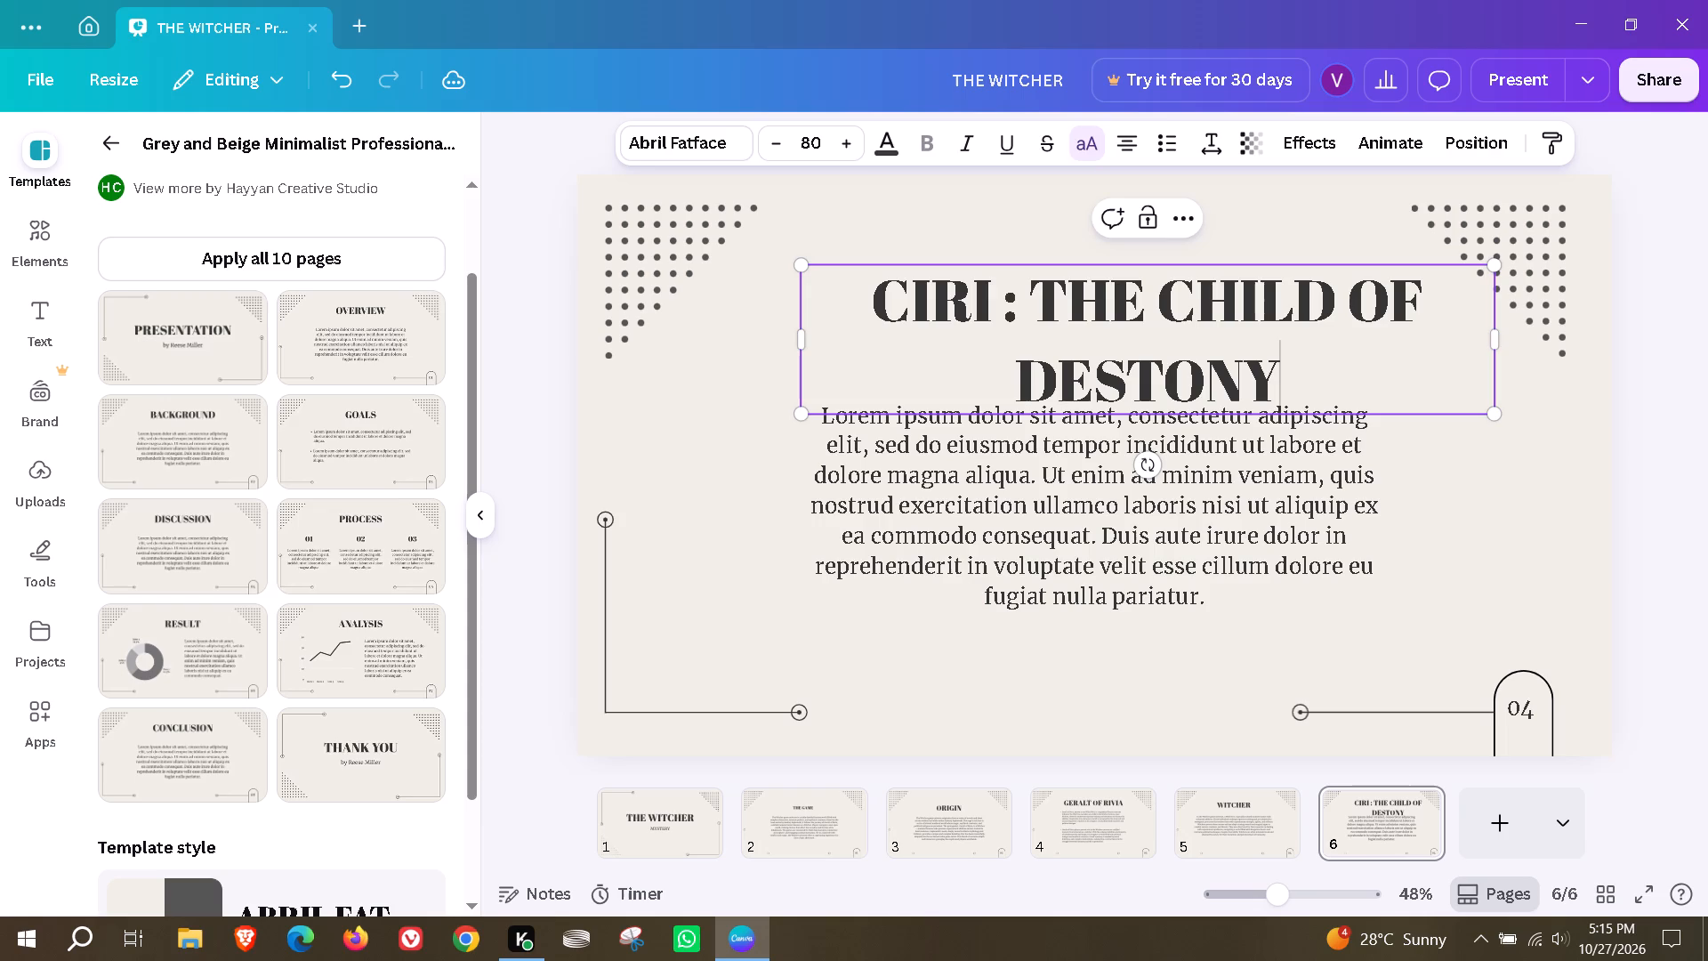
pyautogui.click(1267, 197)
pyautogui.moveTo(1254, 350); pyautogui.dragTo(1180, 340)
pyautogui.moveTo(1424, 400); pyautogui.dragTo(1239, 322)
pyautogui.moveTo(1228, 305); pyautogui.dragTo(1350, 313)
pyautogui.moveTo(1156, 285); pyautogui.dragTo(1199, 306)
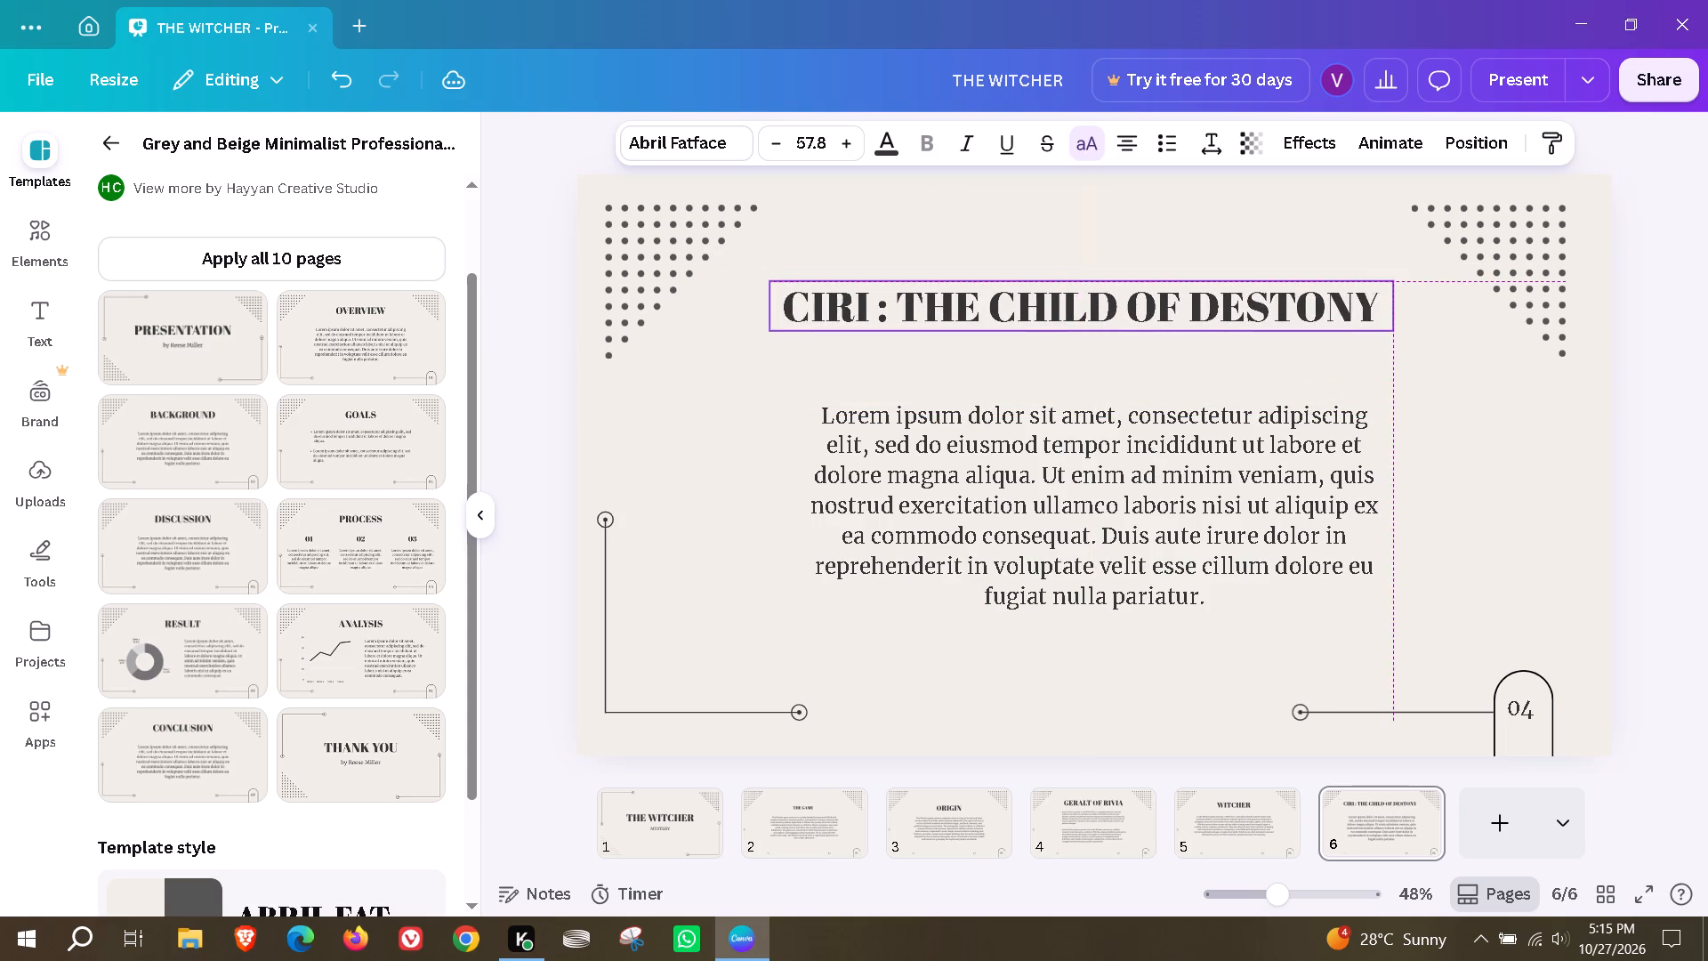
pyautogui.moveTo(1199, 306); pyautogui.dragTo(1215, 297)
# Replace the placeholder paragraph with AI-written text from the prompt "generate 5-6 lines on CIRI the child of destiny in the witcher game universe".
pyautogui.click(1195, 456)
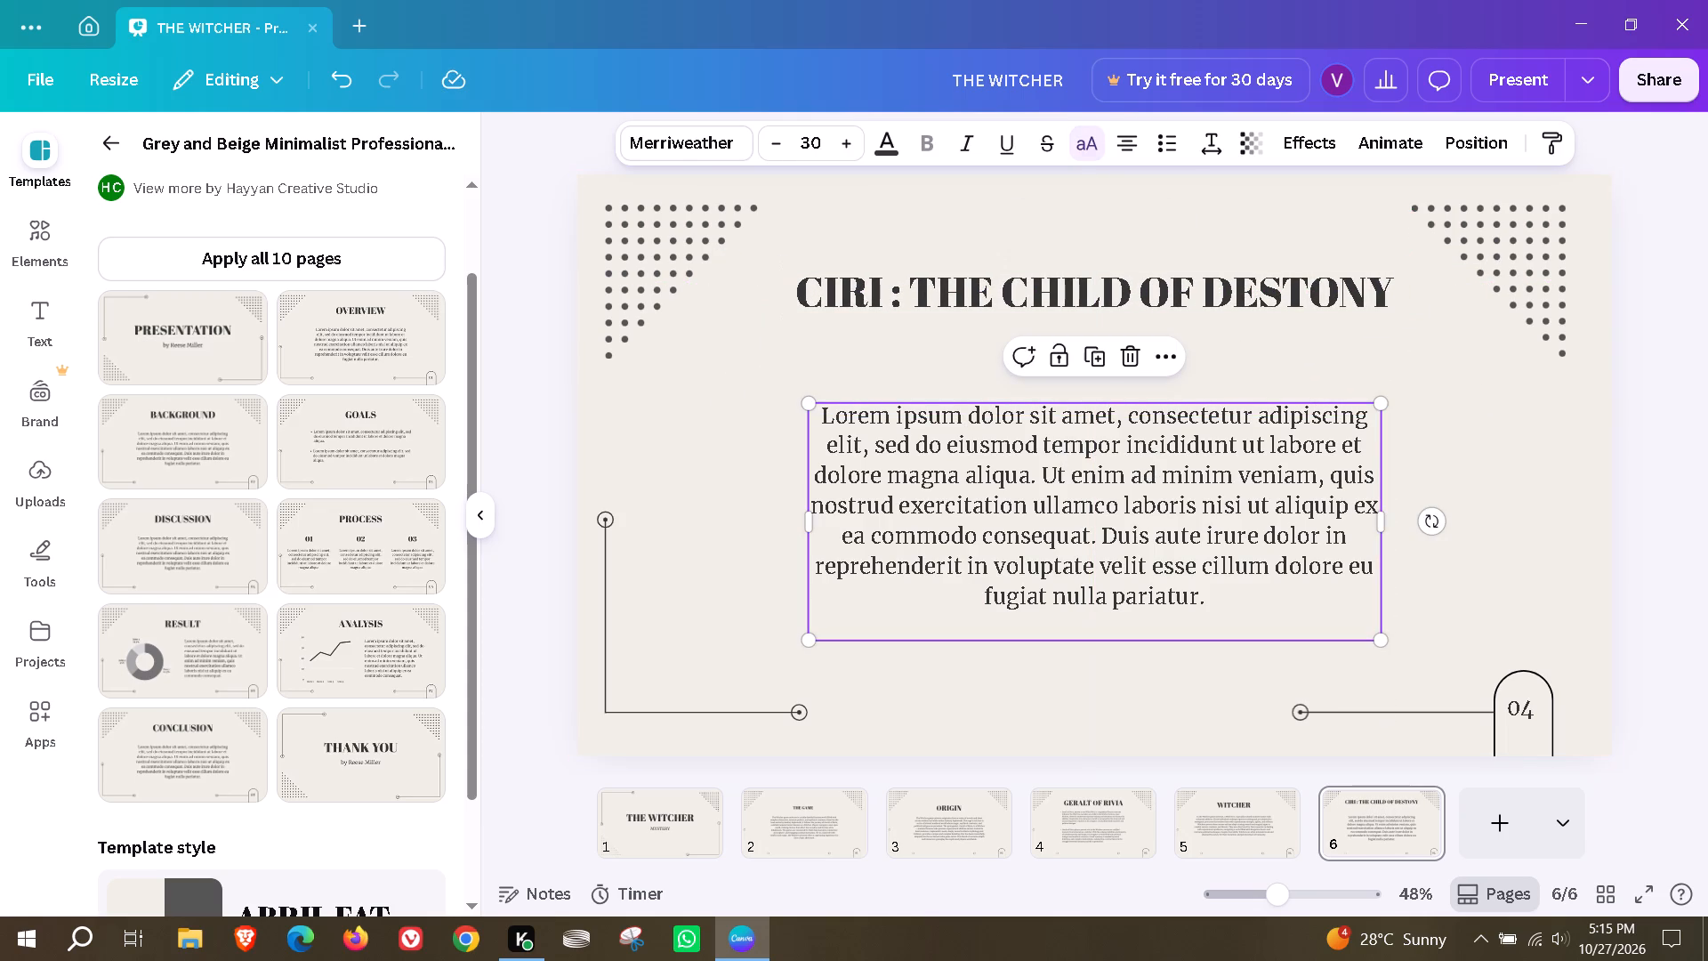
pyautogui.click(1174, 357)
pyautogui.scroll(-4, 1251, 643)
pyautogui.click(1266, 836)
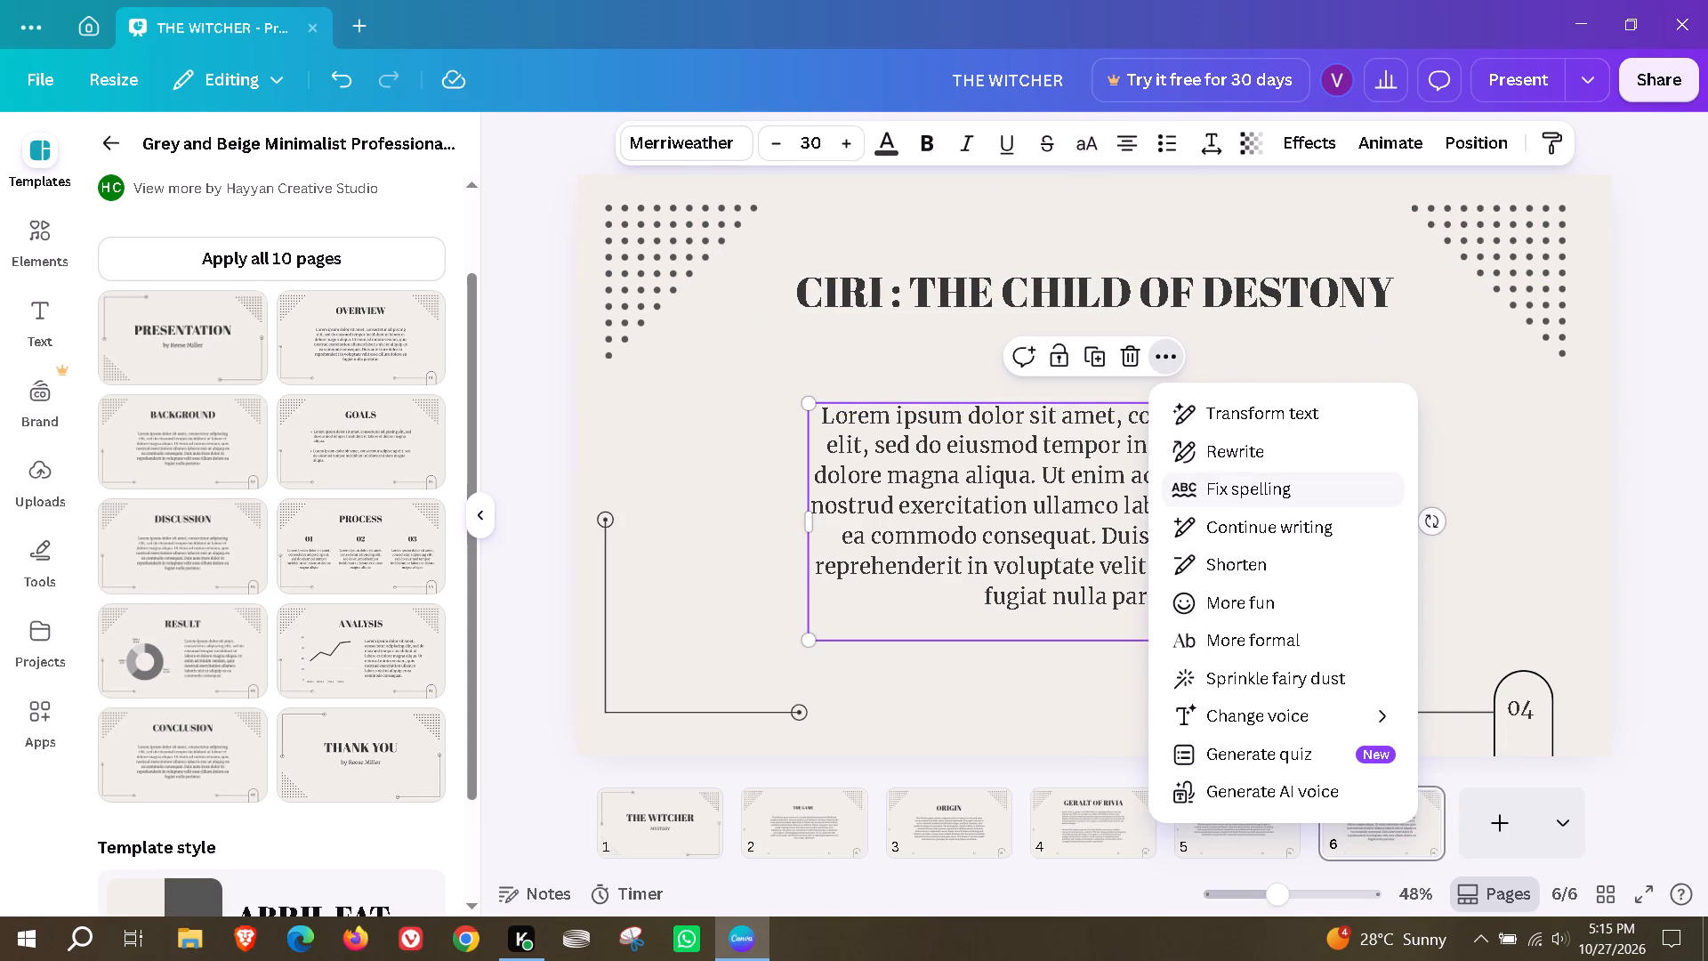
pyautogui.click(1278, 424)
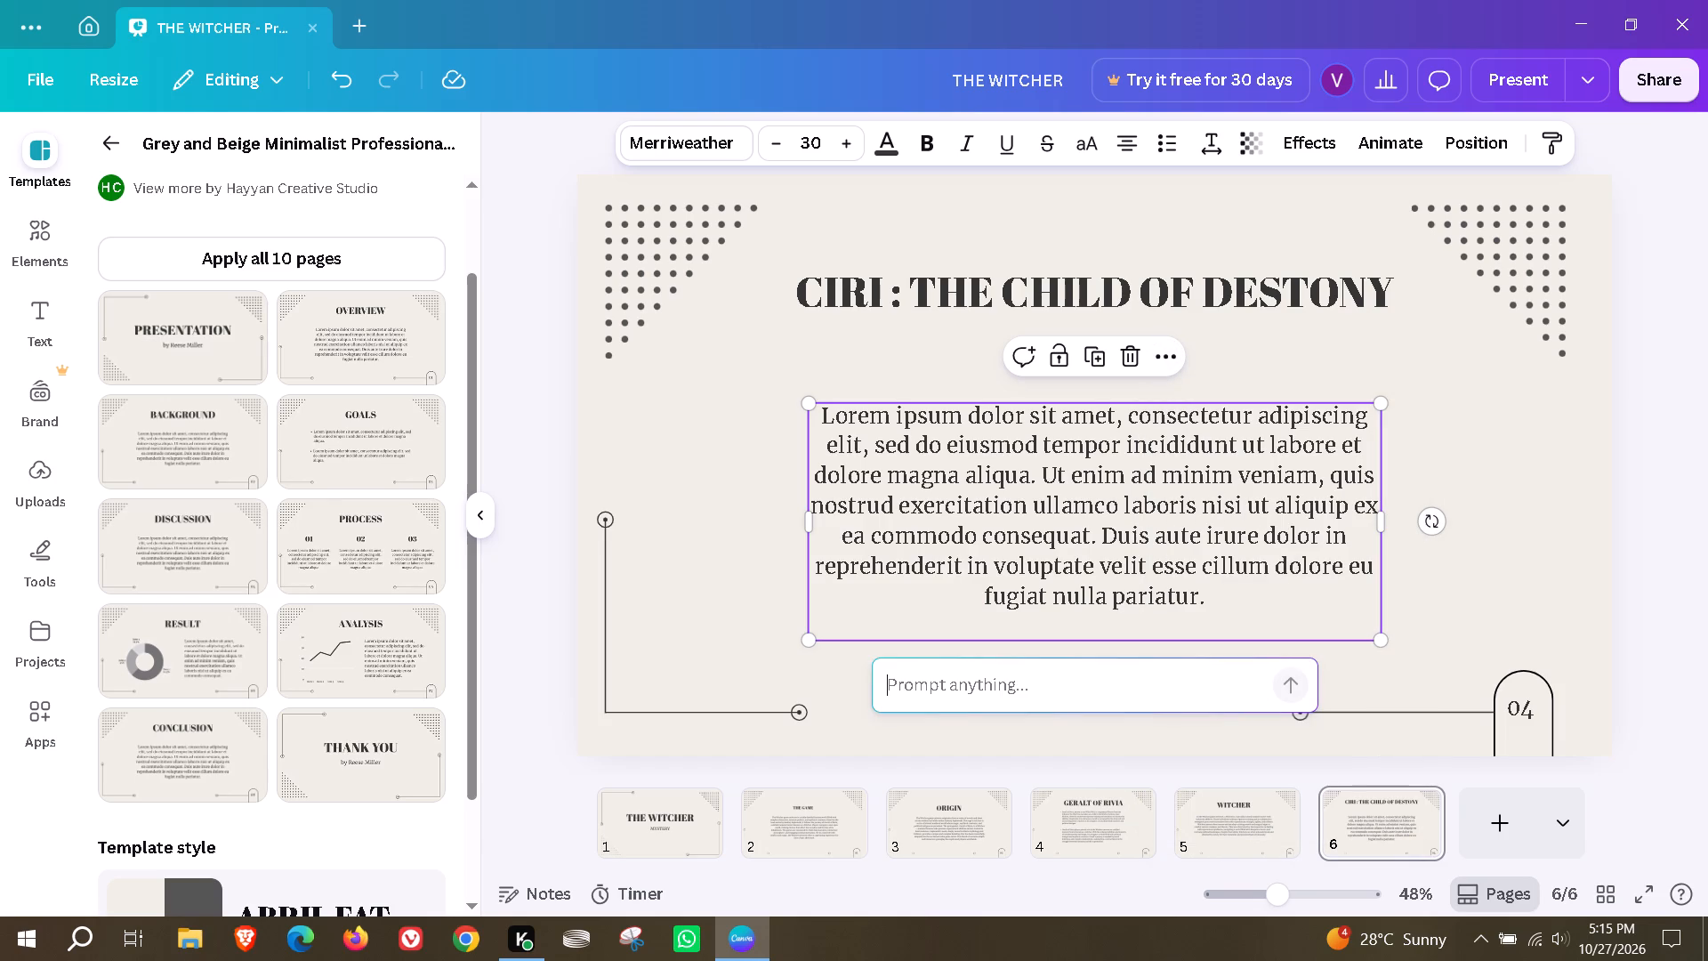
pyautogui.write('generate')
pyautogui.press('space')
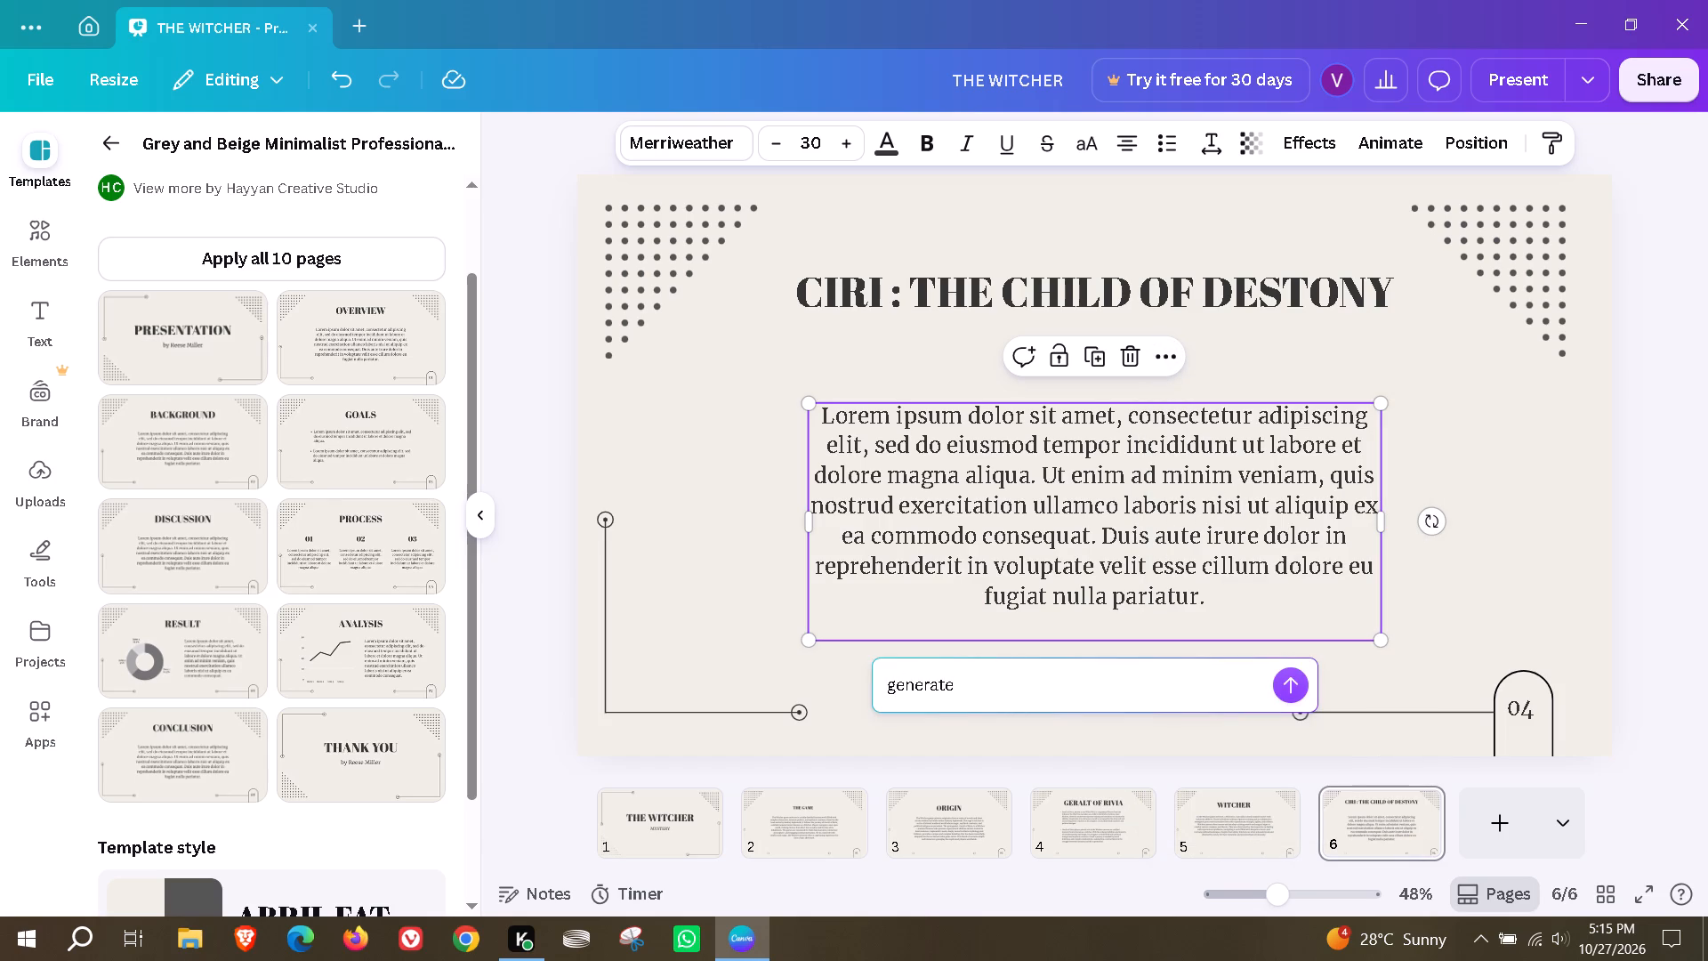
pyautogui.write('5-6 lines on CIRI the child of desteny')
pyautogui.press('BackSpace')
pyautogui.press('BackSpace')
pyautogui.press('BackSpace')
pyautogui.write('iny')
pyautogui.press('space')
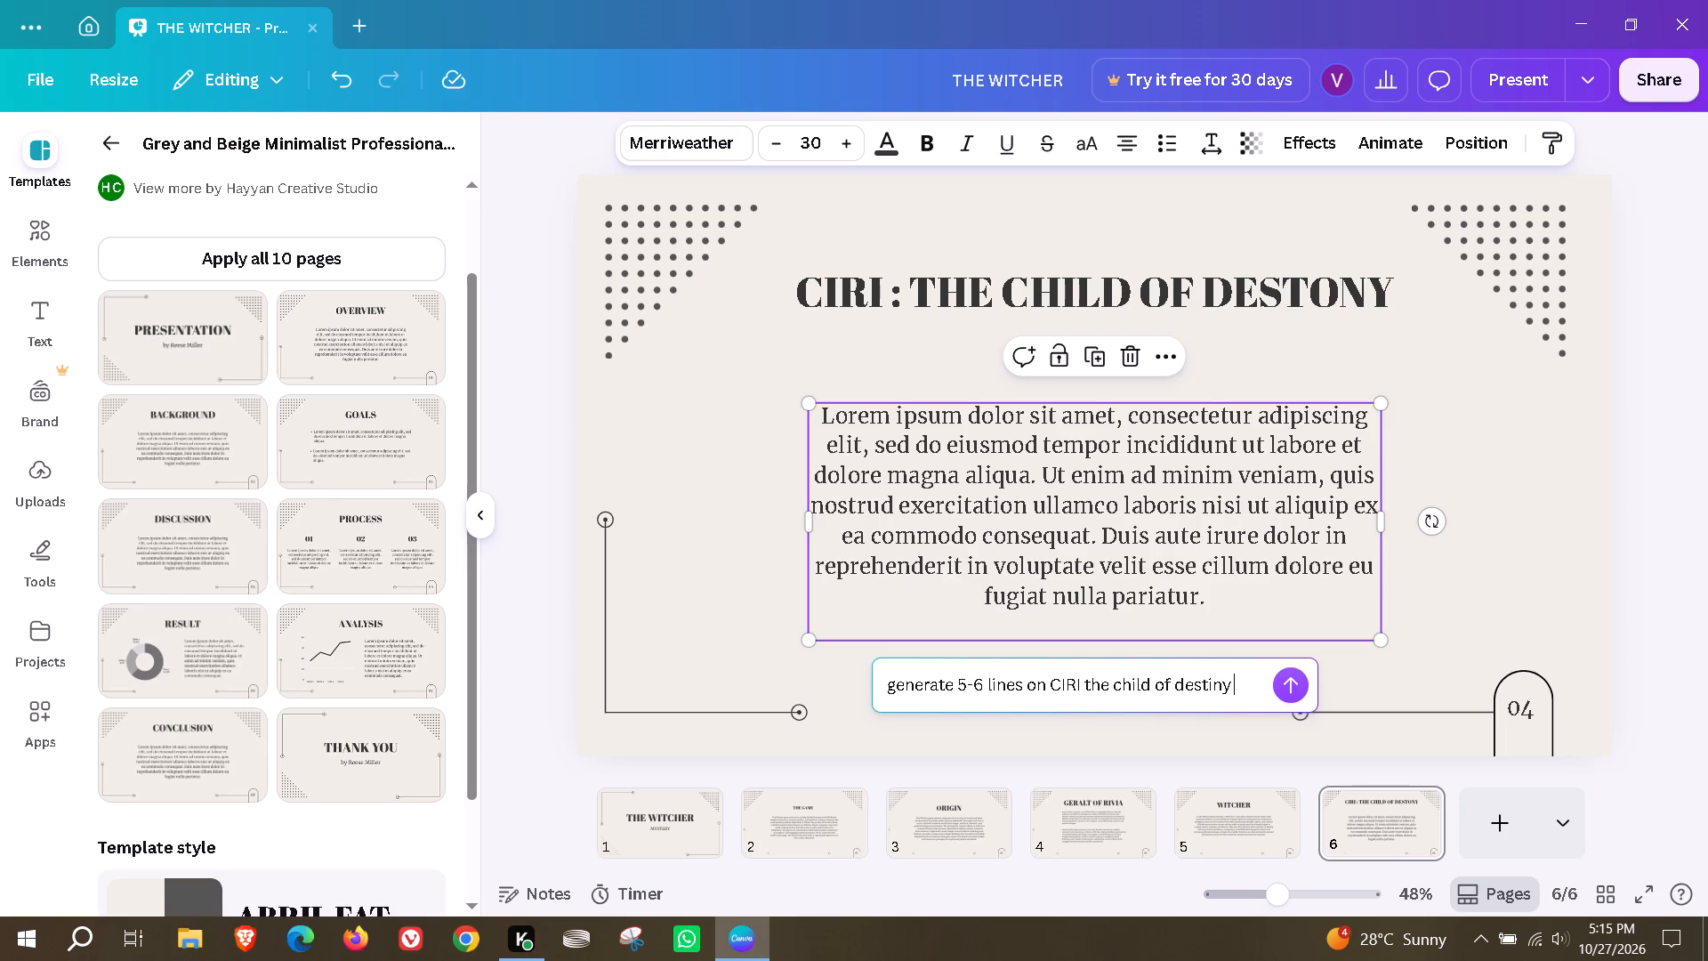
pyautogui.write('in the wt')
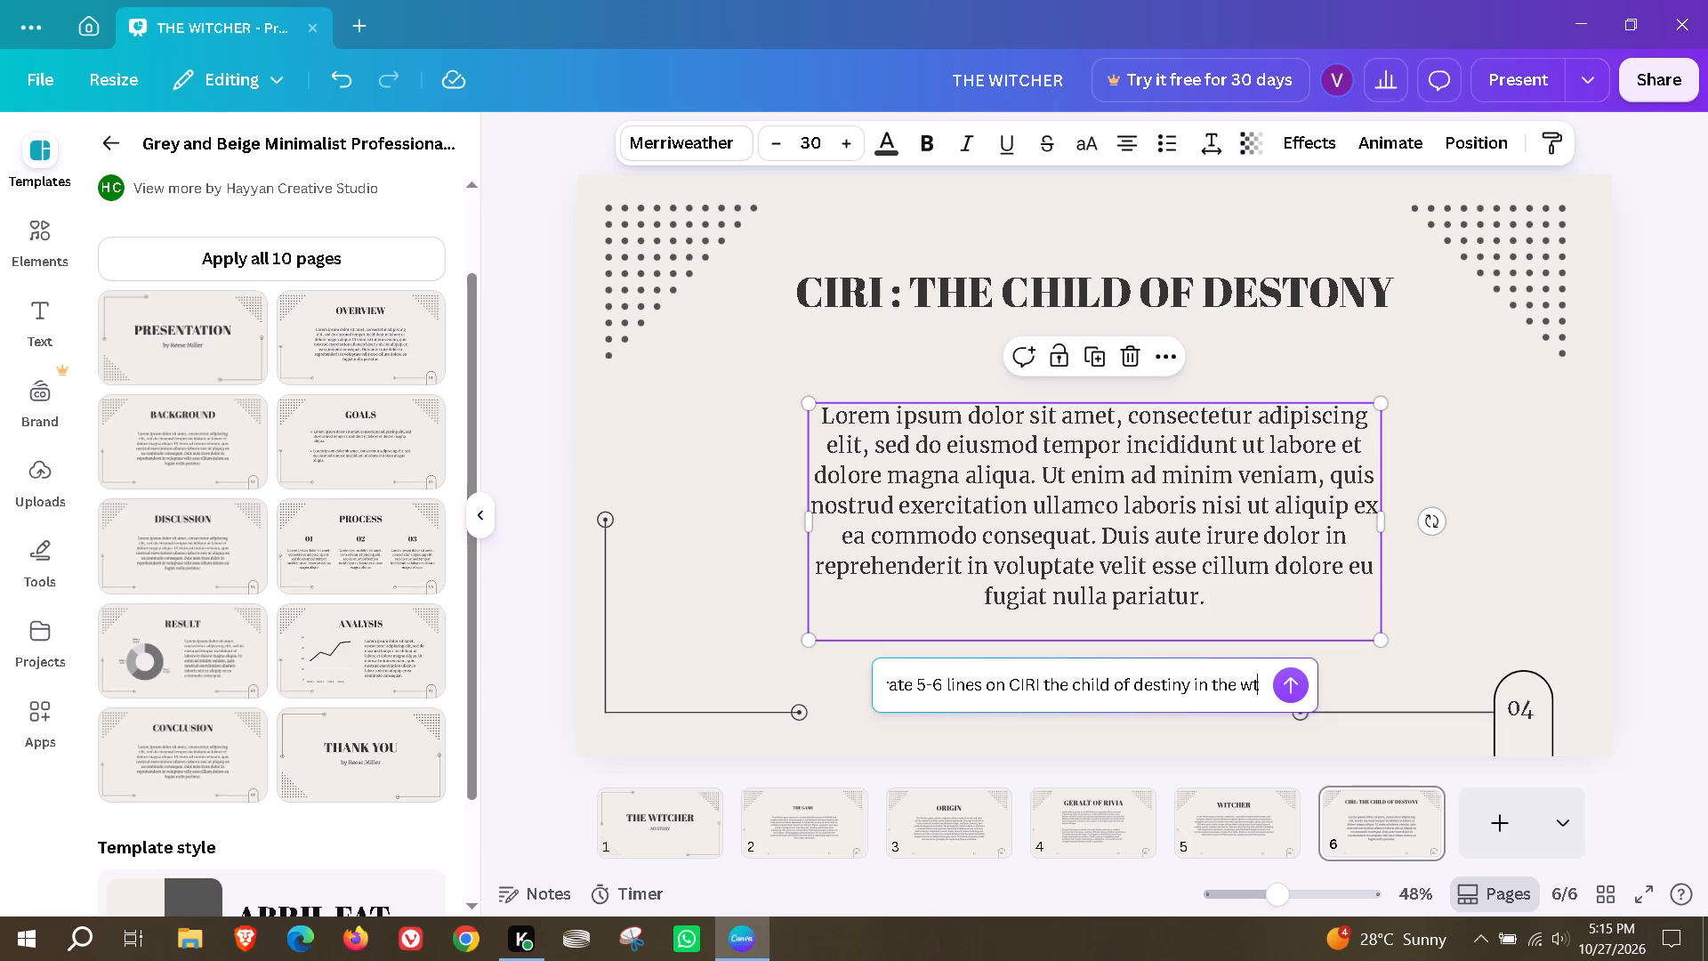
pyautogui.press('BackSpace')
pyautogui.press('t')
pyautogui.press('BackSpace')
pyautogui.write('itcher game universe')
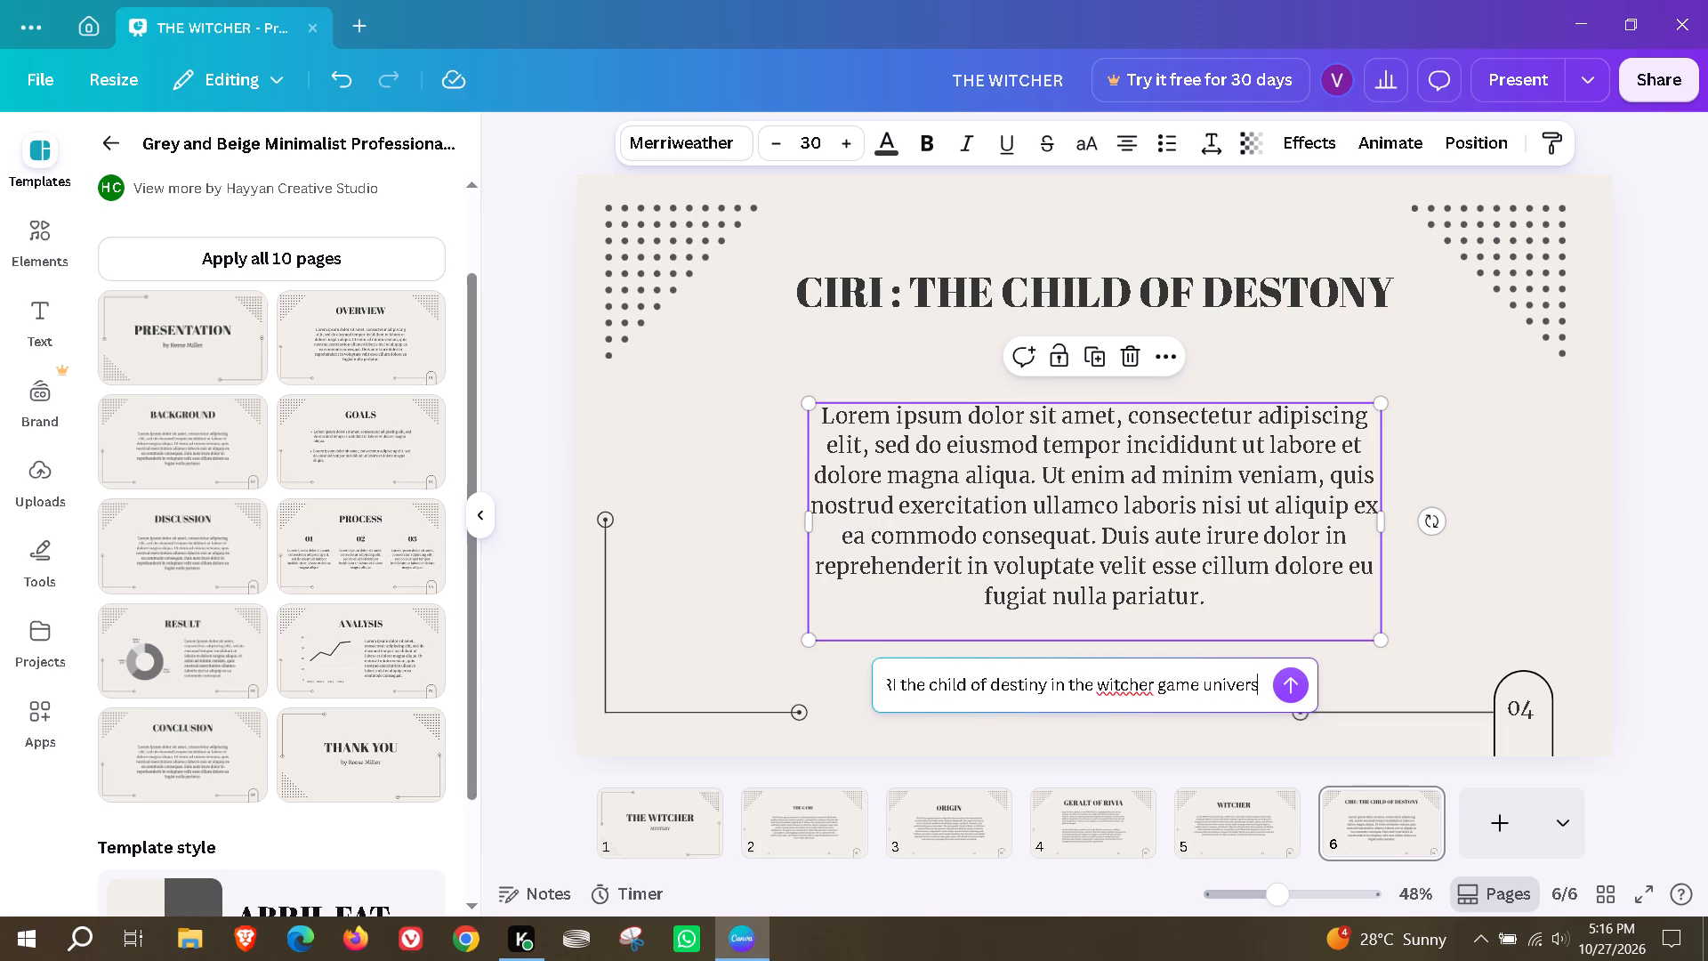
pyautogui.press('Return')
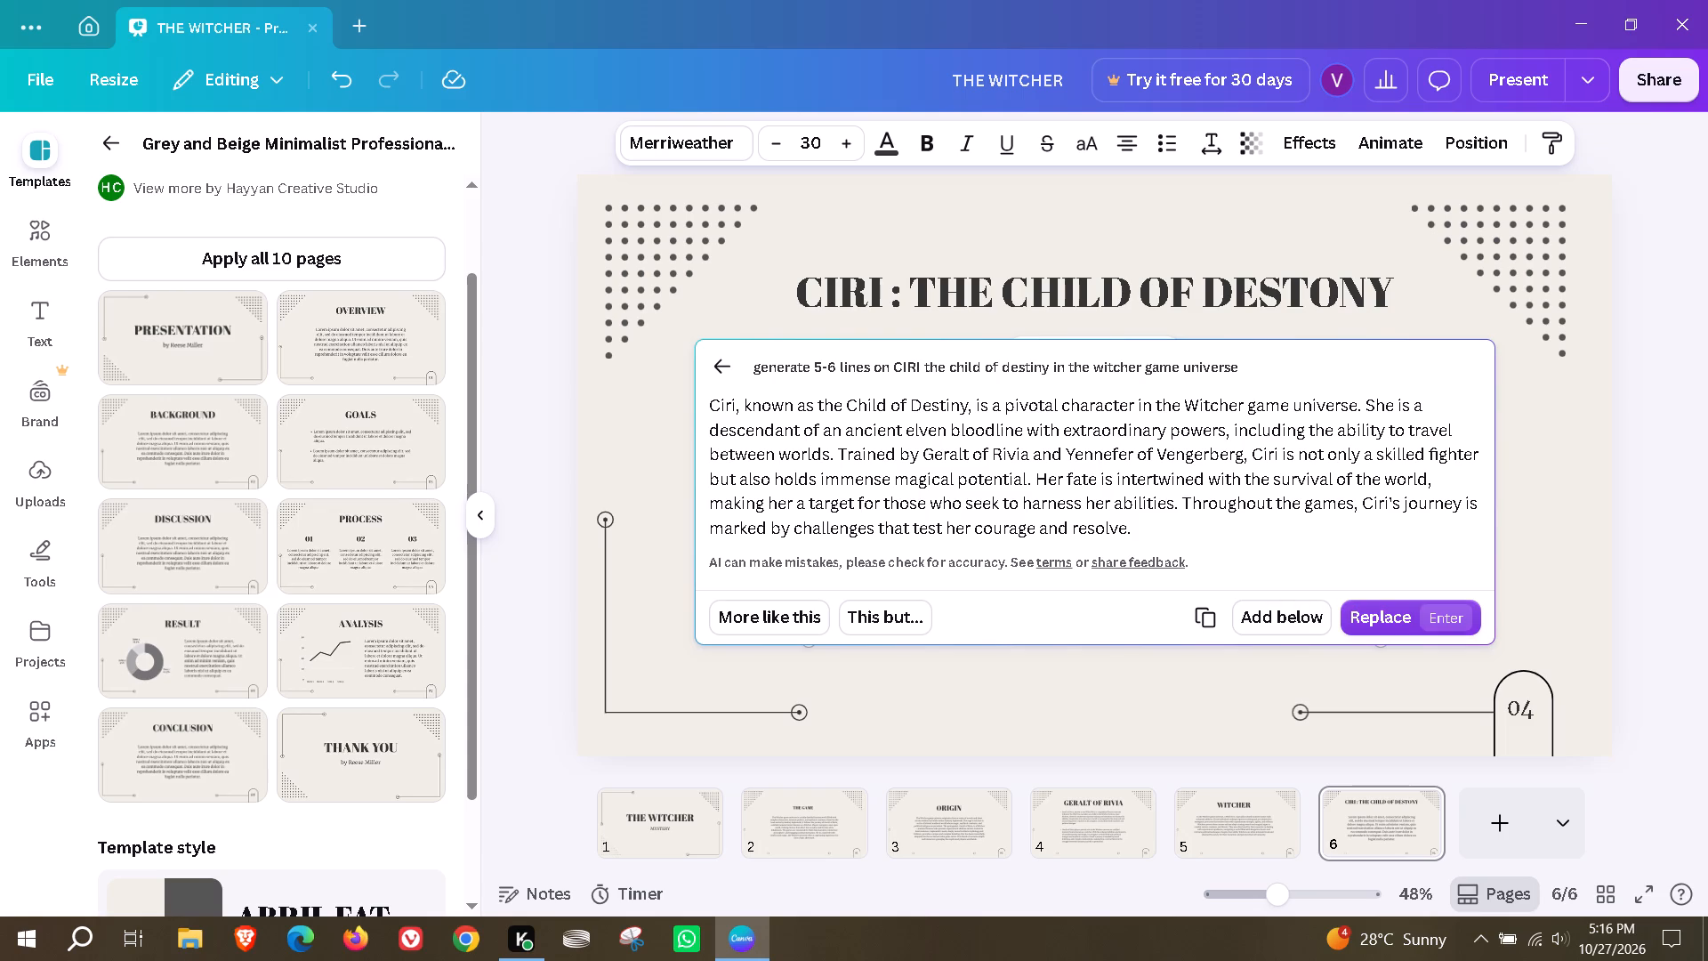
pyautogui.click(1368, 607)
# Shrink the Ciri paragraph's text to about size 21.7, widen its box and place it mid-page beneath the heading.
pyautogui.moveTo(1377, 408); pyautogui.dragTo(1210, 494)
pyautogui.moveTo(1084, 626); pyautogui.dragTo(1160, 508)
pyautogui.moveTo(1309, 509); pyautogui.dragTo(1417, 524)
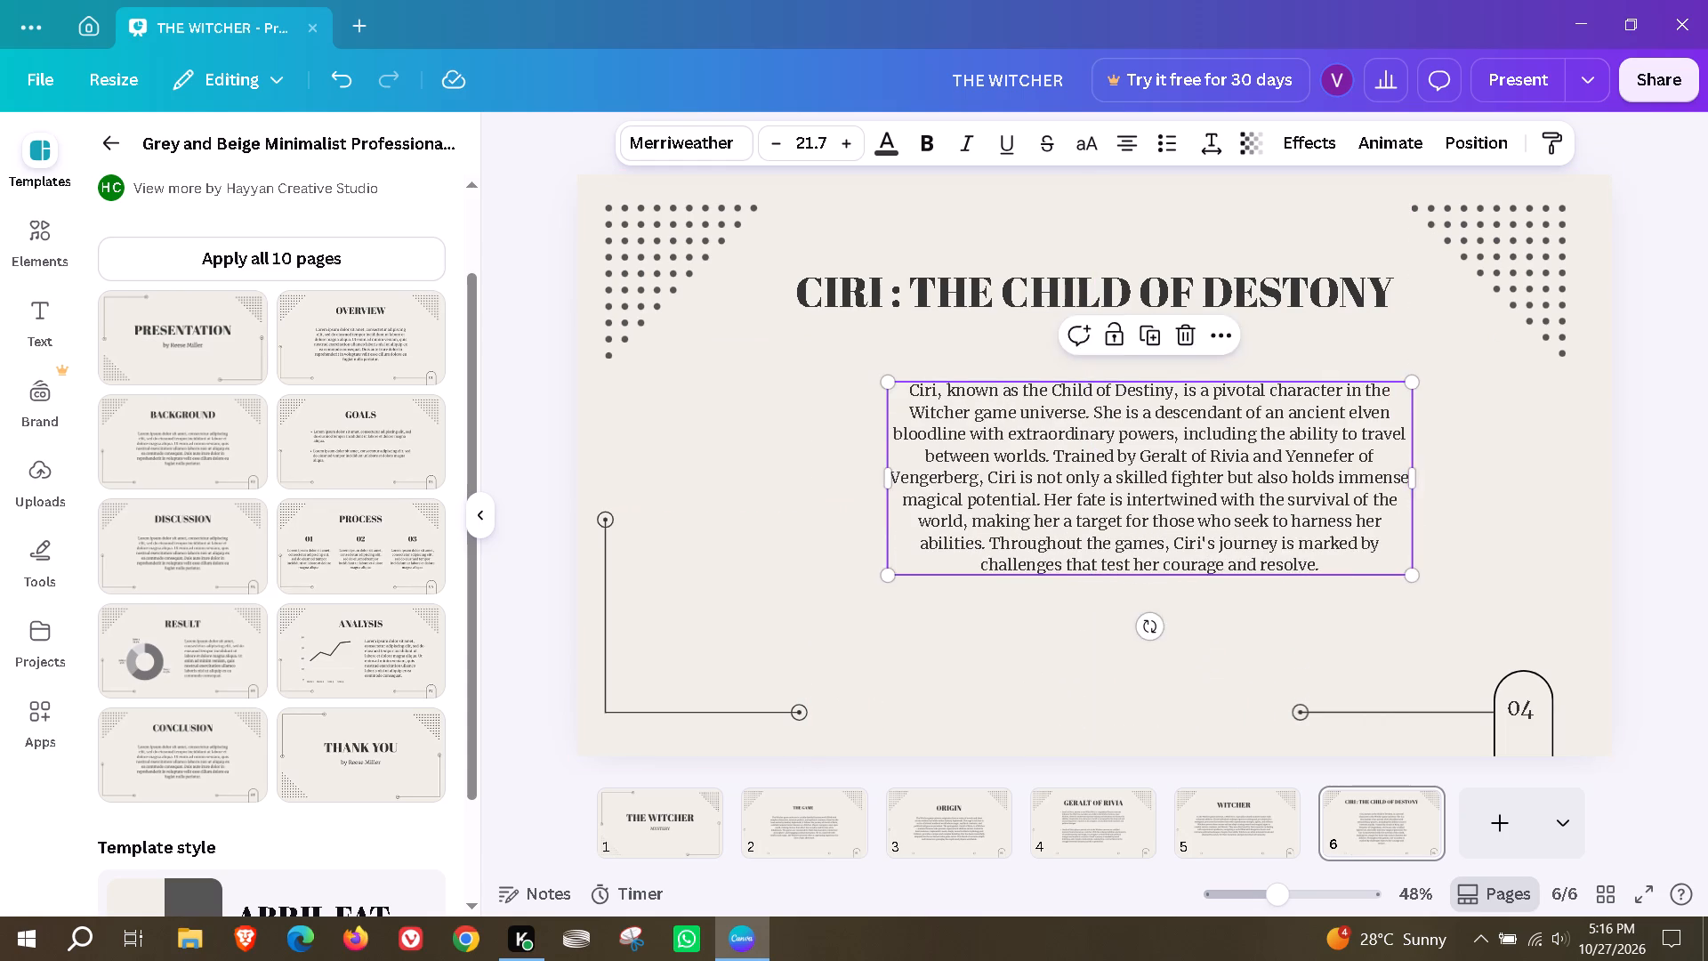
pyautogui.moveTo(1234, 511); pyautogui.dragTo(1155, 551)
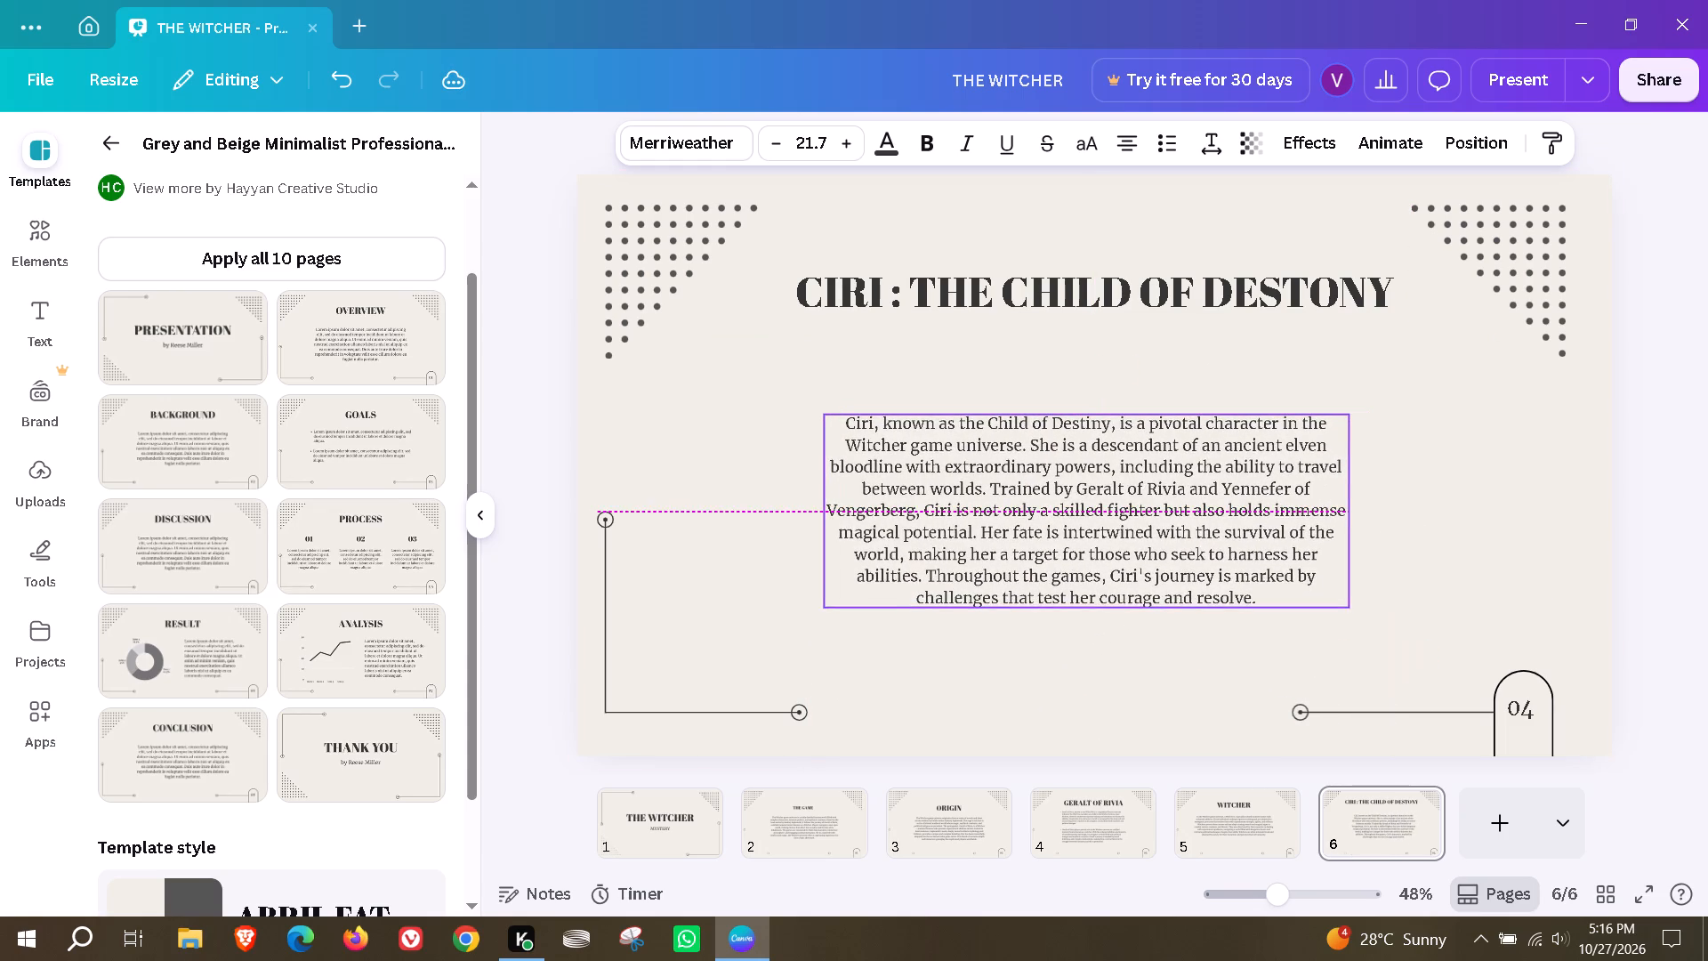
pyautogui.moveTo(1155, 551); pyautogui.dragTo(1164, 540)
# Rewrap the Ciri paragraph into a wider eight-line block at about size 22.2 and lower the heading to sit close above it.
pyautogui.moveTo(1197, 295); pyautogui.dragTo(1194, 303)
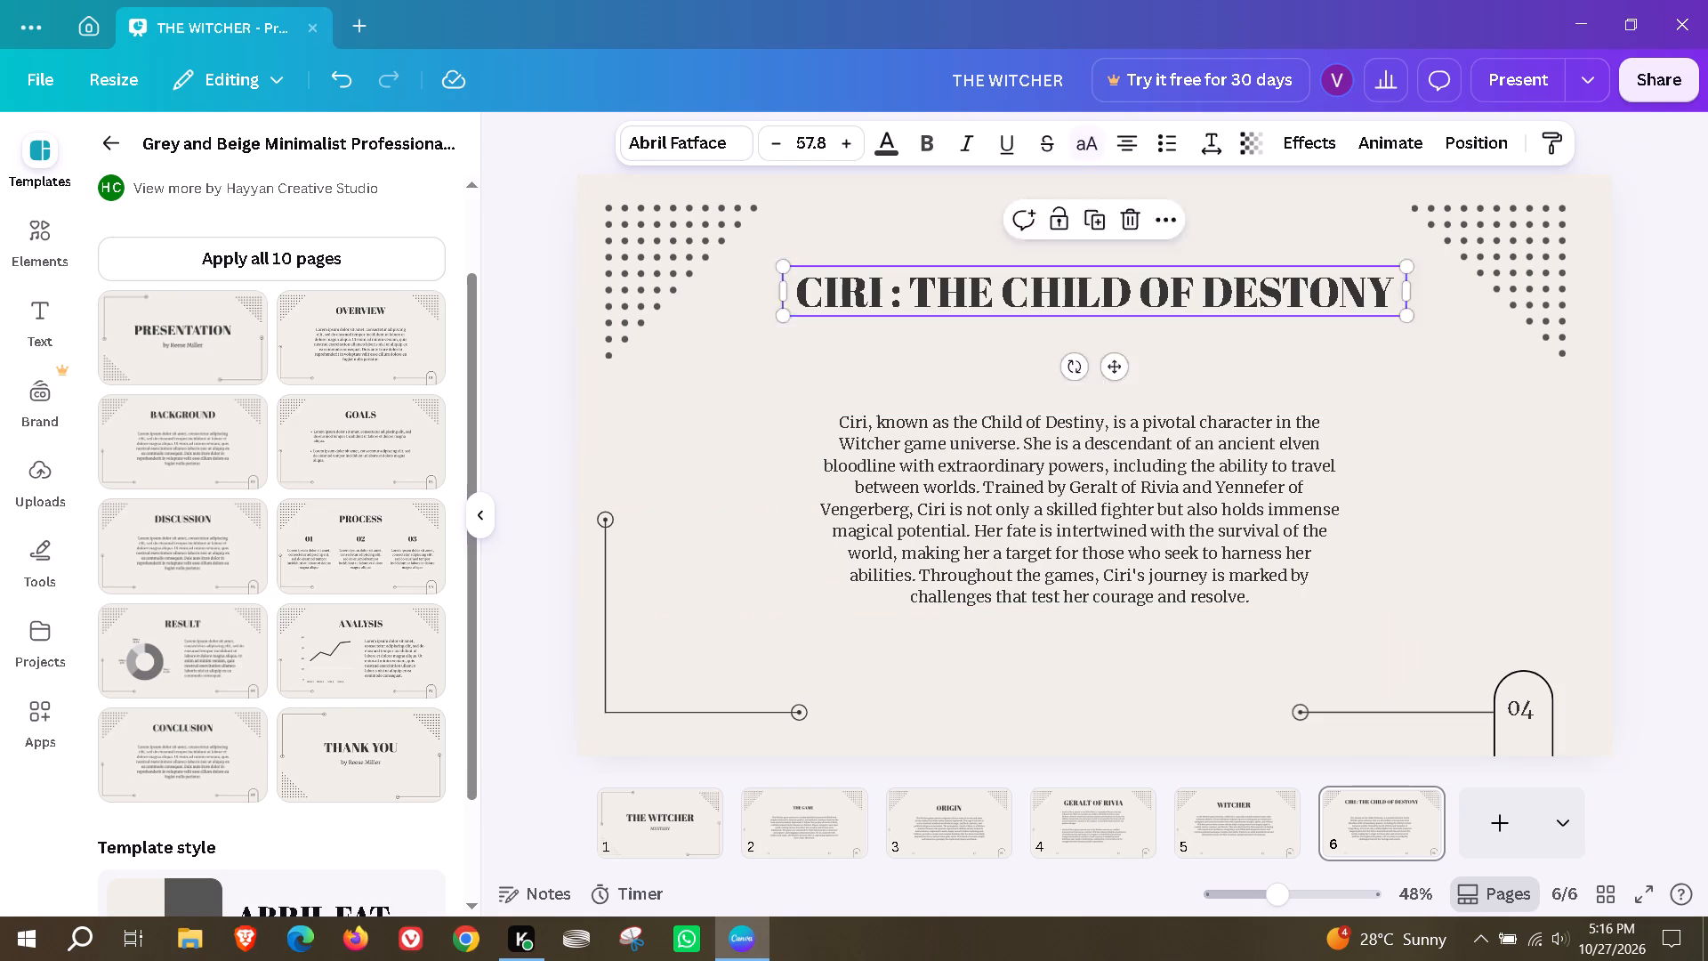
pyautogui.moveTo(1194, 303); pyautogui.dragTo(1183, 329)
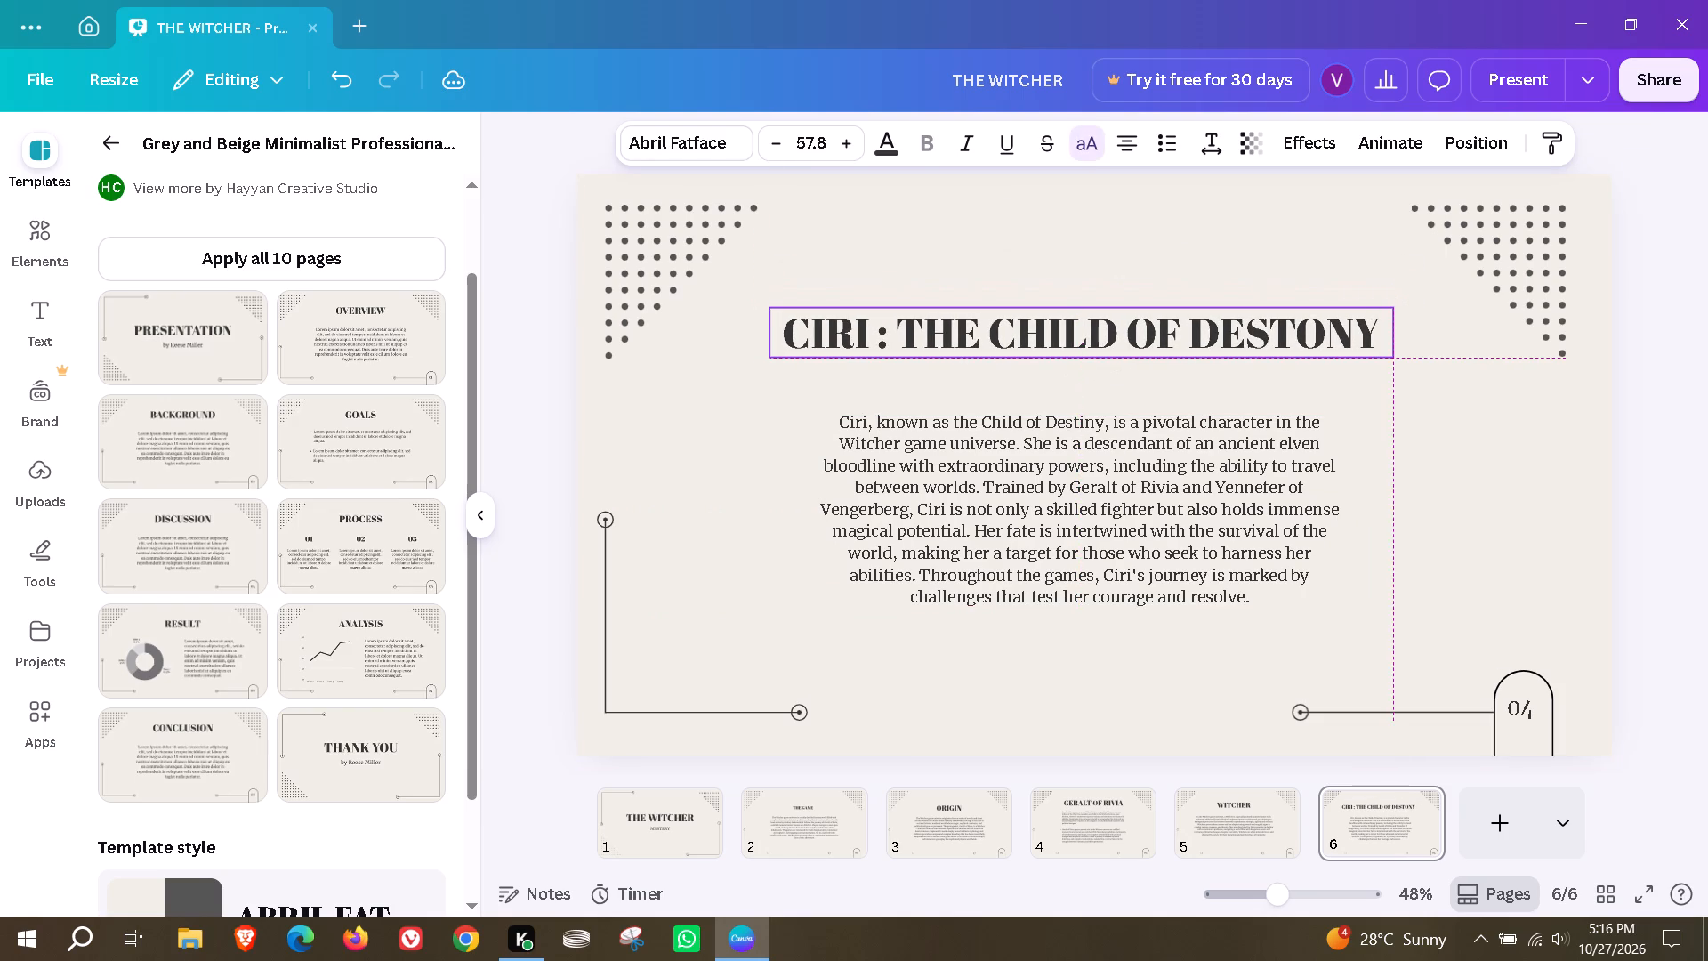
pyautogui.moveTo(1183, 329); pyautogui.dragTo(1180, 329)
pyautogui.click(1254, 524)
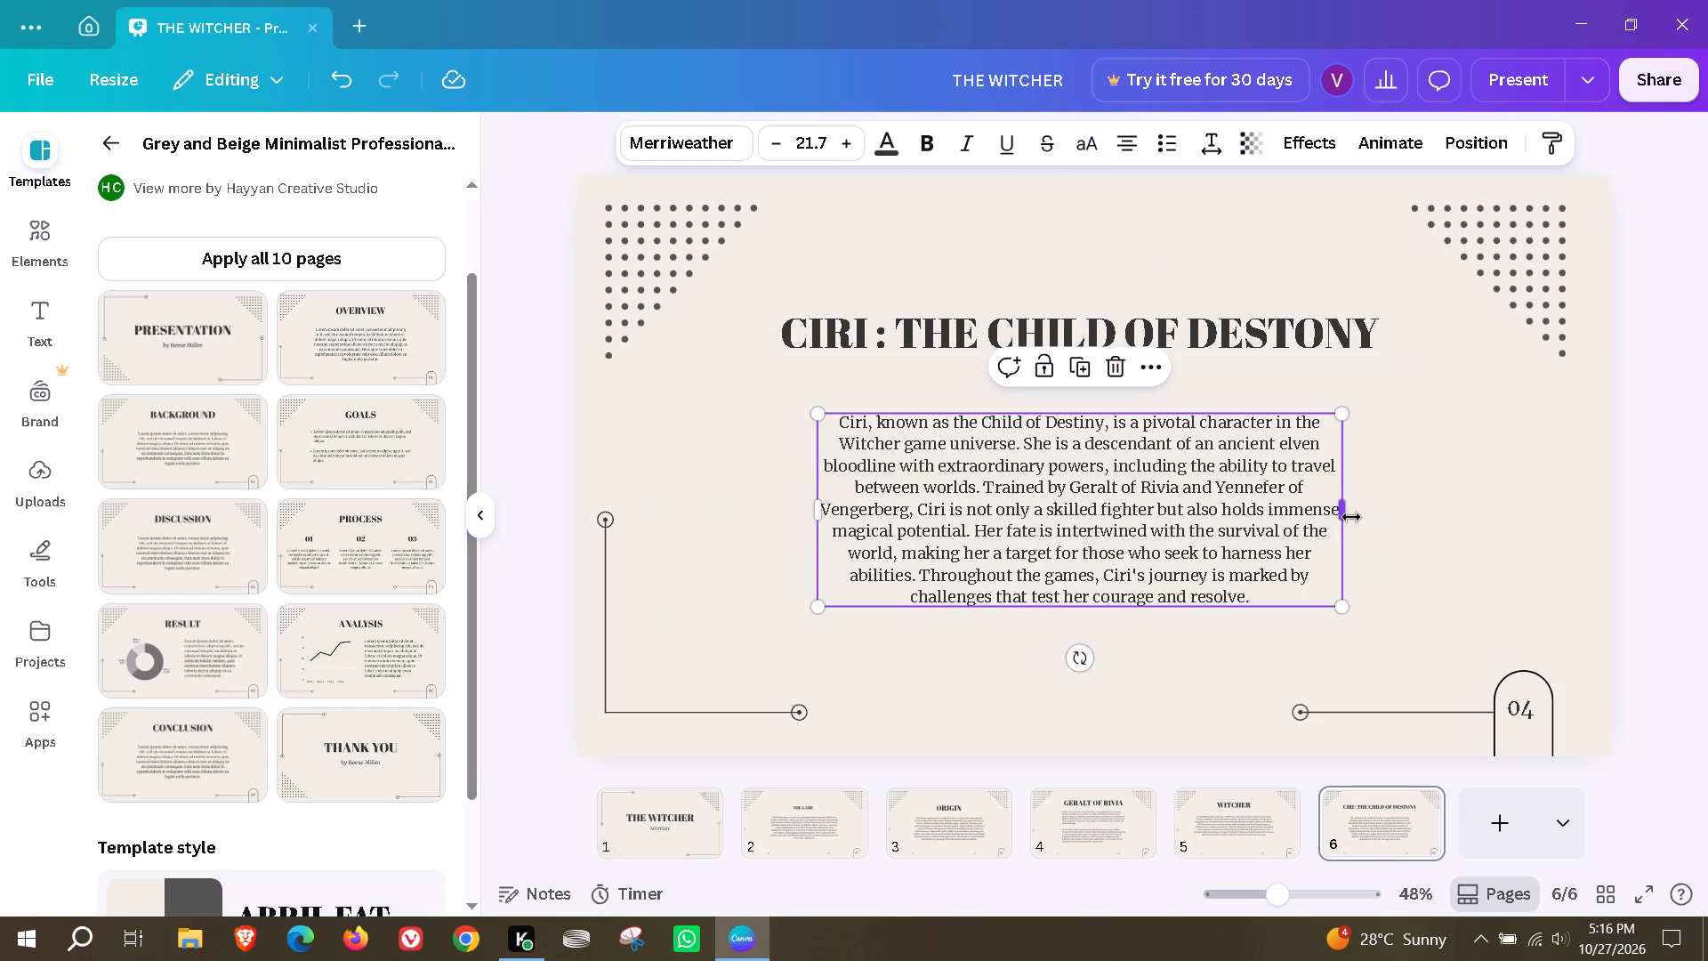
pyautogui.moveTo(1351, 517); pyautogui.dragTo(1410, 520)
pyautogui.moveTo(1219, 495); pyautogui.dragTo(1205, 511)
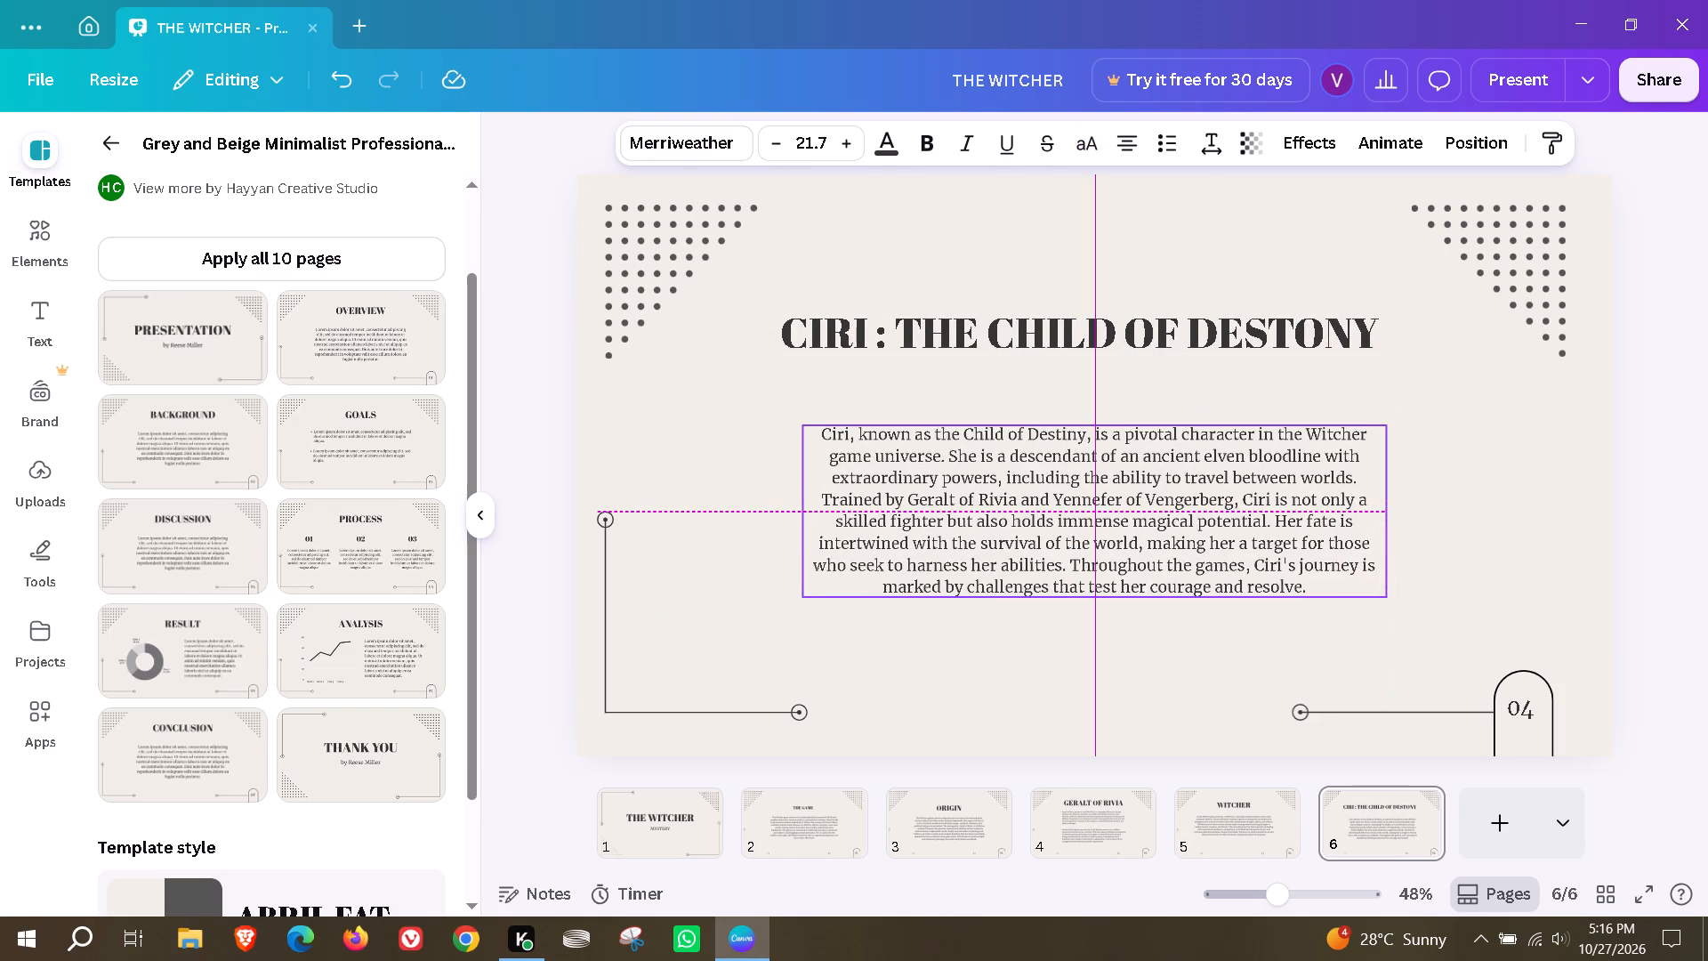
pyautogui.moveTo(1205, 511); pyautogui.dragTo(1202, 509)
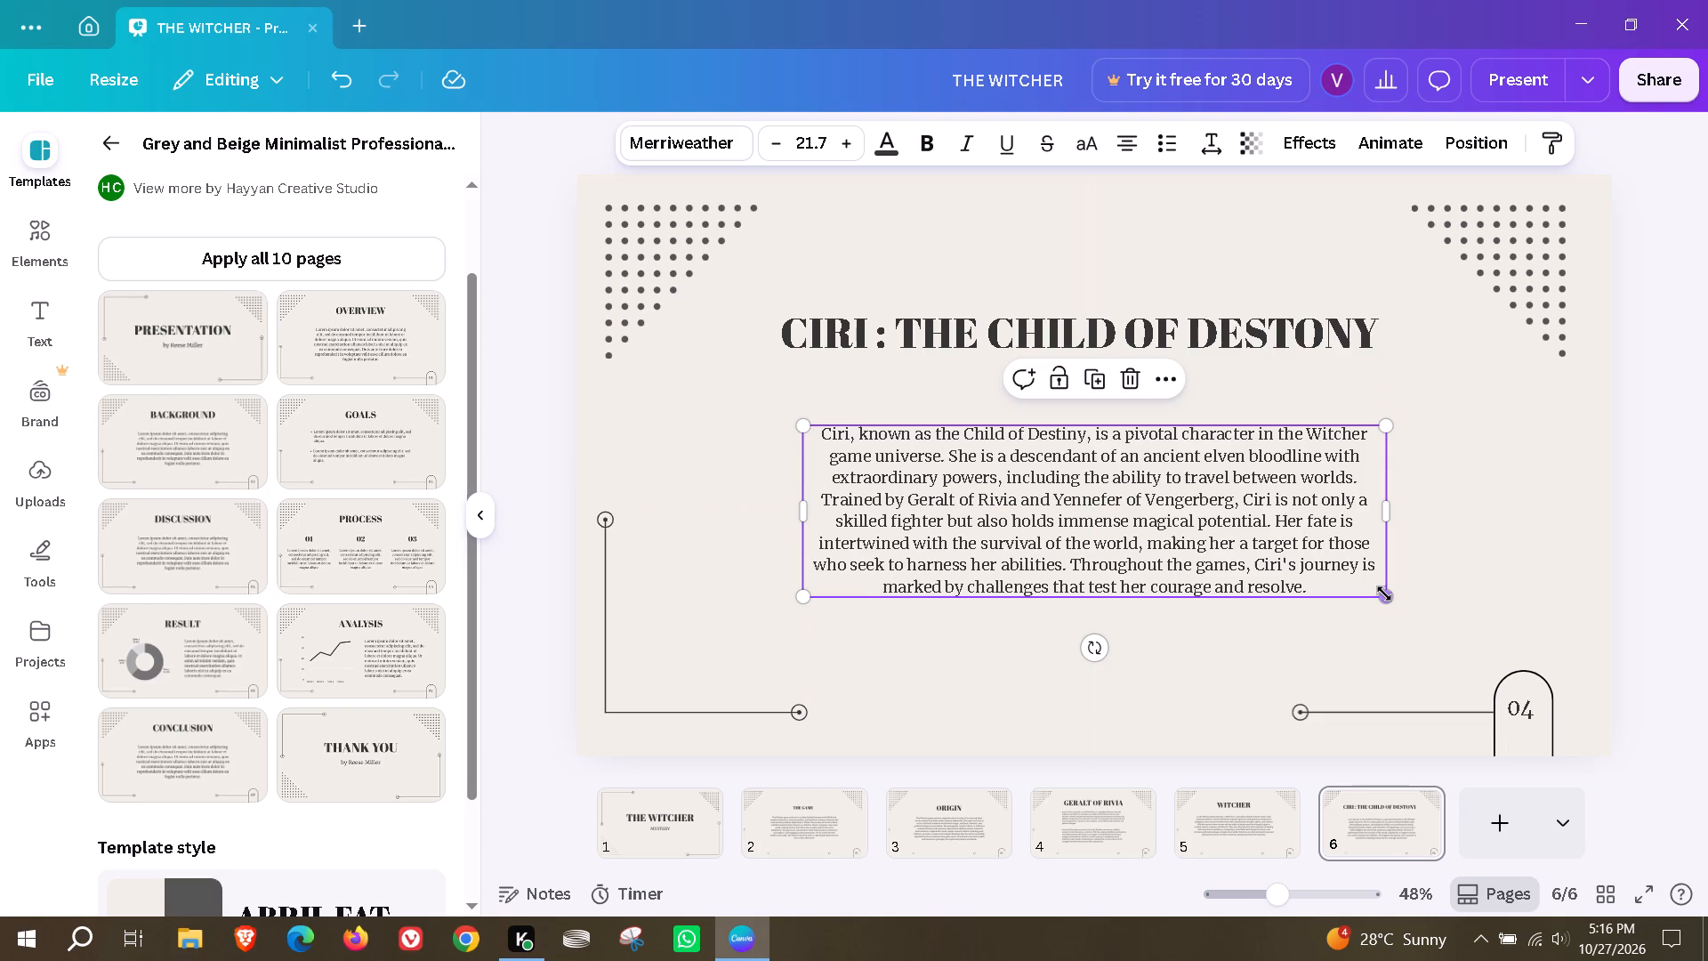
pyautogui.moveTo(1384, 594); pyautogui.dragTo(1396, 603)
pyautogui.click(1493, 485)
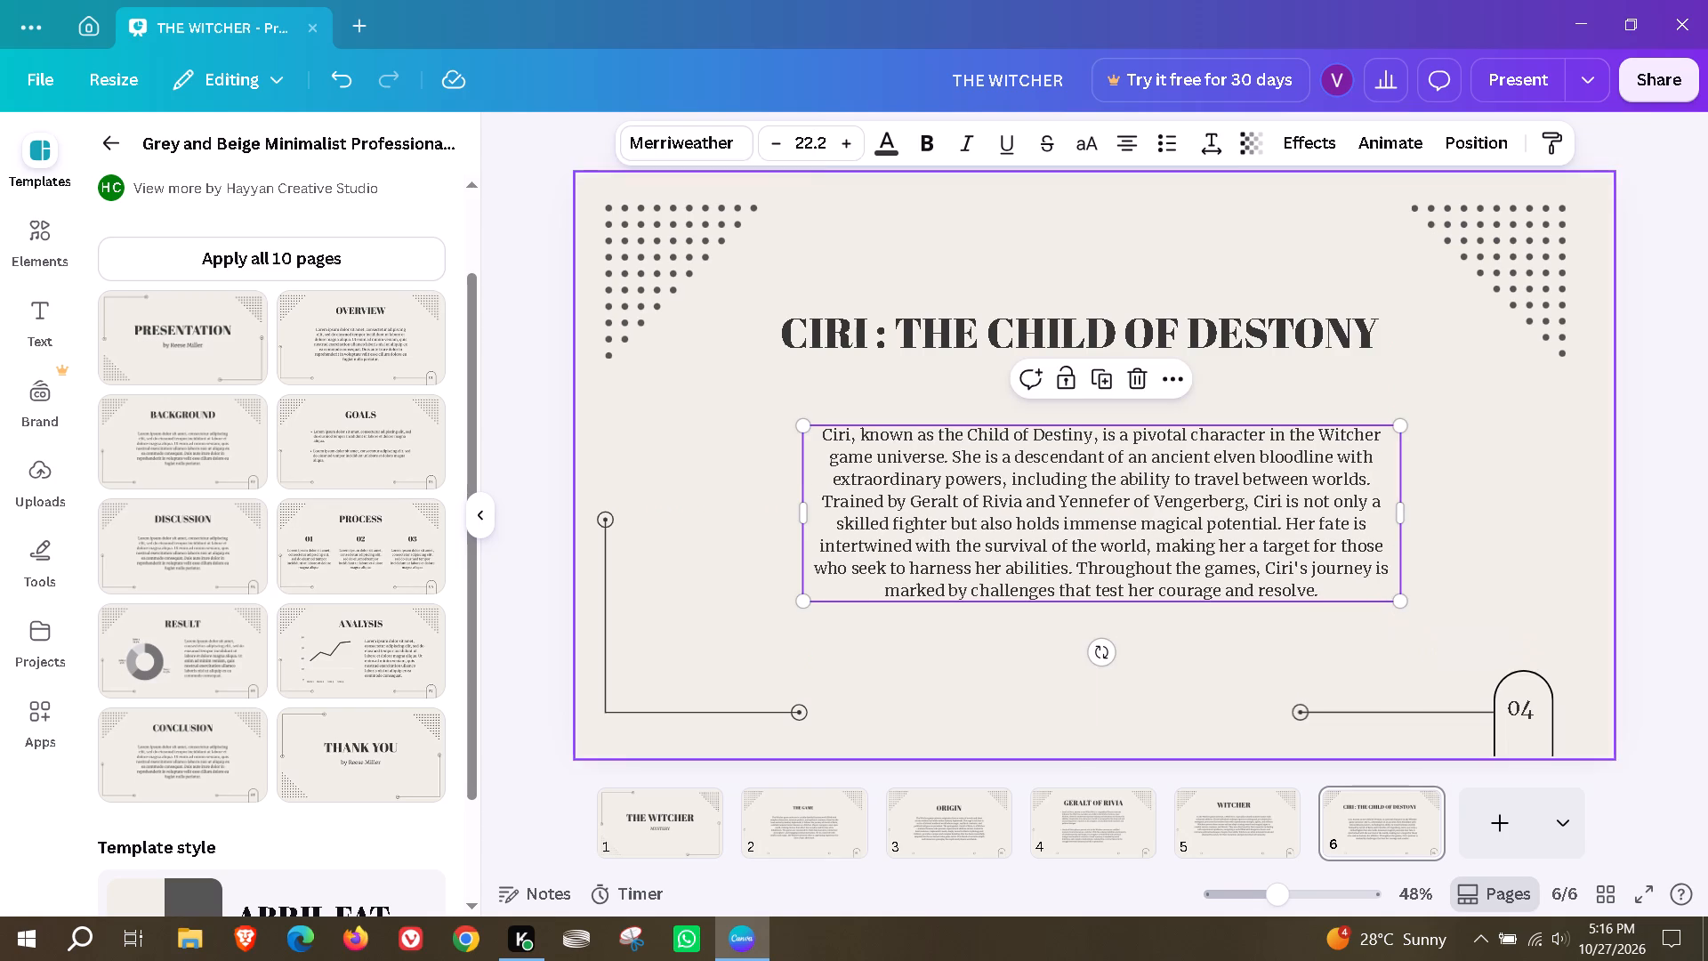
pyautogui.moveTo(1113, 337); pyautogui.dragTo(1122, 363)
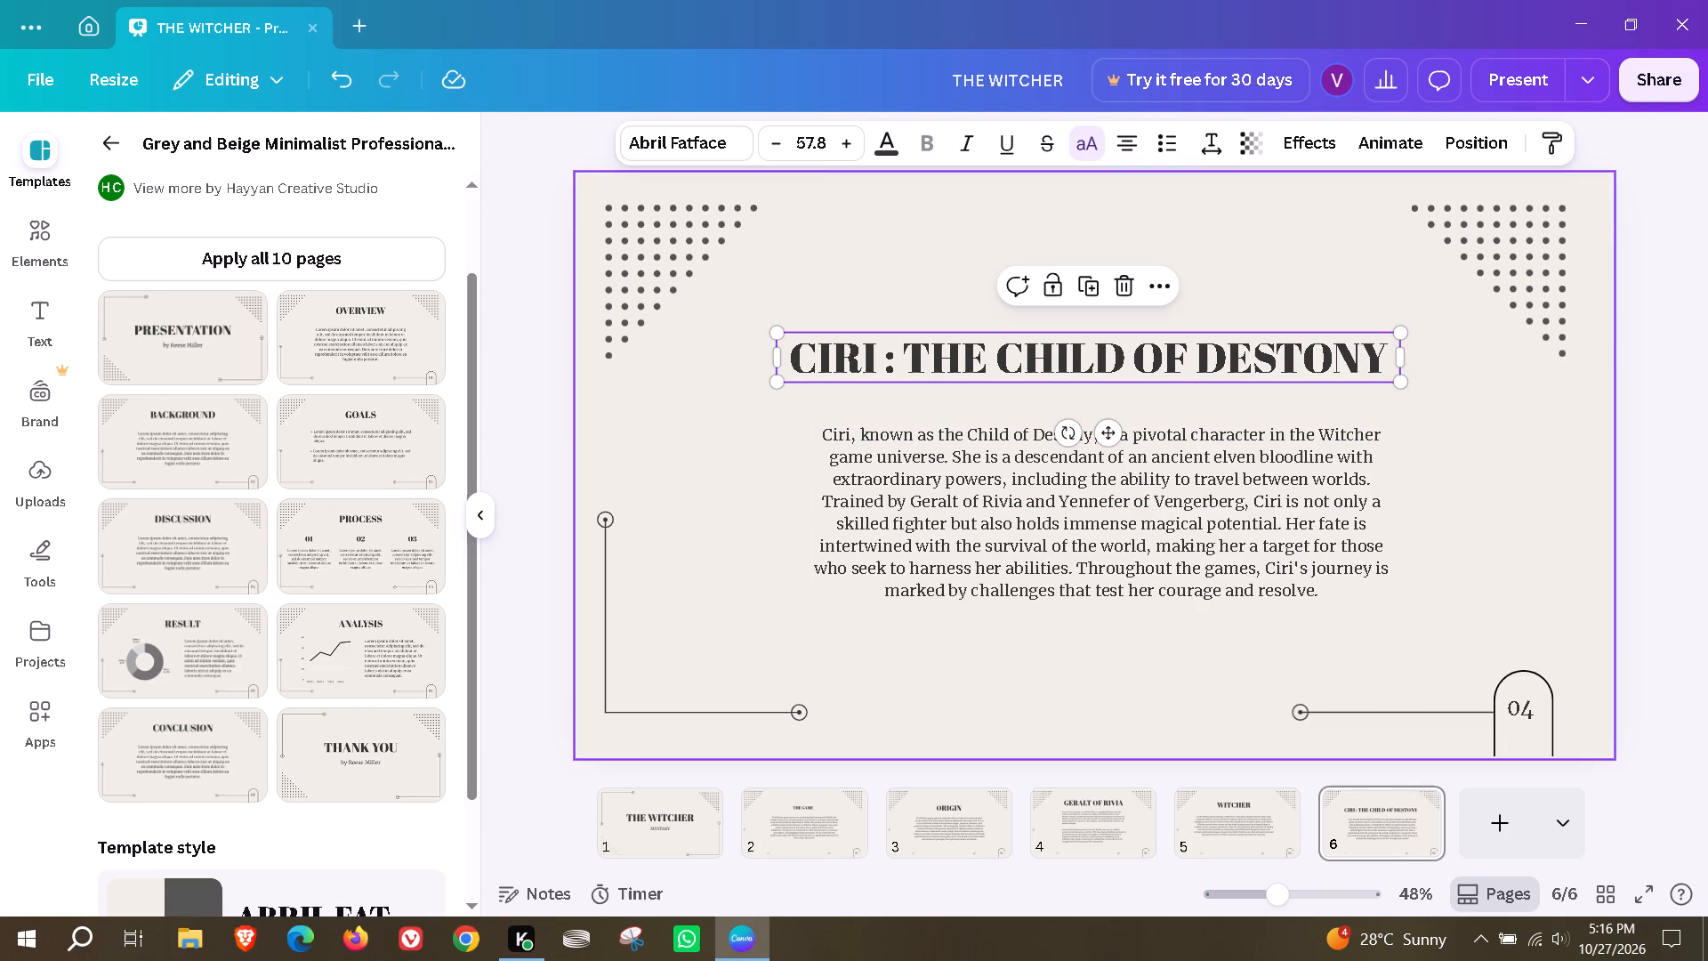
pyautogui.click(1161, 669)
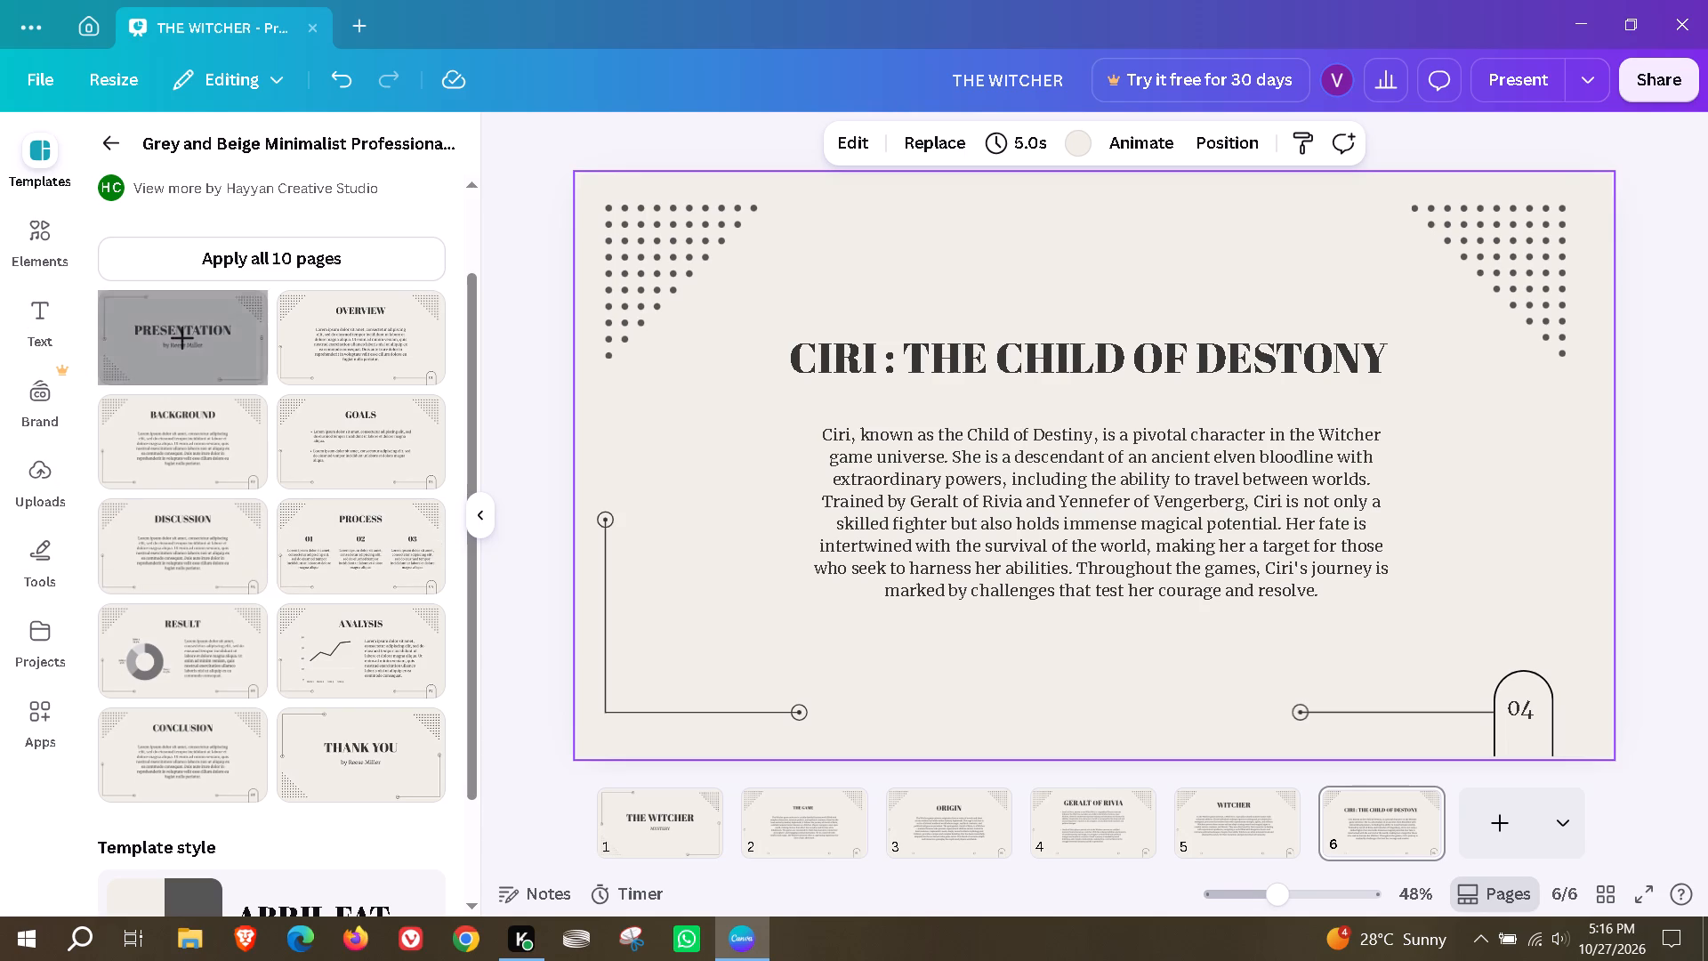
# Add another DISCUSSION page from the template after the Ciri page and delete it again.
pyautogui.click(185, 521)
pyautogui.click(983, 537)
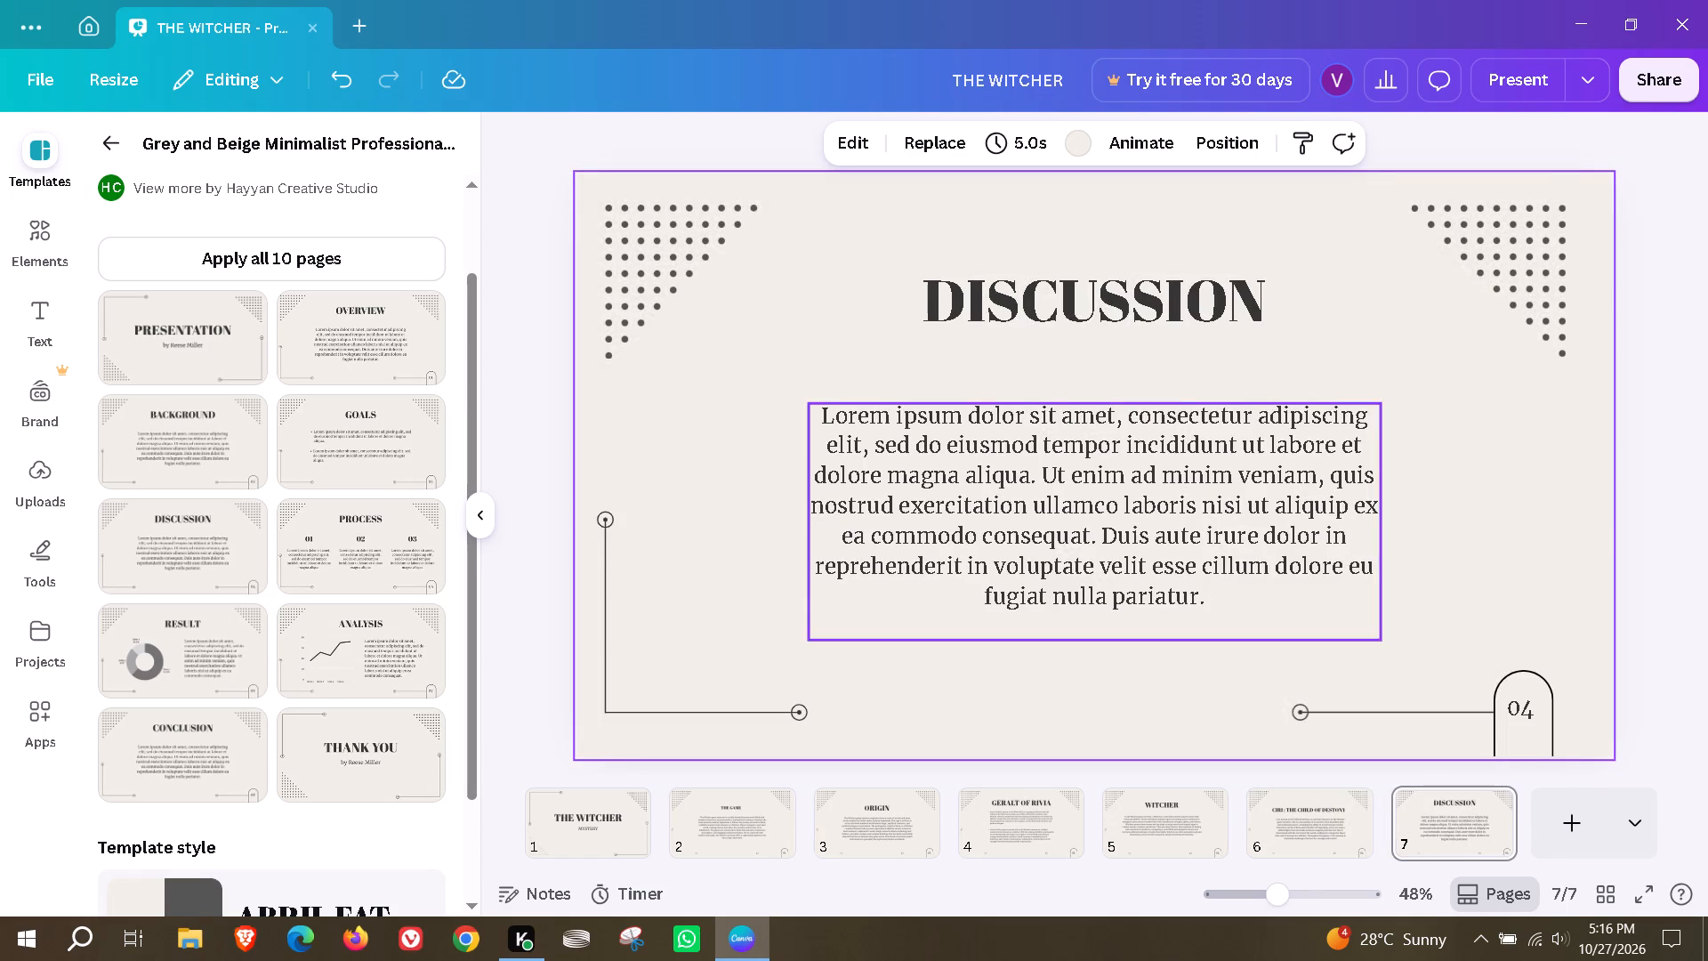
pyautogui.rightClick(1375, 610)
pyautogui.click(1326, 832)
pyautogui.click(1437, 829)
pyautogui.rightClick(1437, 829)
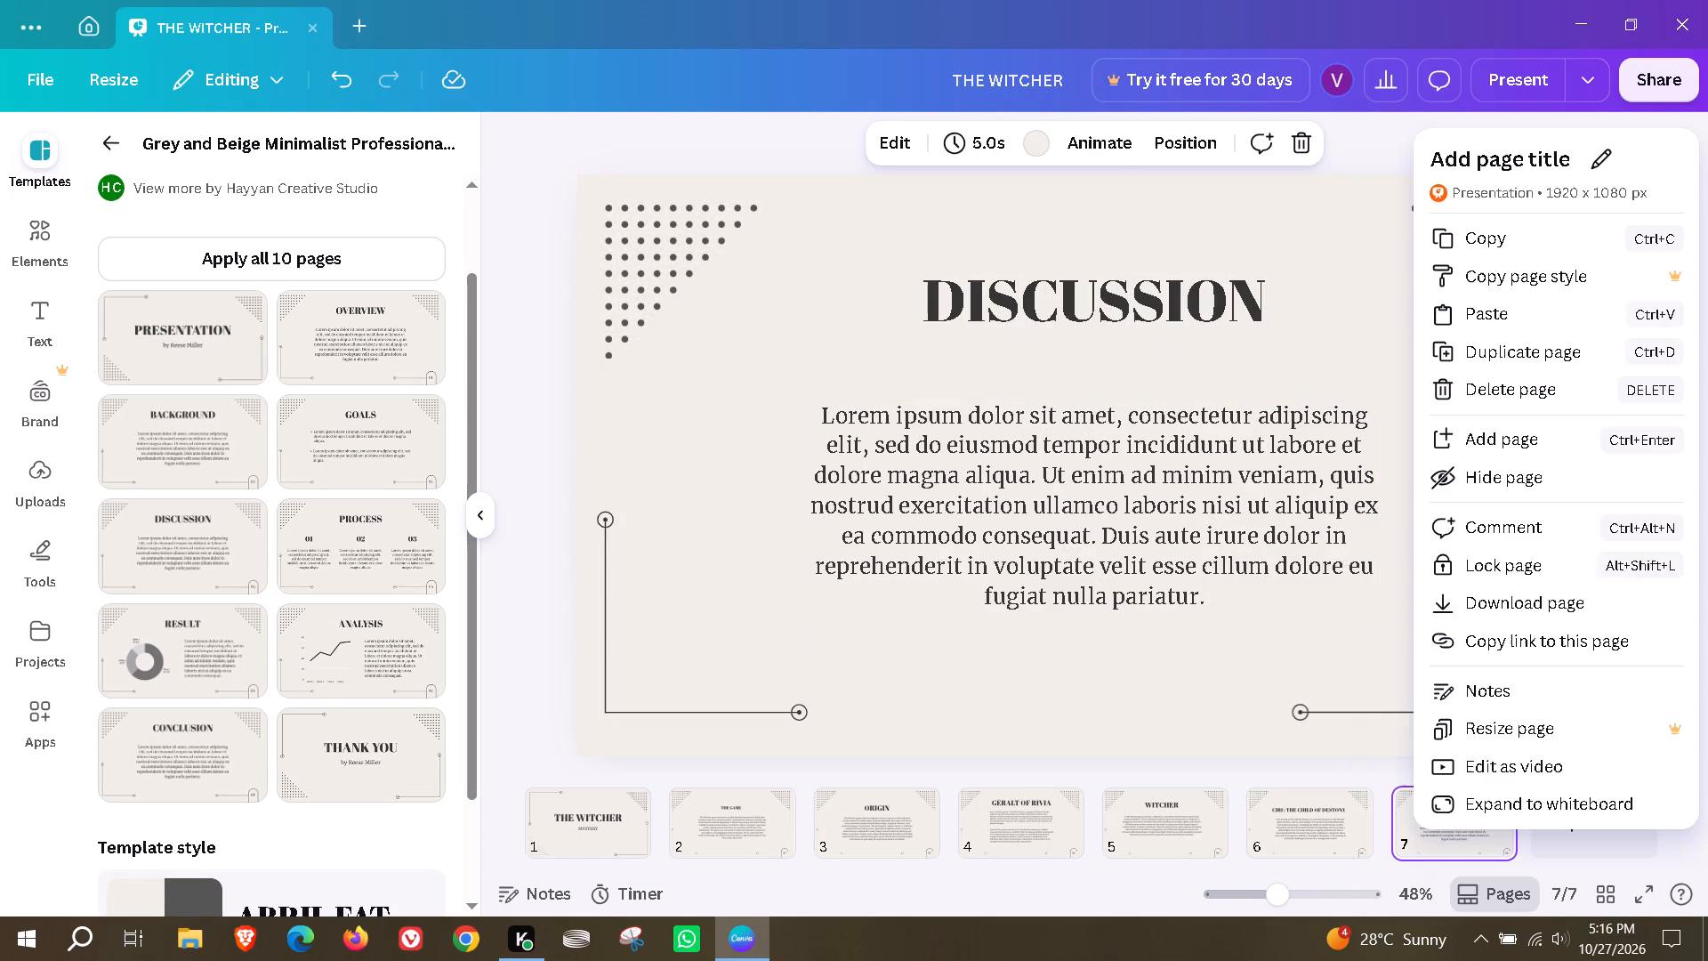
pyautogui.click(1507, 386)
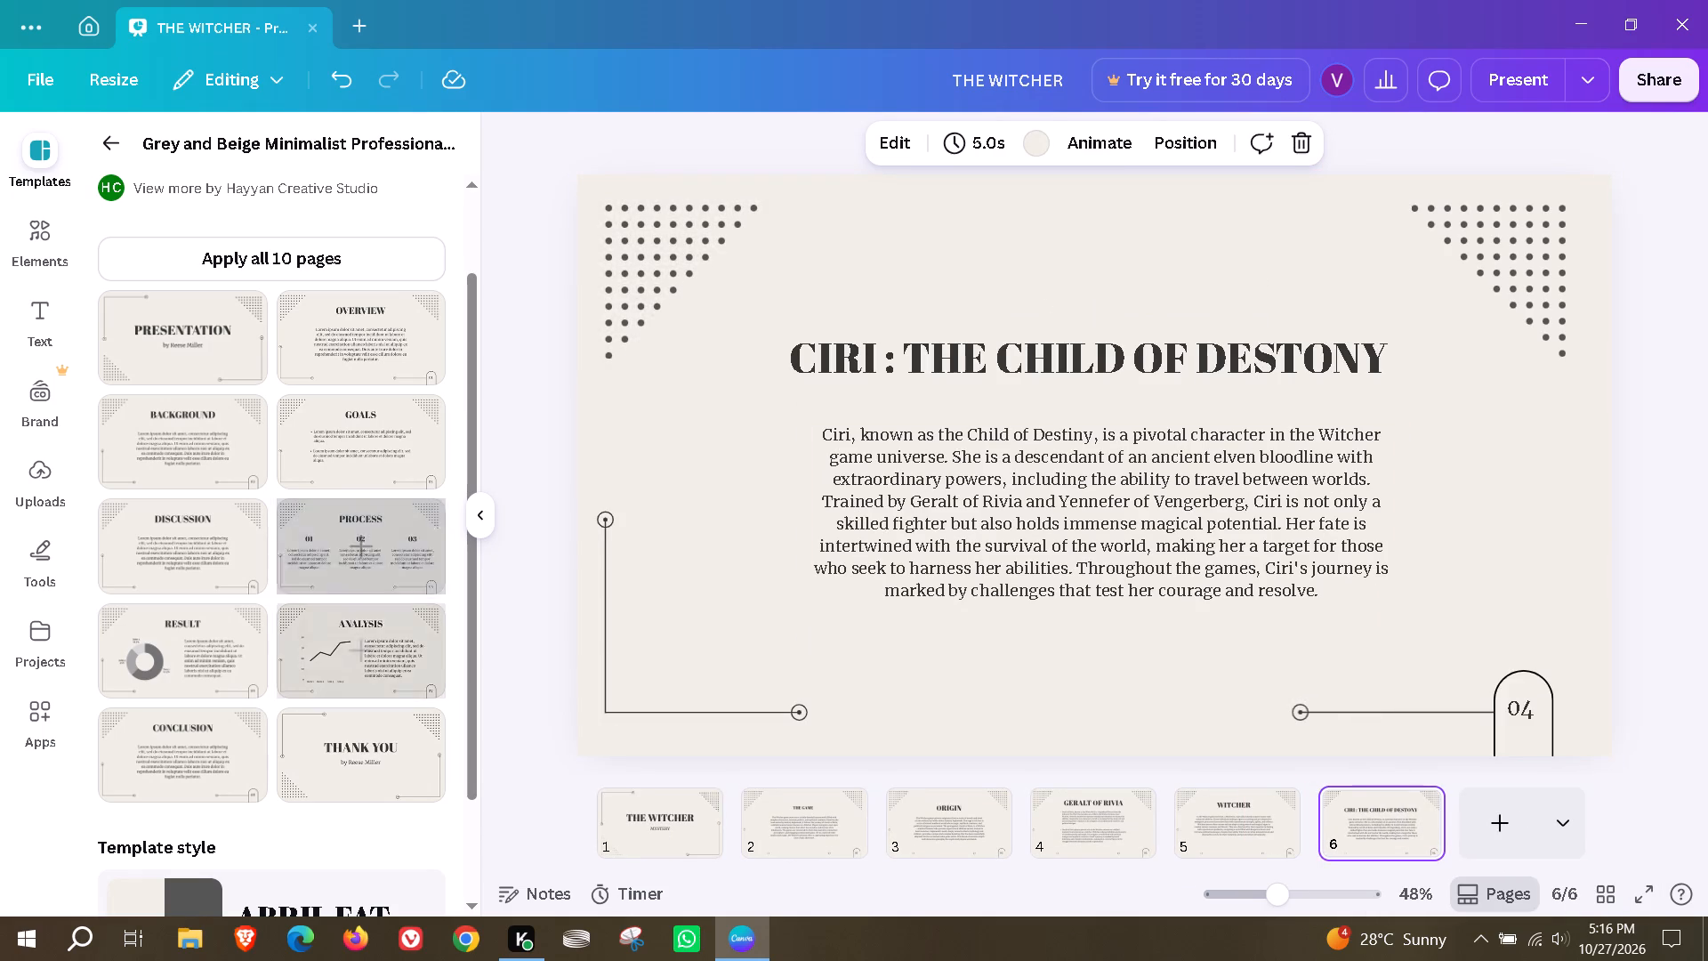
# Add the template's CONCLUSION page as page 7 and change its heading to YENNEFER OF VENGEBERG.
pyautogui.click(164, 747)
pyautogui.click(963, 567)
pyautogui.click(975, 531)
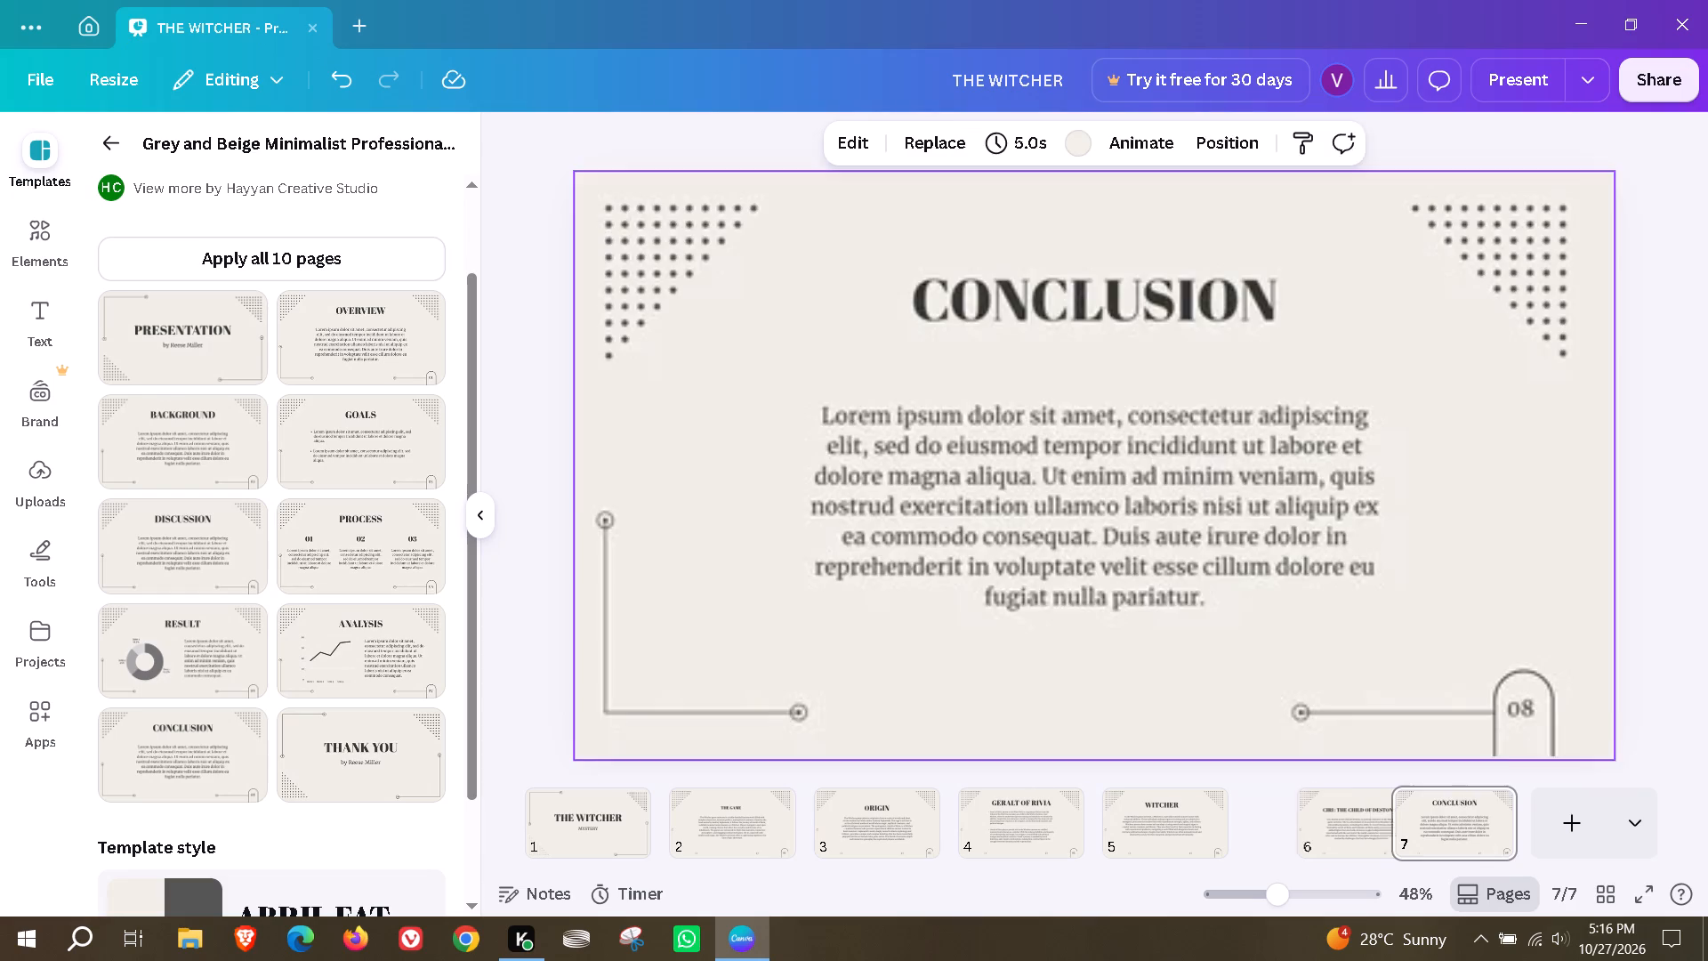
pyautogui.doubleClick(1059, 306)
pyautogui.write('Yenneferof')
pyautogui.press('space')
pyautogui.press('BackSpace')
pyautogui.press('BackSpace')
pyautogui.press('BackSpace')
pyautogui.press('space')
pyautogui.write('of')
pyautogui.press('space')
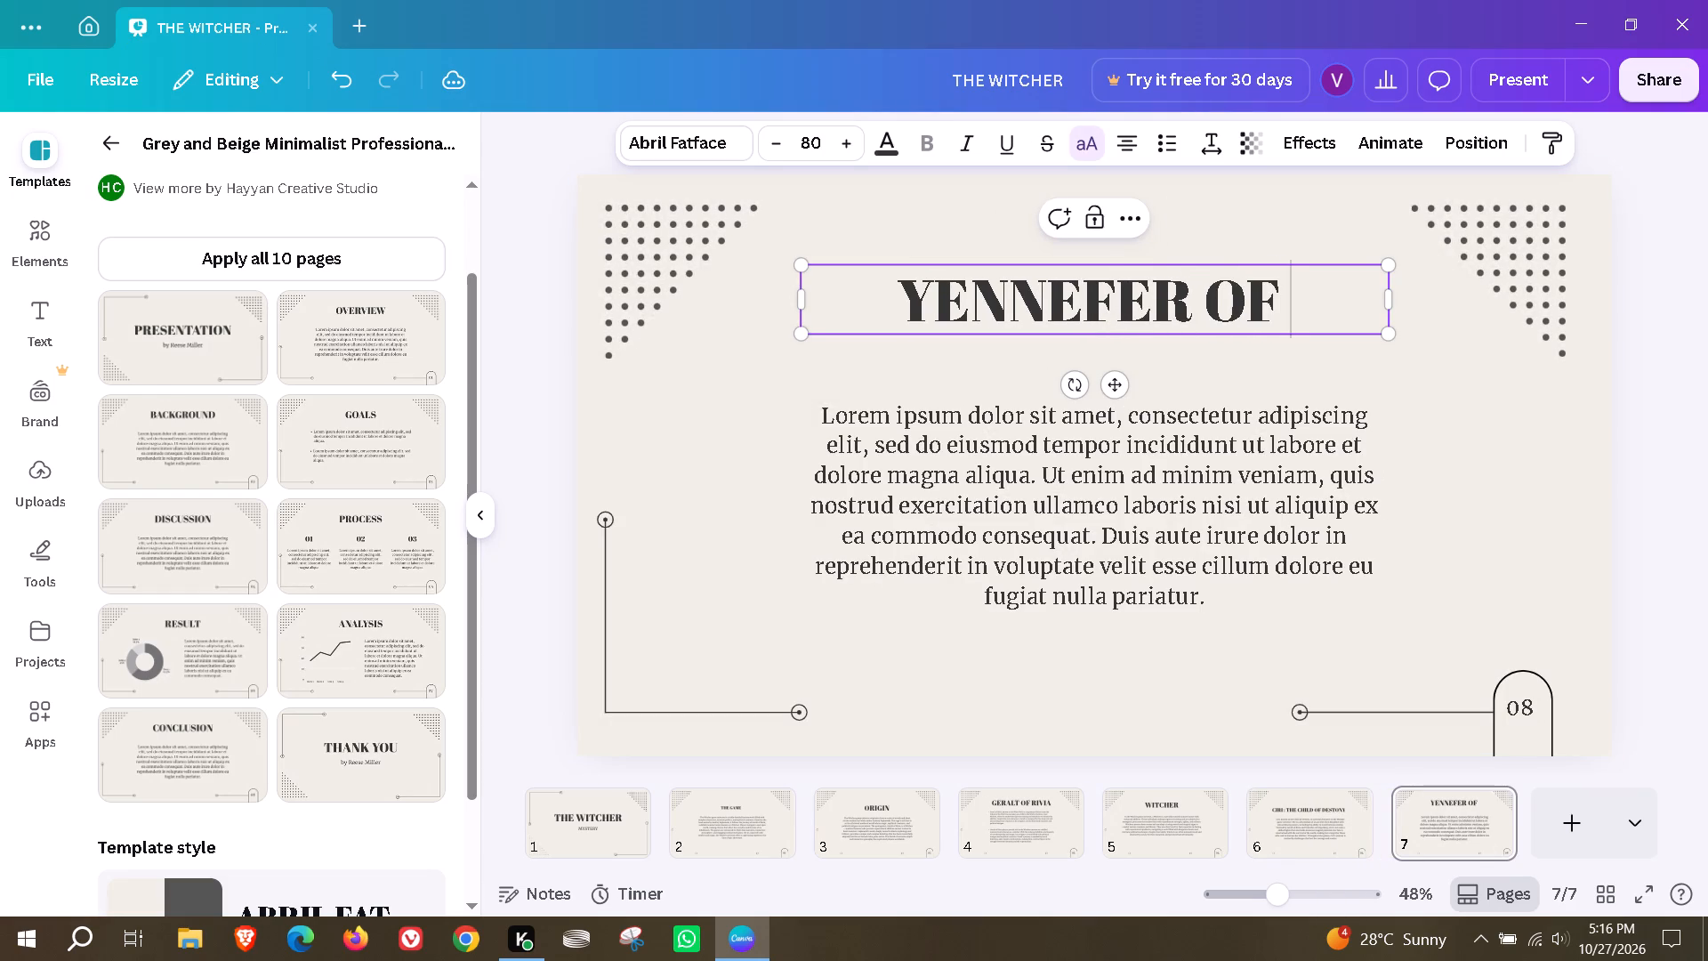
pyautogui.write('vengeberg')
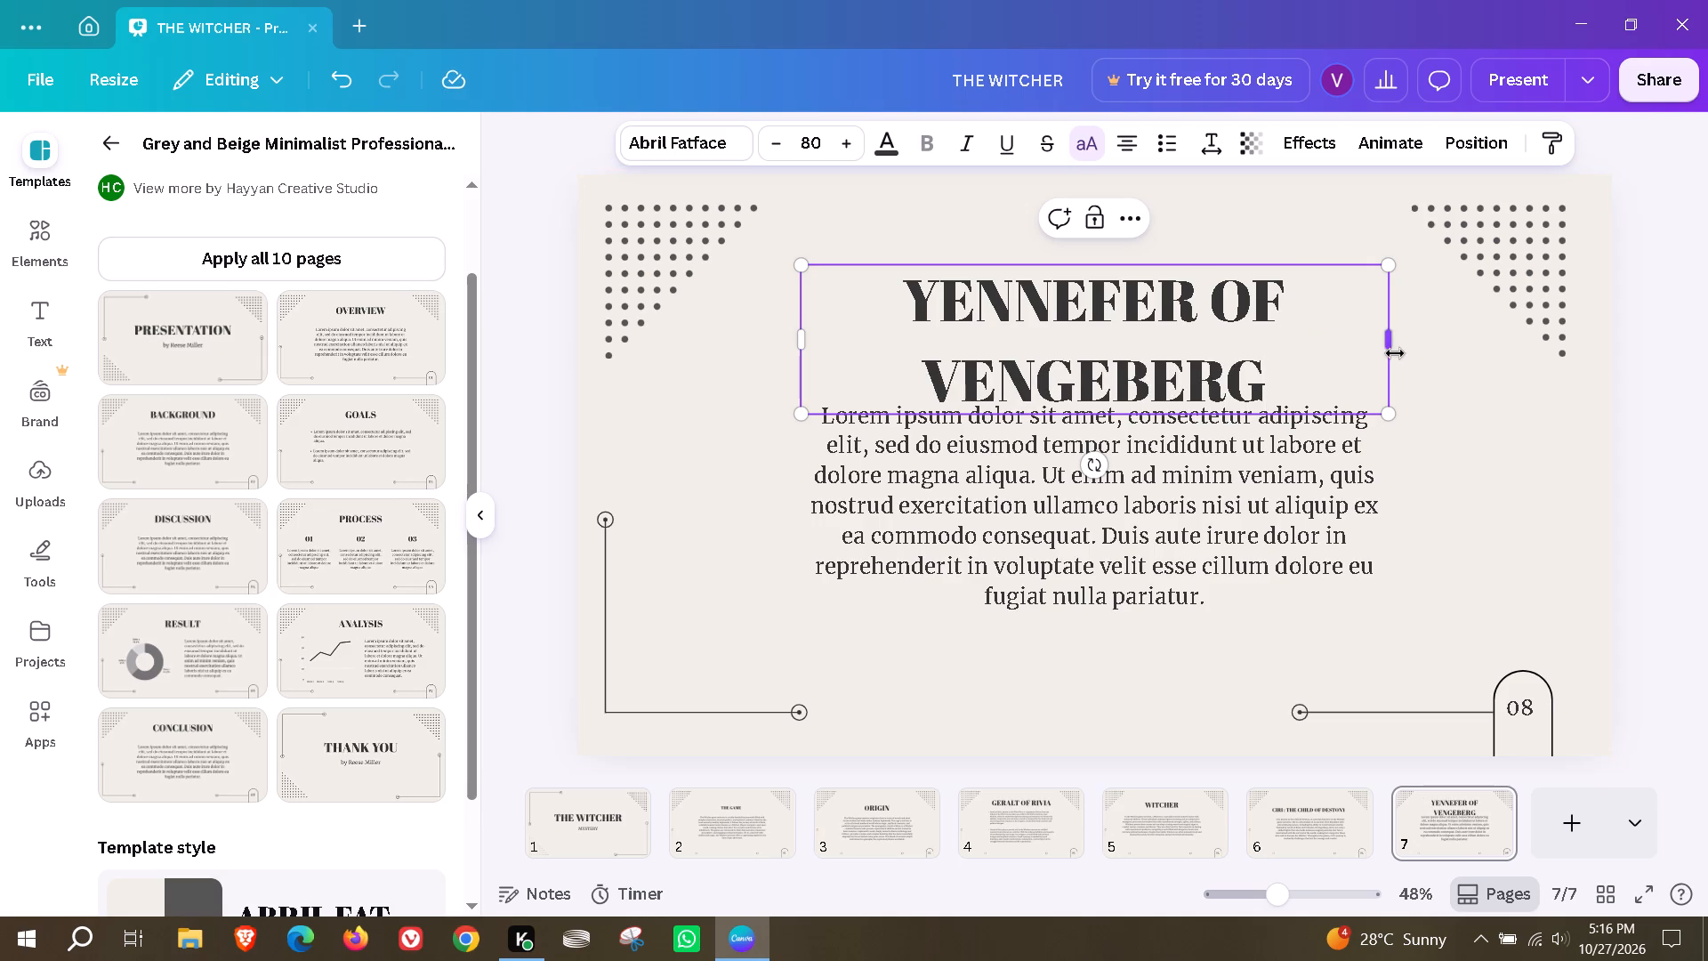
# Shrink the Yennefer heading to about size 49.7, widen its box to fit one line and place it above the paragraph.
pyautogui.moveTo(1395, 353); pyautogui.dragTo(1524, 353)
pyautogui.moveTo(1521, 416); pyautogui.dragTo(1242, 389)
pyautogui.moveTo(1256, 328); pyautogui.dragTo(1337, 340)
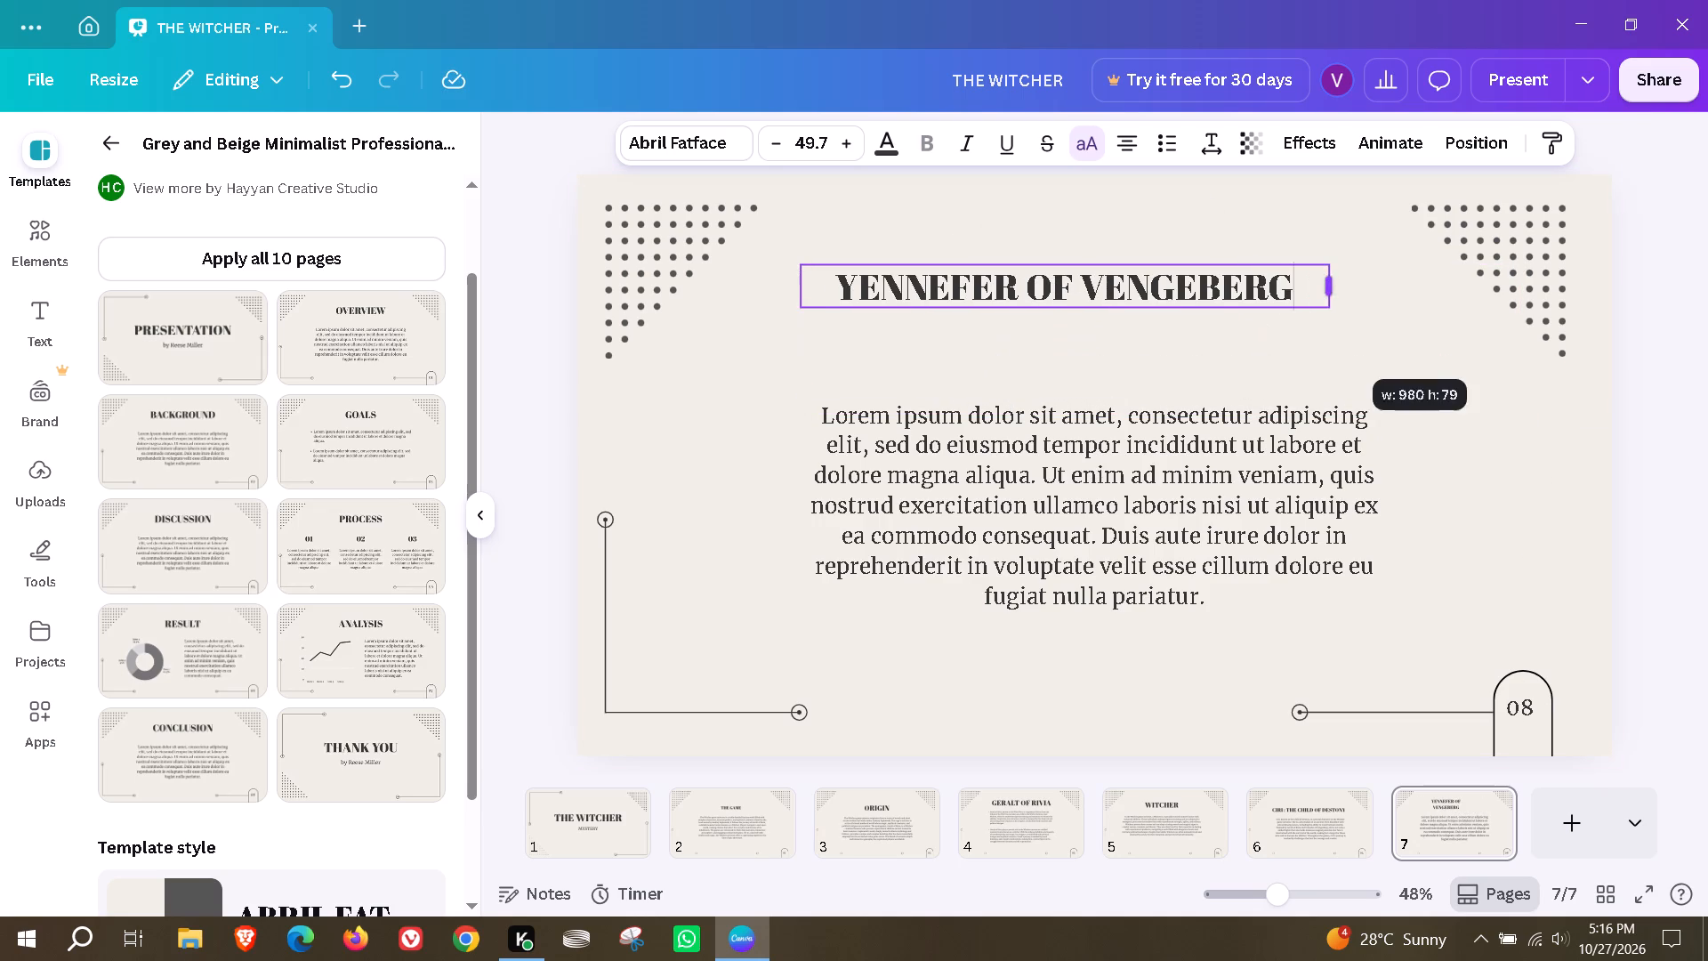
pyautogui.moveTo(1337, 340); pyautogui.dragTo(1357, 340)
pyautogui.moveTo(1229, 359); pyautogui.dragTo(1221, 339)
pyautogui.click(1166, 291)
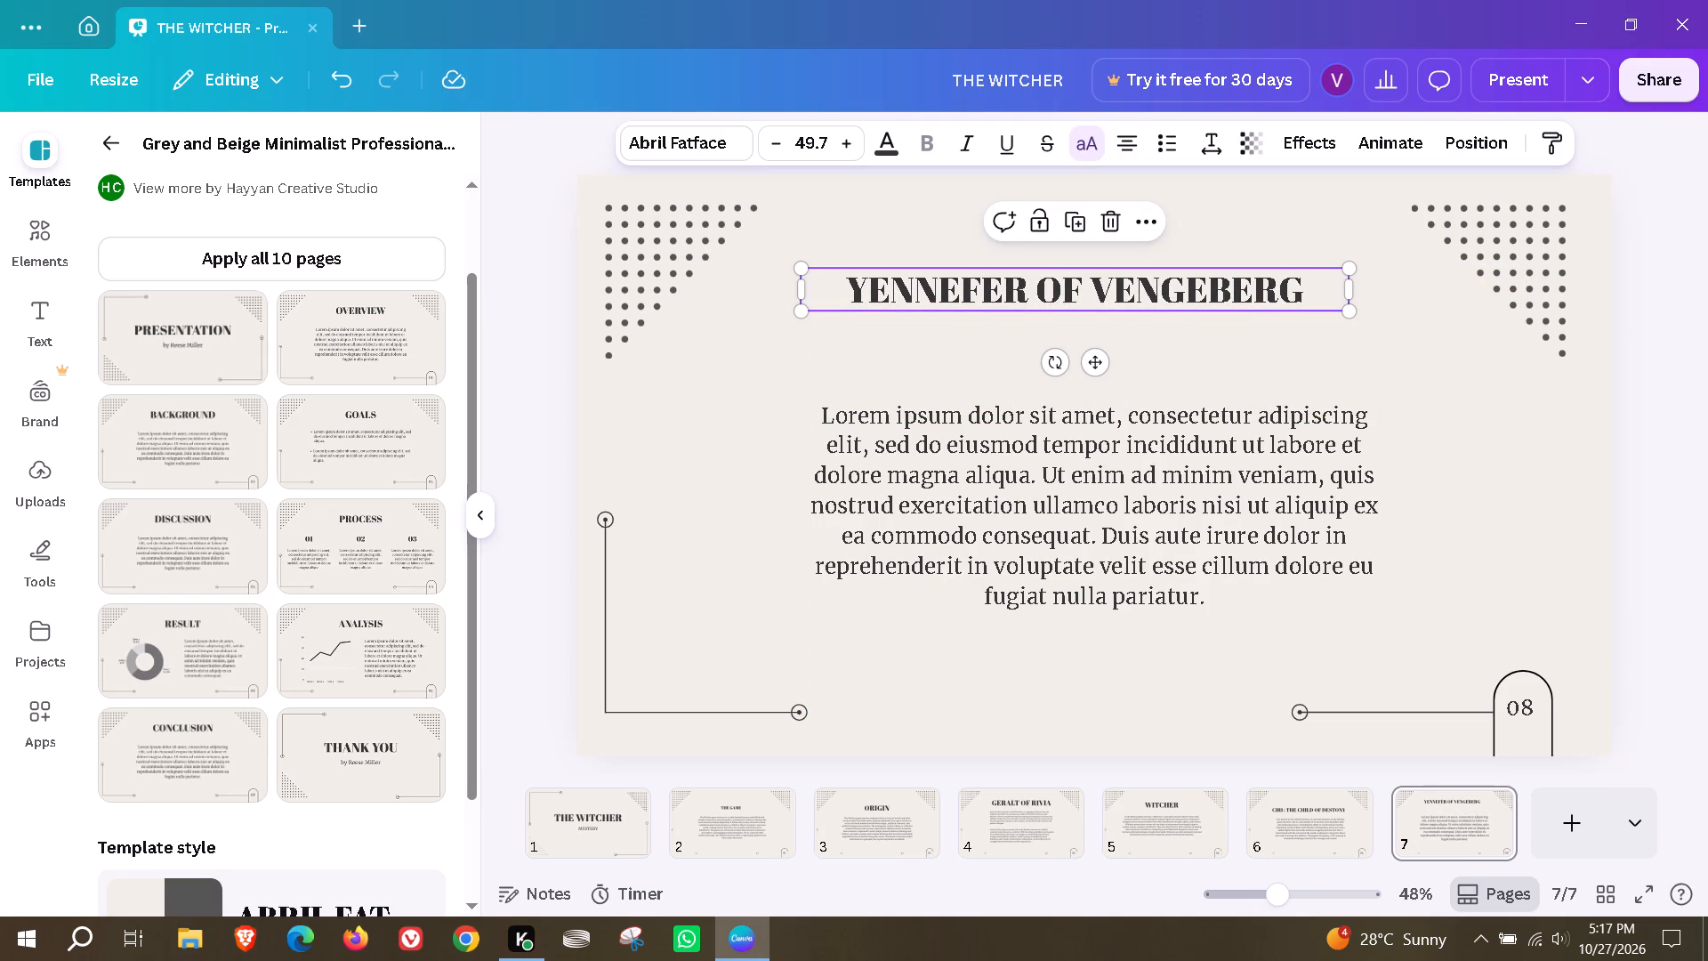
# Replace the Yennefer page's placeholder paragraph with AI text from the prompt "generate 5-6 lines on yennefer of vengeberg in the witcher game series".
pyautogui.doubleClick(1094, 552)
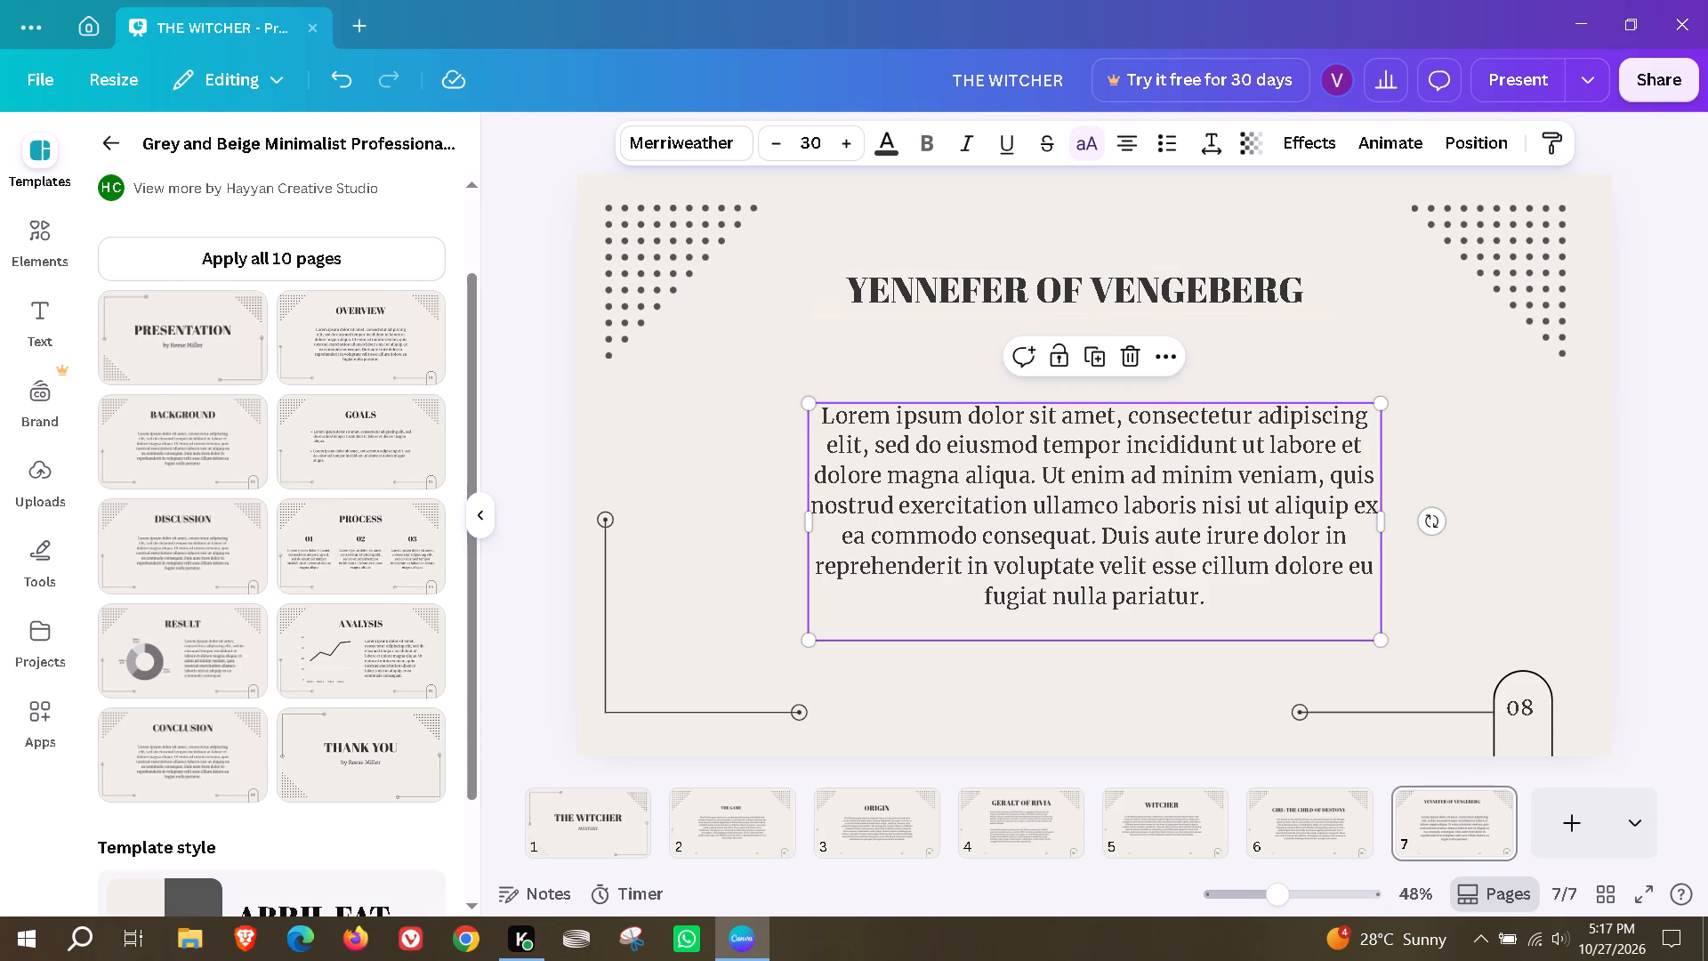
pyautogui.click(1128, 365)
pyautogui.click(1128, 365)
pyautogui.click(1165, 356)
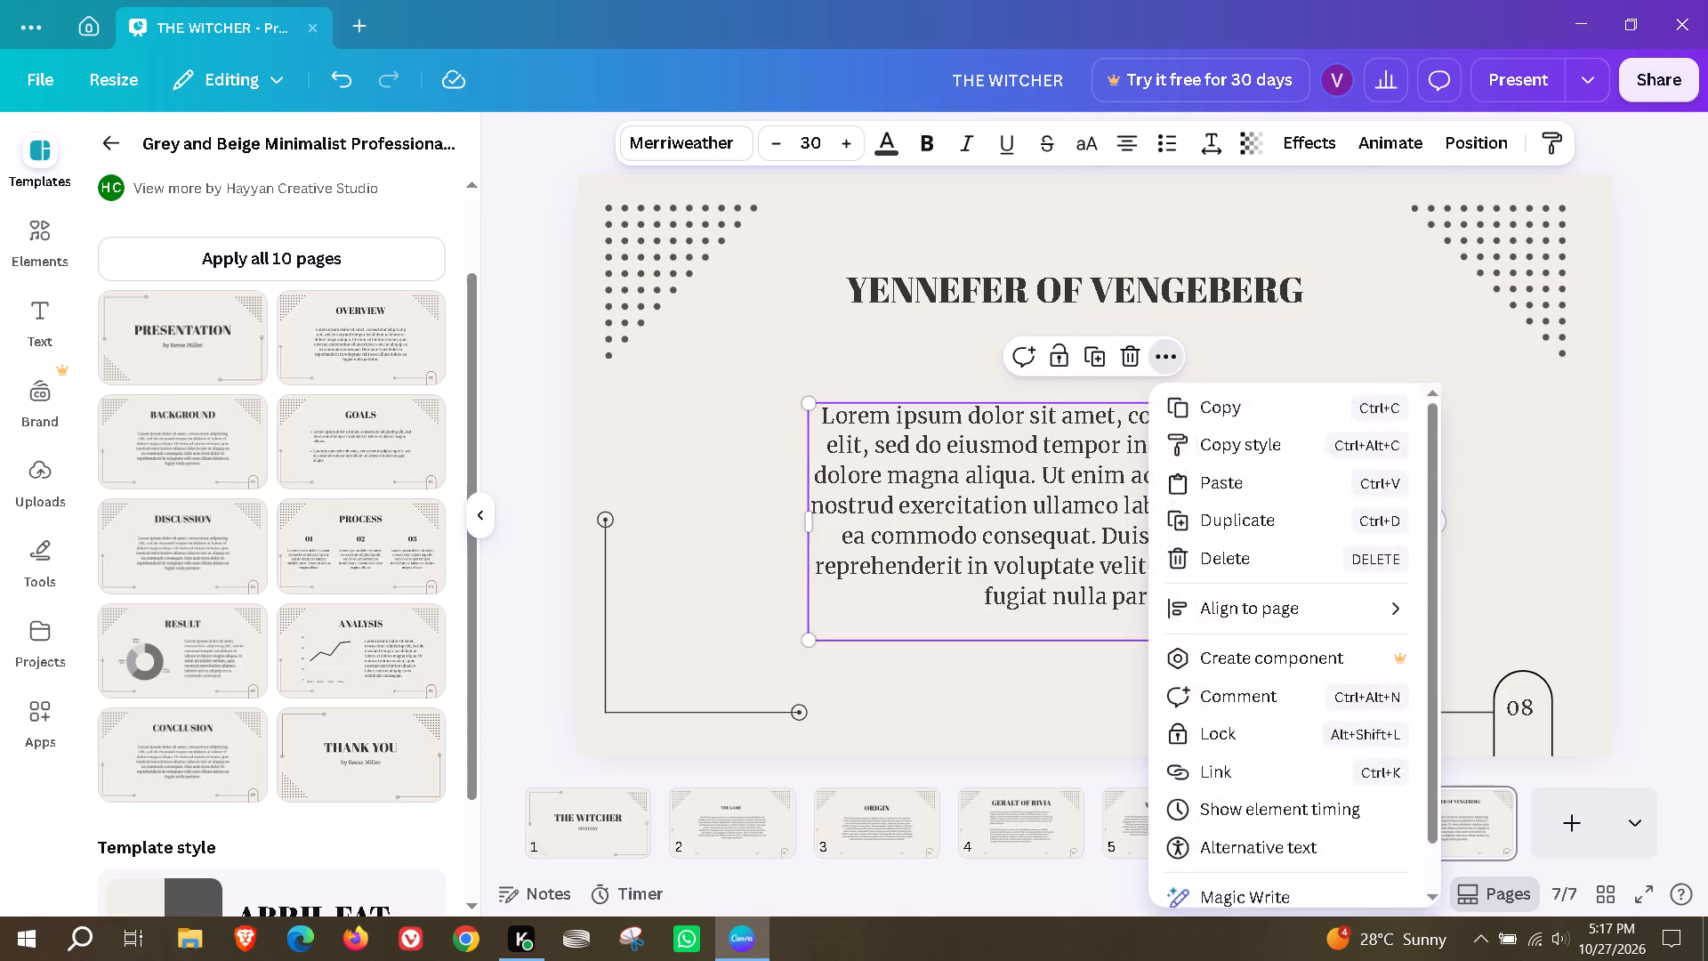
pyautogui.scroll(-2, 1213, 718)
pyautogui.click(1242, 841)
pyautogui.click(1264, 402)
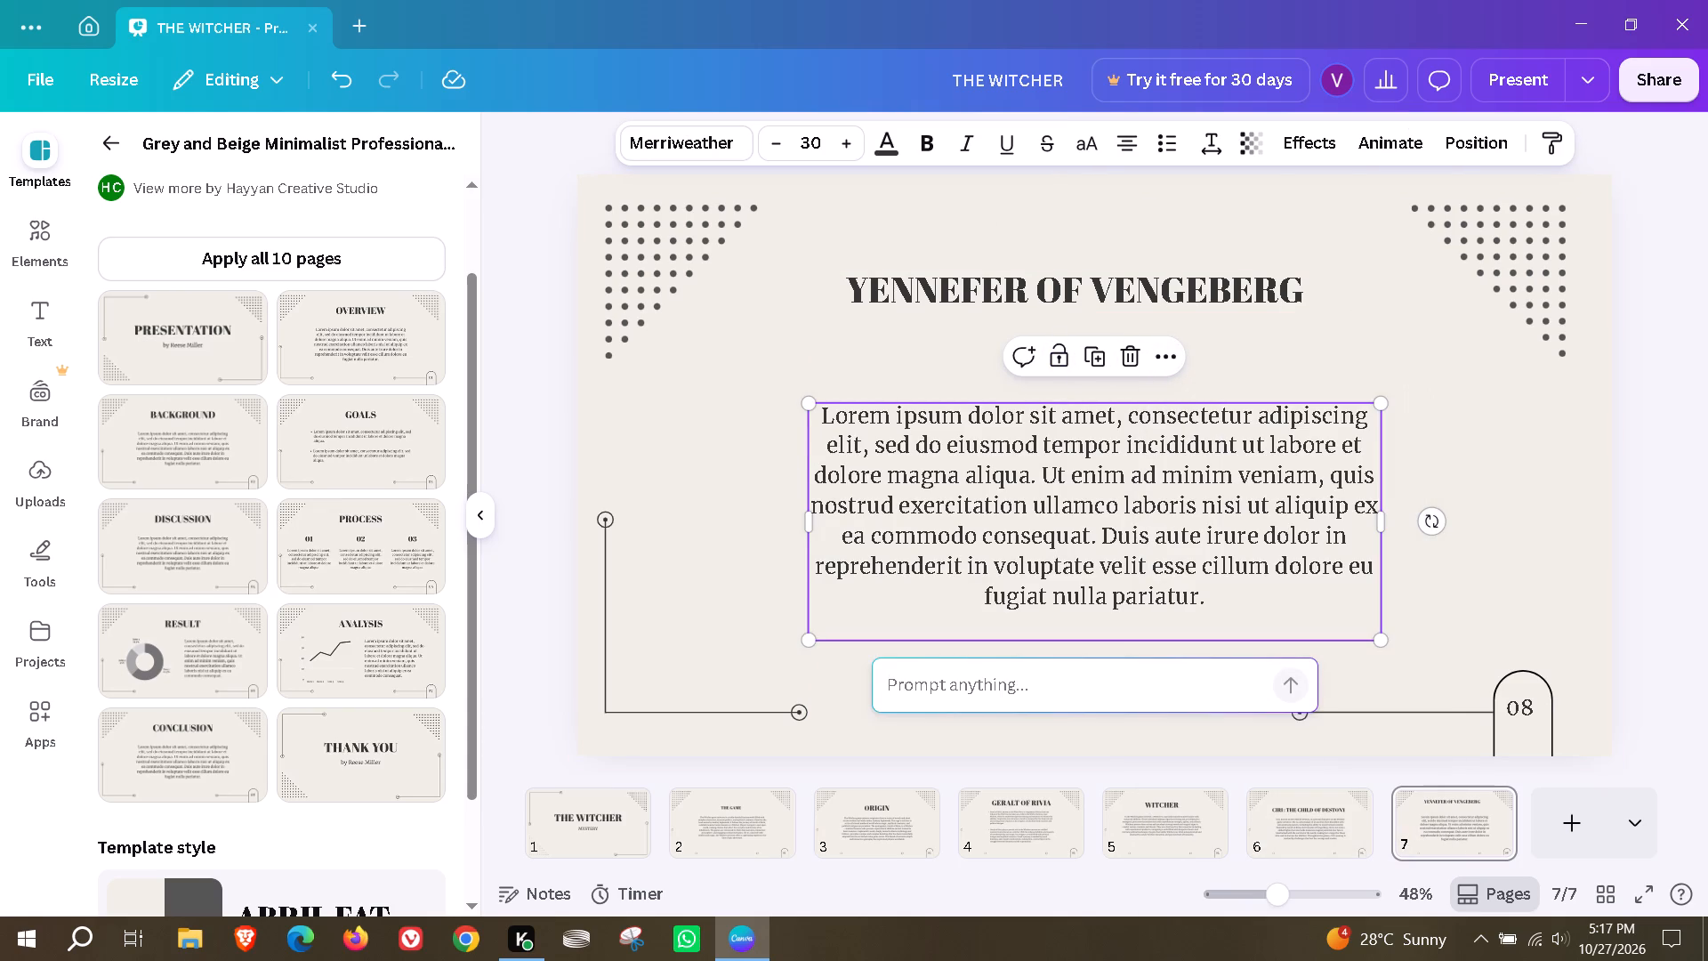
pyautogui.write('generate')
pyautogui.press('space')
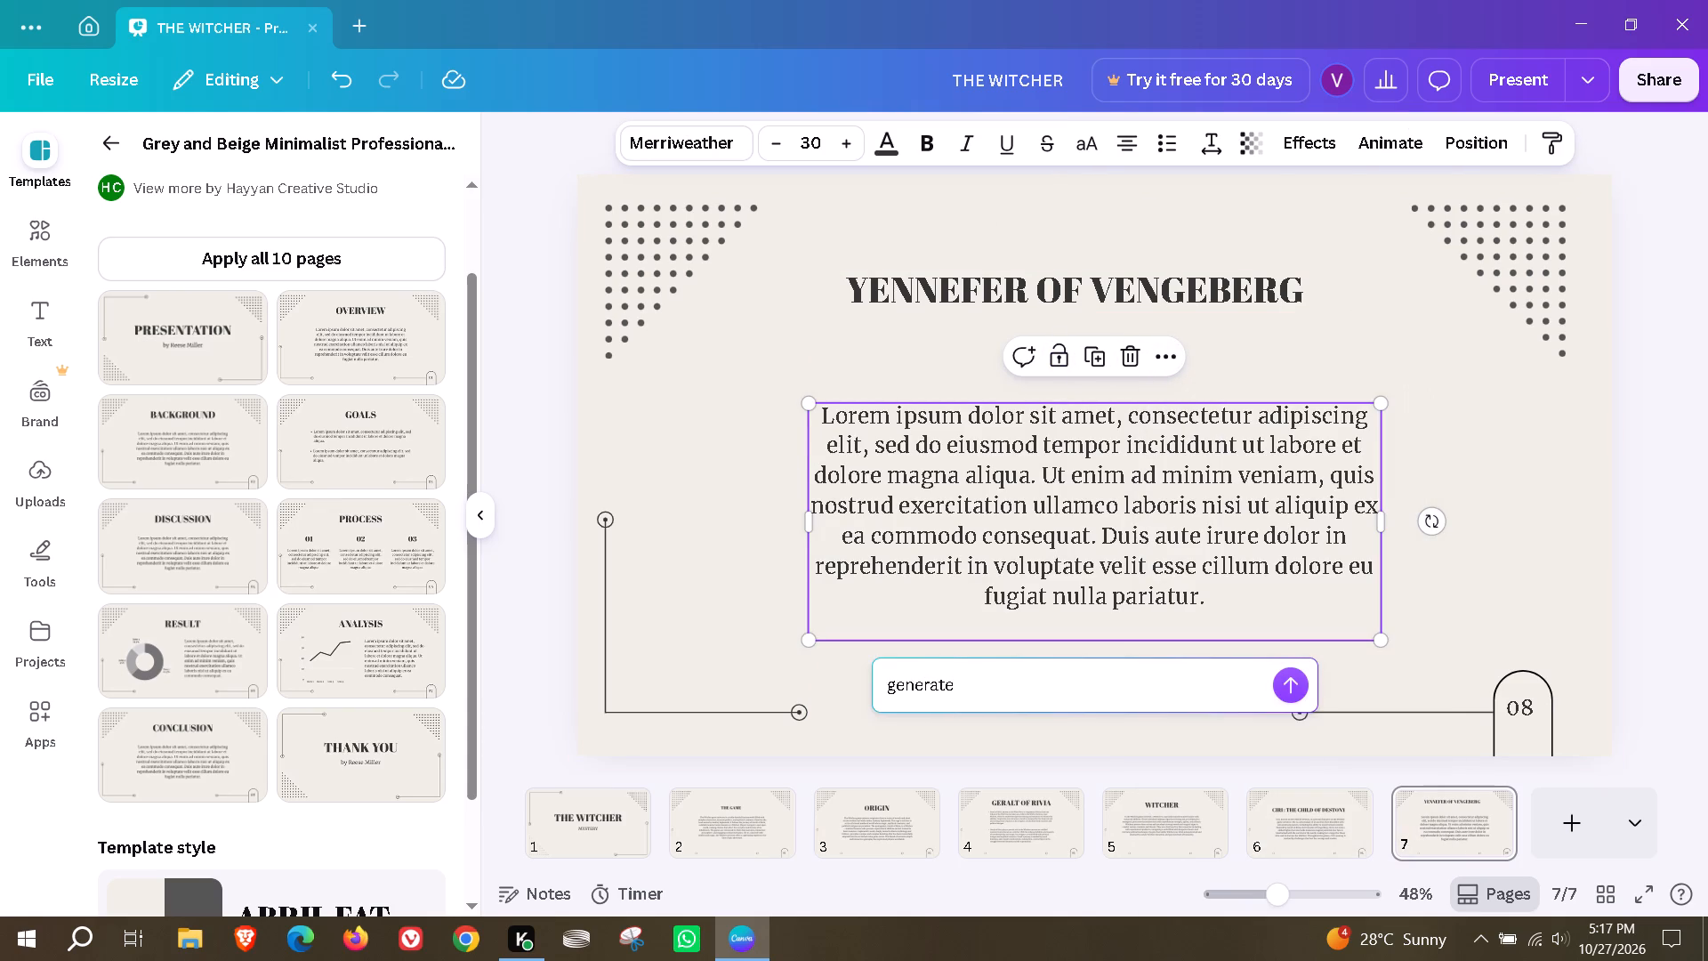
pyautogui.write('5-6 lines on yenn')
pyautogui.write('efer of veg')
pyautogui.press('BackSpace')
pyautogui.write('ngeberg in the witcher game series')
pyautogui.press('Return')
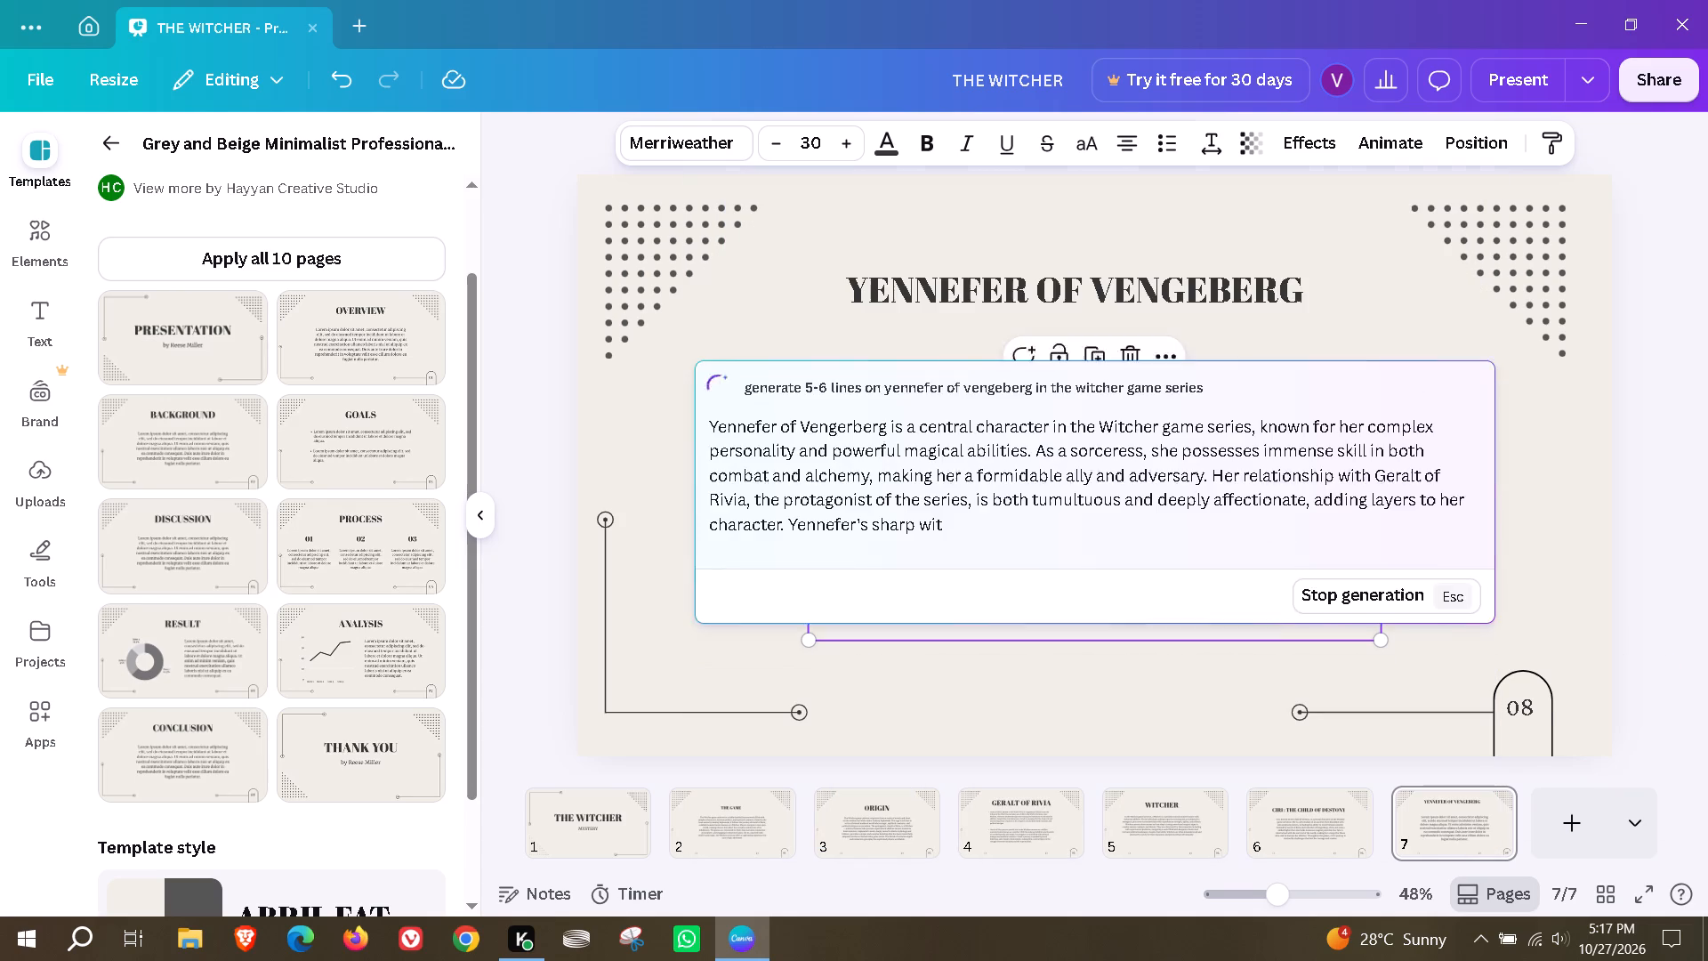
pyautogui.click(1365, 620)
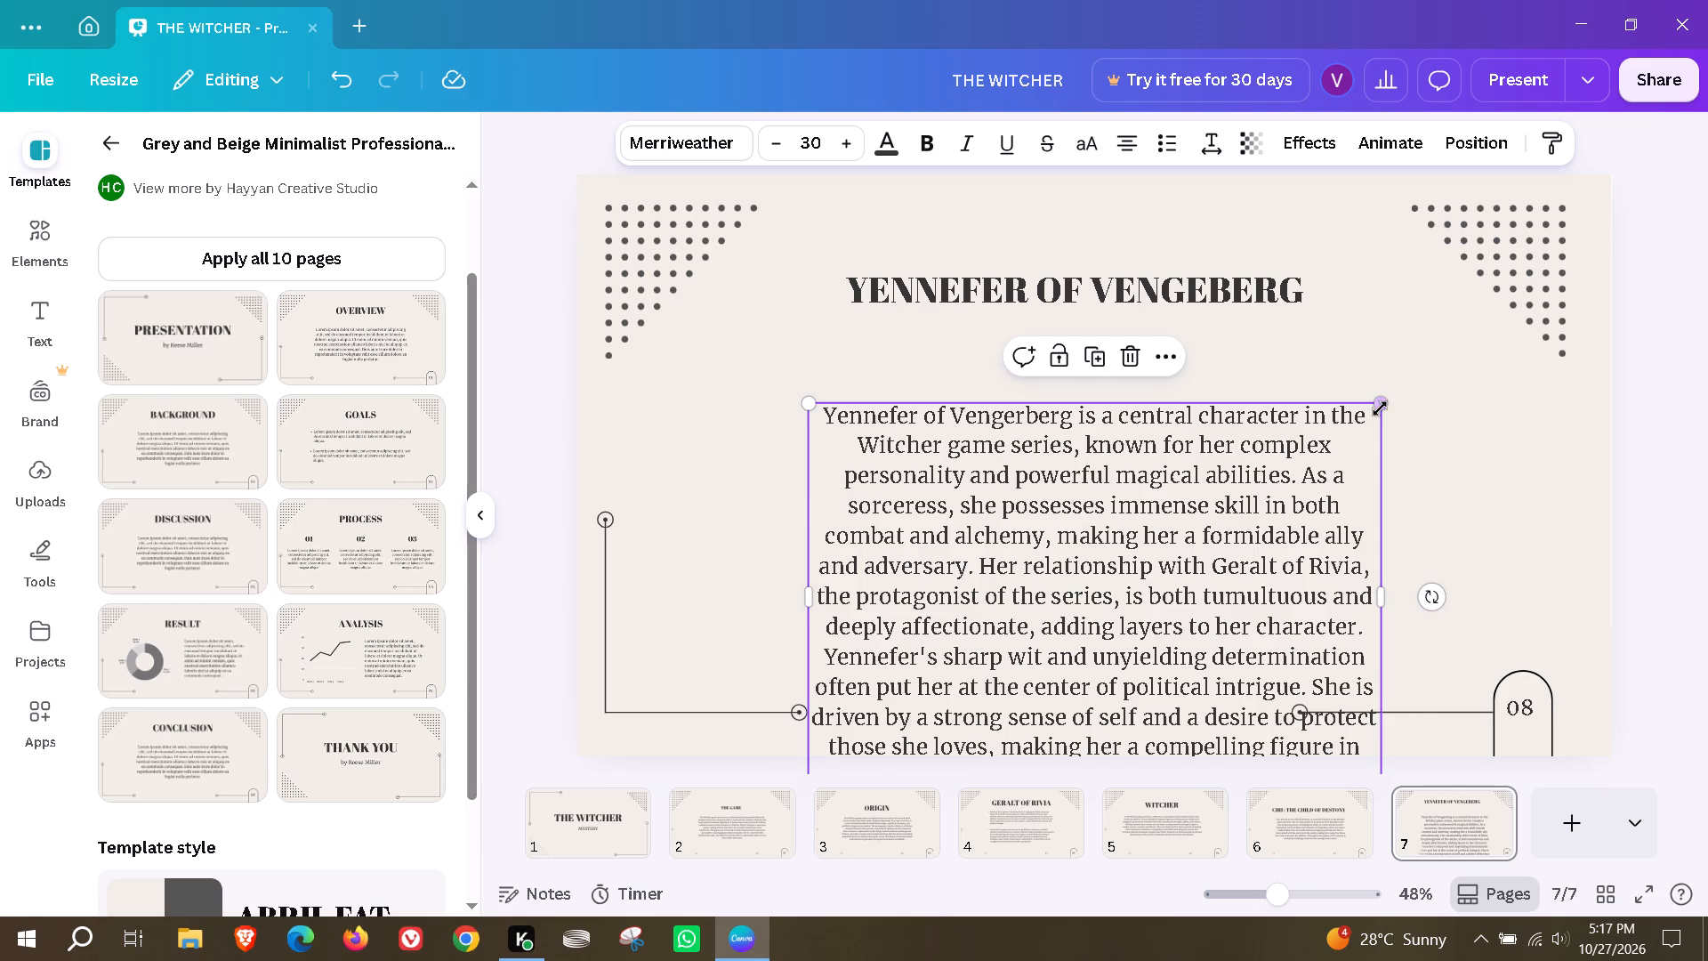
# Resize the Yennefer paragraph to a ten-line block at about size 23.9 and centre it on the page beneath the heading.
pyautogui.moveTo(1380, 408); pyautogui.dragTo(1155, 502)
pyautogui.click(1179, 671)
pyautogui.moveTo(1188, 666); pyautogui.dragTo(1294, 665)
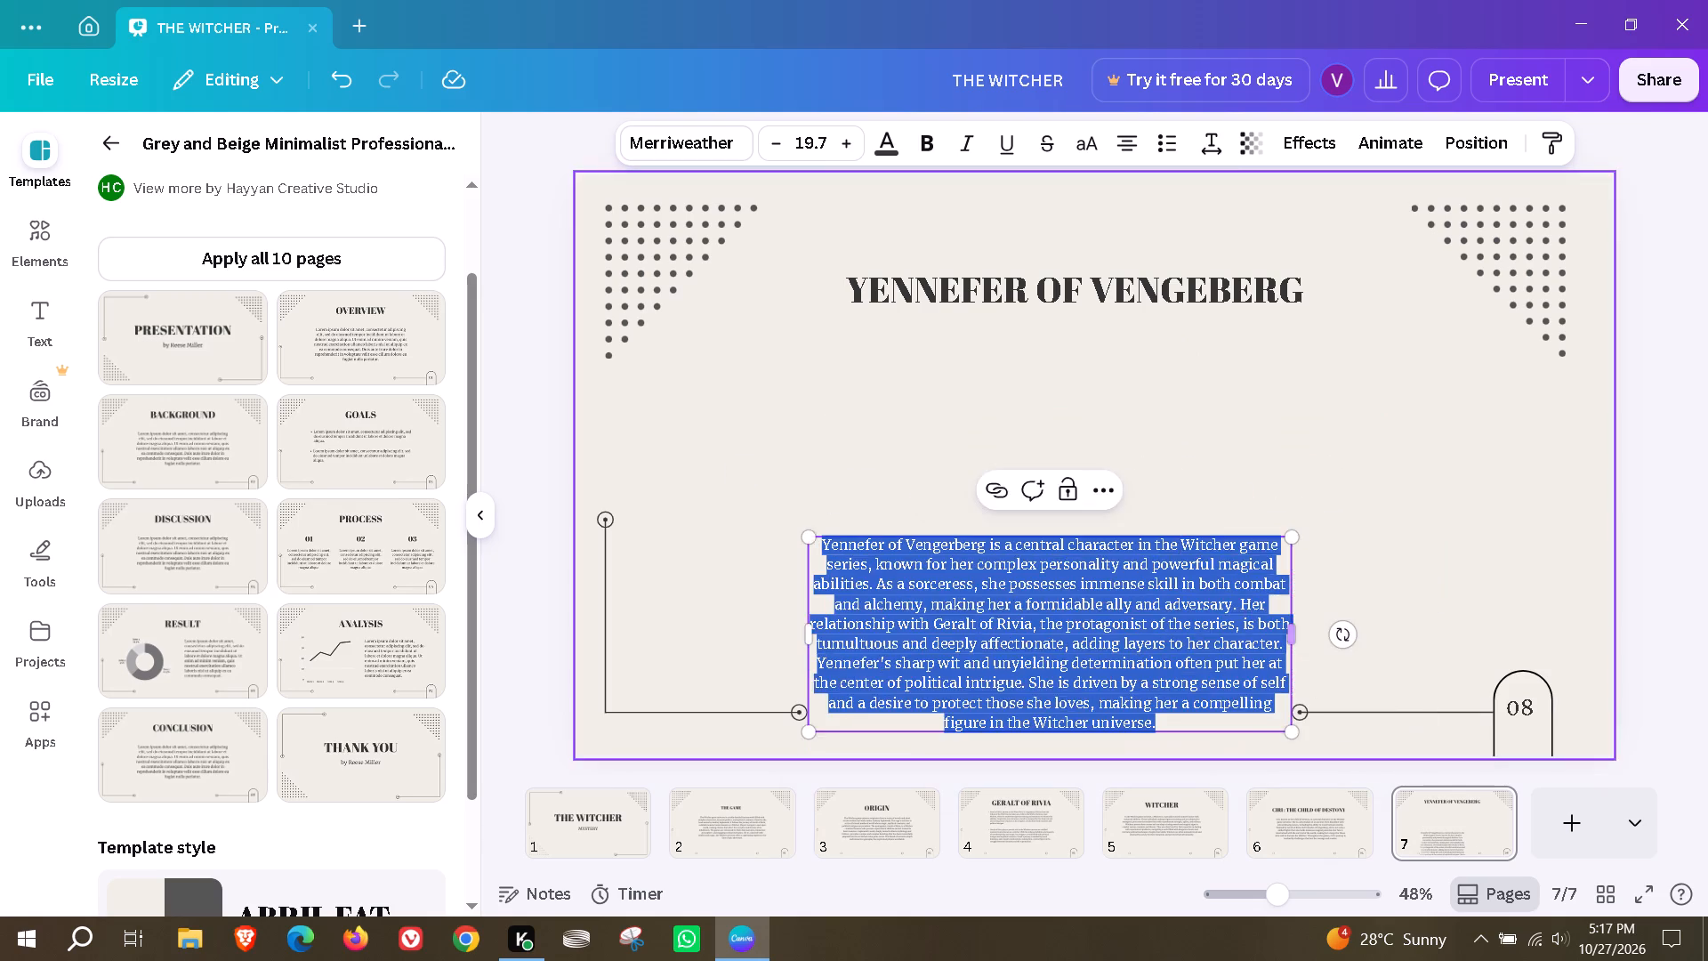
pyautogui.click(1442, 508)
pyautogui.moveTo(1148, 613); pyautogui.dragTo(1169, 450)
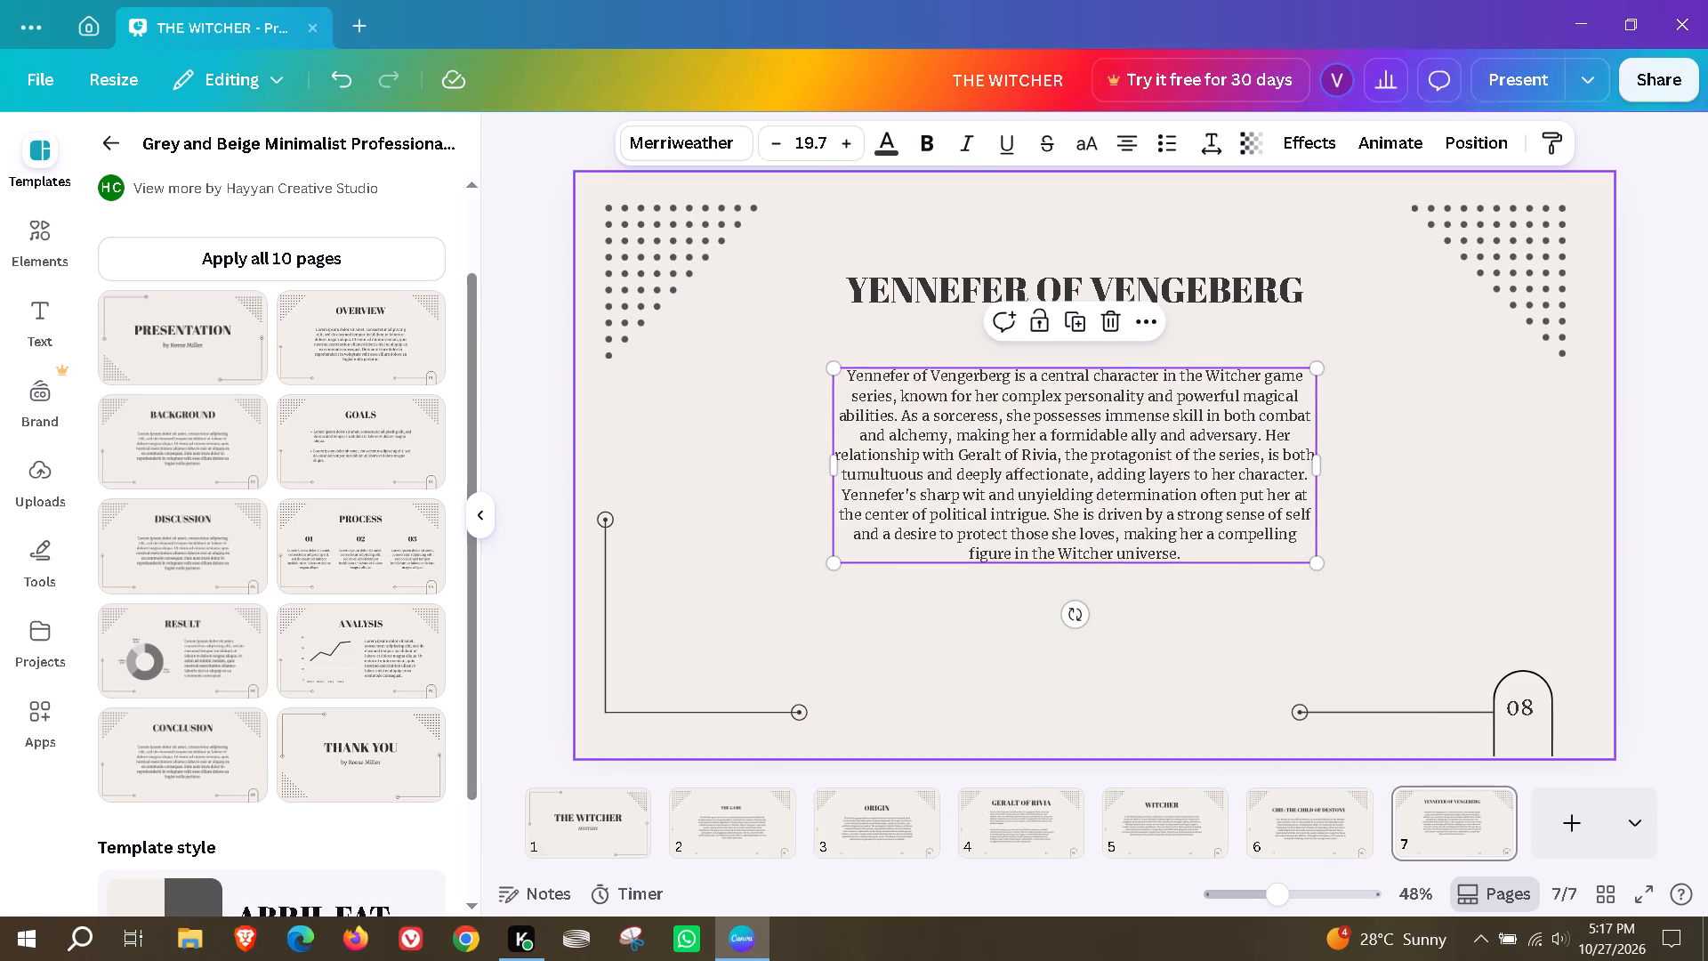
pyautogui.click(1473, 518)
pyautogui.click(1057, 440)
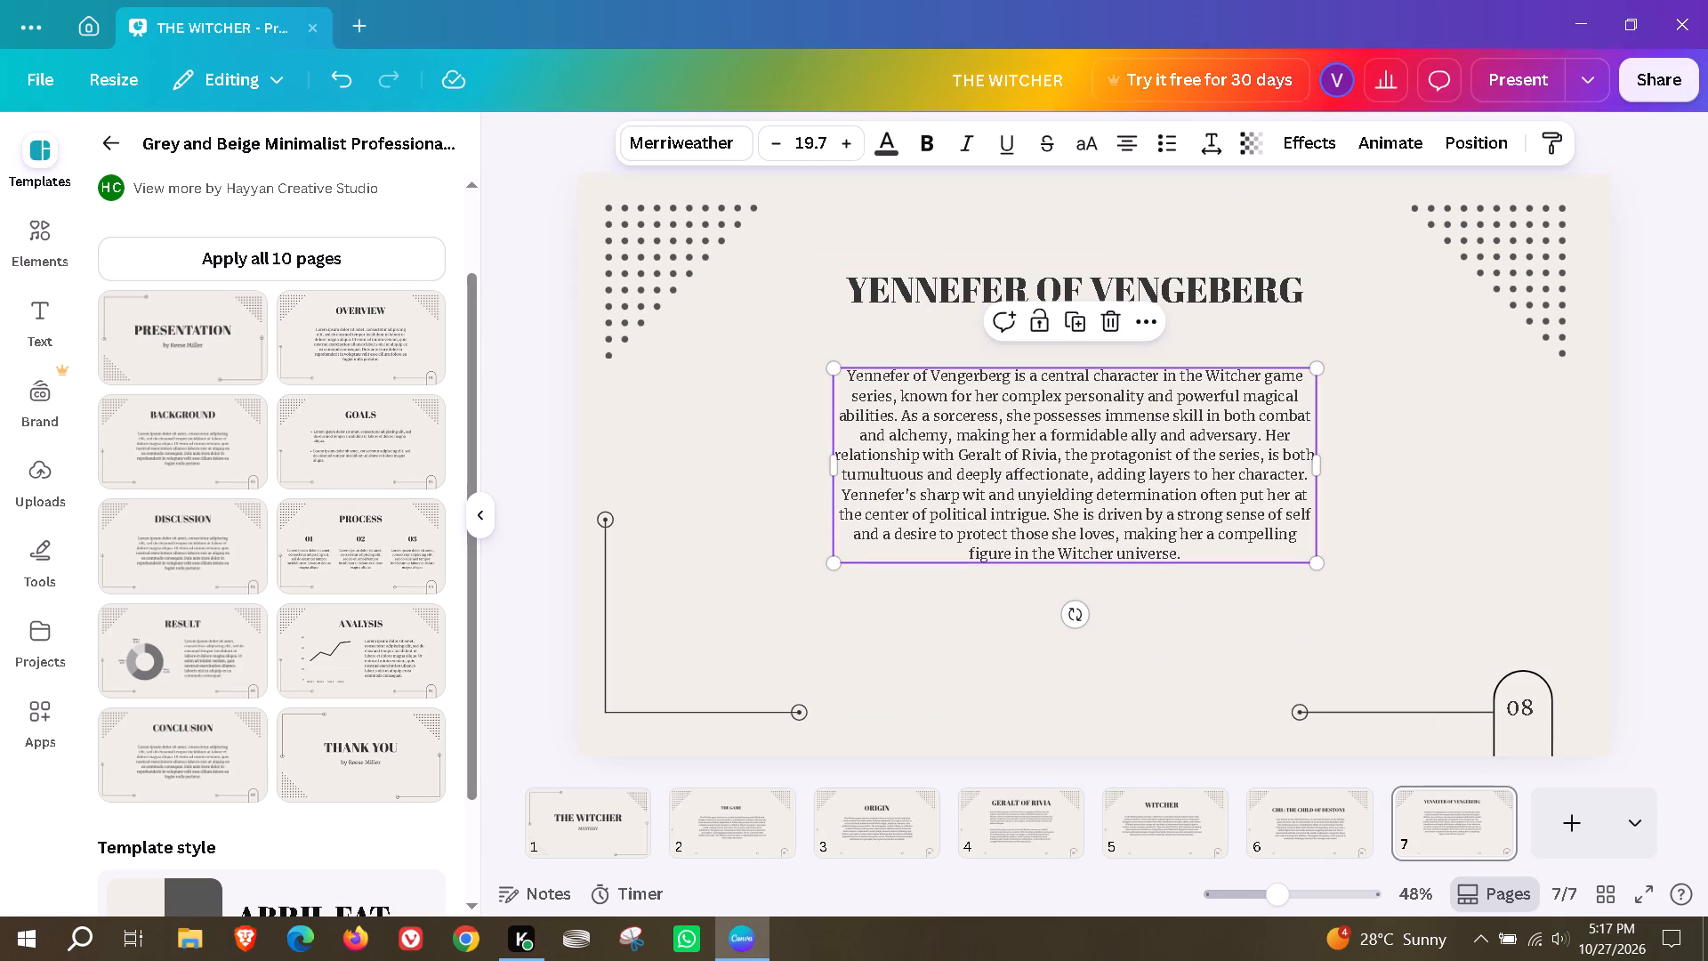
pyautogui.moveTo(1315, 565); pyautogui.dragTo(1404, 649)
pyautogui.moveTo(1092, 505); pyautogui.dragTo(1052, 505)
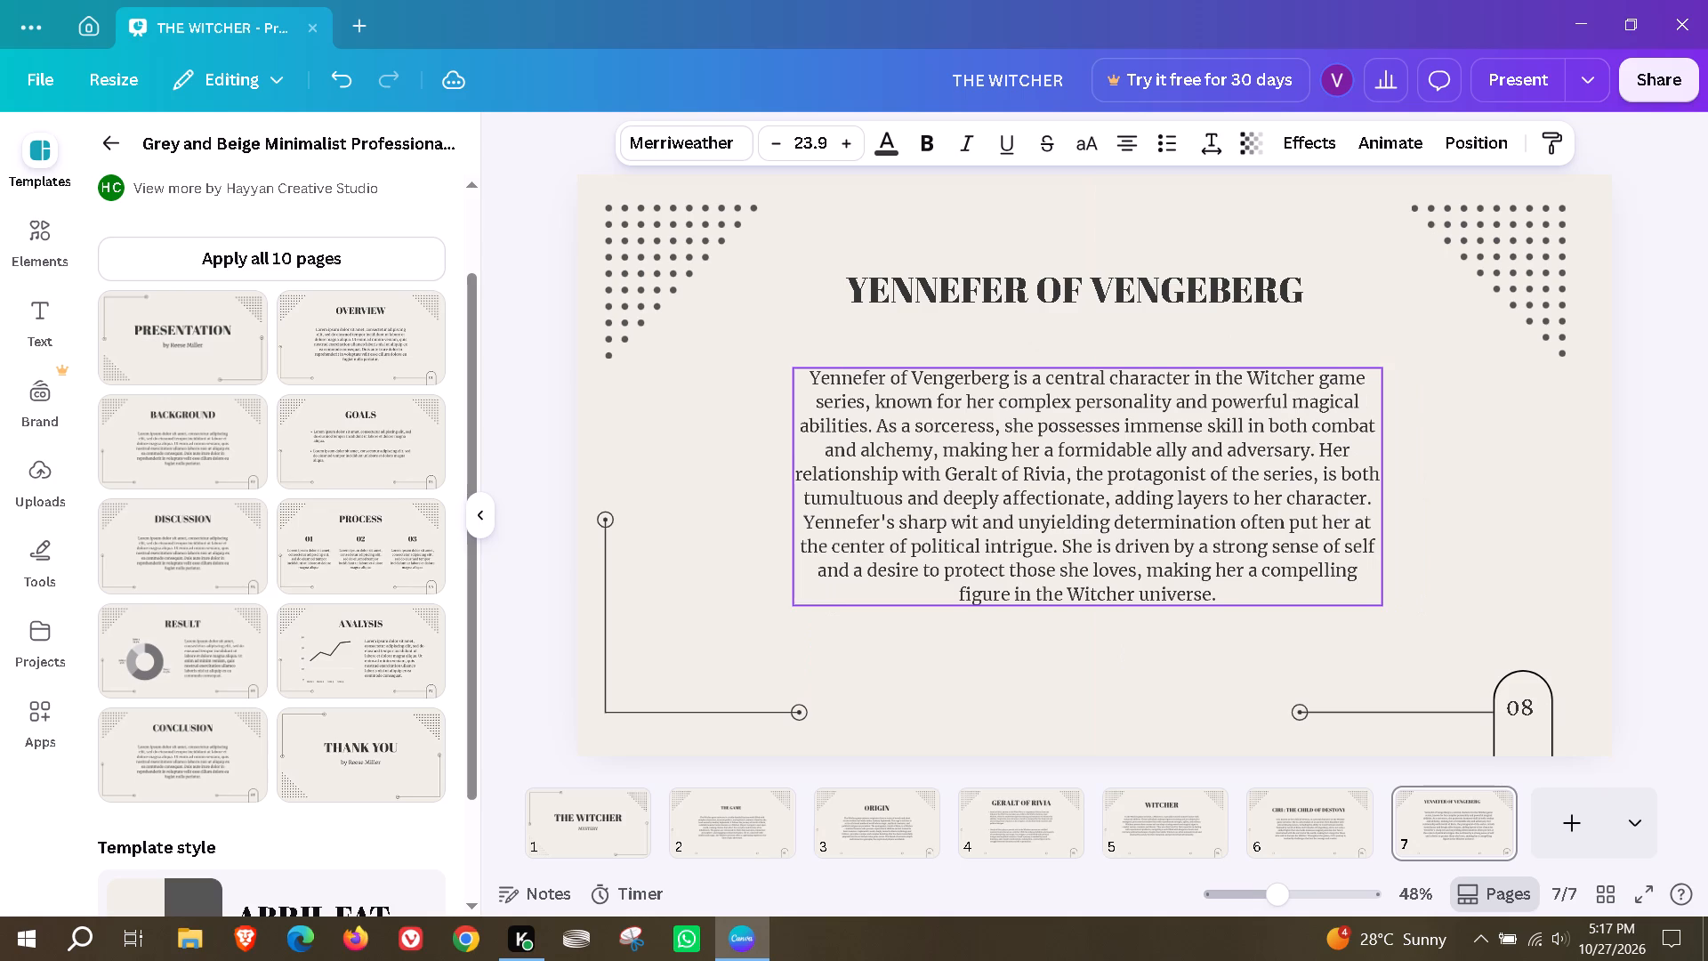
pyautogui.moveTo(1052, 505); pyautogui.dragTo(1057, 511)
pyautogui.click(1457, 511)
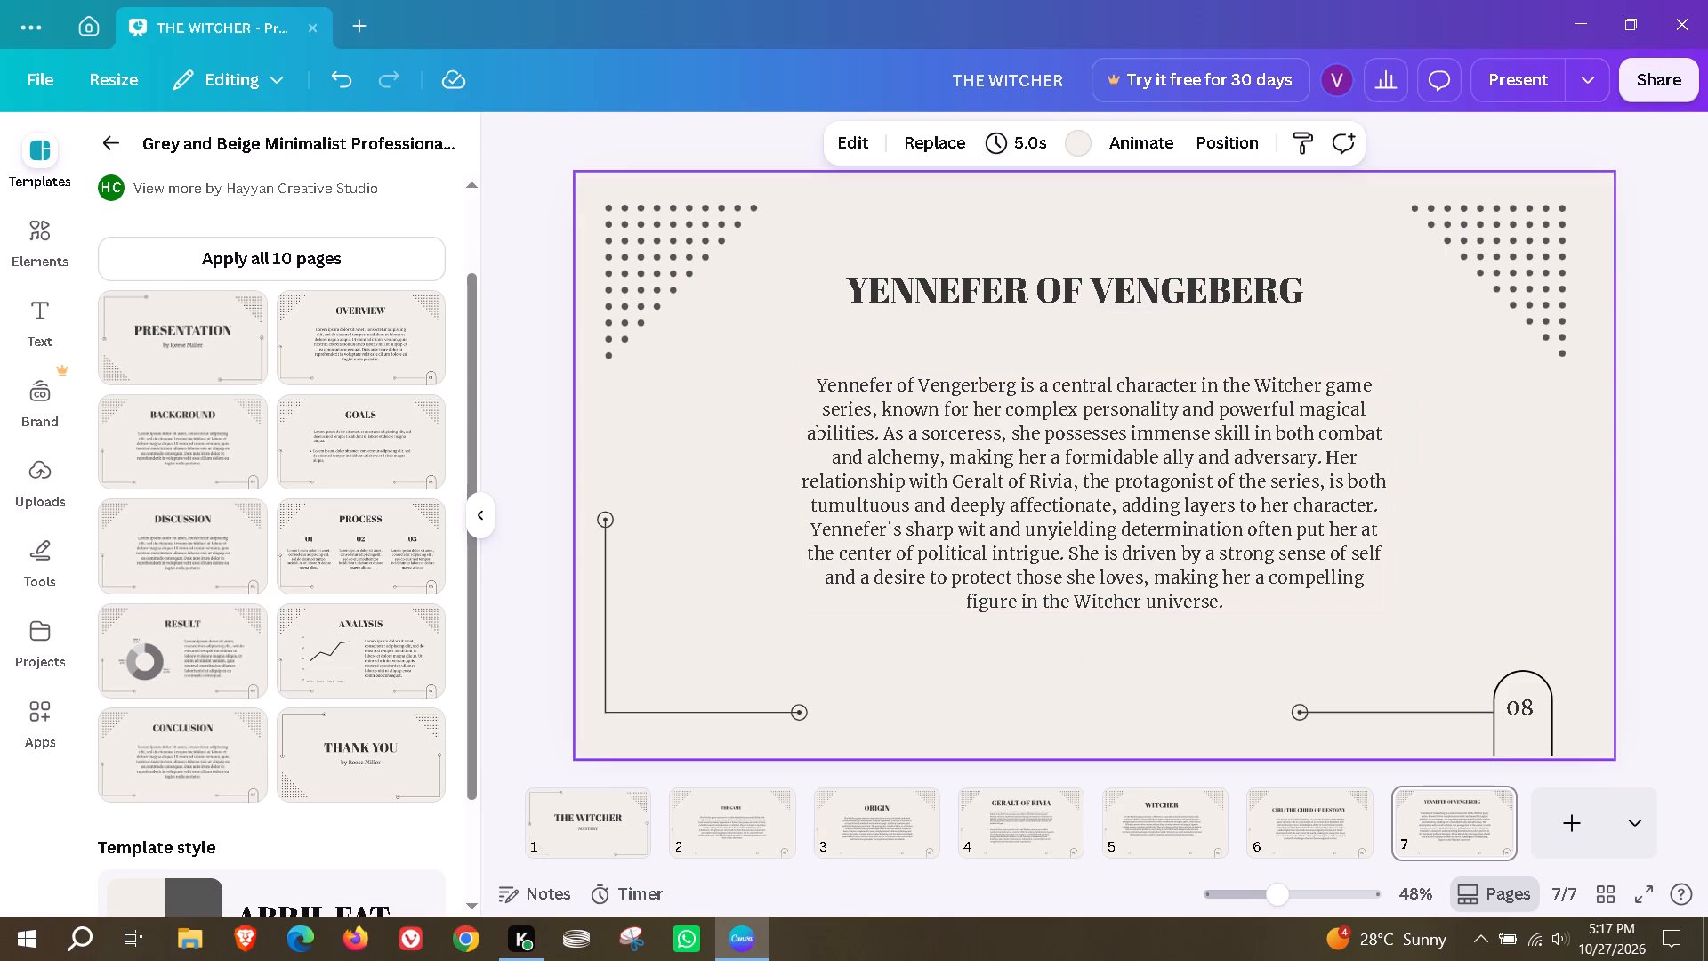
# Lower the YENNEFER OF VENGEBERG heading slightly so it sits closer above the paragraph.
pyautogui.moveTo(1114, 299); pyautogui.dragTo(1116, 320)
pyautogui.click(1461, 533)
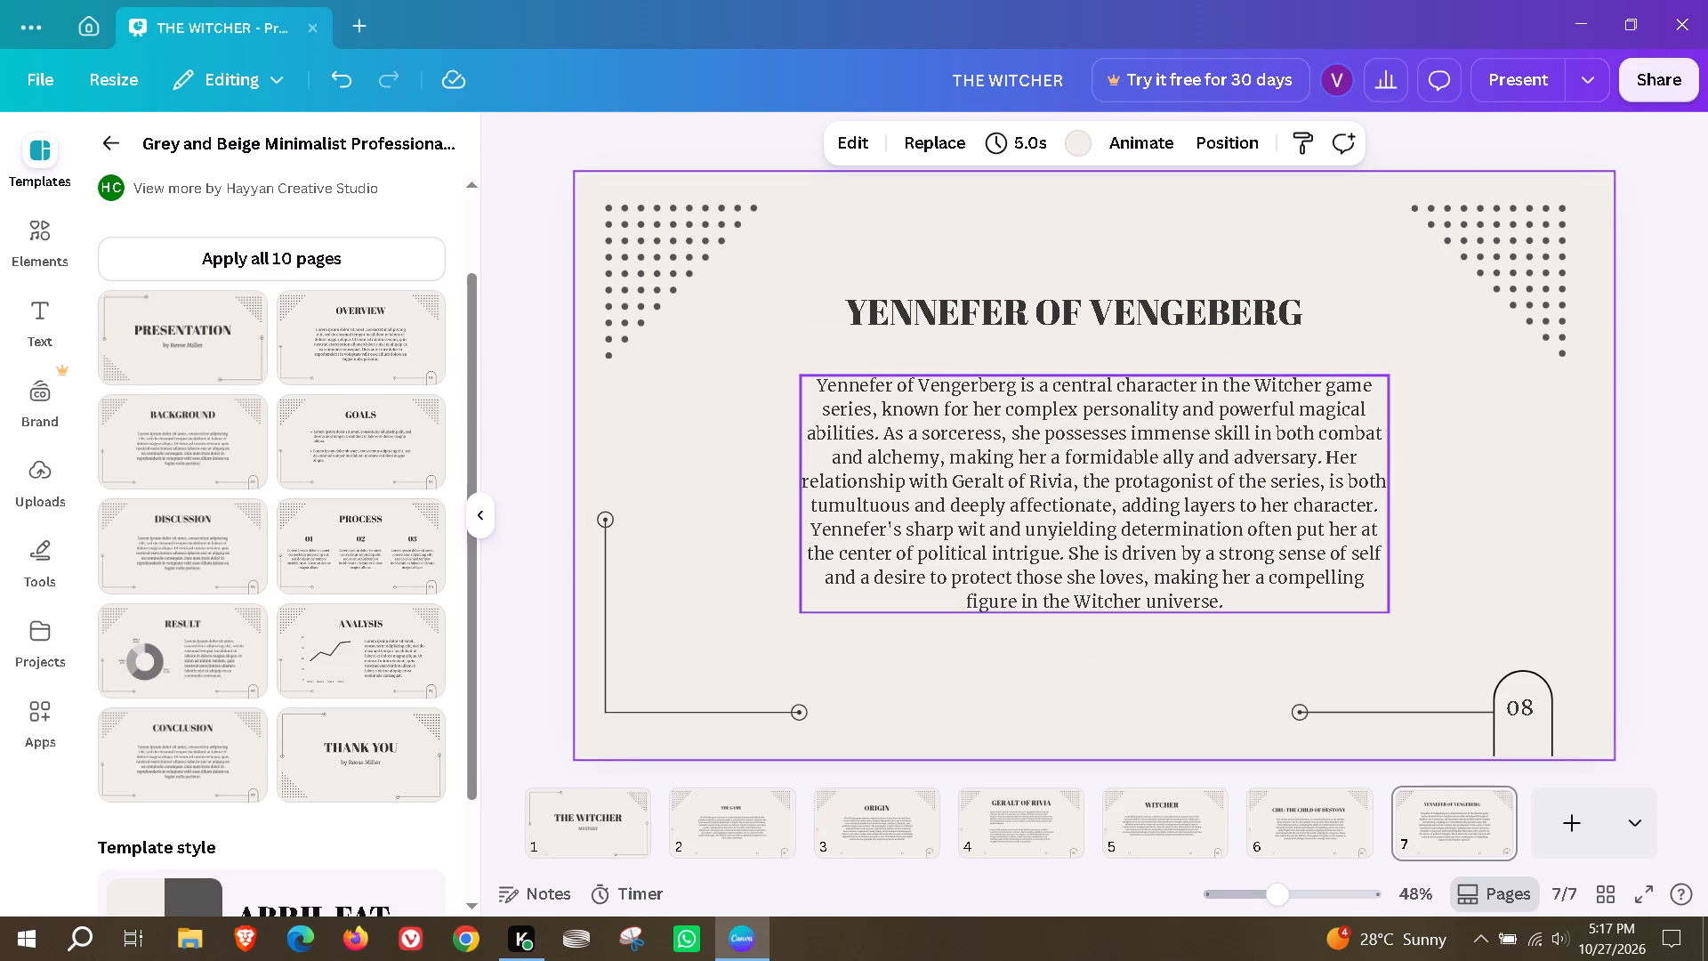
pyautogui.click(1163, 330)
pyautogui.click(1528, 542)
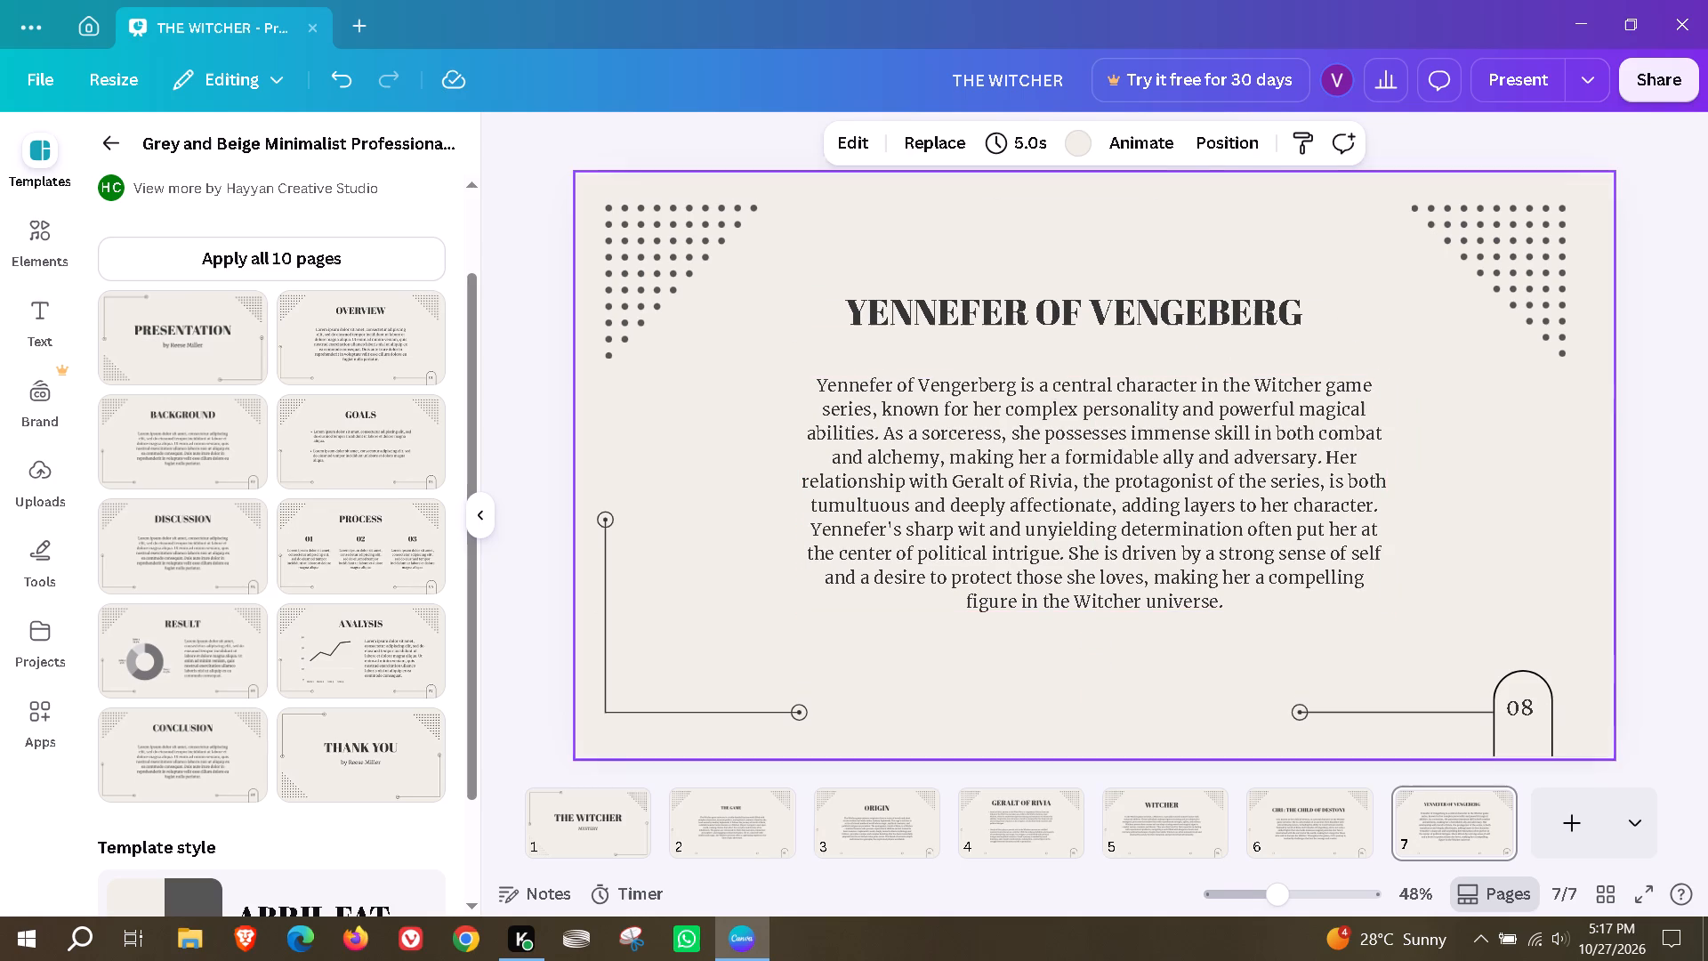
# Add the template's DISCUSSION page as page 8 and change its heading to JASKIER : THE BARD AND STORYTELLER.
pyautogui.click(205, 537)
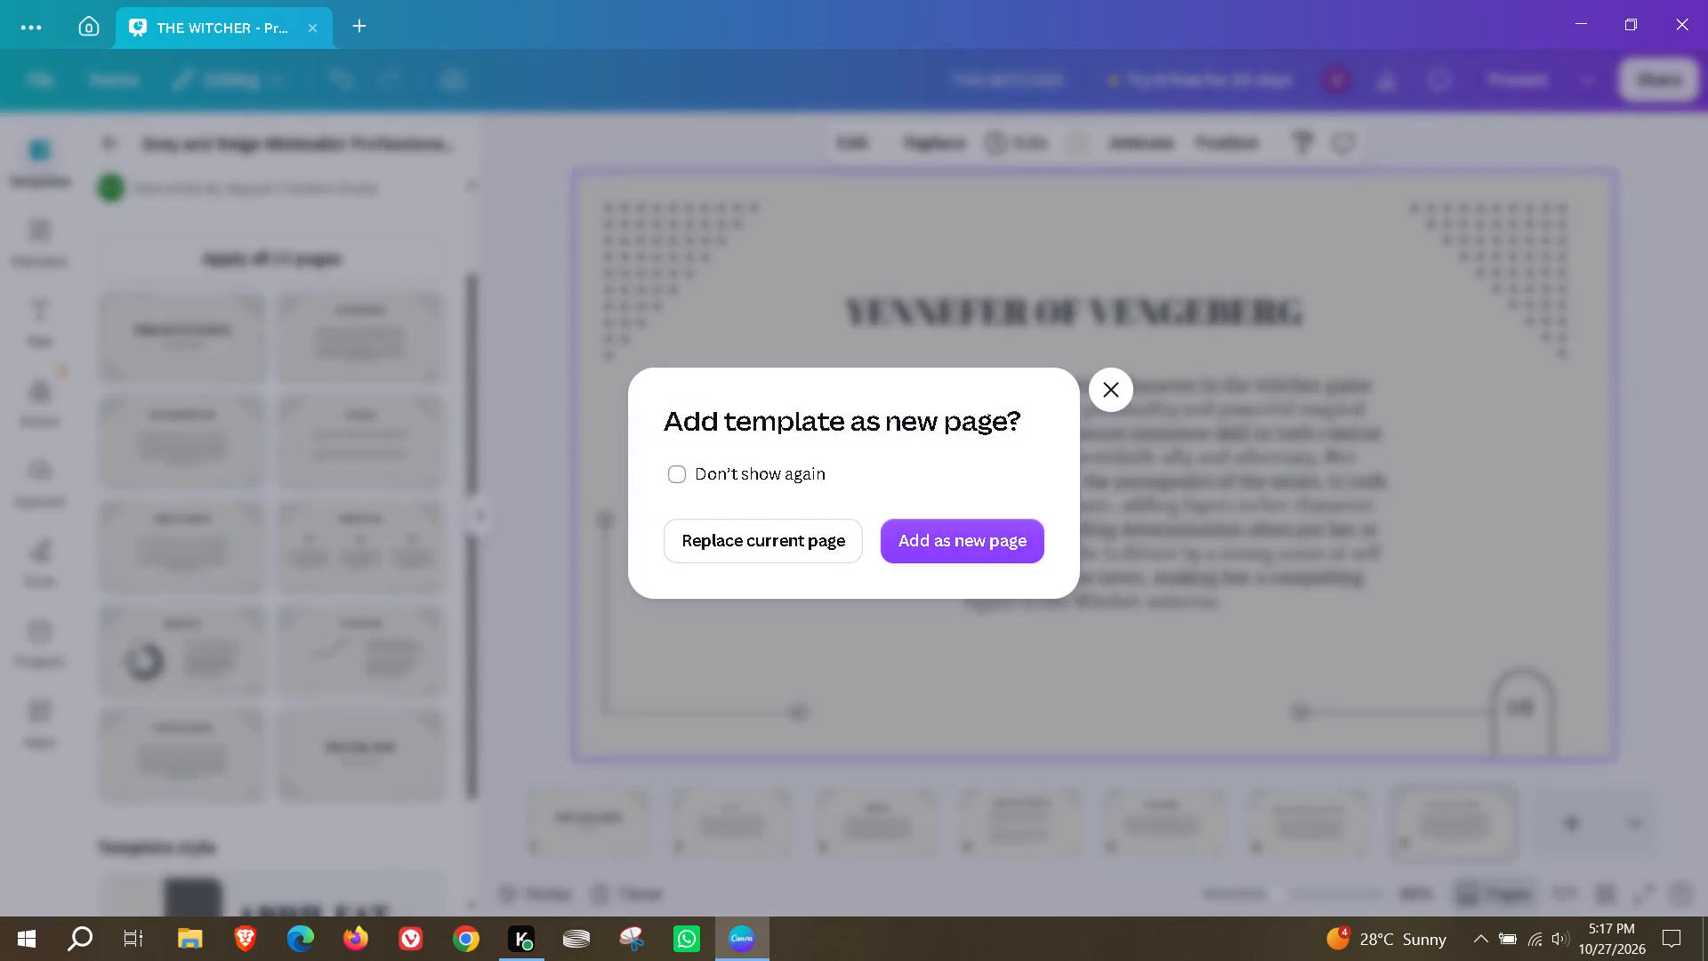
pyautogui.click(997, 549)
pyautogui.doubleClick(1051, 293)
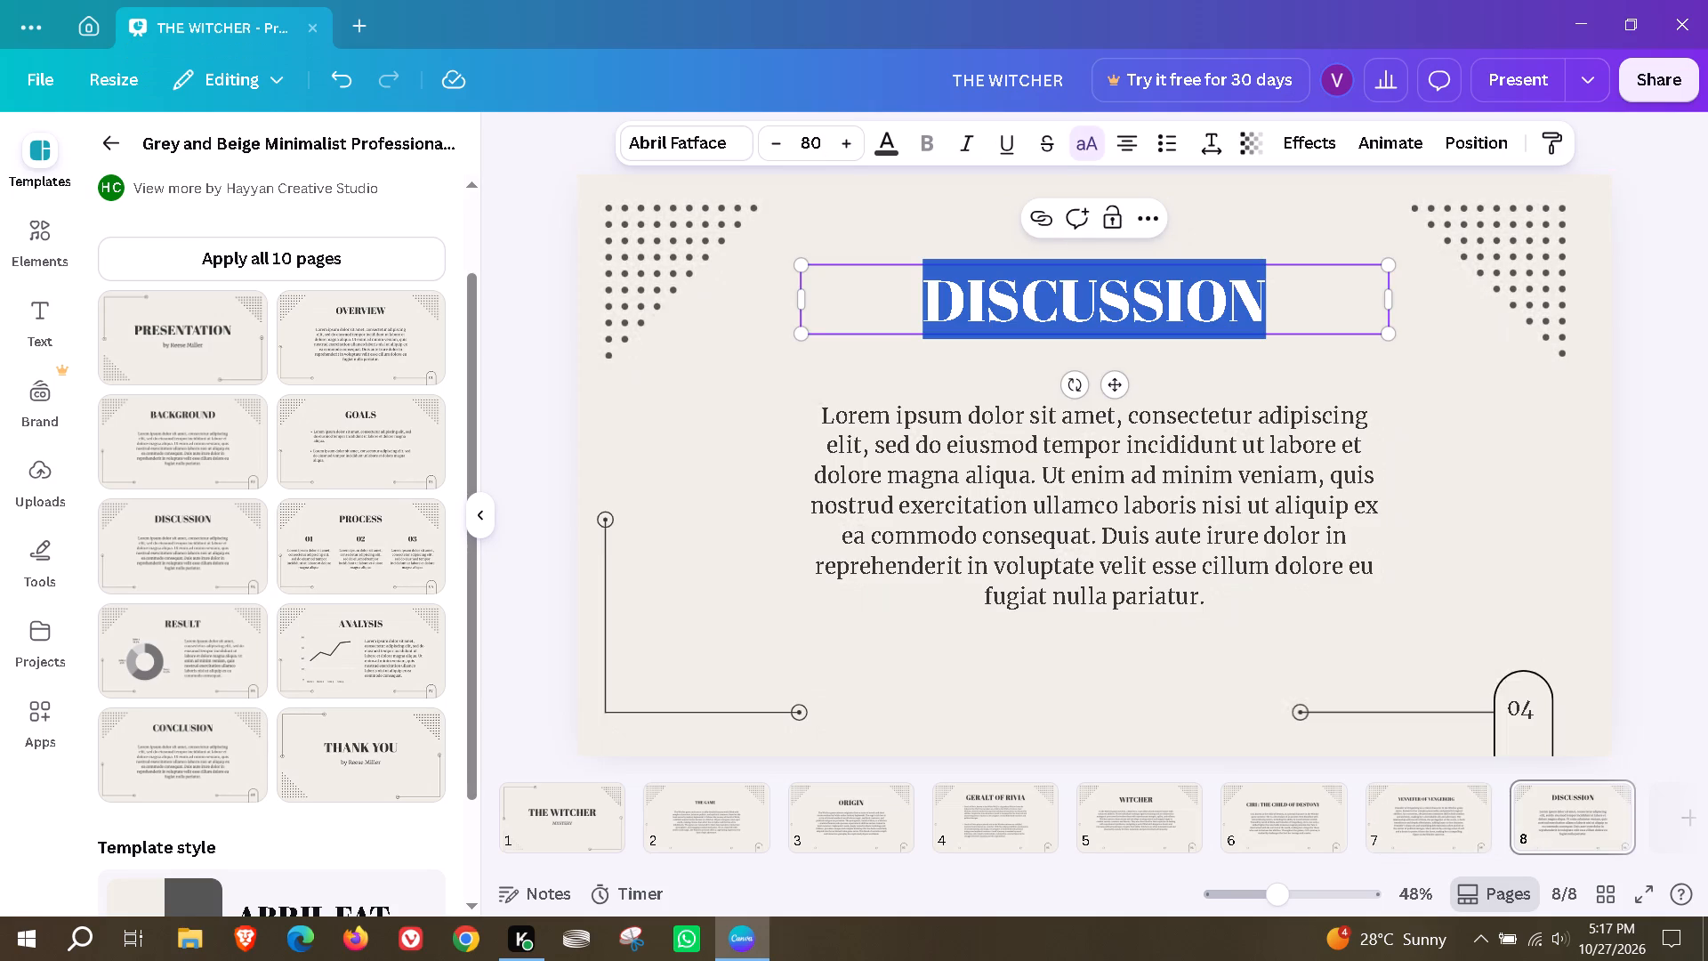
pyautogui.write('JASKIER')
pyautogui.press('space')
pyautogui.write(': THE BARD AND STORYL')
pyautogui.hotkey('shift', 'BackSpace')
pyautogui.write('TELLER')
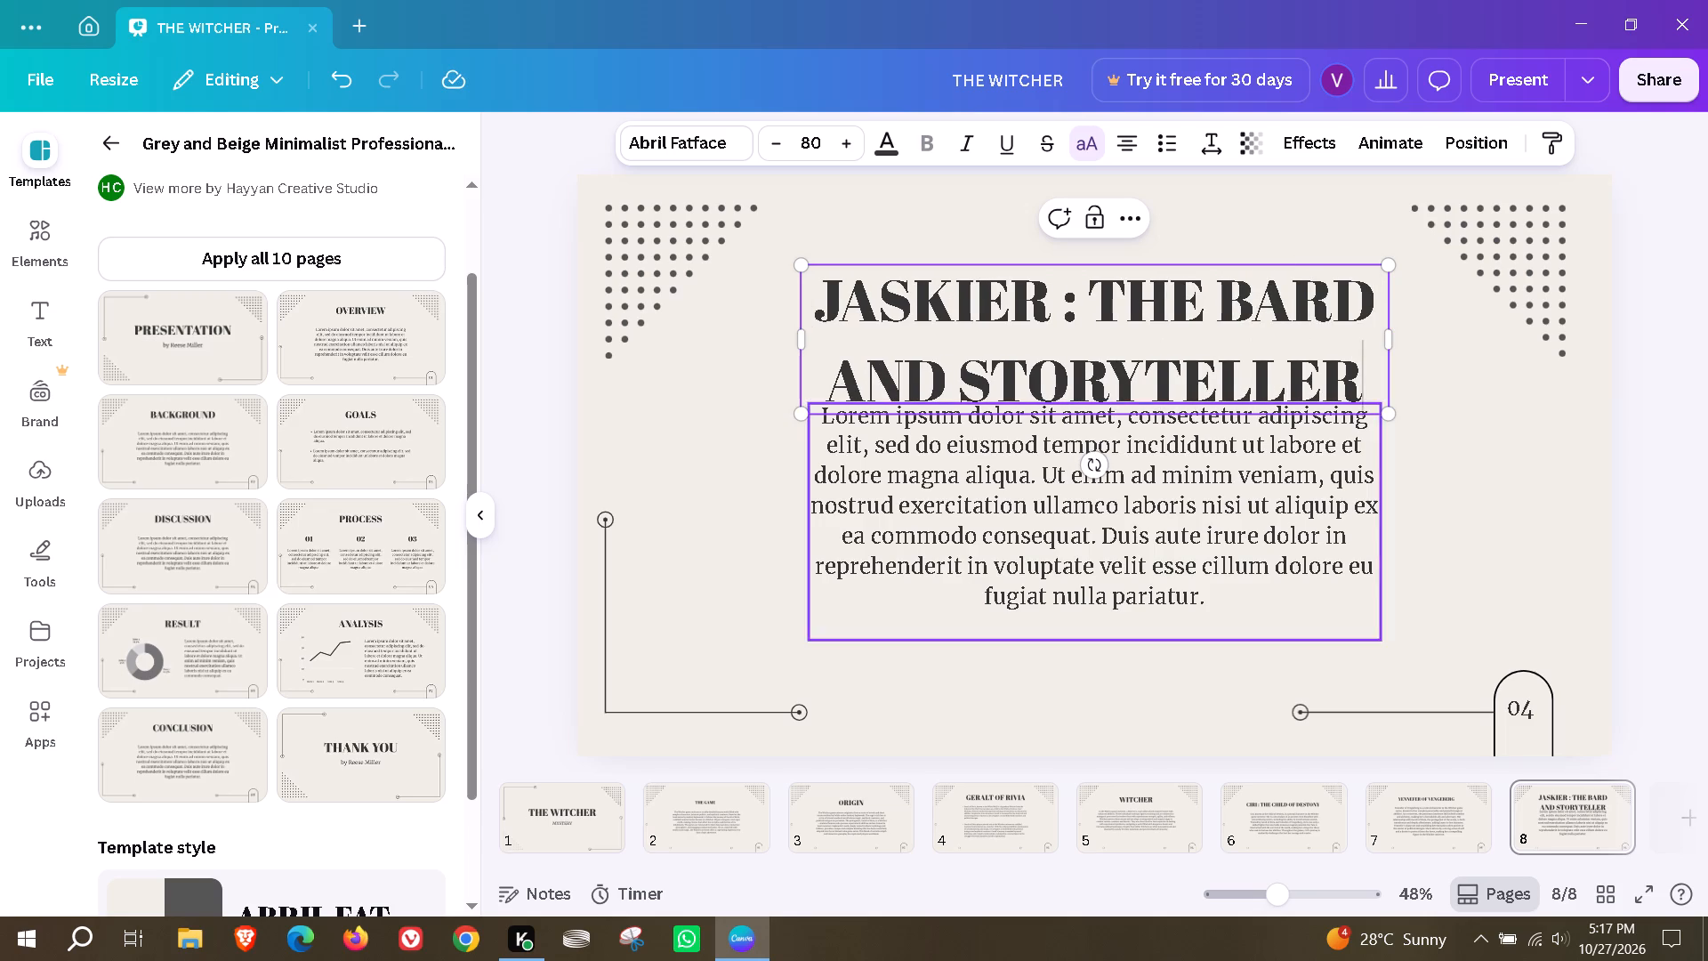
# Shrink the Jaskier heading to about size 49.7, wrap it on two lines and centre it above the paragraph.
pyautogui.moveTo(1383, 413); pyautogui.dragTo(1303, 315)
pyautogui.moveTo(1302, 334); pyautogui.dragTo(1370, 349)
pyautogui.moveTo(1358, 393); pyautogui.dragTo(1224, 318)
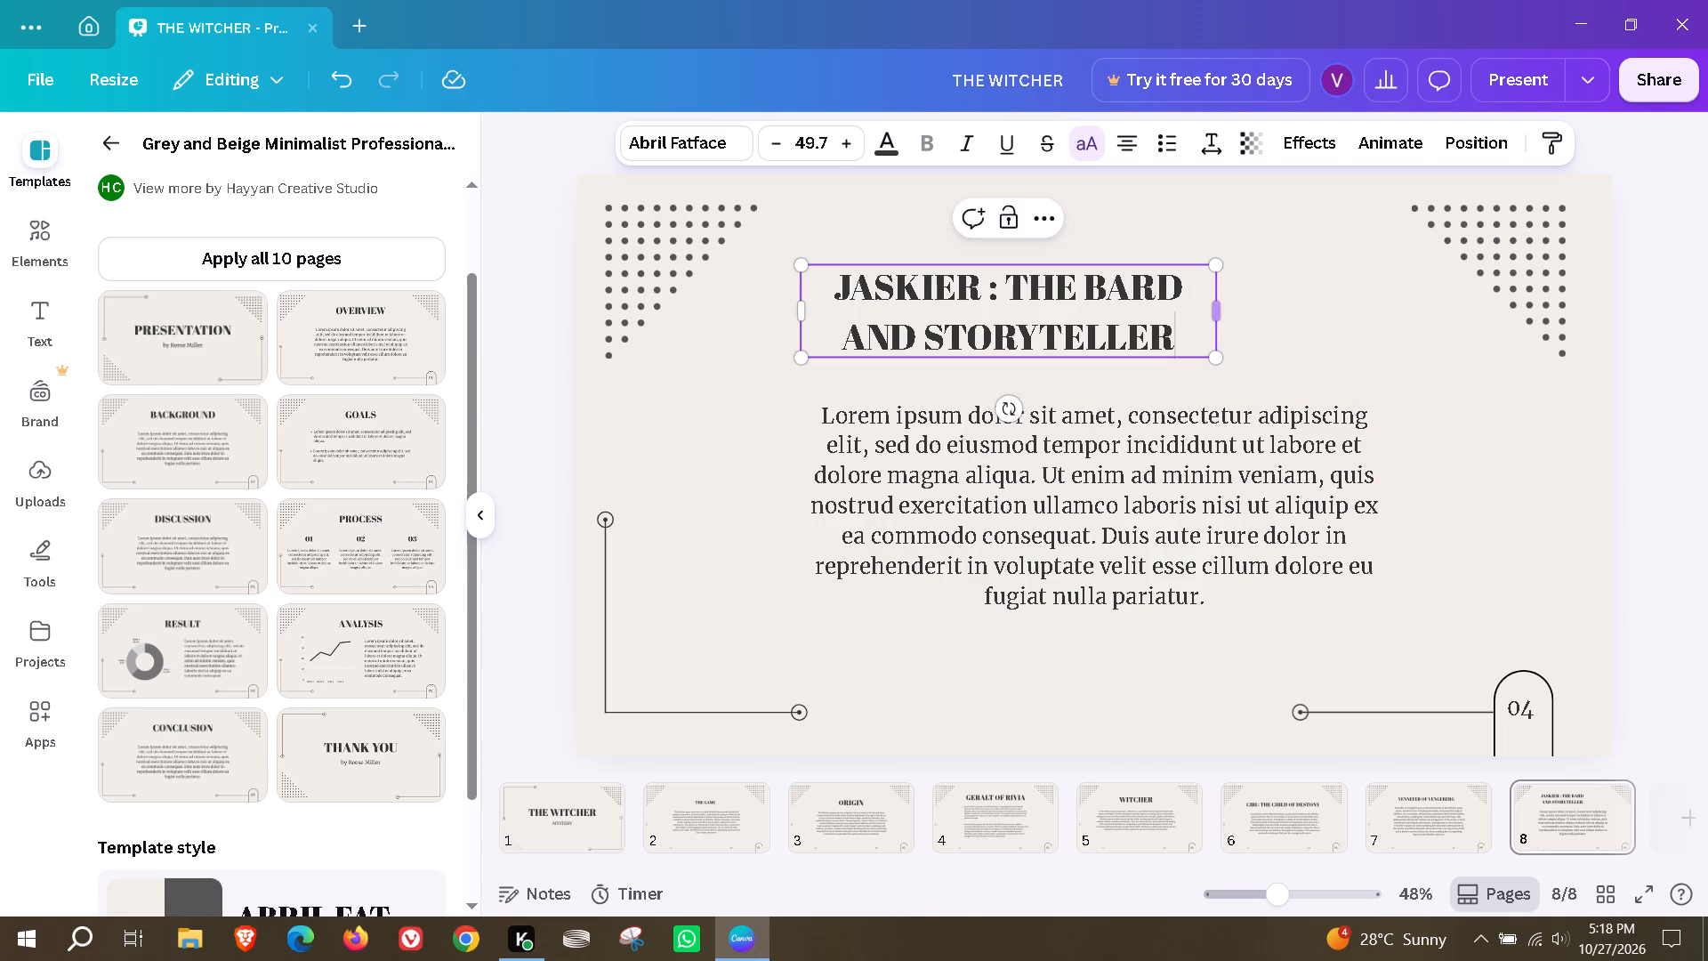
pyautogui.moveTo(1131, 311); pyautogui.dragTo(1188, 327)
pyautogui.moveTo(1325, 328); pyautogui.dragTo(1294, 328)
pyautogui.moveTo(1042, 322); pyautogui.dragTo(1121, 327)
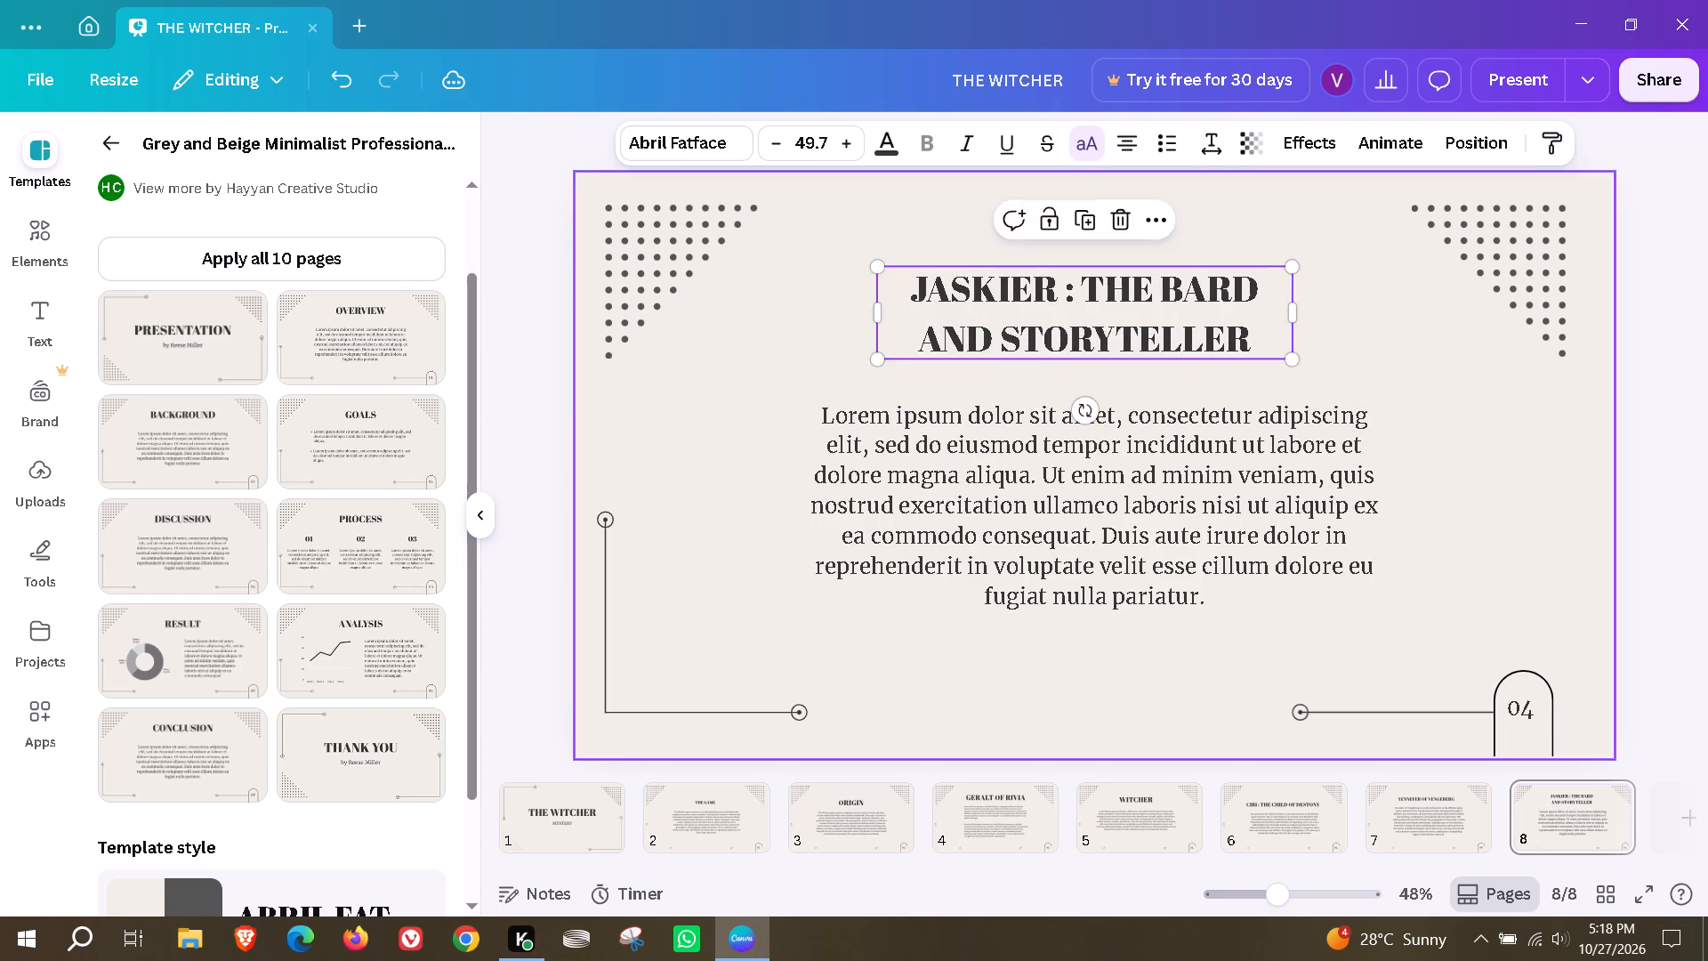
# Replace the Jaskier page's placeholder paragraph with AI text from the prompt "generate 5-6 lines on jaskier the bard and storyteller".
pyautogui.doubleClick(1082, 542)
pyautogui.click(1148, 351)
pyautogui.scroll(-4, 1233, 739)
pyautogui.click(1221, 856)
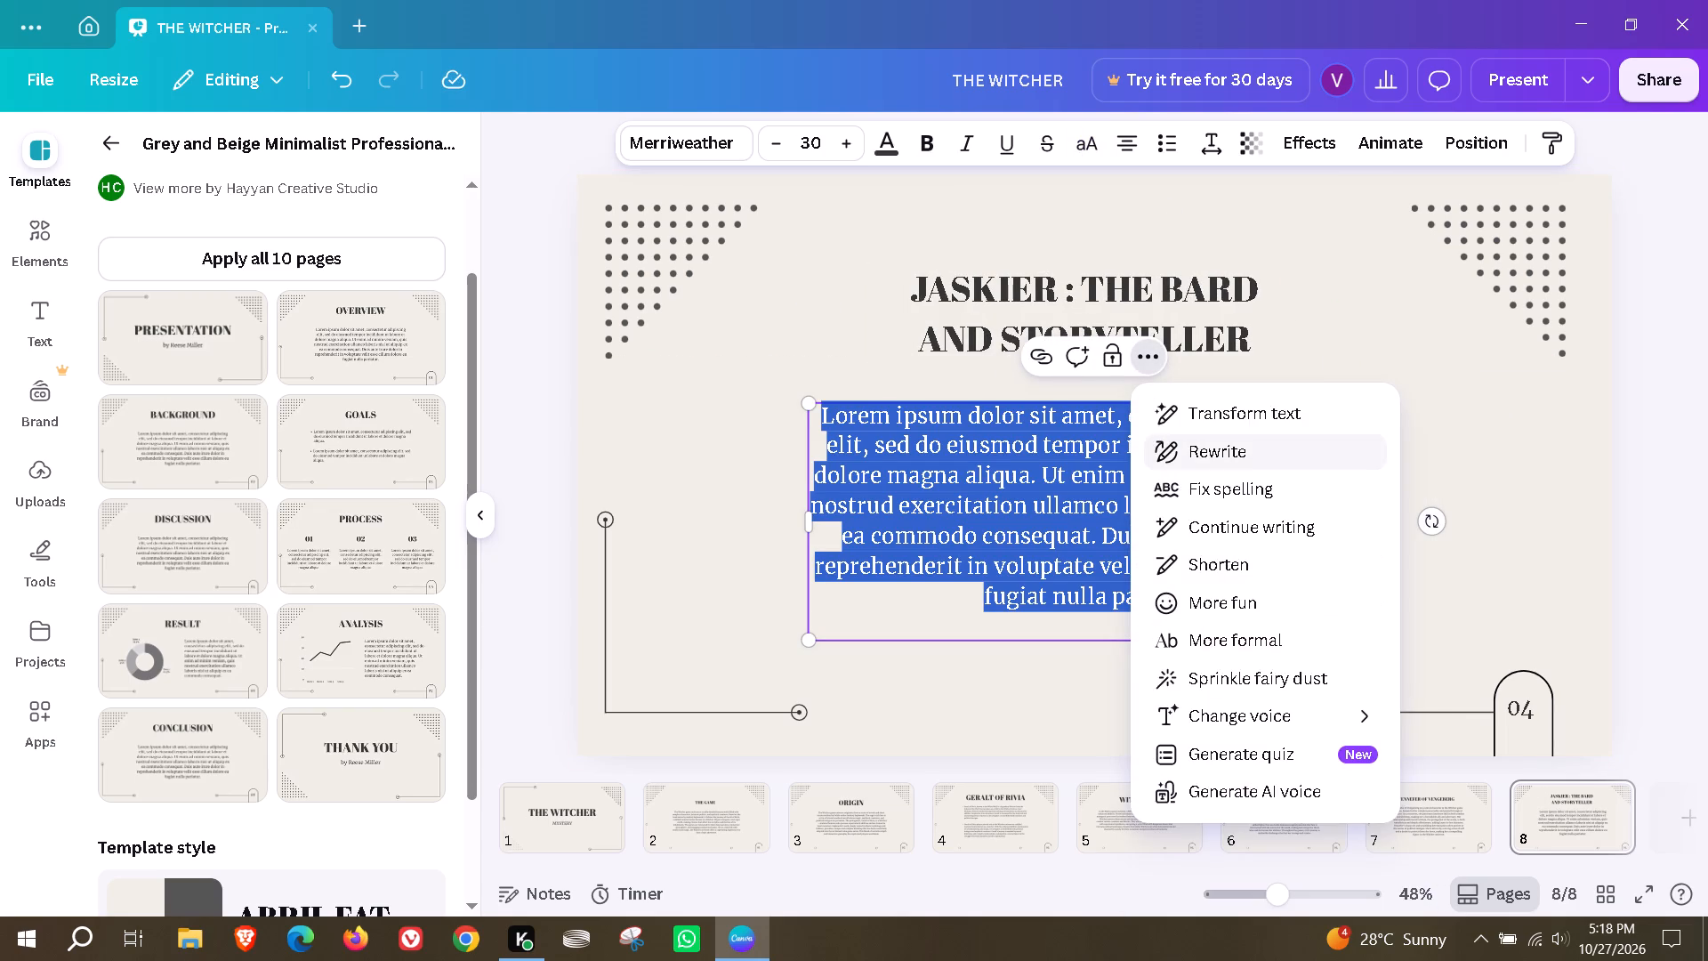
pyautogui.click(1218, 422)
pyautogui.write('genear')
pyautogui.press('BackSpace')
pyautogui.press('BackSpace')
pyautogui.write('rate')
pyautogui.press('space')
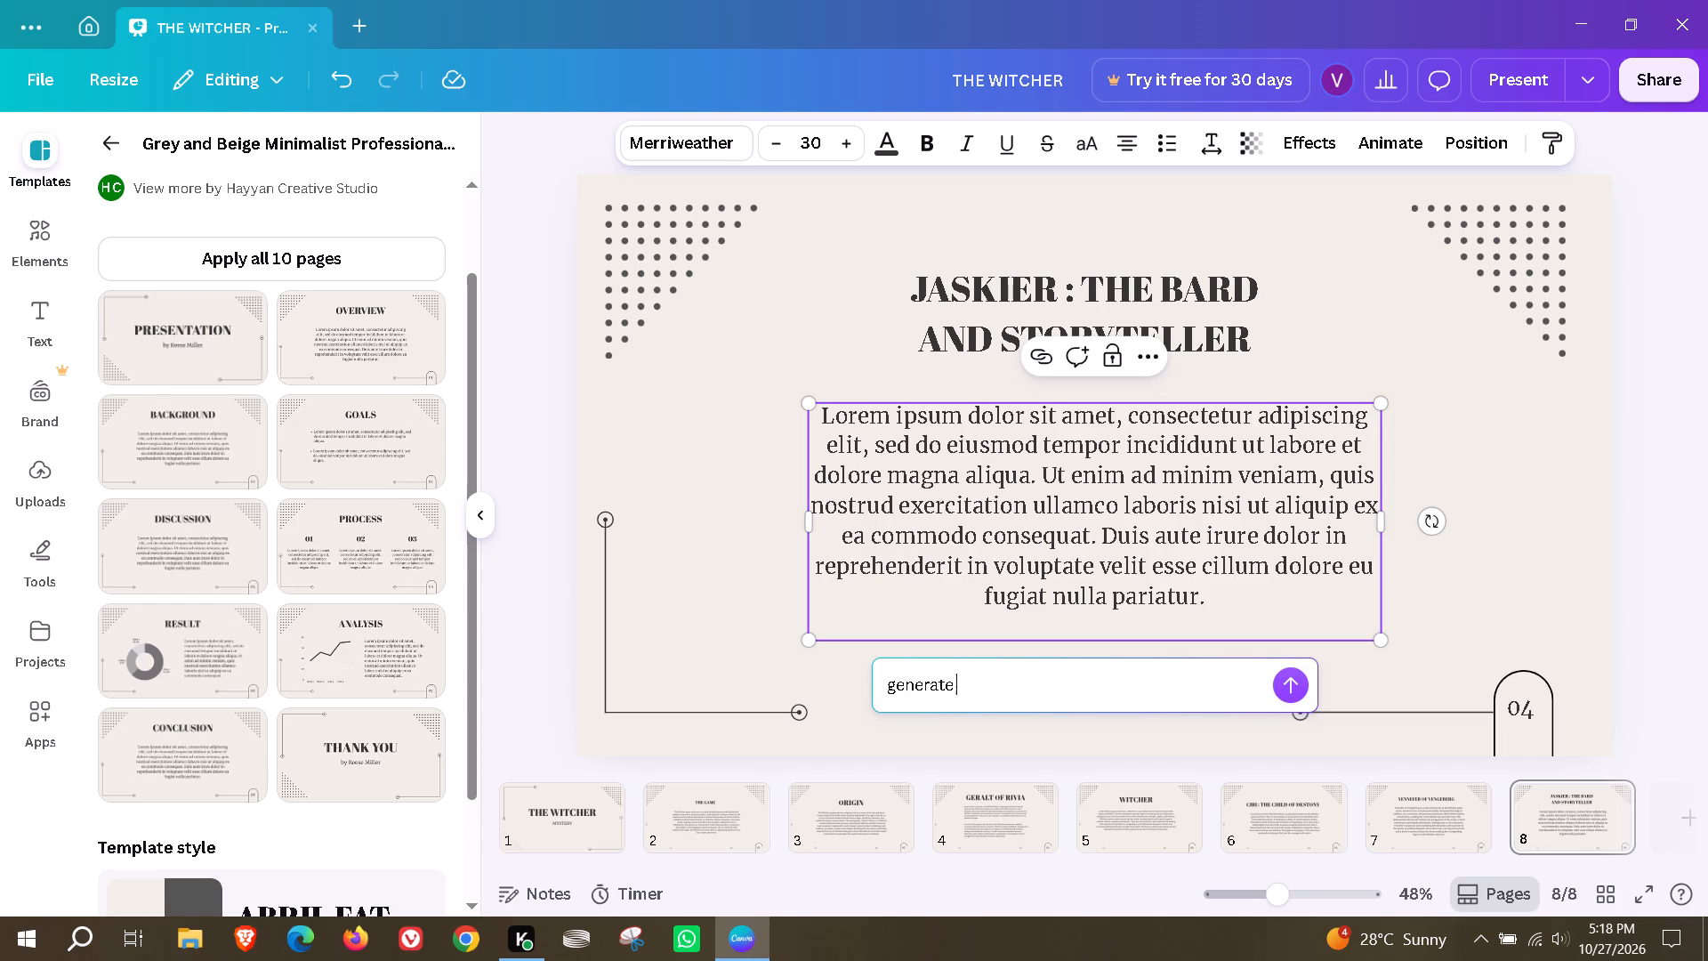
pyautogui.write('5-6 lines o')
pyautogui.press('space')
pyautogui.press('BackSpace')
pyautogui.write('n jaskier')
pyautogui.press('space')
pyautogui.write('the bard and stroy')
pyautogui.press('BackSpace')
pyautogui.press('BackSpace')
pyautogui.press('BackSpace')
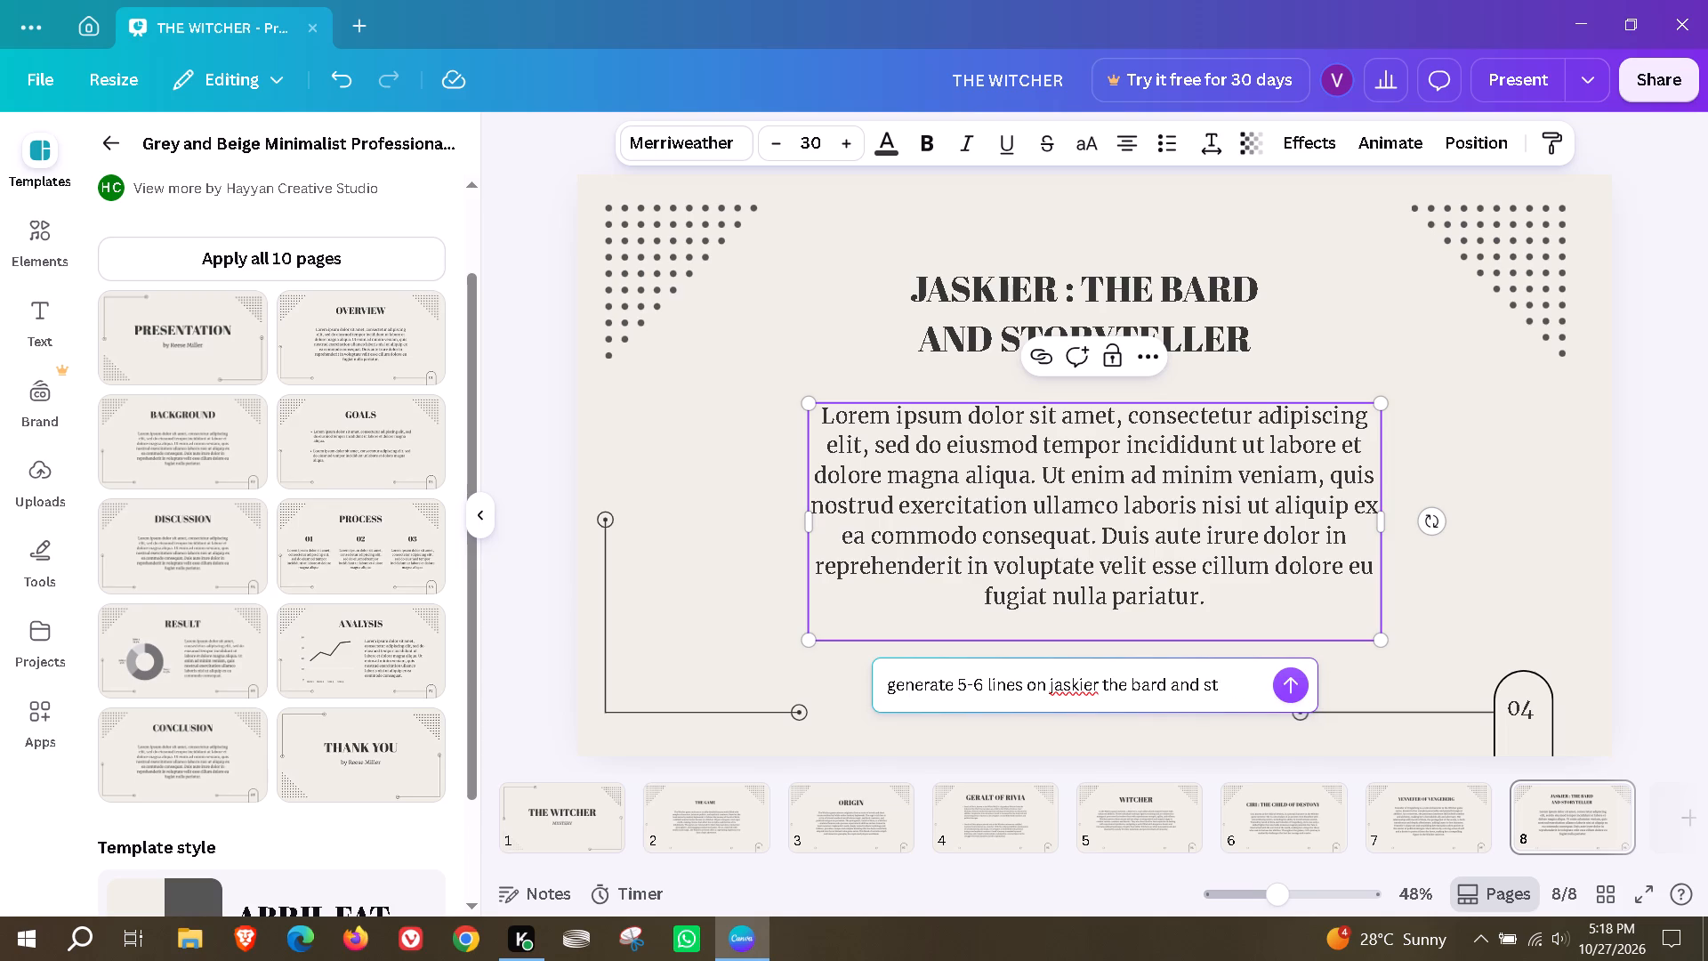
pyautogui.write('oryteller')
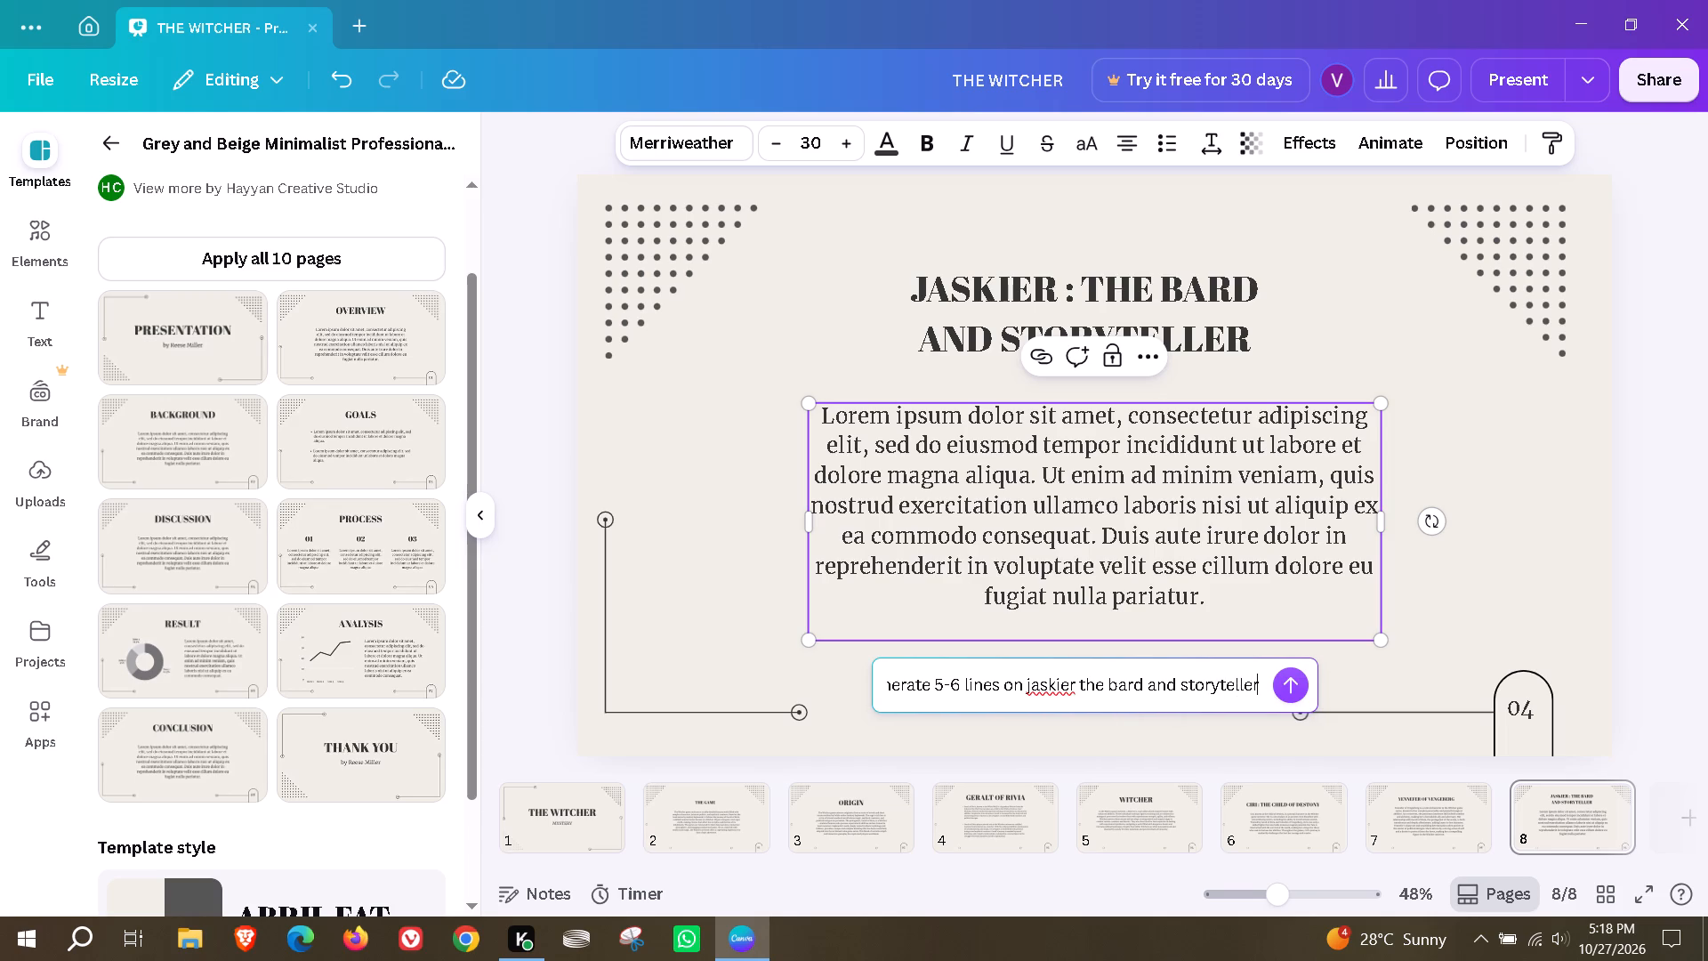
pyautogui.press('Return')
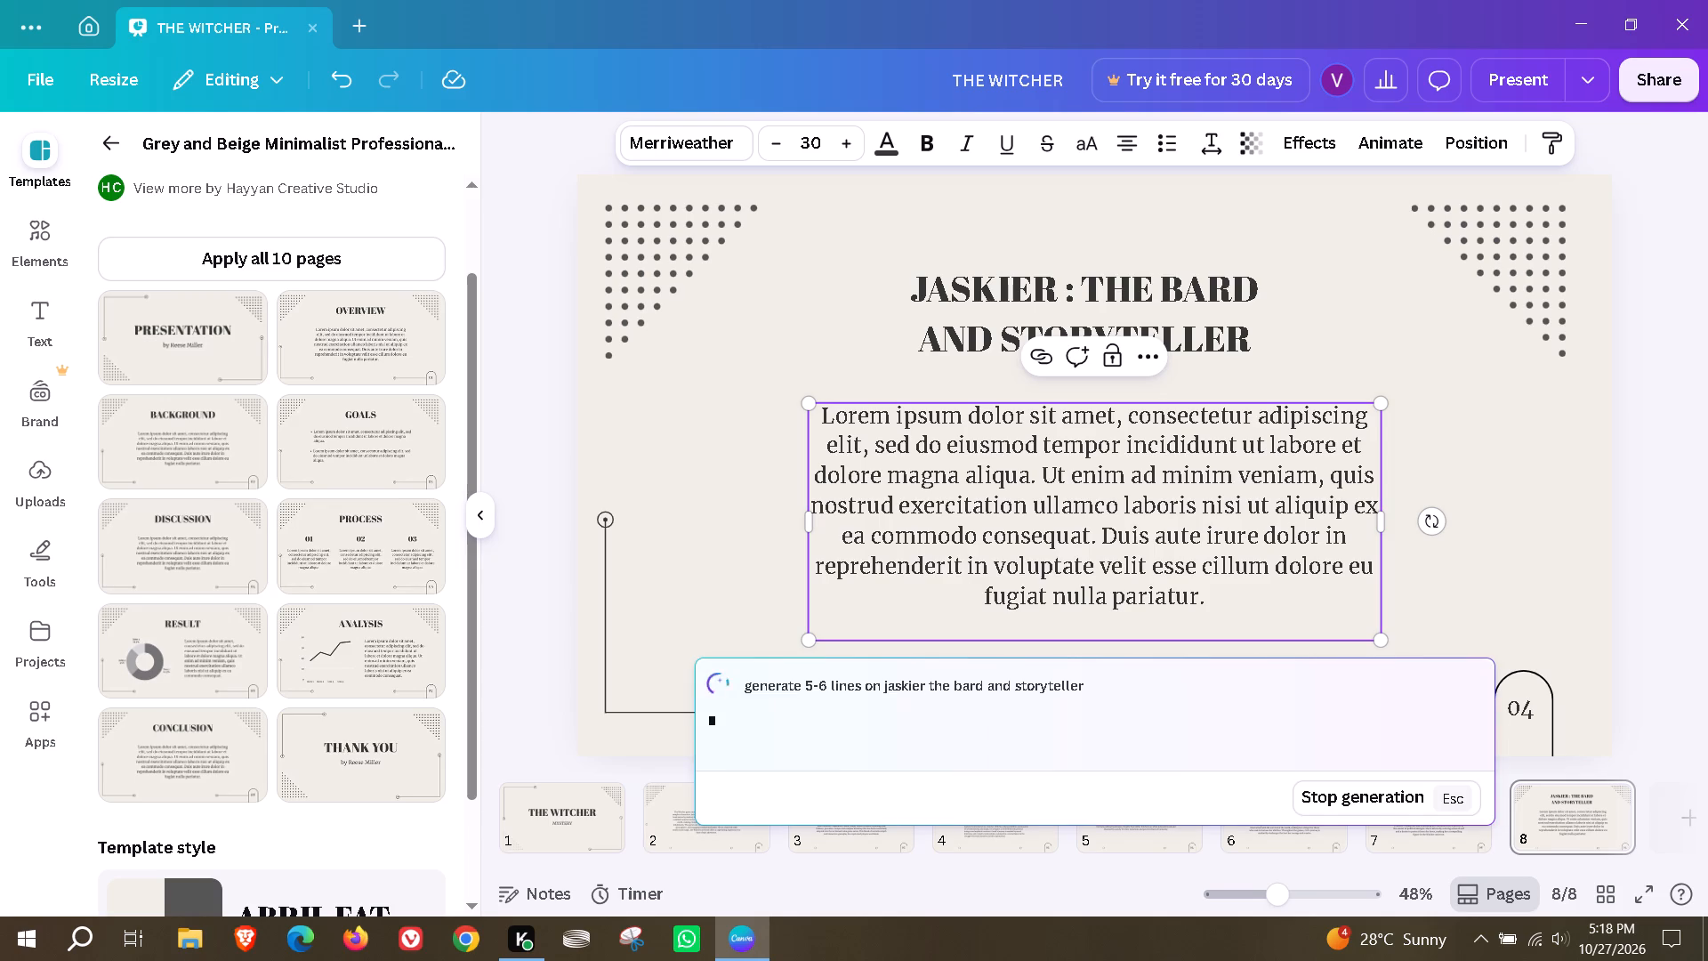
pyautogui.click(1364, 611)
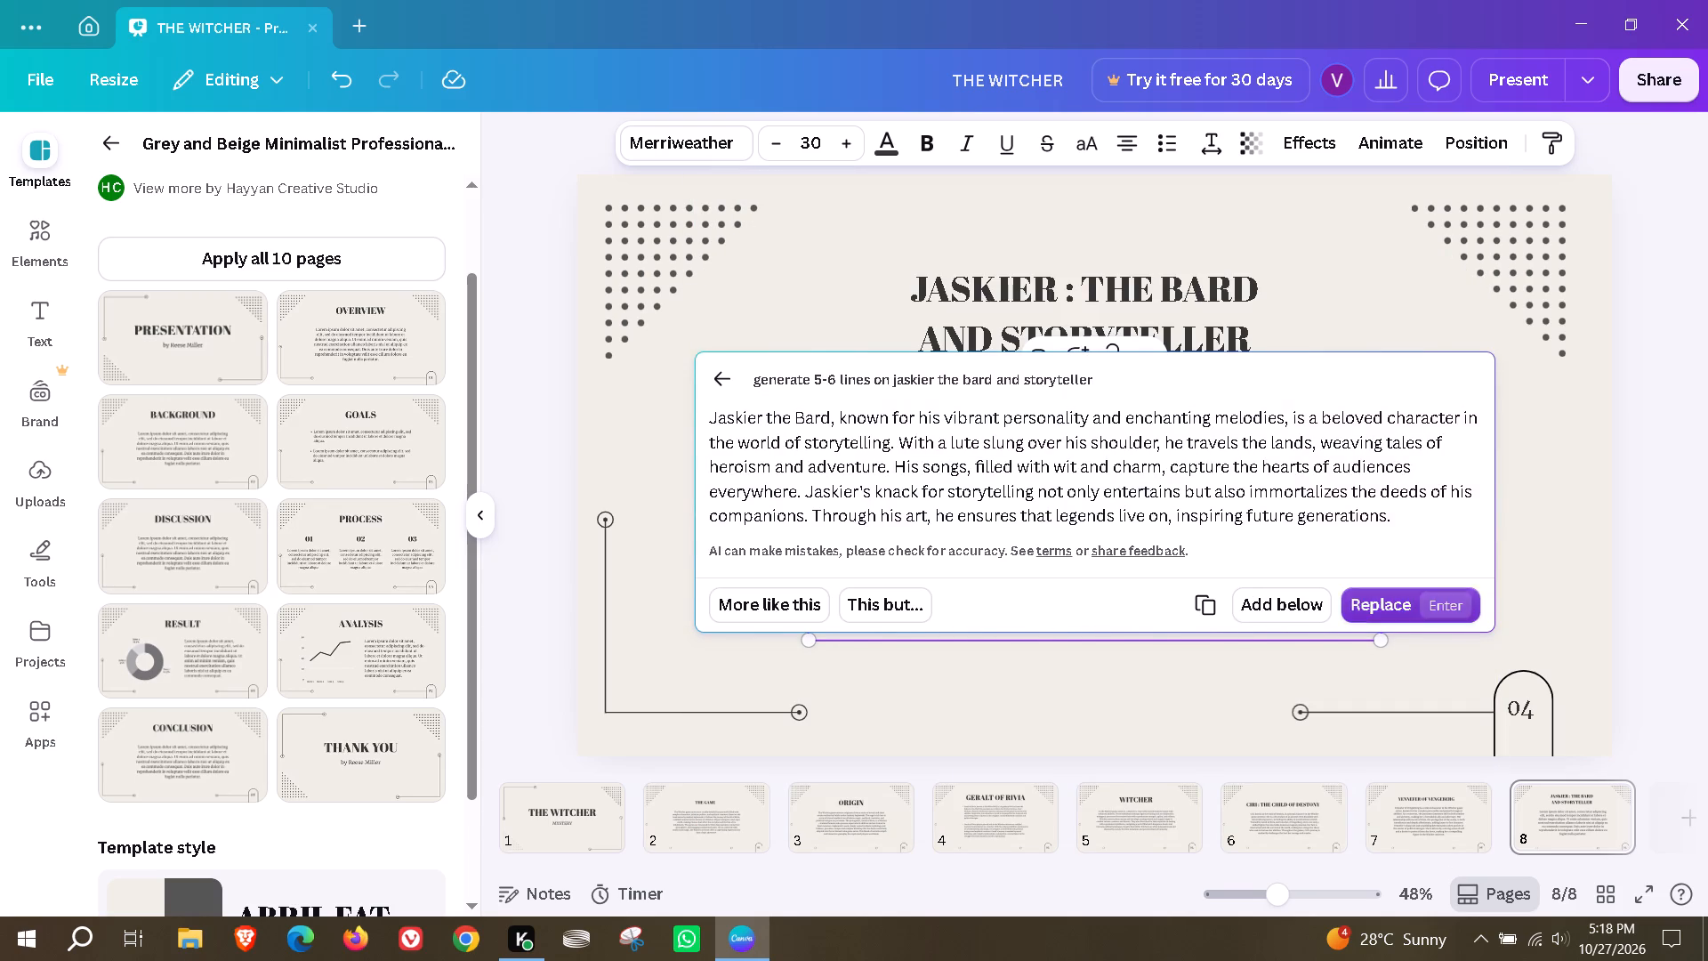
# Scale the Jaskier paragraph down to a ten-line block that fits the page and centre it beneath the heading.
pyautogui.click(1453, 463)
pyautogui.moveTo(1166, 537); pyautogui.dragTo(1165, 513)
pyautogui.moveTo(1381, 671); pyautogui.dragTo(1135, 616)
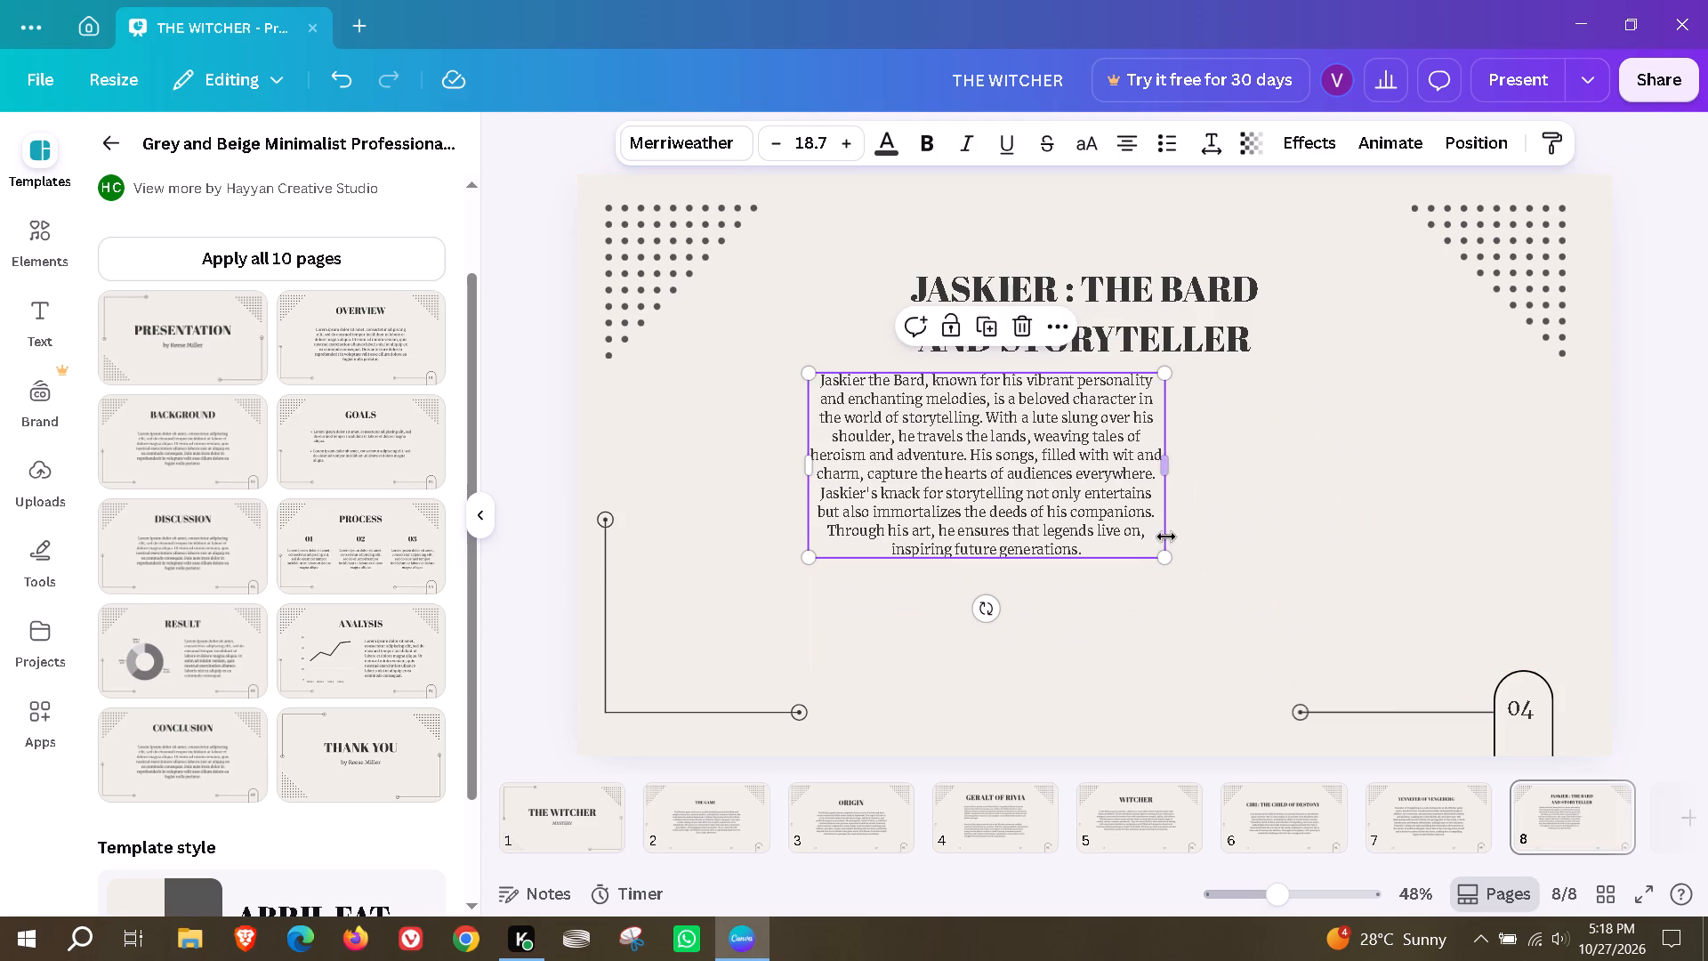
pyautogui.moveTo(1165, 559); pyautogui.dragTo(1263, 616)
pyautogui.click(1426, 472)
pyautogui.moveTo(1104, 492); pyautogui.dragTo(1155, 511)
pyautogui.click(1493, 518)
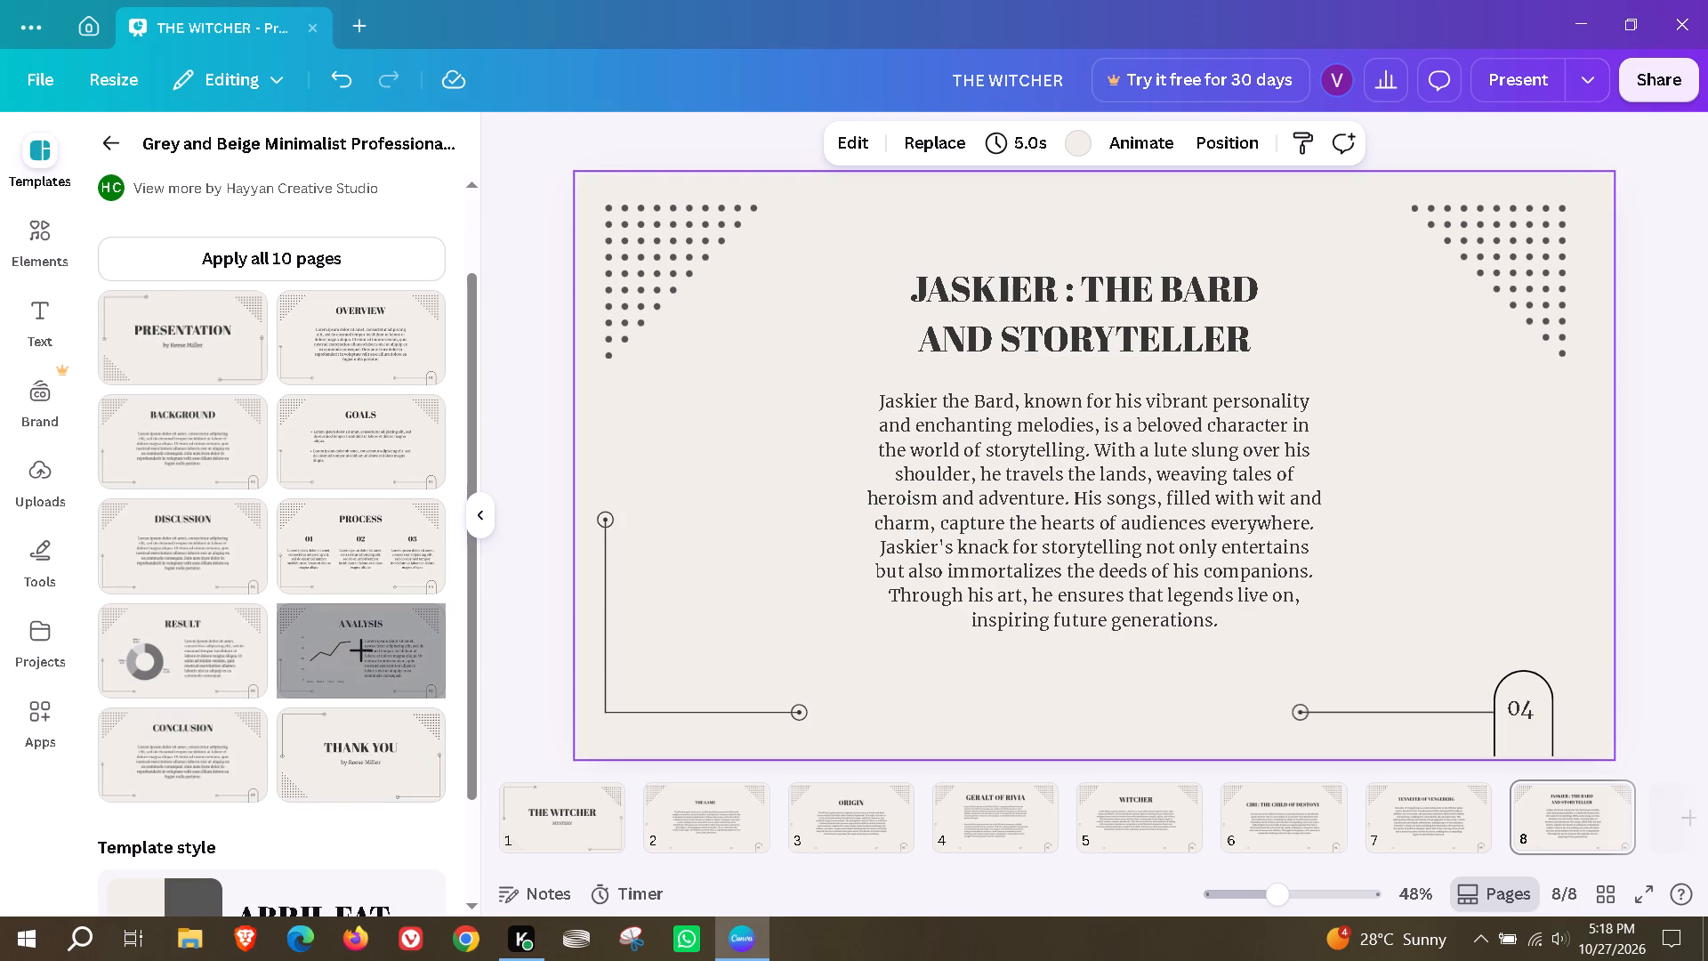
# Add the template's ANALYSIS page as page 9 and change its heading to THE CONTINENT.
pyautogui.click(333, 659)
pyautogui.click(888, 531)
pyautogui.doubleClick(1108, 311)
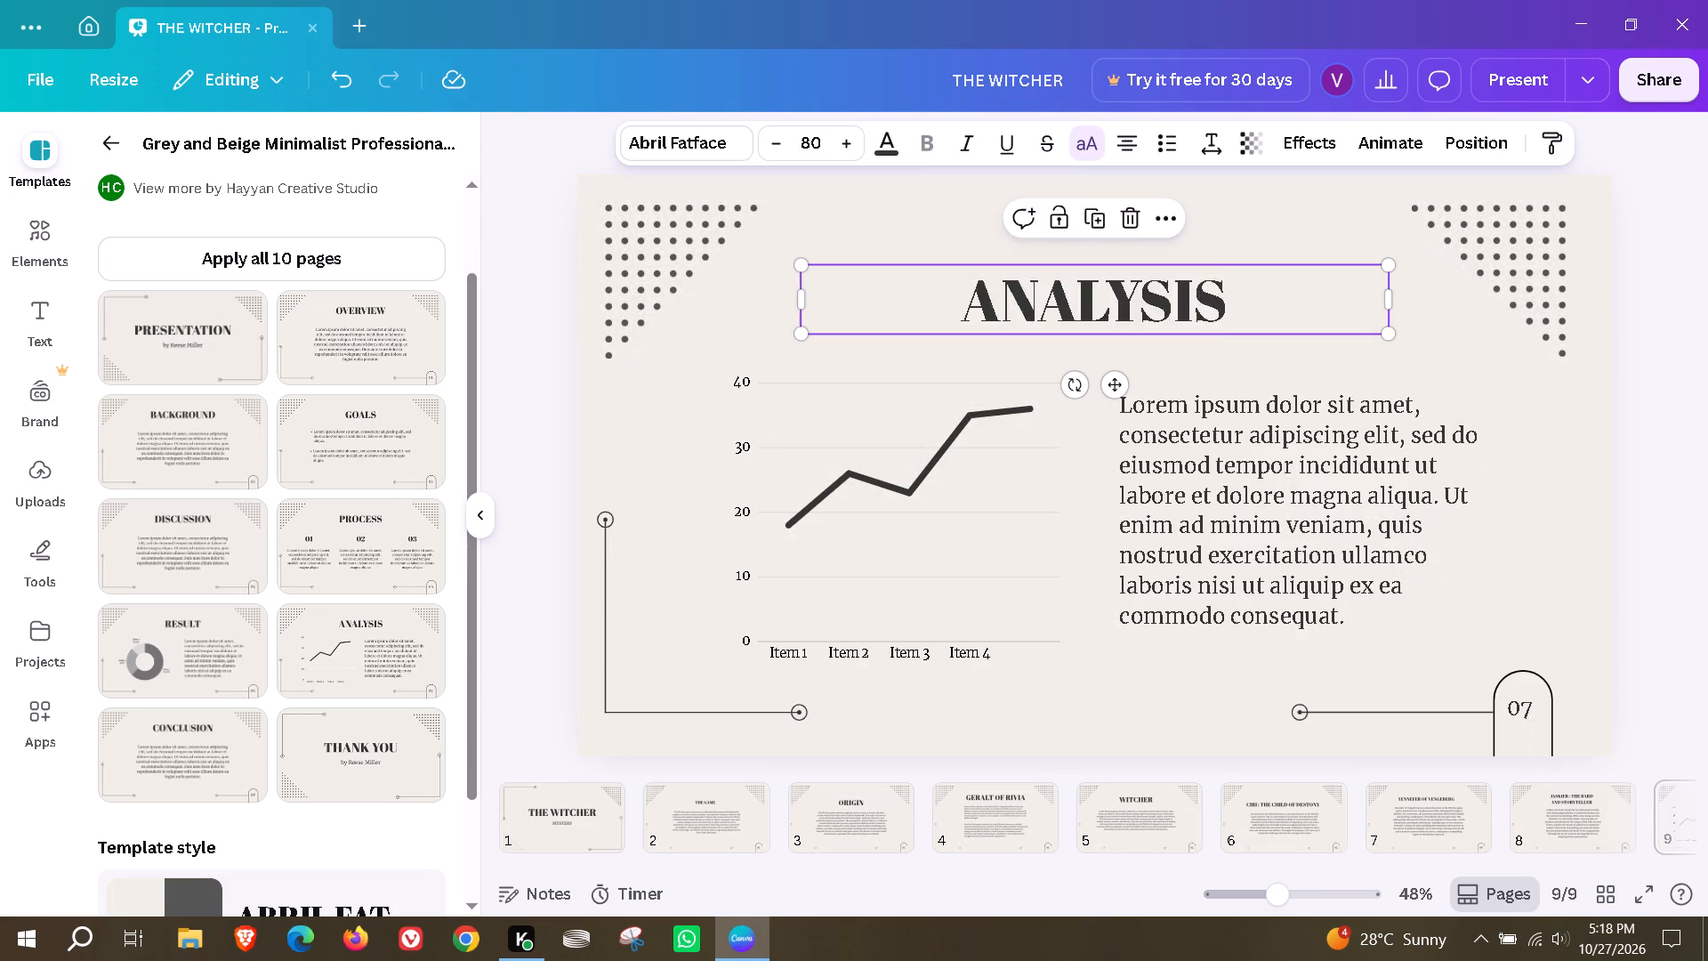
pyautogui.write('THE CONITNENT')
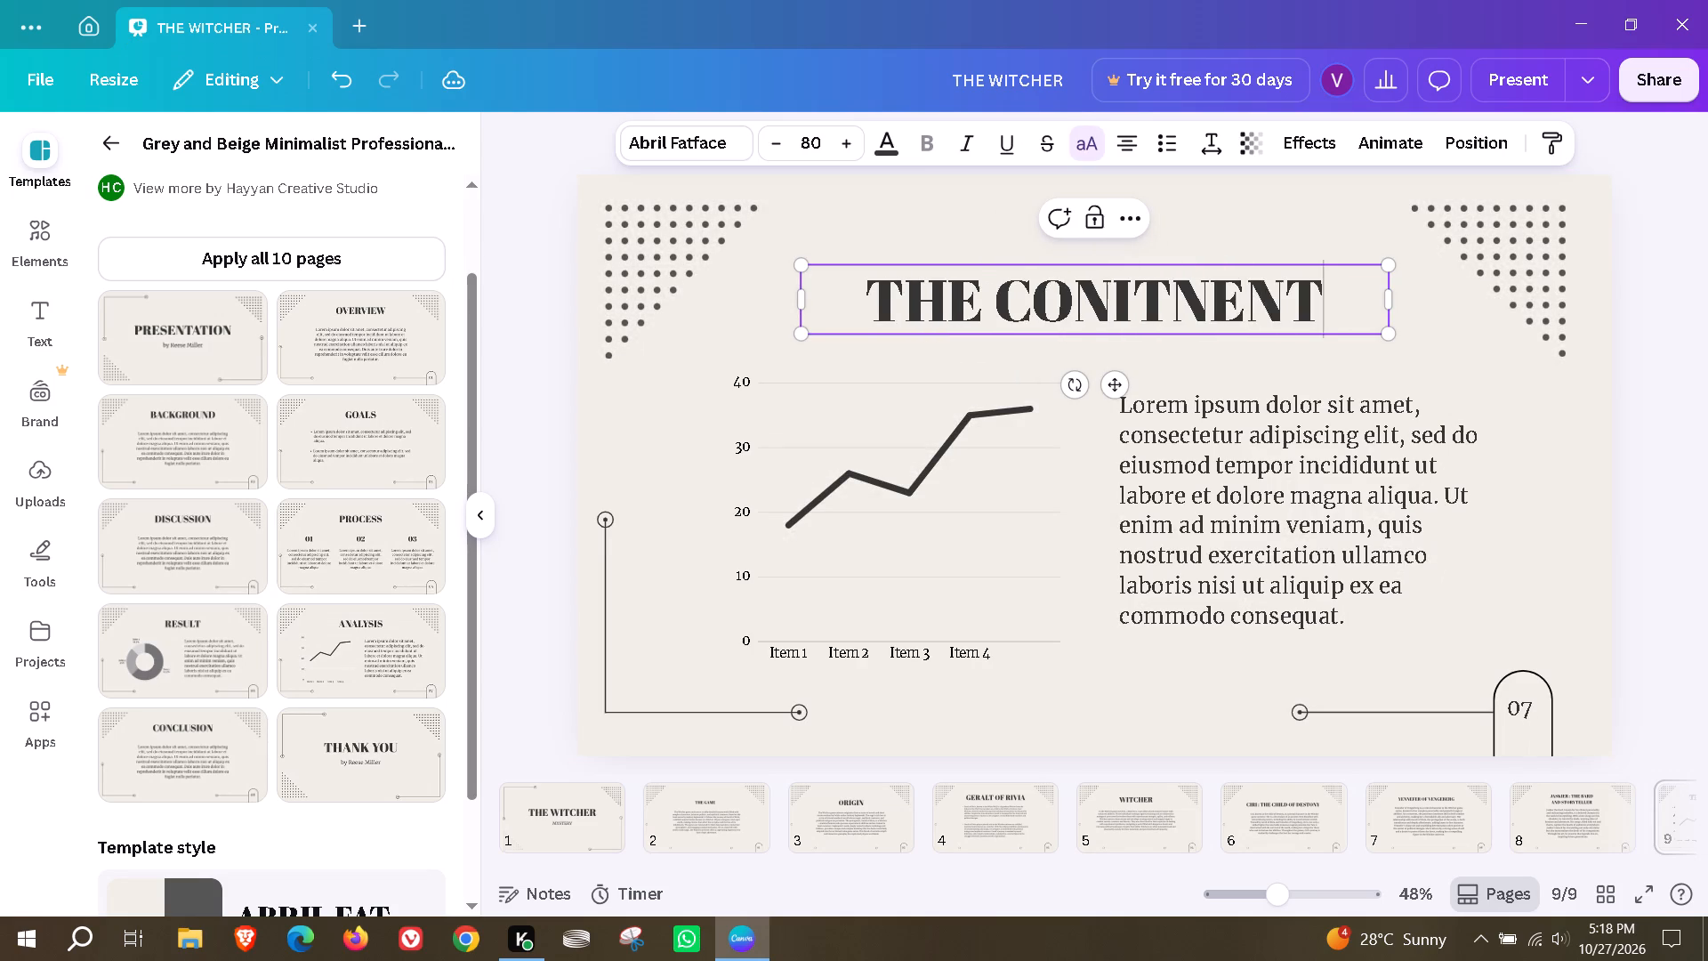
pyautogui.hotkey('shift', 'BackSpace')
pyautogui.hotkey('shift', 't')
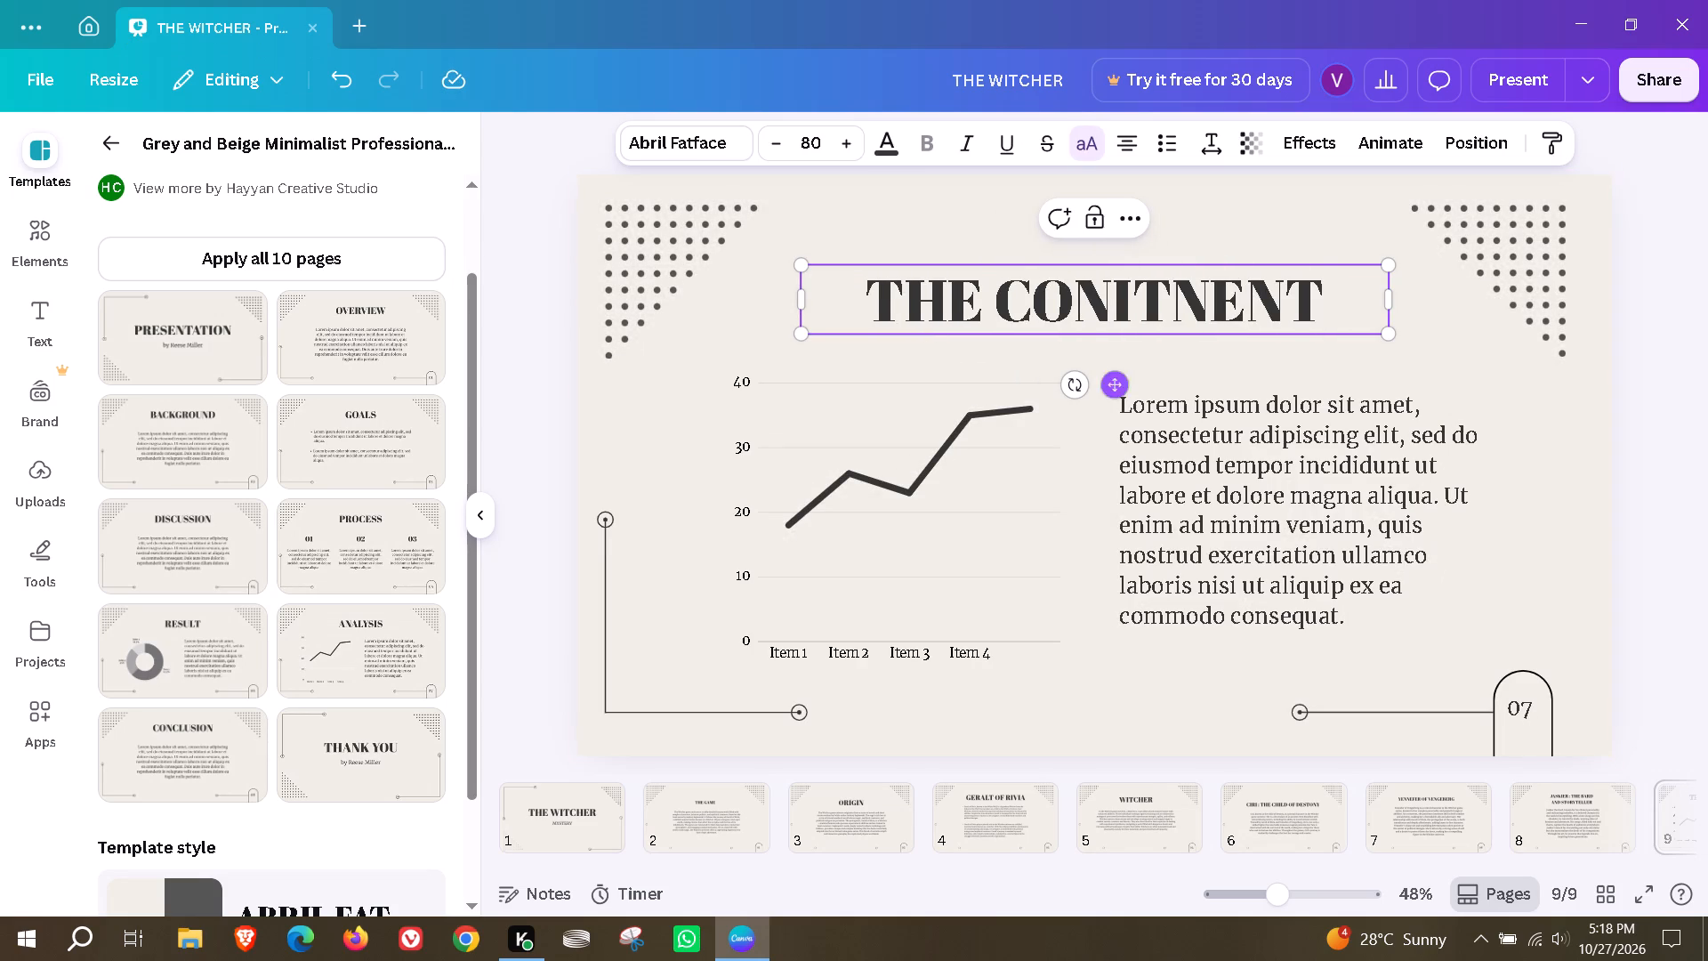
pyautogui.click(1159, 325)
pyautogui.press('BackSpace')
pyautogui.press('BackSpace')
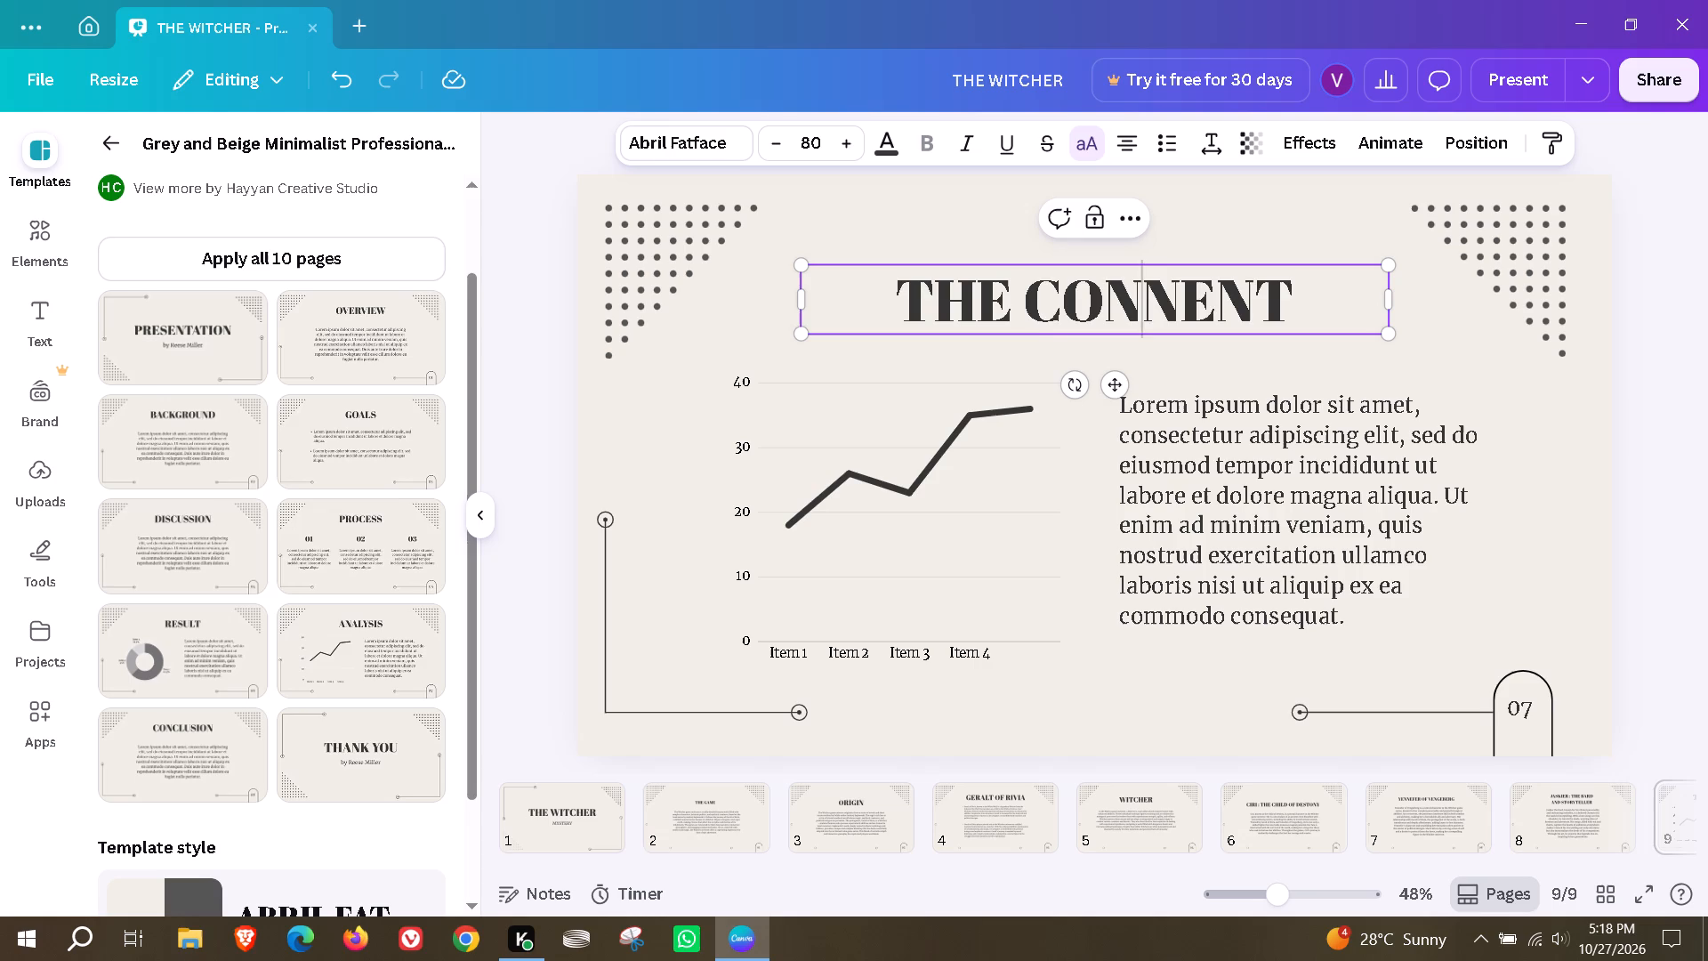
pyautogui.write('TI')
# Delete the line chart from the Continent page and move the placeholder paragraph to the centre beneath the heading.
pyautogui.click(892, 467)
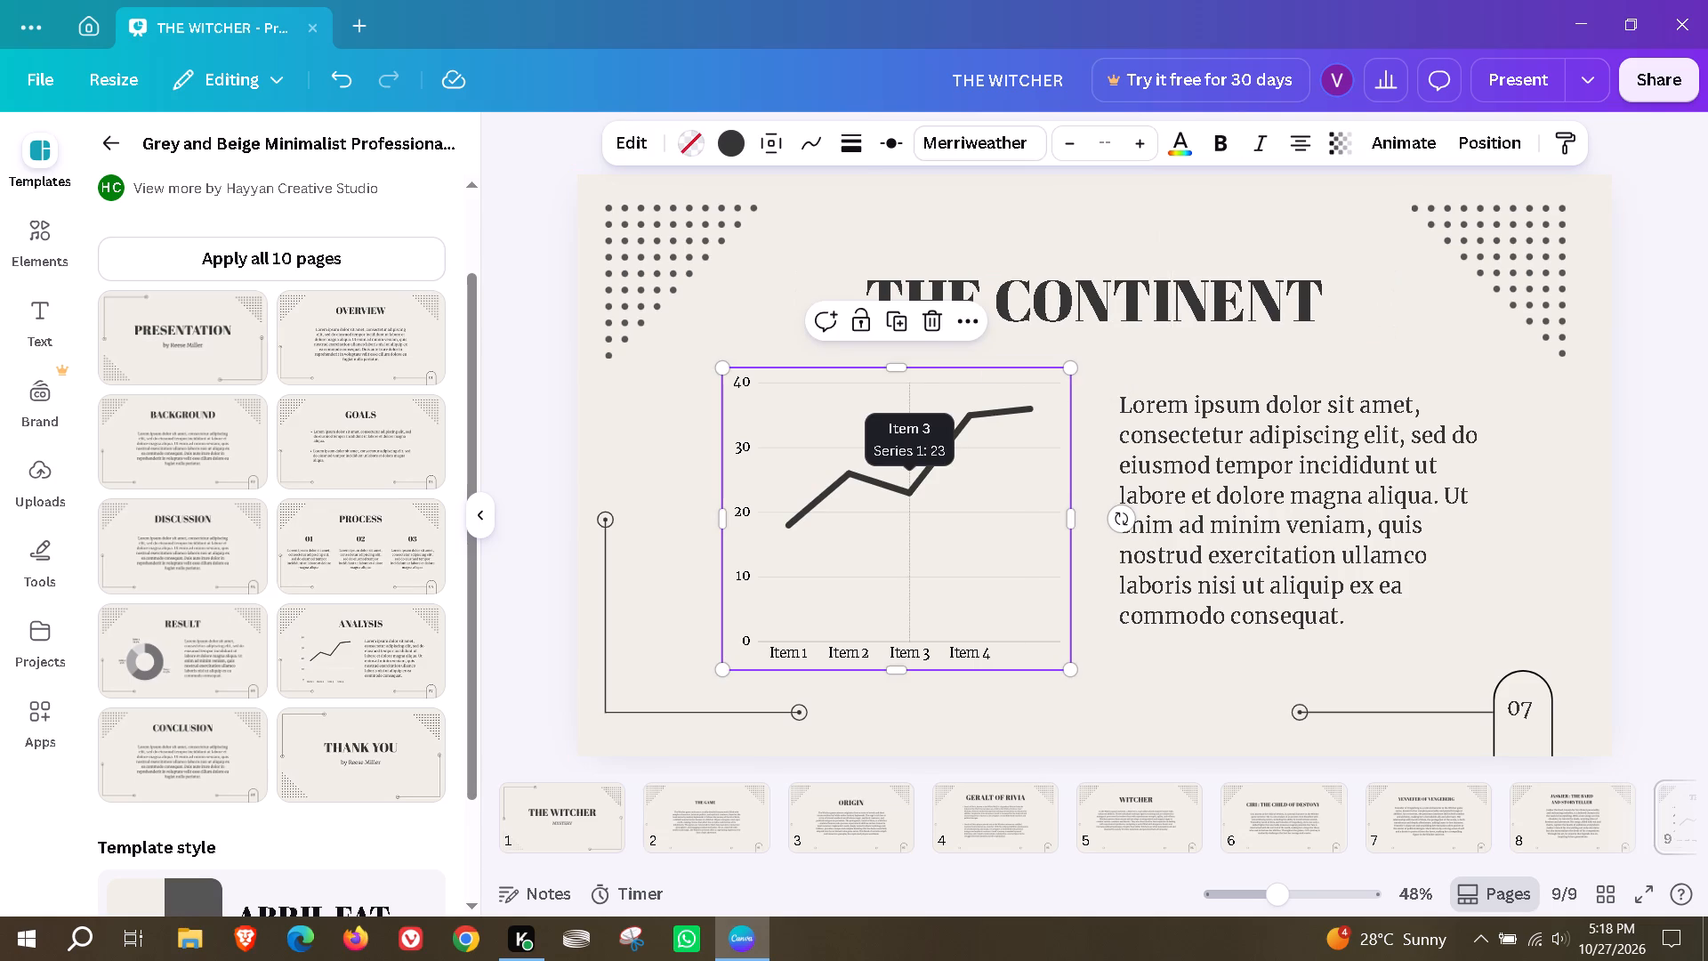
pyautogui.click(926, 330)
pyautogui.moveTo(1202, 508); pyautogui.dragTo(946, 500)
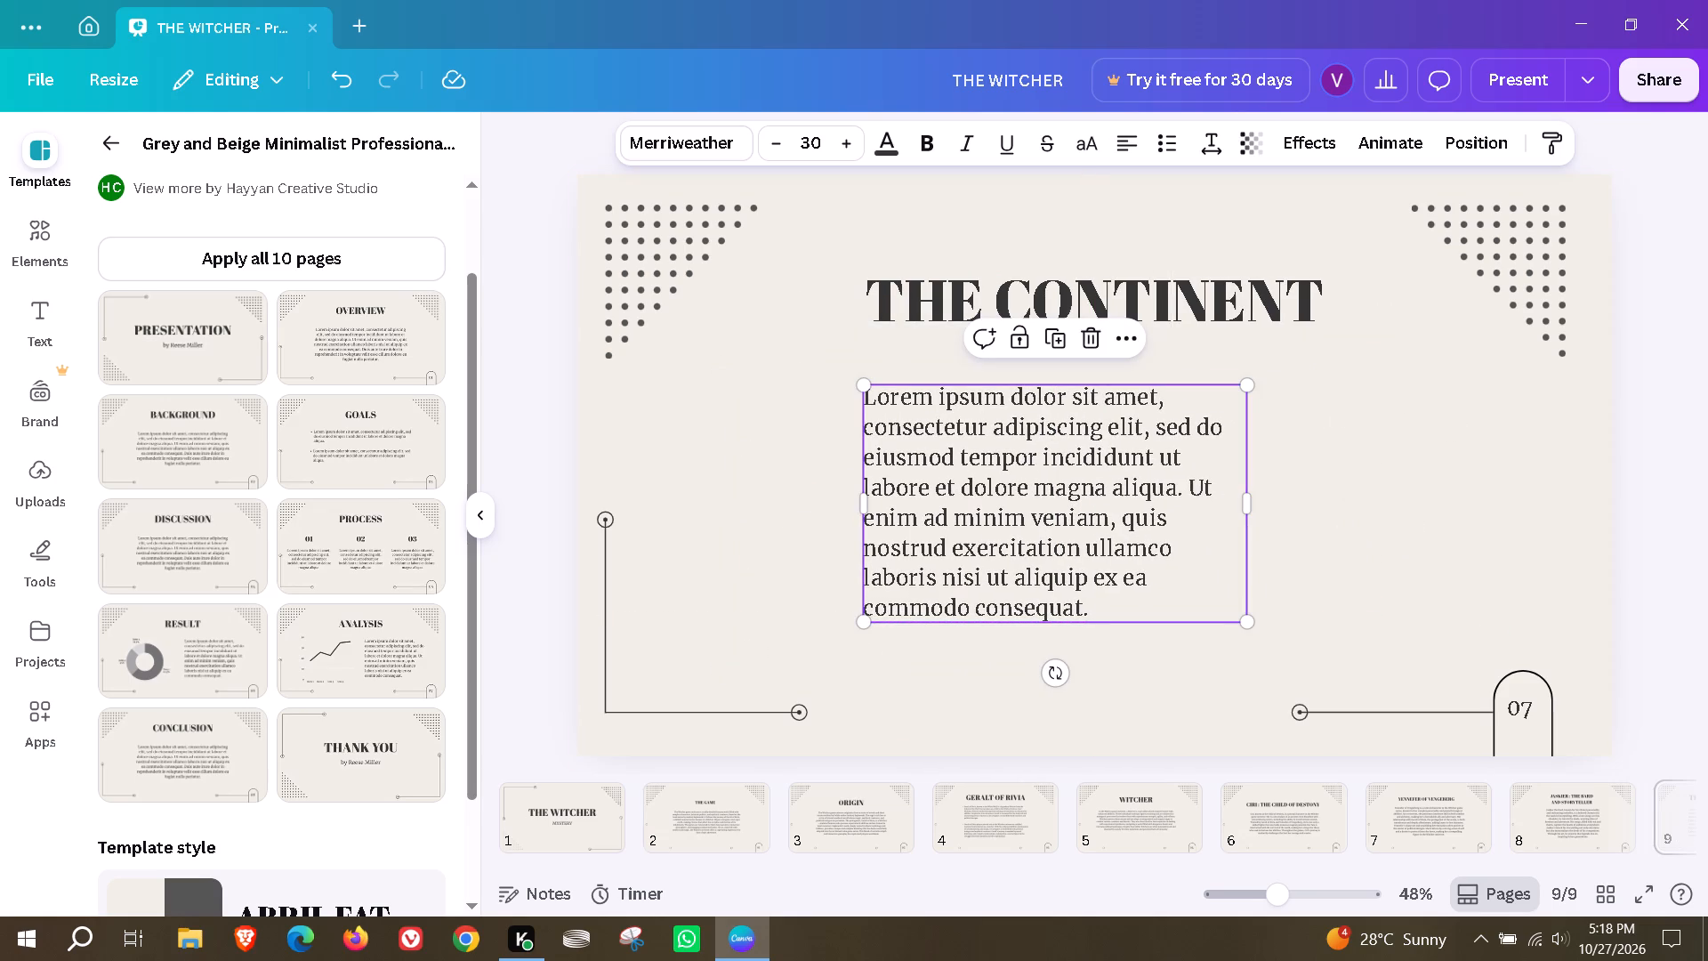
# Replace the Continent page's placeholder paragraph with AI text from the prompt "generate 5-6 lines on the witcher game universe's continent of kingdoms and conflict".
pyautogui.click(1124, 343)
pyautogui.scroll(-3, 1149, 763)
pyautogui.click(1164, 836)
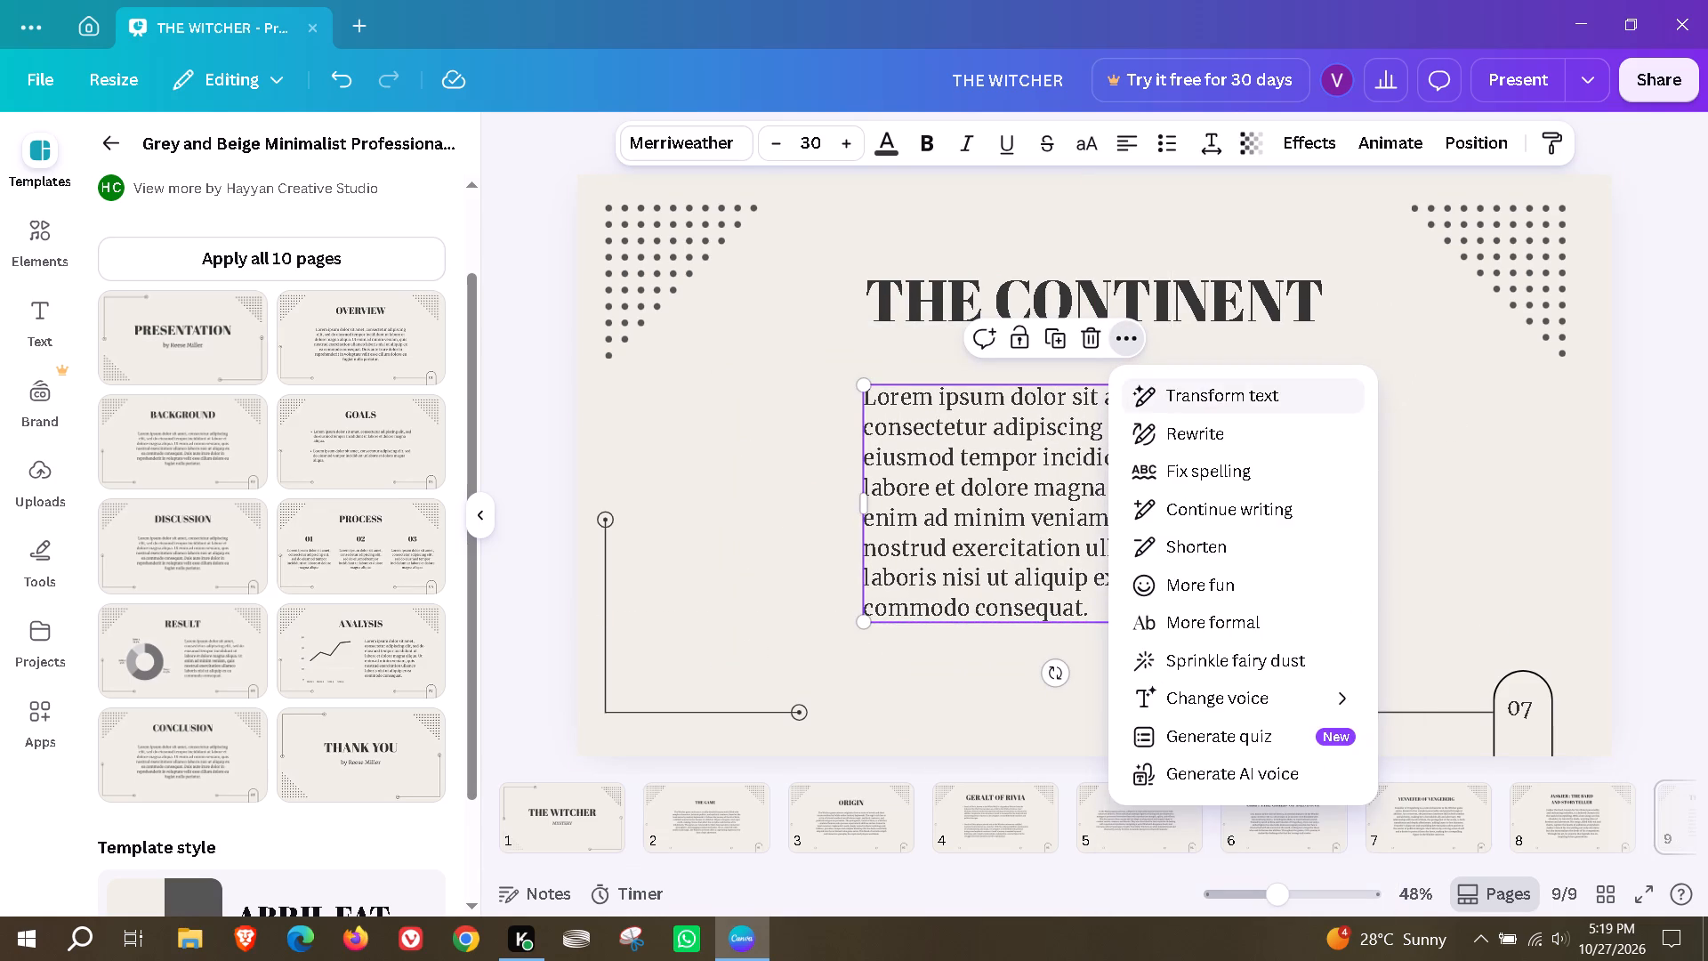
pyautogui.click(1300, 407)
pyautogui.write('generate')
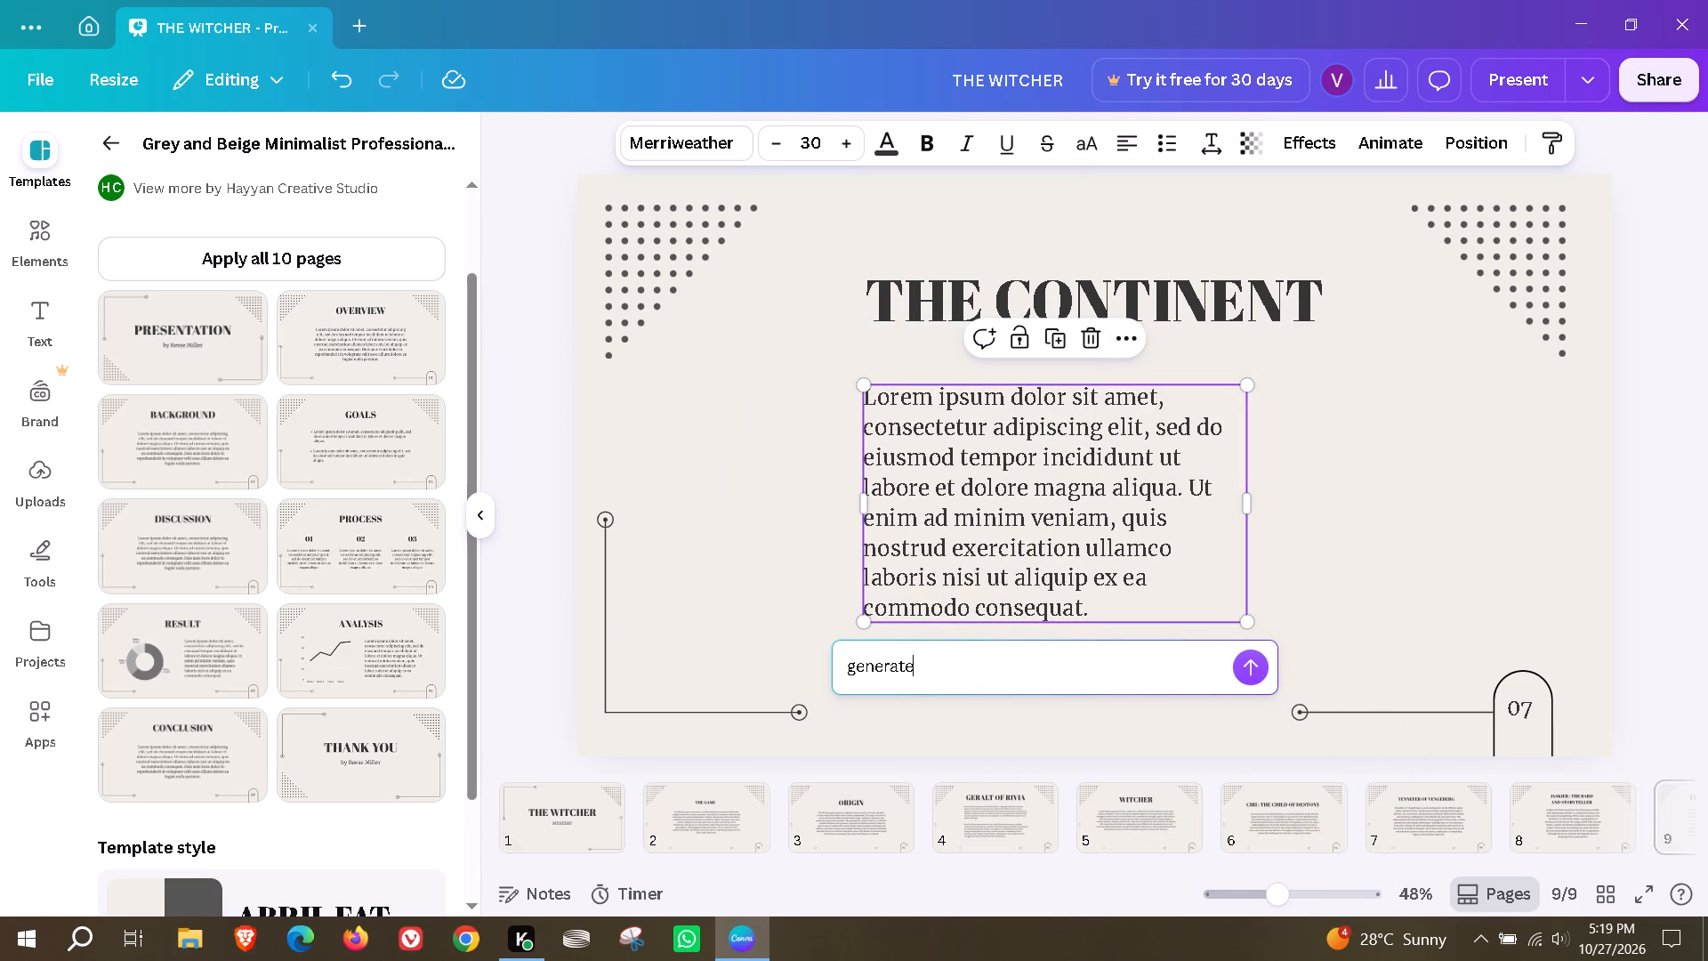
pyautogui.press('space')
pyautogui.write('5-6')
pyautogui.press('space')
pyautogui.write('lines on')
pyautogui.press('space')
pyautogui.write('the')
pyautogui.press('space')
pyautogui.press('BackSpace')
pyautogui.press('BackSpace')
pyautogui.press('BackSpace')
pyautogui.press('BackSpace')
pyautogui.write('the witcher c')
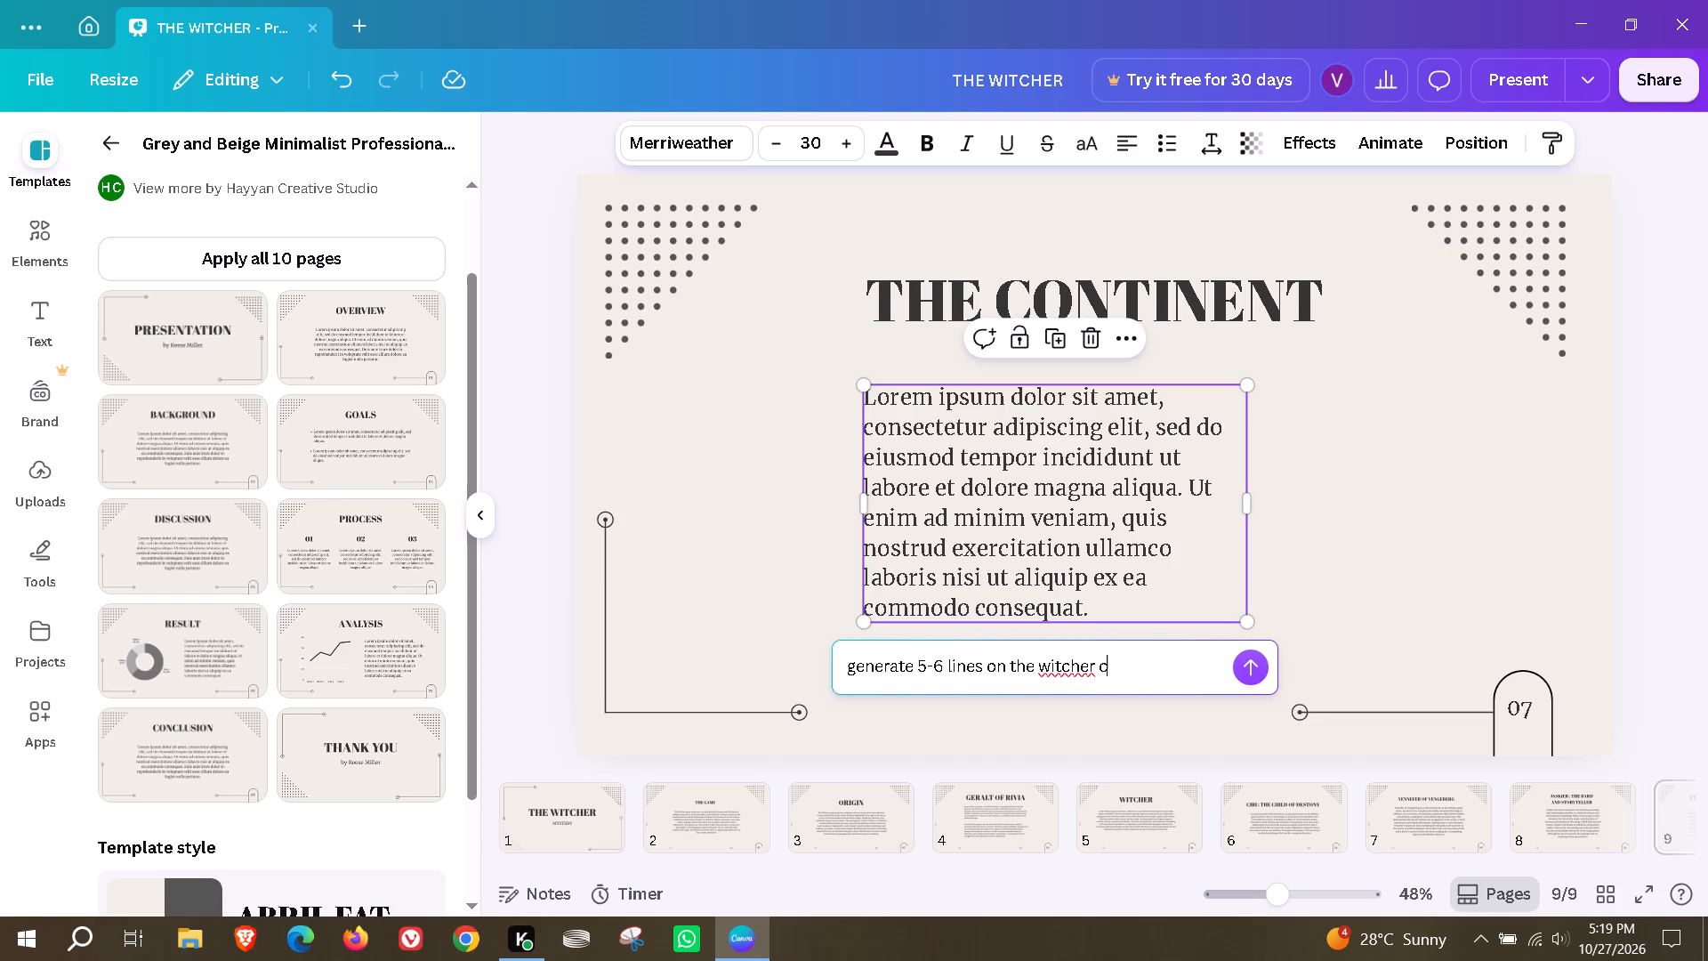
pyautogui.write('ontinent')
pyautogui.press('space')
pyautogui.write('of')
pyautogui.press('space')
pyautogui.press('space')
pyautogui.write('kingdoms')
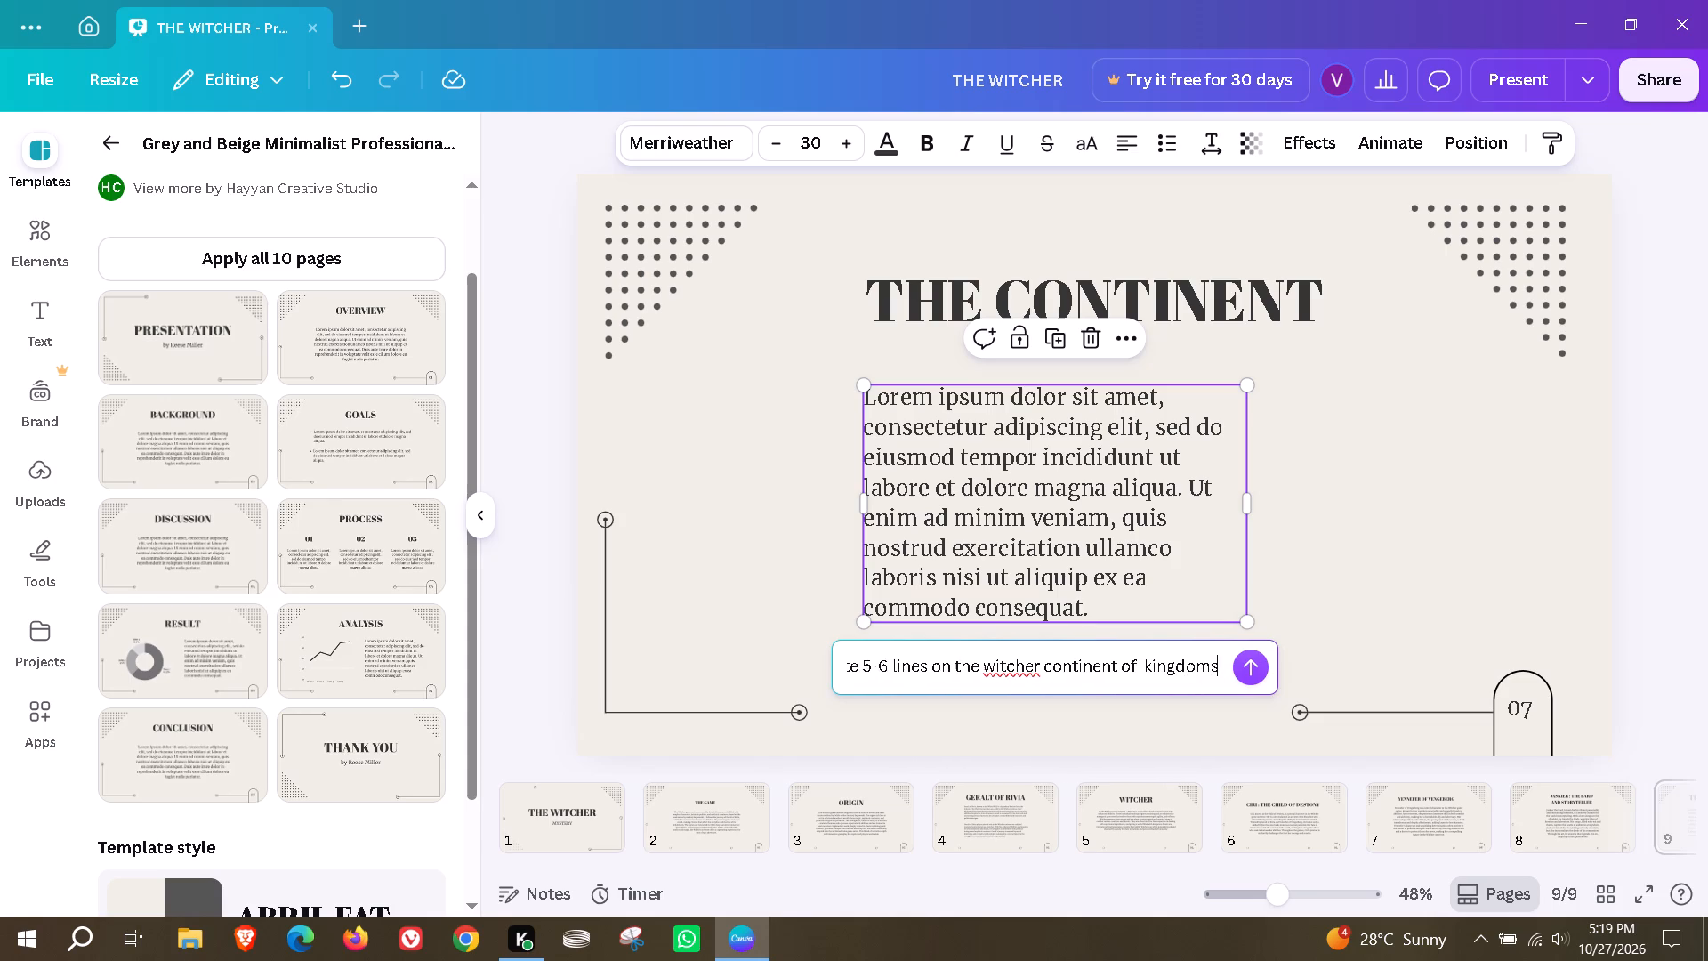
pyautogui.press('space')
pyautogui.press('Left')
pyautogui.press('Left')
pyautogui.press('Left')
pyautogui.press('Left')
pyautogui.press('Left')
pyautogui.press('Left')
pyautogui.press('Left')
pyautogui.press('Left')
pyautogui.press('Left')
pyautogui.press('Left')
pyautogui.press('Left')
pyautogui.press('Left')
pyautogui.press('Left')
pyautogui.press('Left')
pyautogui.press('Left')
pyautogui.press('Left')
pyautogui.press('Left')
pyautogui.press('Left')
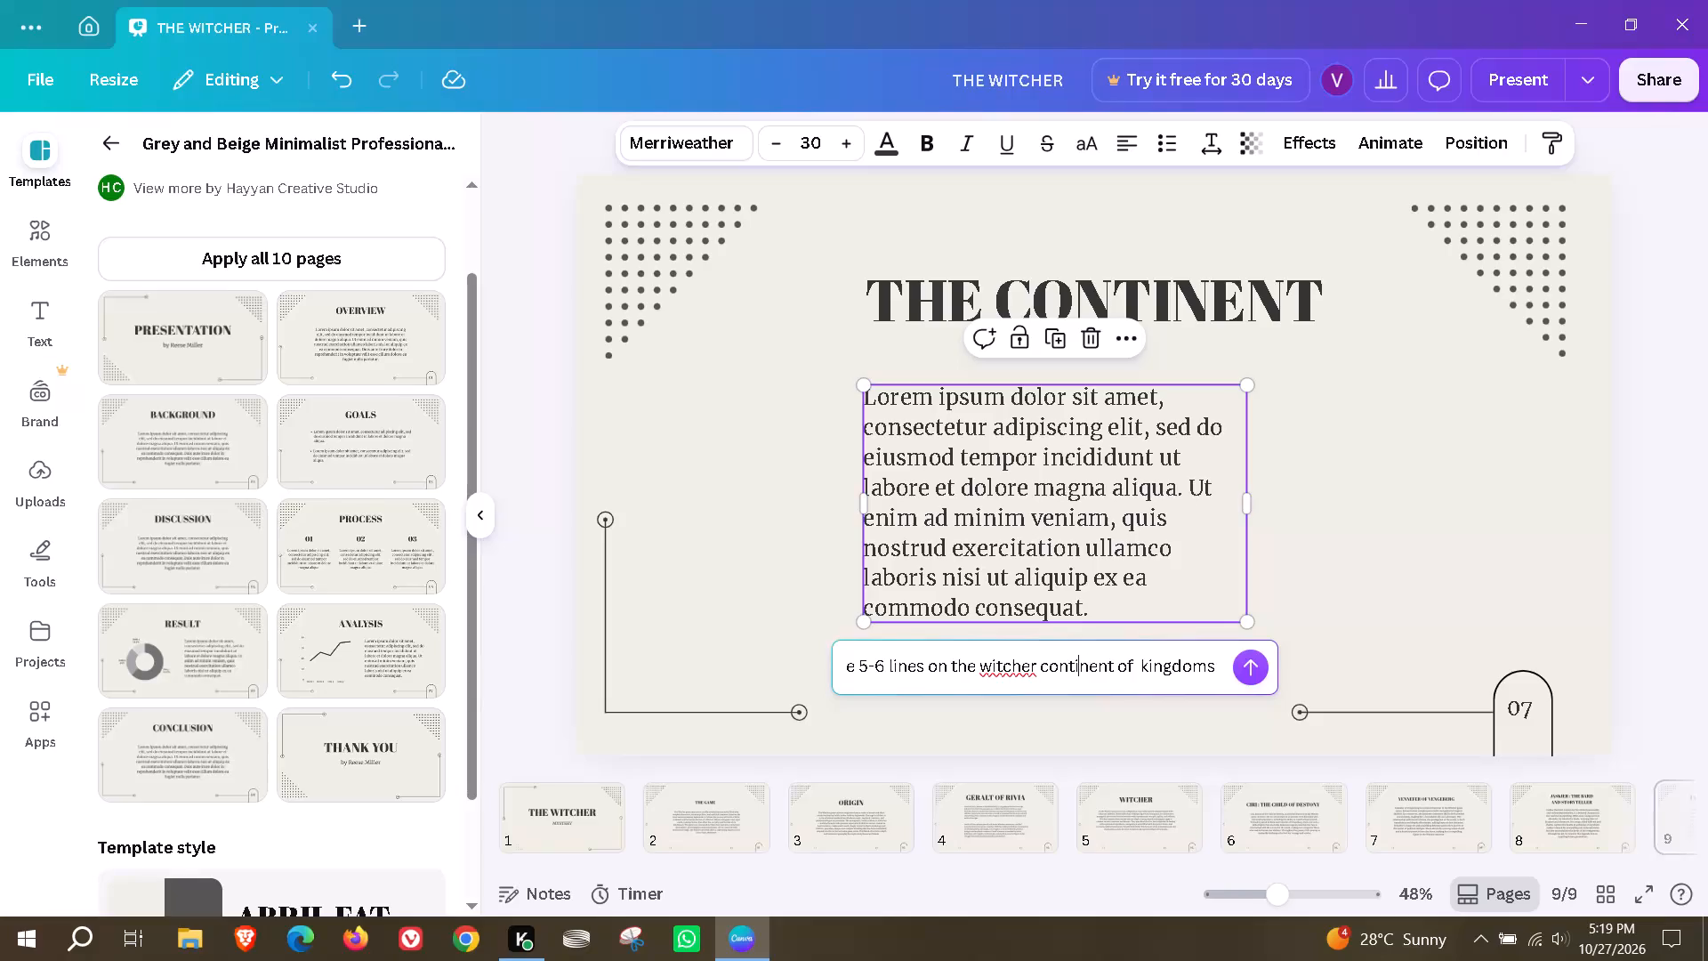
pyautogui.press('Left')
pyautogui.press('Left')
pyautogui.press('Left')
pyautogui.press('Left')
pyautogui.press('Left')
pyautogui.write('game universe')
pyautogui.press('space')
pyautogui.press('BackSpace')
pyautogui.write("'s")
pyautogui.press('space')
pyautogui.press('Right')
pyautogui.press('Right')
pyautogui.press('Right')
pyautogui.press('Right')
pyautogui.press('Right')
pyautogui.press('Right')
pyautogui.press('Right')
pyautogui.press('Right')
pyautogui.press('Right')
pyautogui.press('Right')
pyautogui.press('Right')
pyautogui.press('Right')
pyautogui.press('Right')
pyautogui.press('Right')
pyautogui.press('Right')
pyautogui.press('Right')
pyautogui.press('Right')
pyautogui.press('Right')
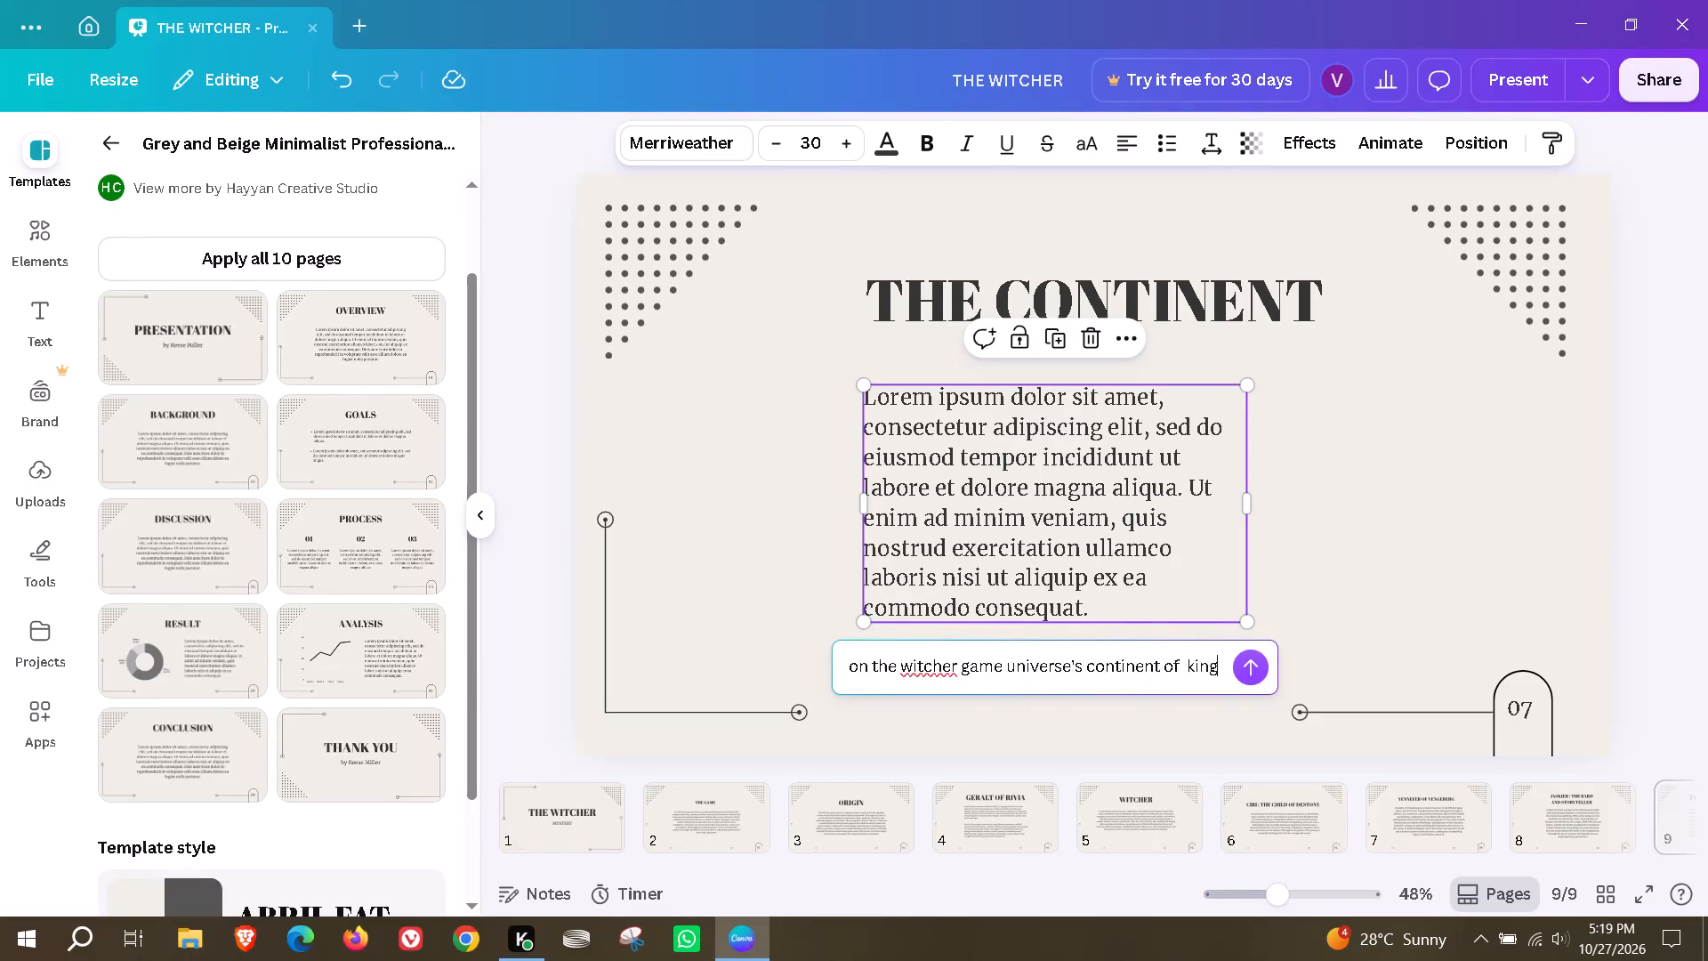
pyautogui.press('Right')
pyautogui.press('Right')
pyautogui.press('Right')
pyautogui.press('Right')
pyautogui.press('Right')
pyautogui.press('Right')
pyautogui.press('Right')
pyautogui.press('Right')
pyautogui.press('Right')
pyautogui.press('Right')
pyautogui.write('and conflict')
pyautogui.press('Return')
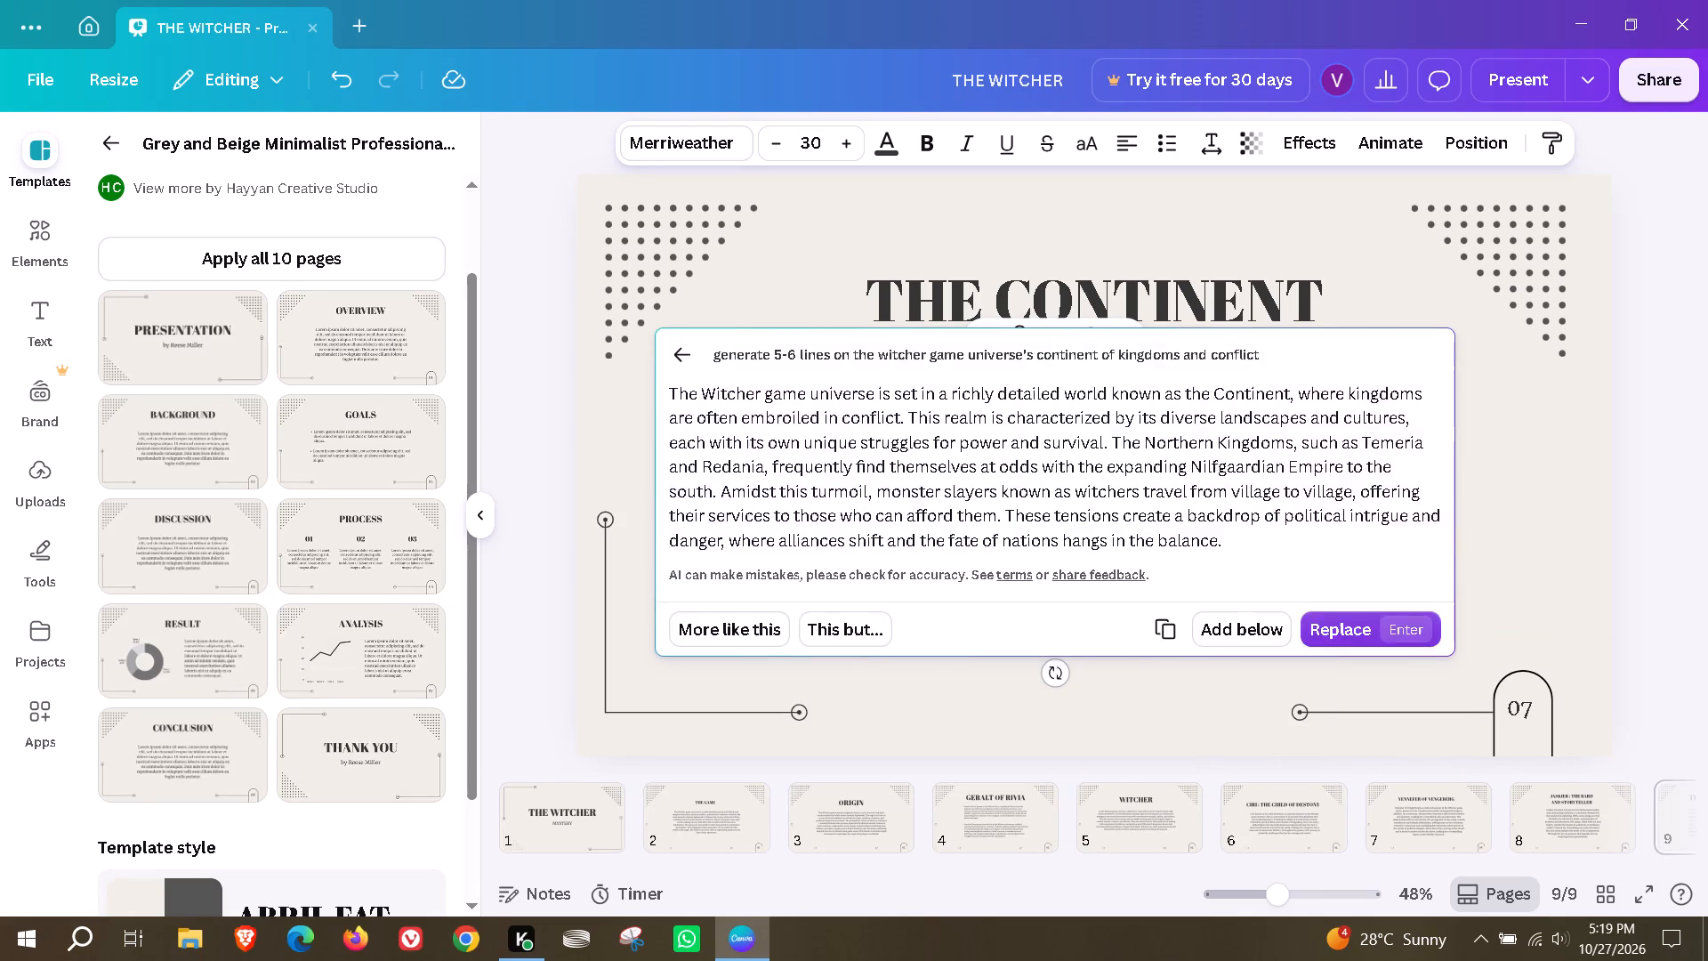
pyautogui.click(1325, 632)
# Widen the Continent paragraph, scale it down to about size 16.9 and place the twelve-line block beneath the heading.
pyautogui.moveTo(1246, 692); pyautogui.dragTo(1263, 698)
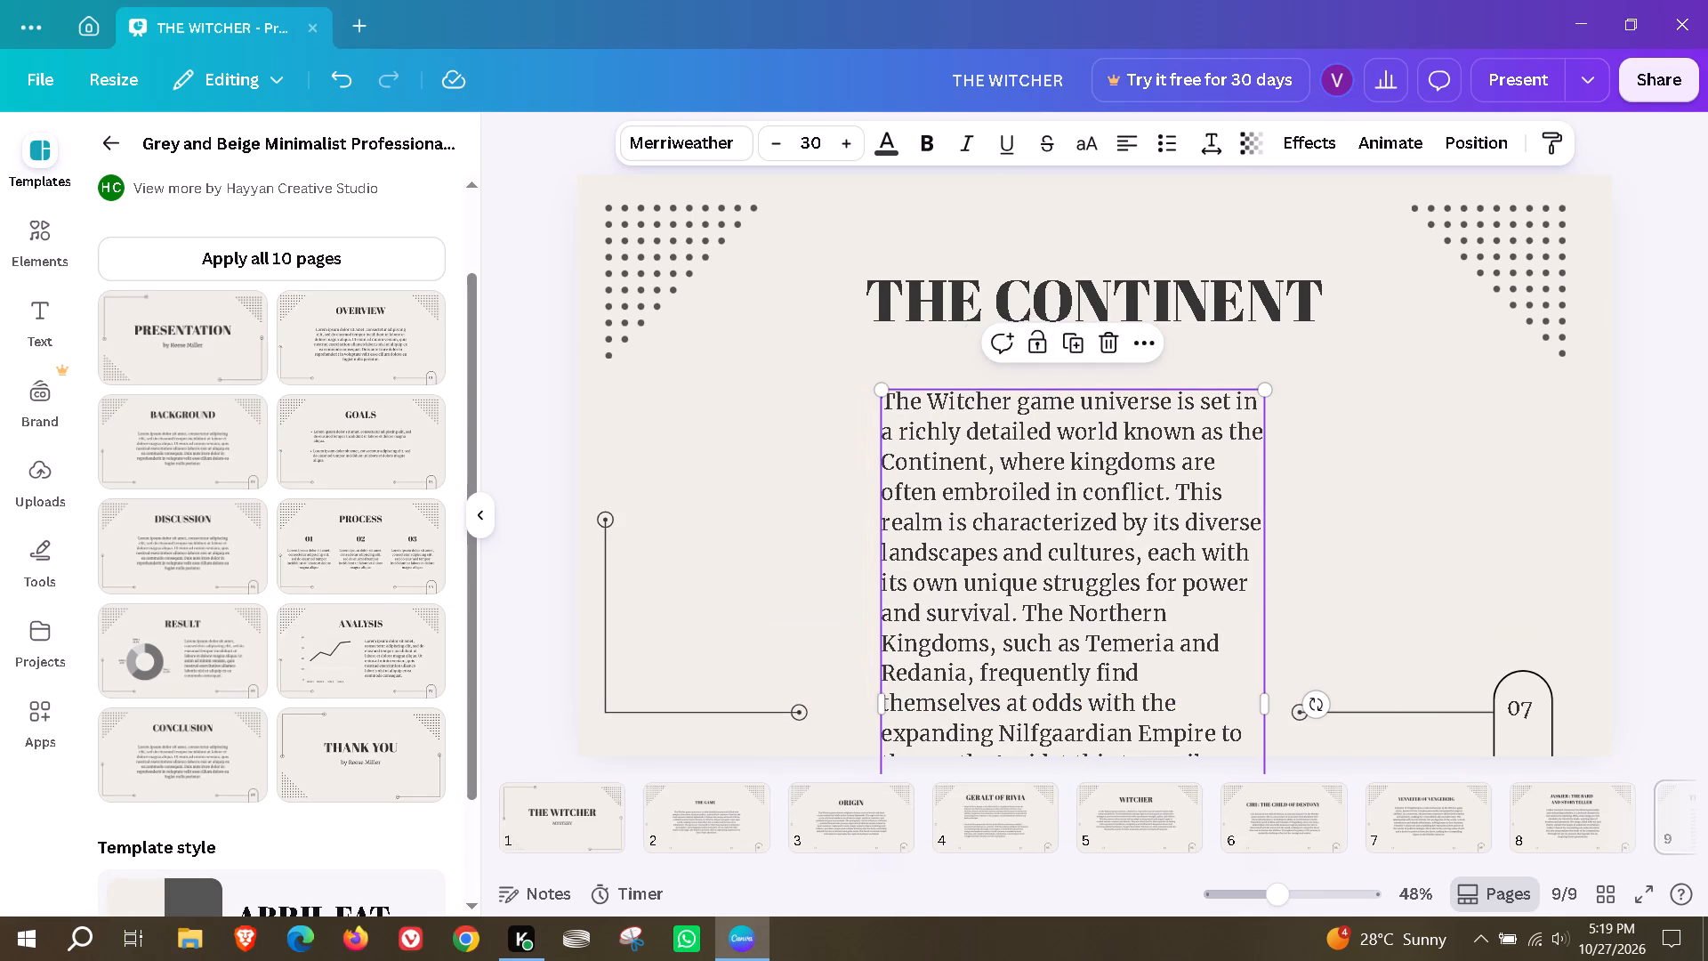
pyautogui.moveTo(1267, 708); pyautogui.dragTo(1525, 606)
pyautogui.moveTo(1517, 387); pyautogui.dragTo(1091, 493)
pyautogui.moveTo(1270, 500); pyautogui.dragTo(1259, 511)
pyautogui.moveTo(1076, 648); pyautogui.dragTo(1125, 451)
pyautogui.moveTo(1204, 554); pyautogui.dragTo(1286, 623)
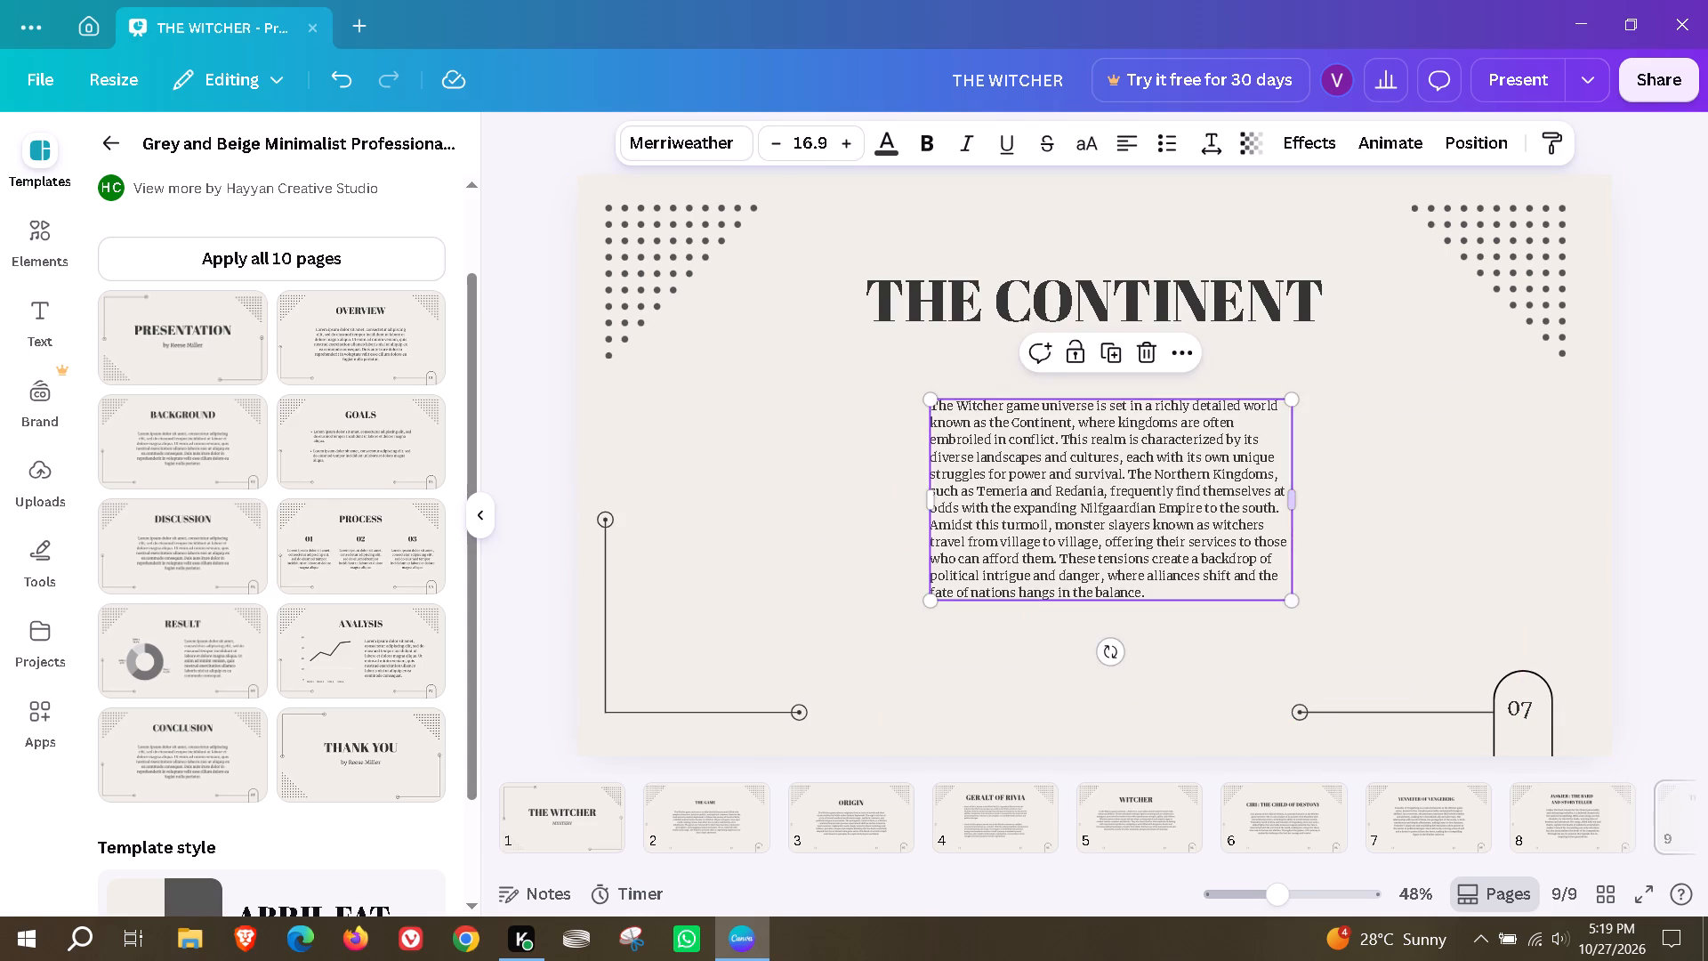
pyautogui.click(1366, 502)
# Add the template's DISCUSSION page as page 10 and change its heading to MONSTERS.
pyautogui.scroll(-4, 1562, 822)
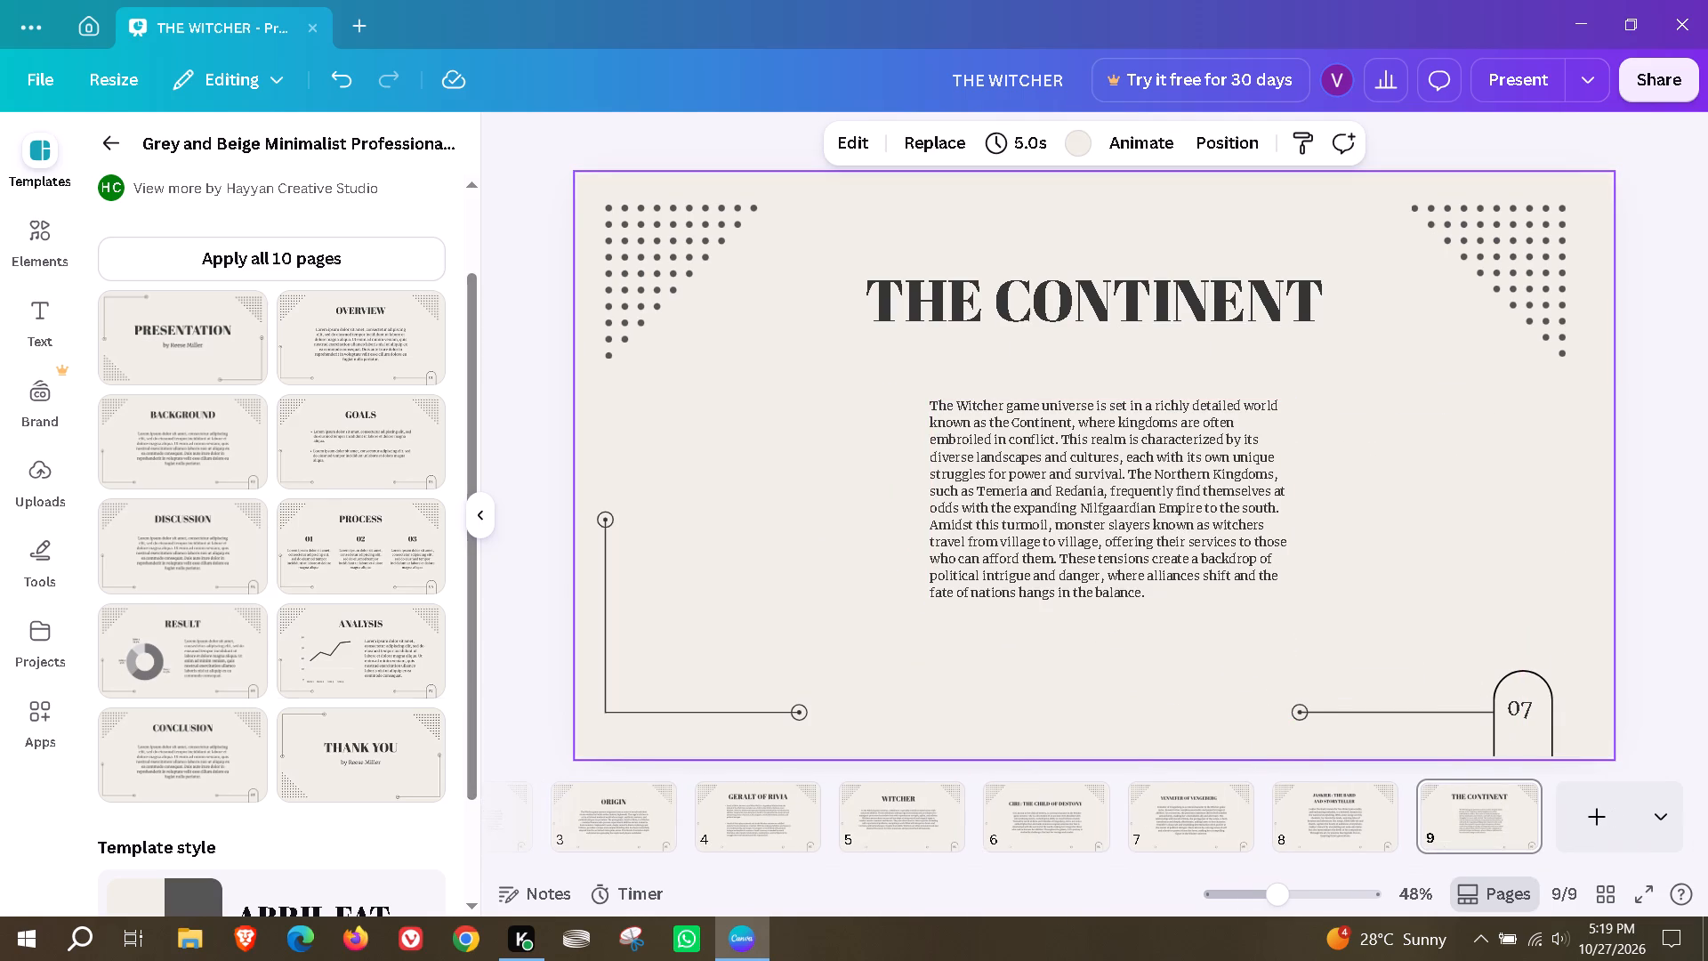
pyautogui.scroll(-1, 328, 630)
pyautogui.scroll(1, 212, 602)
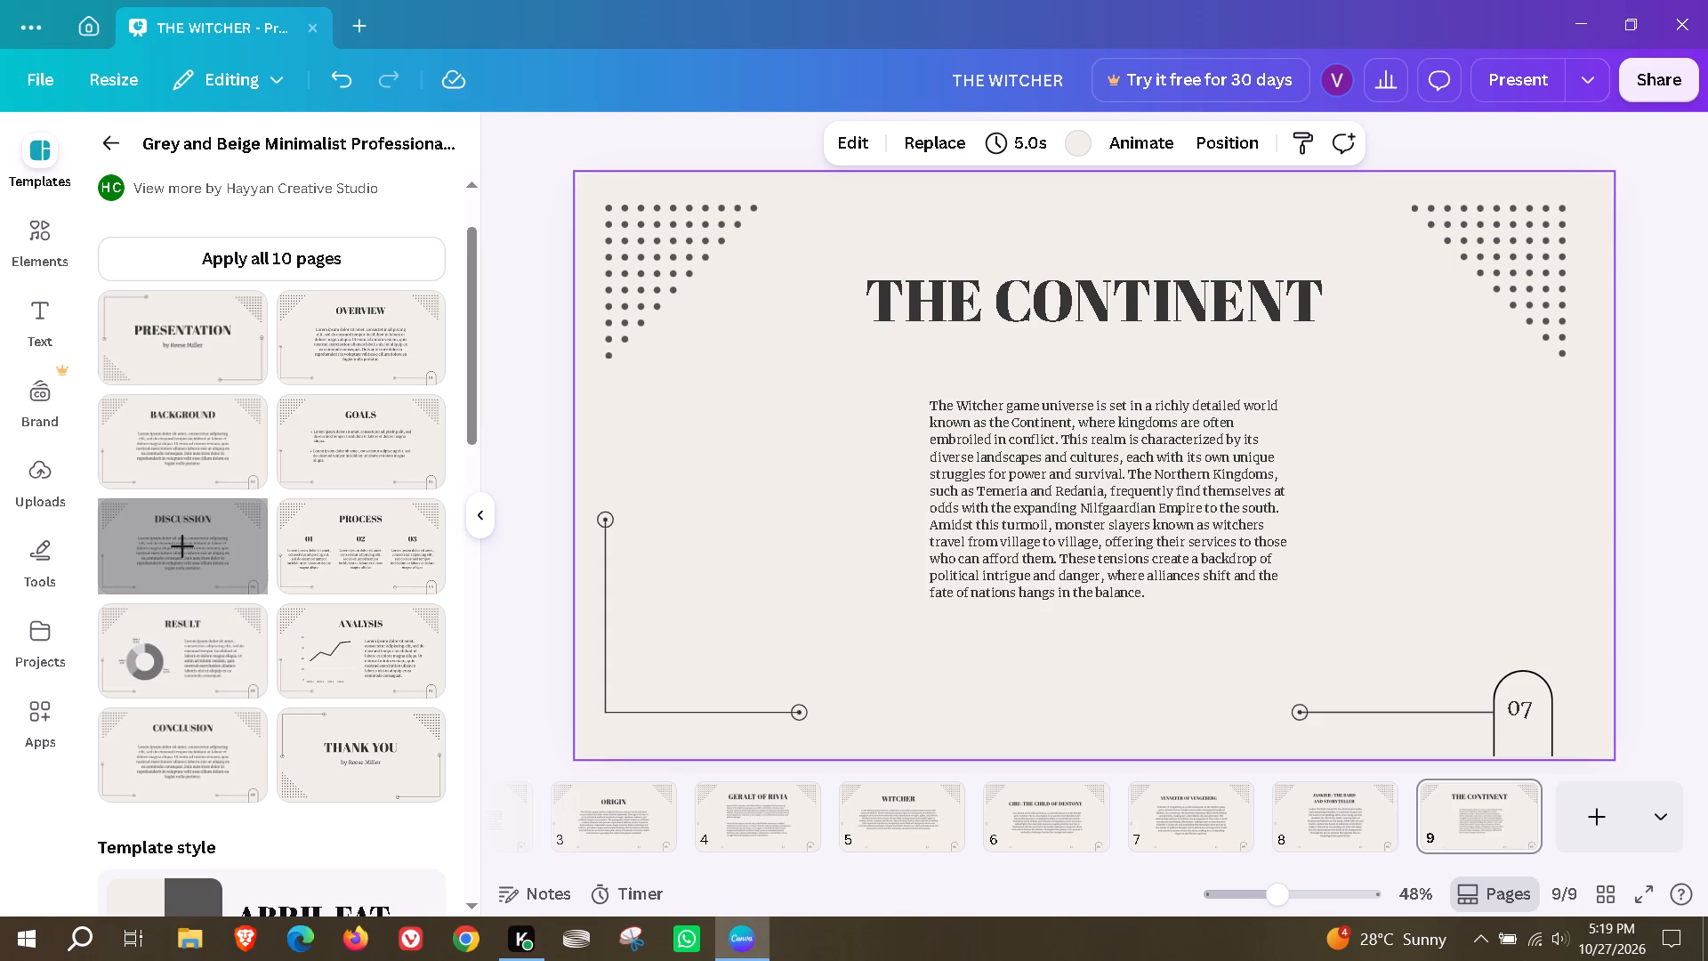
pyautogui.click(227, 548)
pyautogui.click(952, 538)
pyautogui.doubleClick(1100, 307)
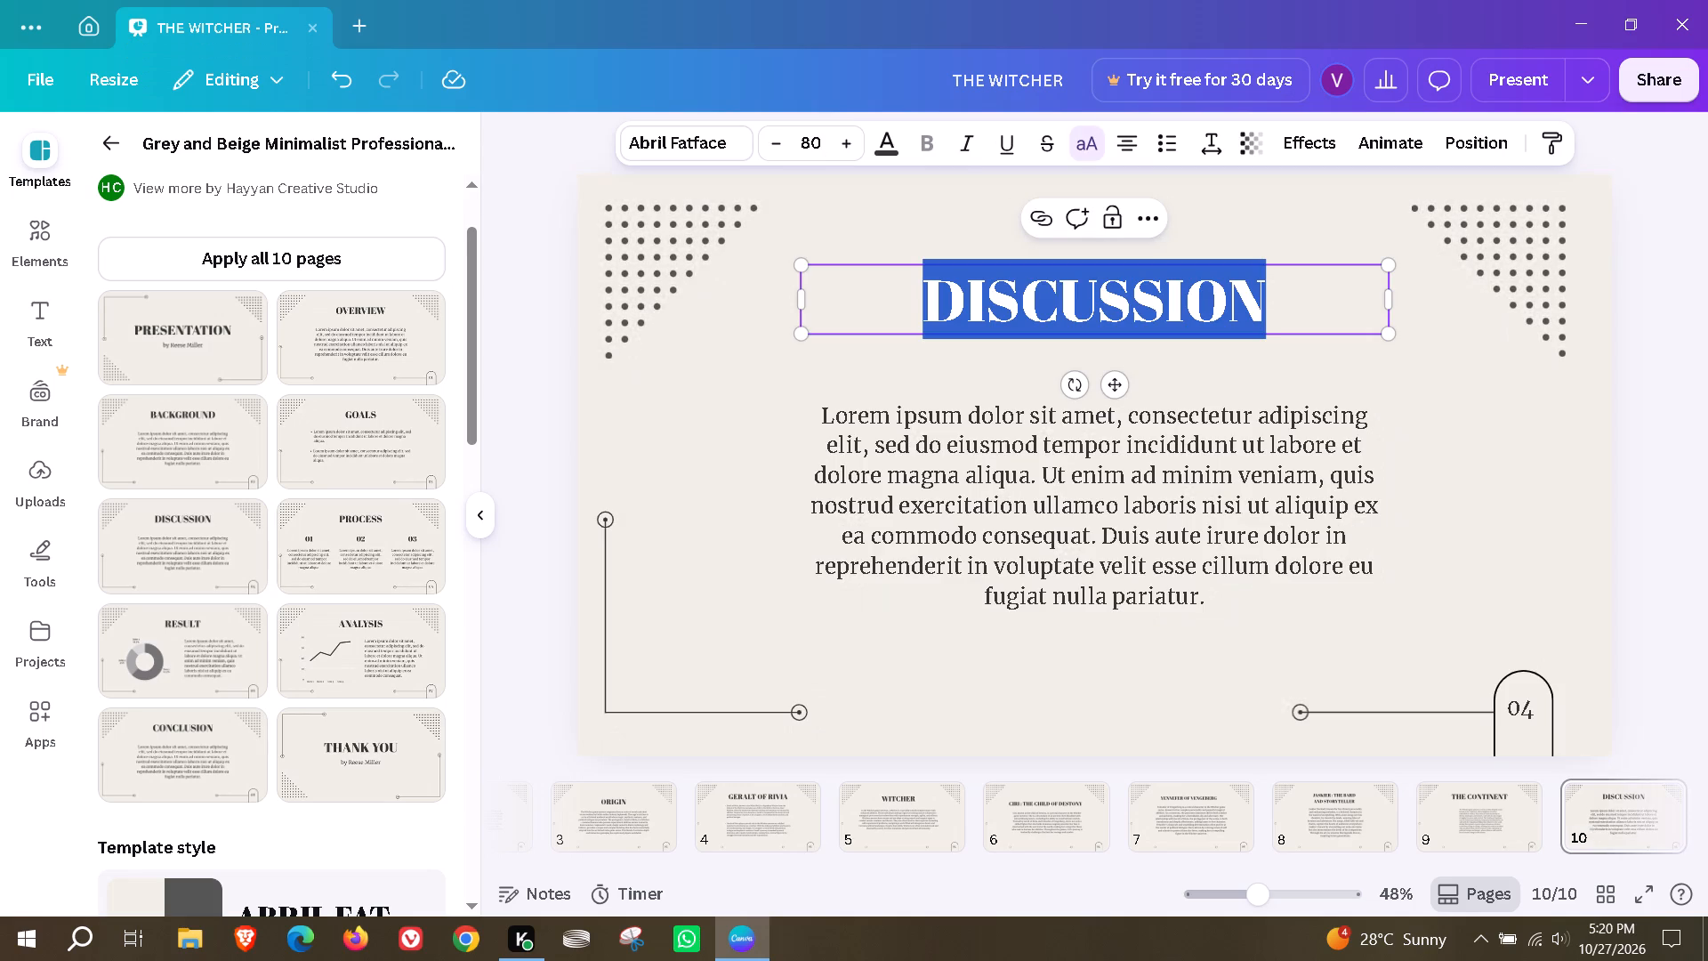
pyautogui.hotkey('shift', 'o')
pyautogui.hotkey('shift', 'BackSpace')
pyautogui.write('MMONSTER')
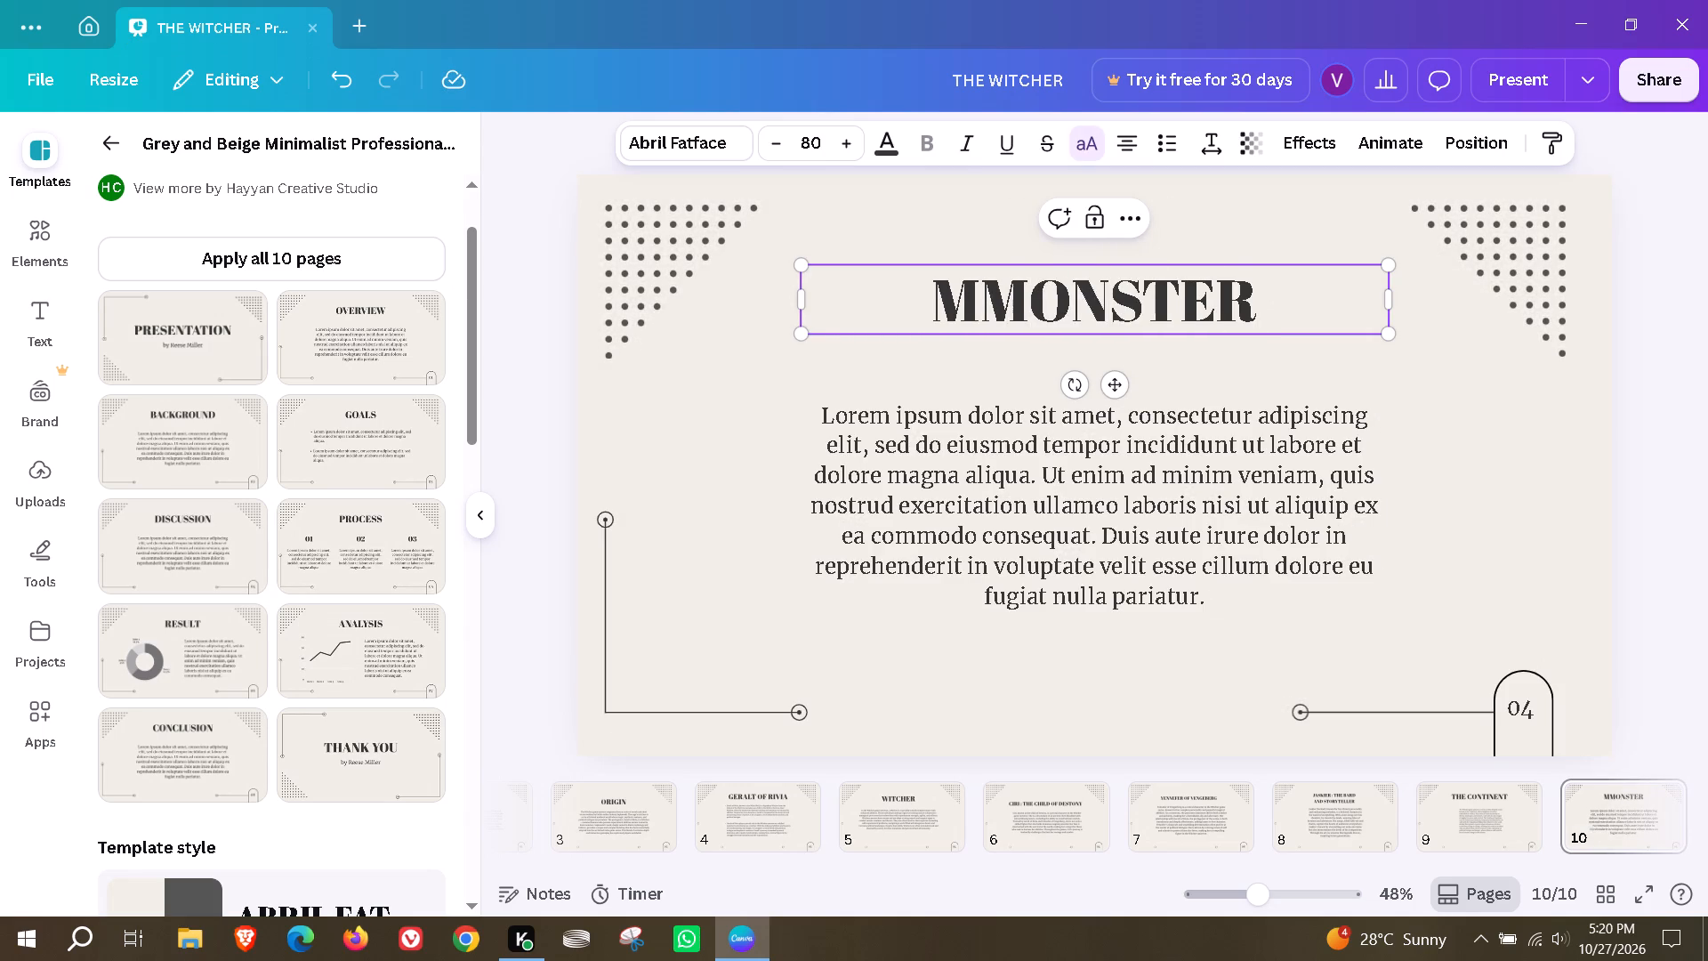
pyautogui.hotkey('shift', 'BackSpace')
pyautogui.hotkey('shift', 'BackSpace')
pyautogui.hotkey('shift', 'BackSpace')
pyautogui.hotkey('shift', 'BackSpace')
pyautogui.hotkey('shift', 'BackSpace')
pyautogui.hotkey('shift', 'BackSpace')
pyautogui.hotkey('shift', 'BackSpace')
pyautogui.write('ONSTERS')
# Replace the Monsters page's placeholder paragraph with AI text from the prompt "generate 5-6 lines on monsters of the witcher game universe".
pyautogui.doubleClick(1078, 497)
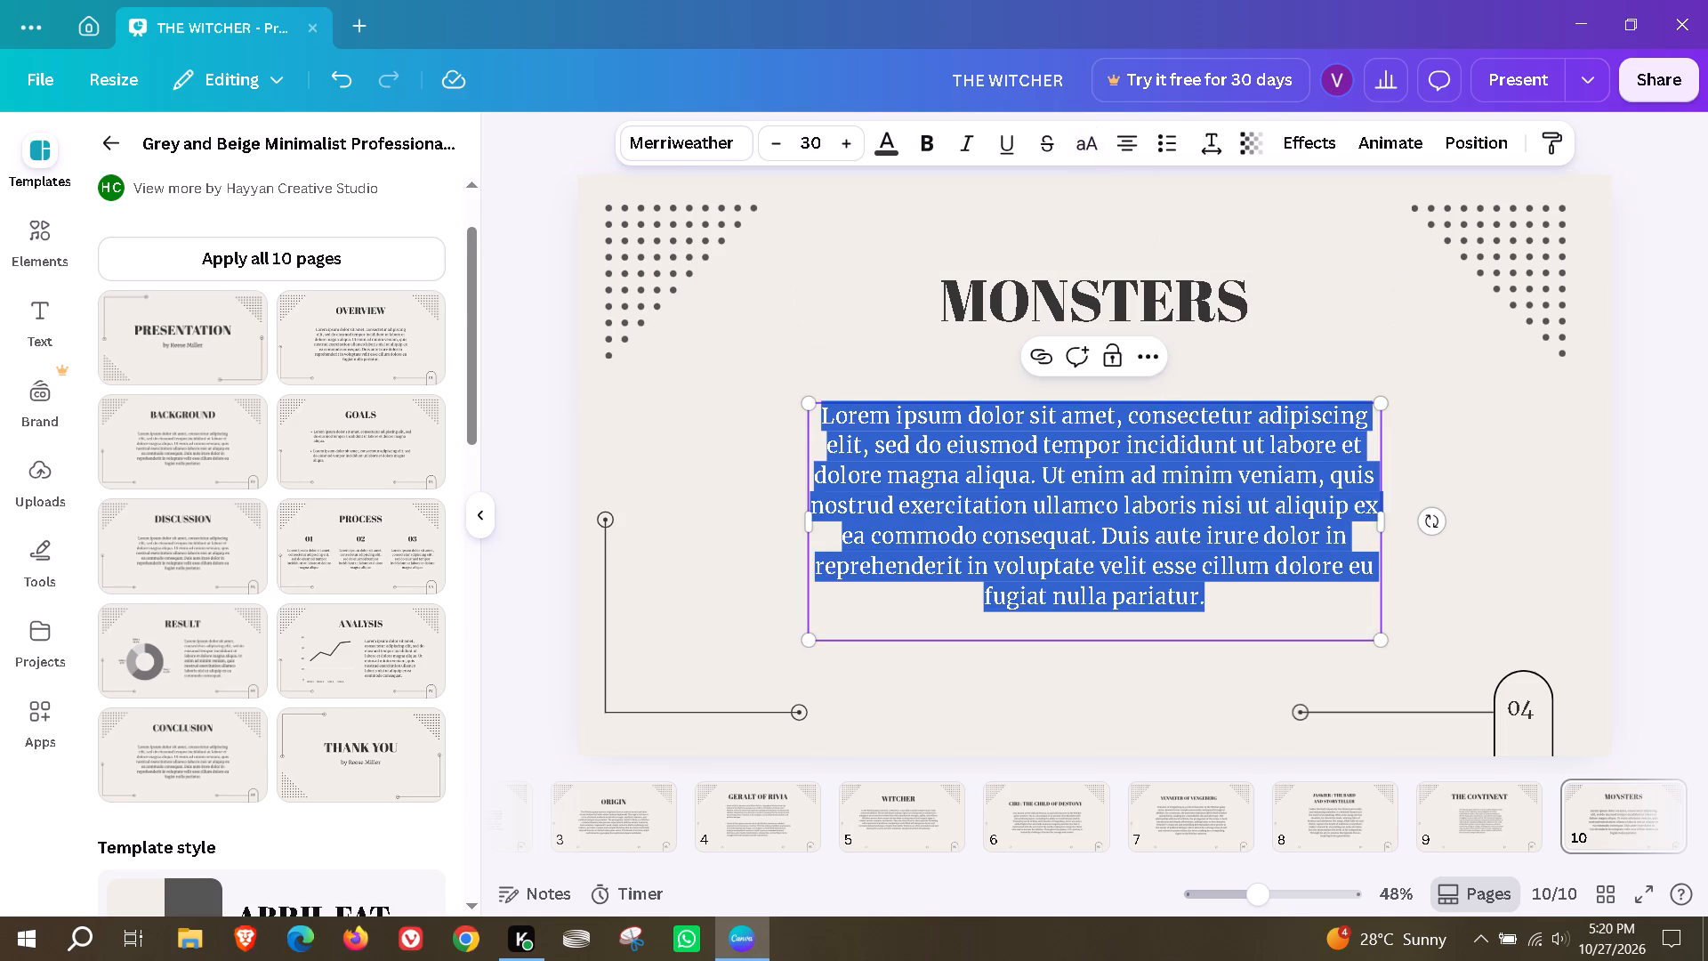
pyautogui.click(1159, 353)
pyautogui.scroll(-3, 1148, 759)
pyautogui.click(1206, 831)
pyautogui.click(1232, 419)
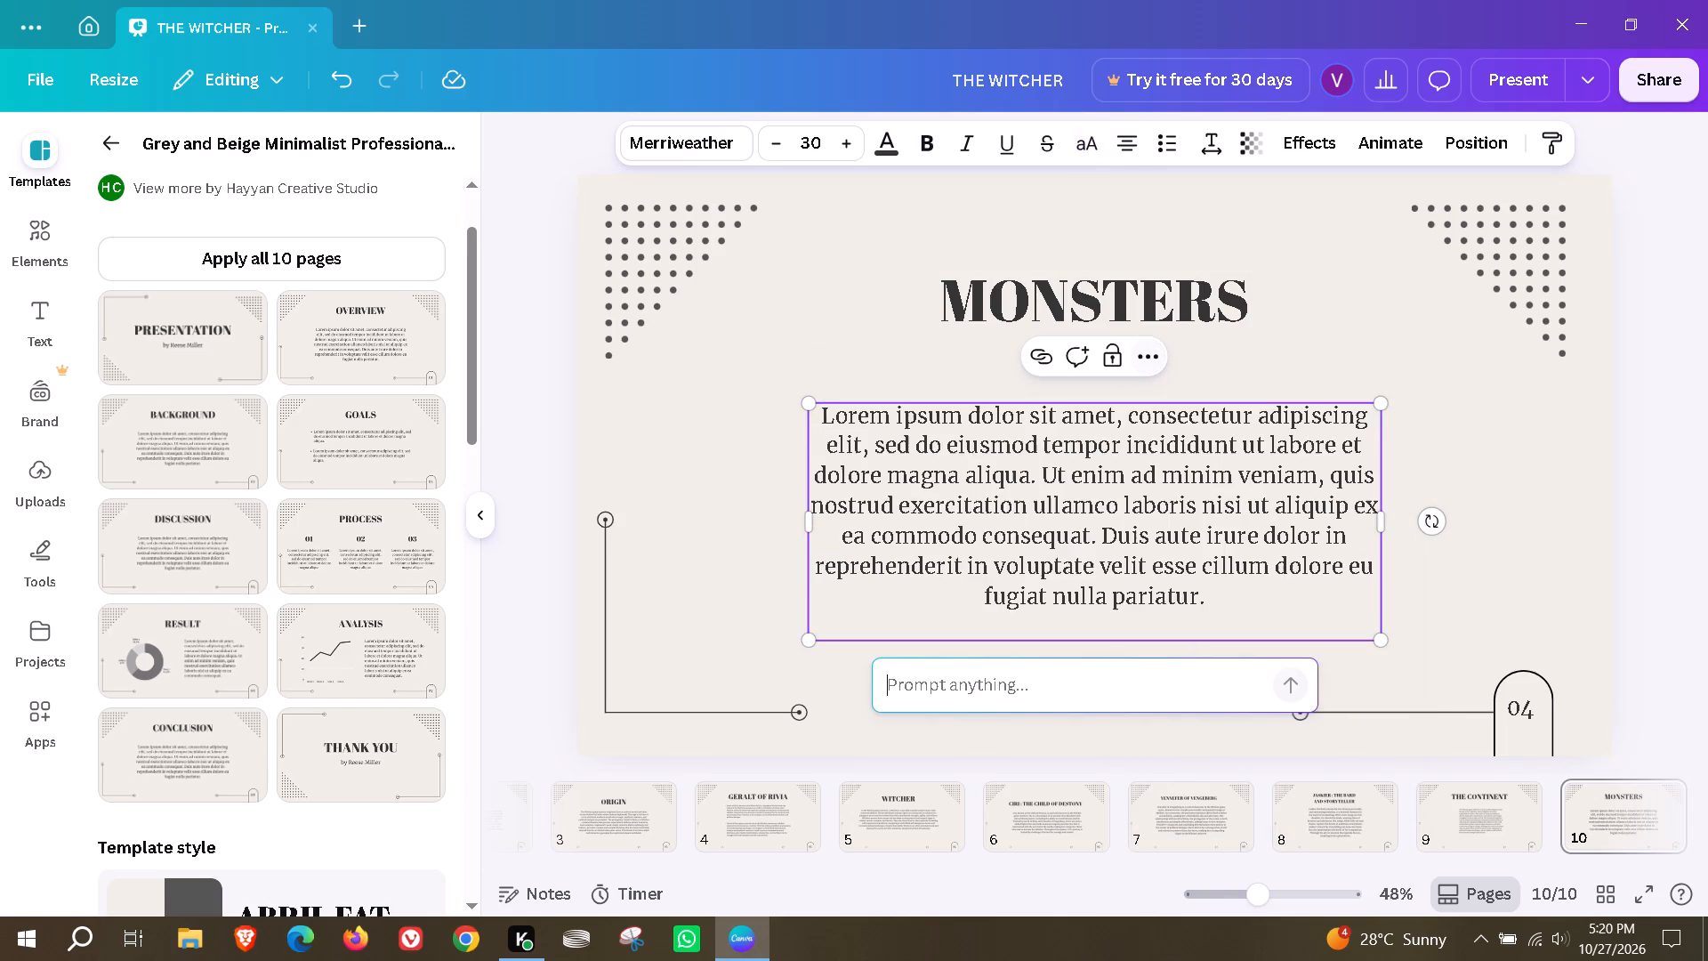
pyautogui.write('generate')
pyautogui.press('space')
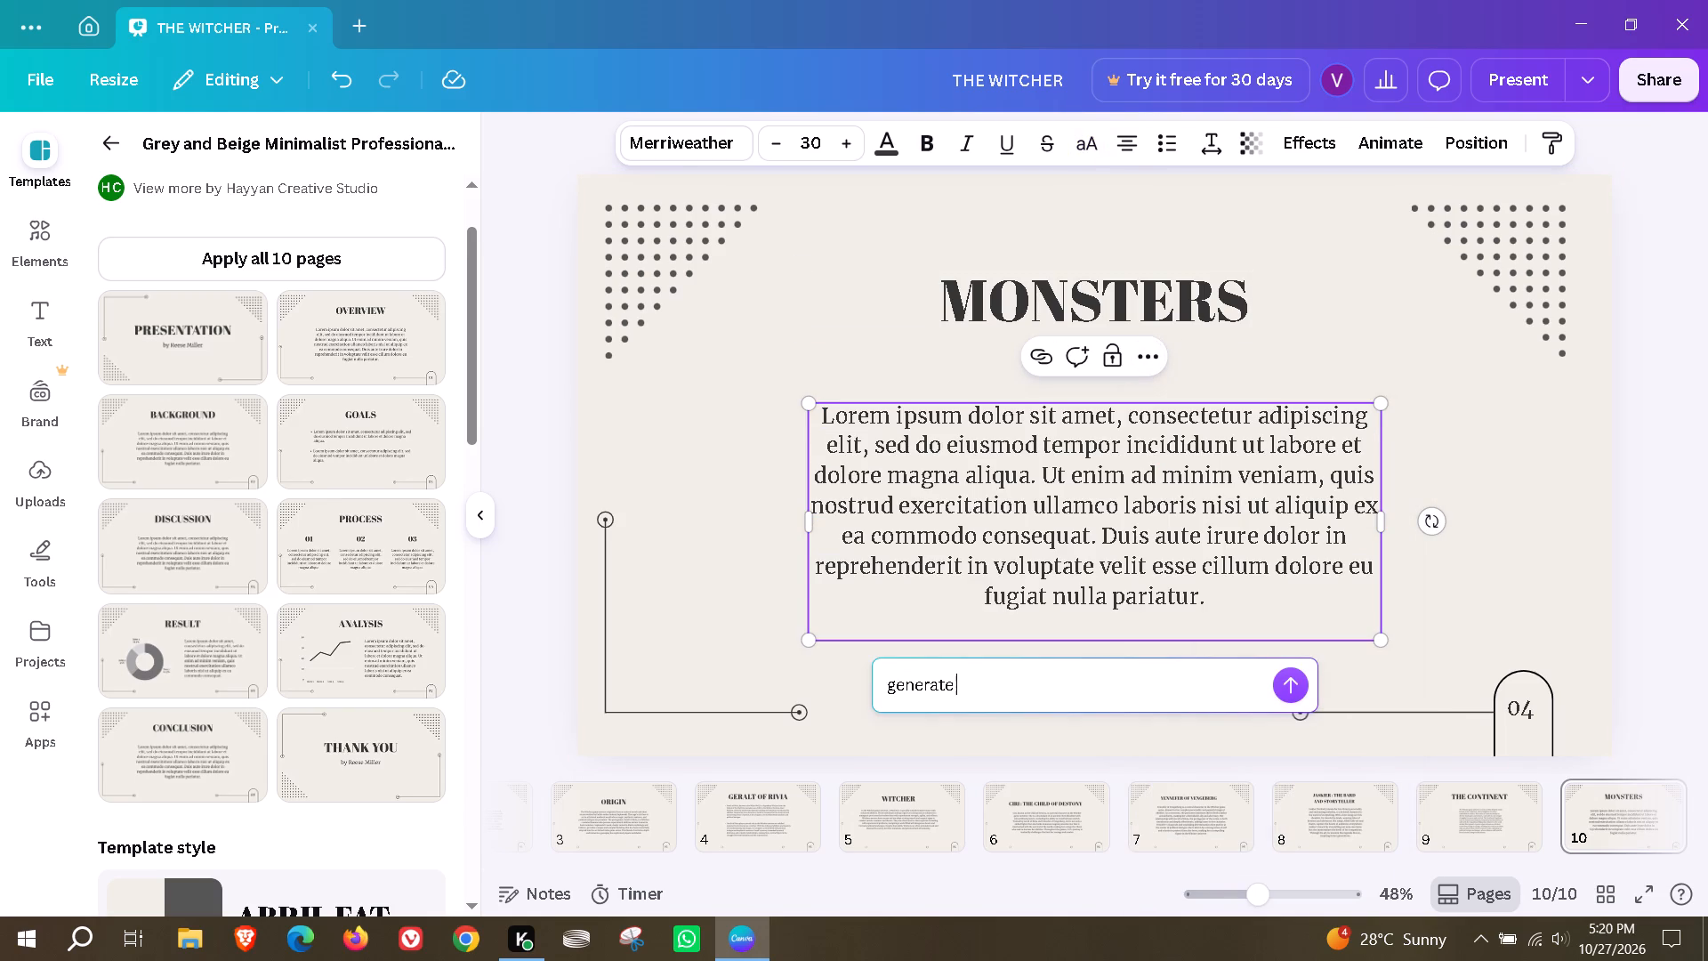
pyautogui.write('5-6 lines on MO')
pyautogui.hotkey('shift', 'BackSpace')
pyautogui.press('BackSpace')
pyautogui.write('monsters of the witcher game universe')
pyautogui.press('Return')
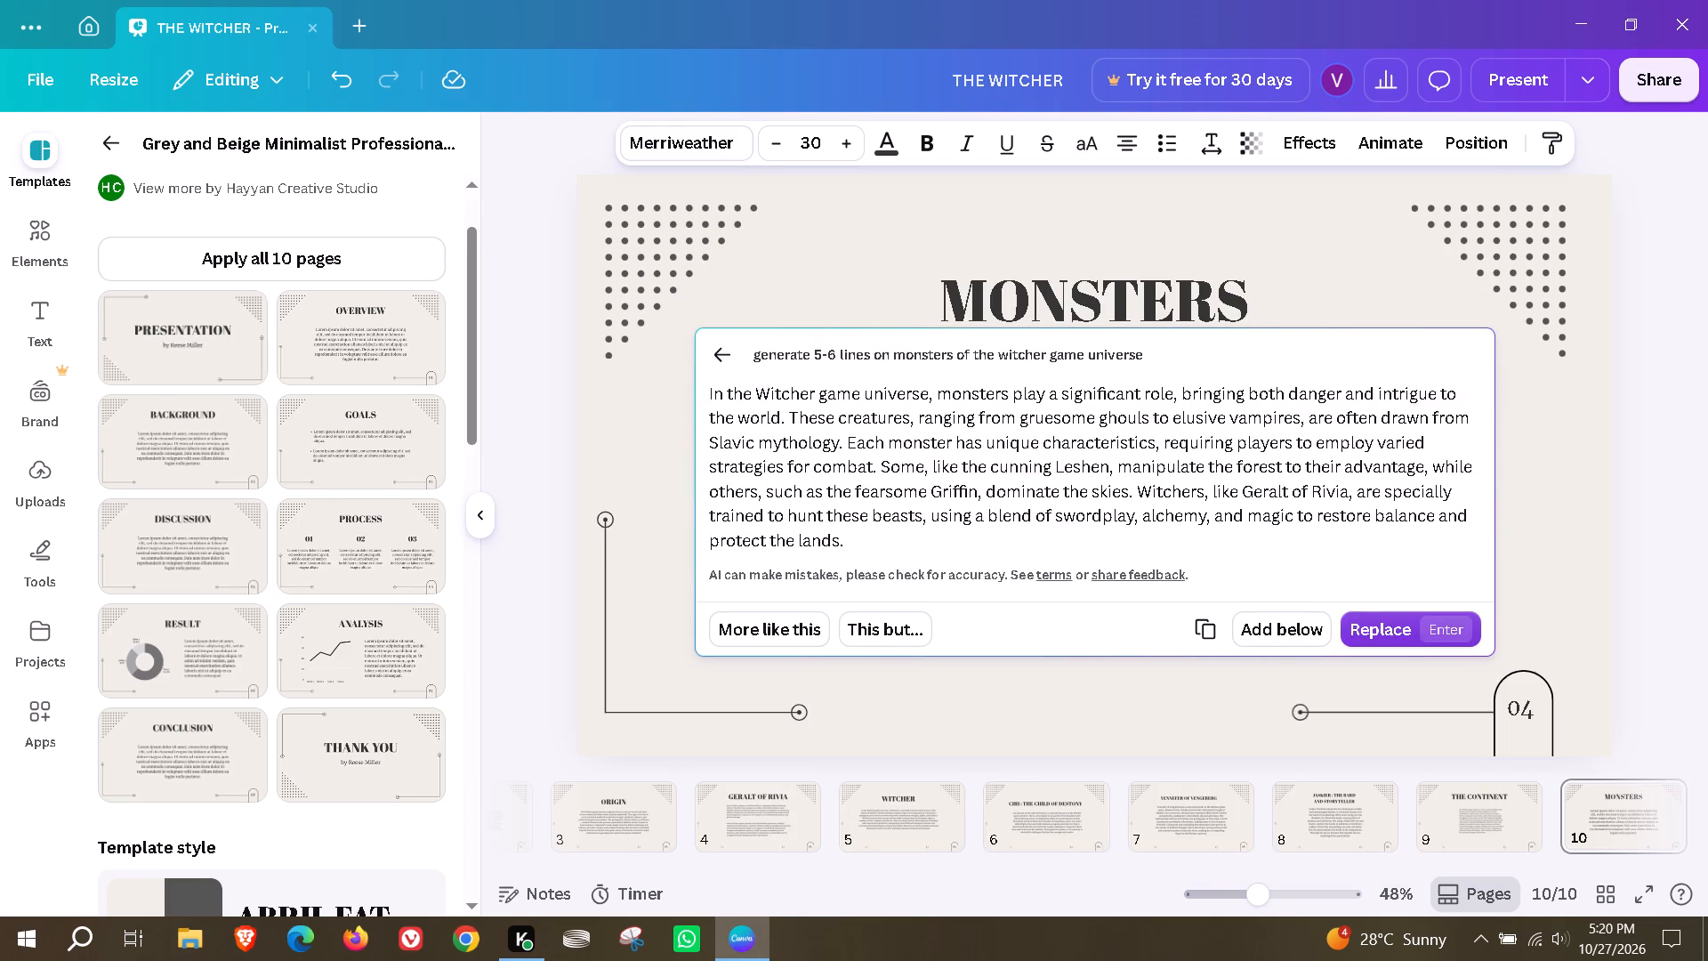
pyautogui.click(1379, 629)
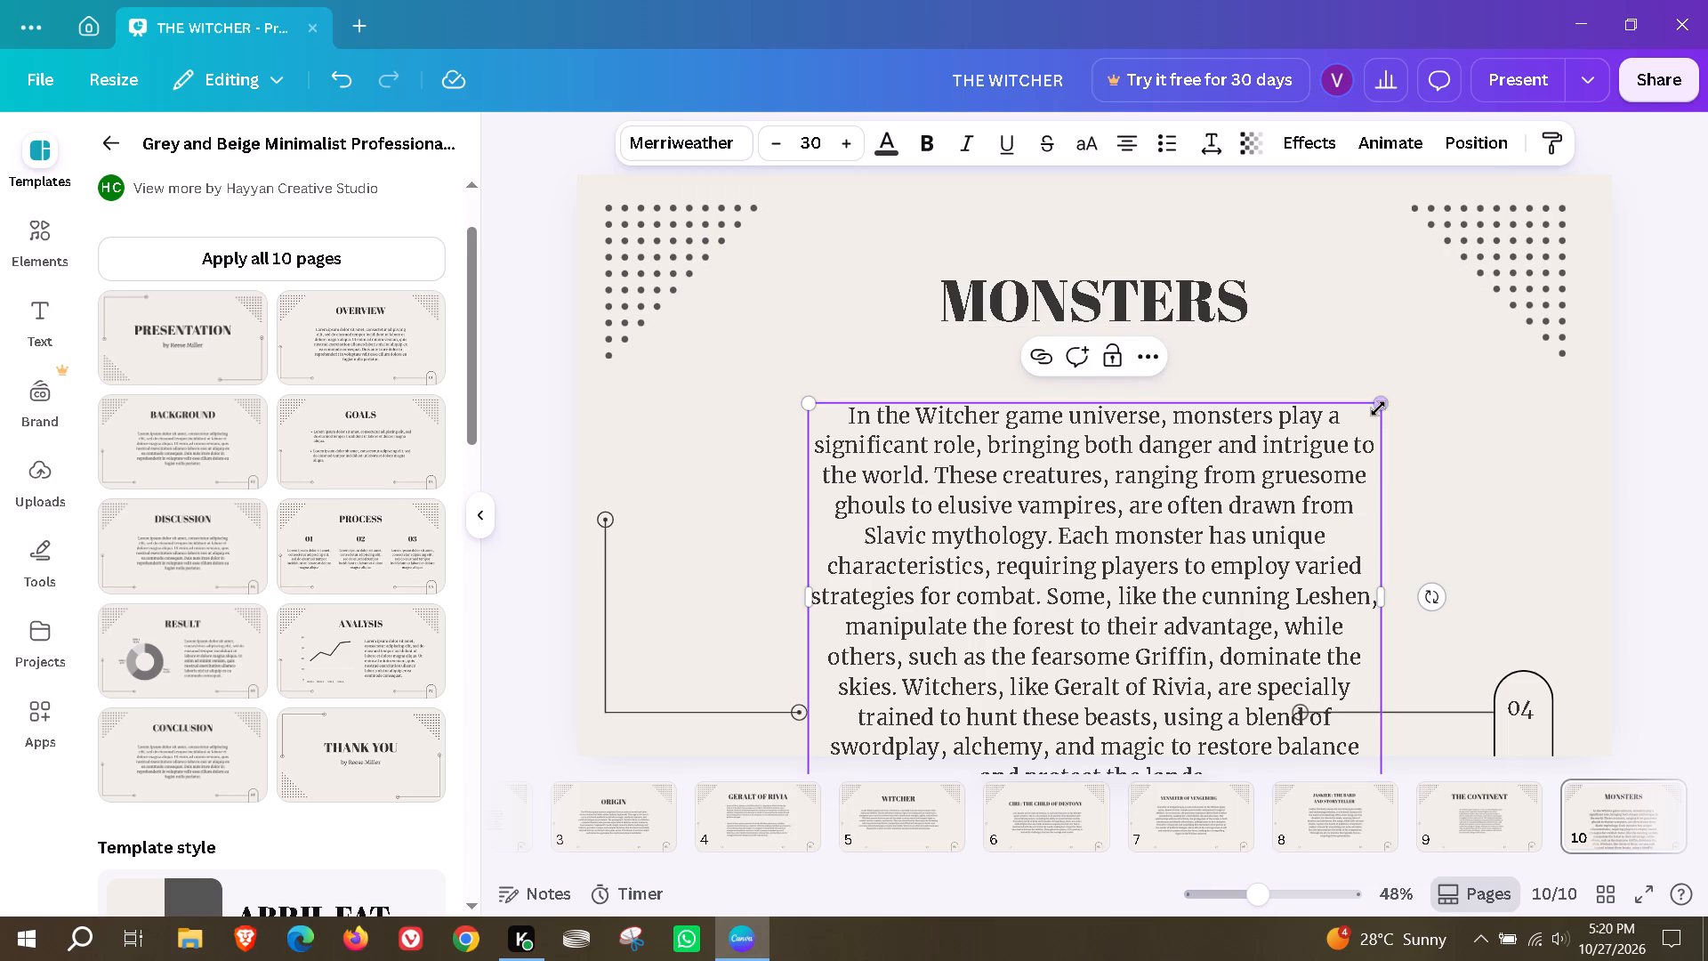
# Scale the Monsters paragraph to about size 23 as a nine-line block and centre it beneath the heading.
pyautogui.moveTo(1378, 408); pyautogui.dragTo(1204, 511)
pyautogui.moveTo(1217, 644); pyautogui.dragTo(1389, 650)
pyautogui.click(1264, 413)
pyautogui.moveTo(1201, 610); pyautogui.dragTo(1201, 600)
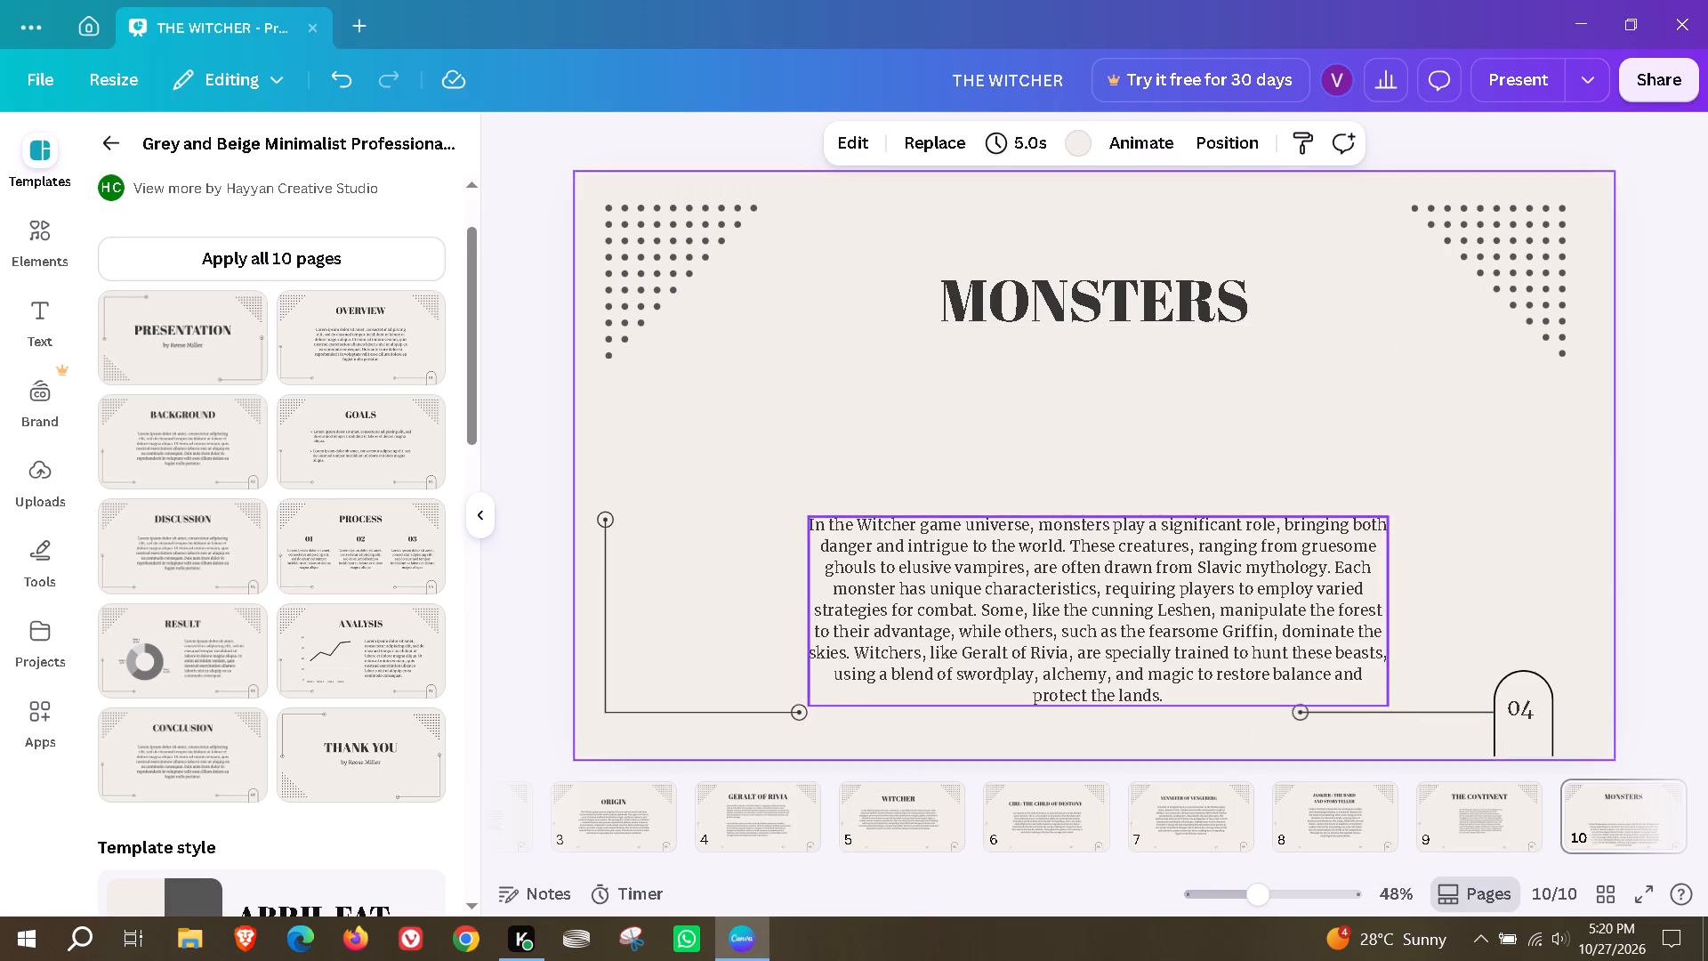
pyautogui.moveTo(1201, 600); pyautogui.dragTo(1206, 490)
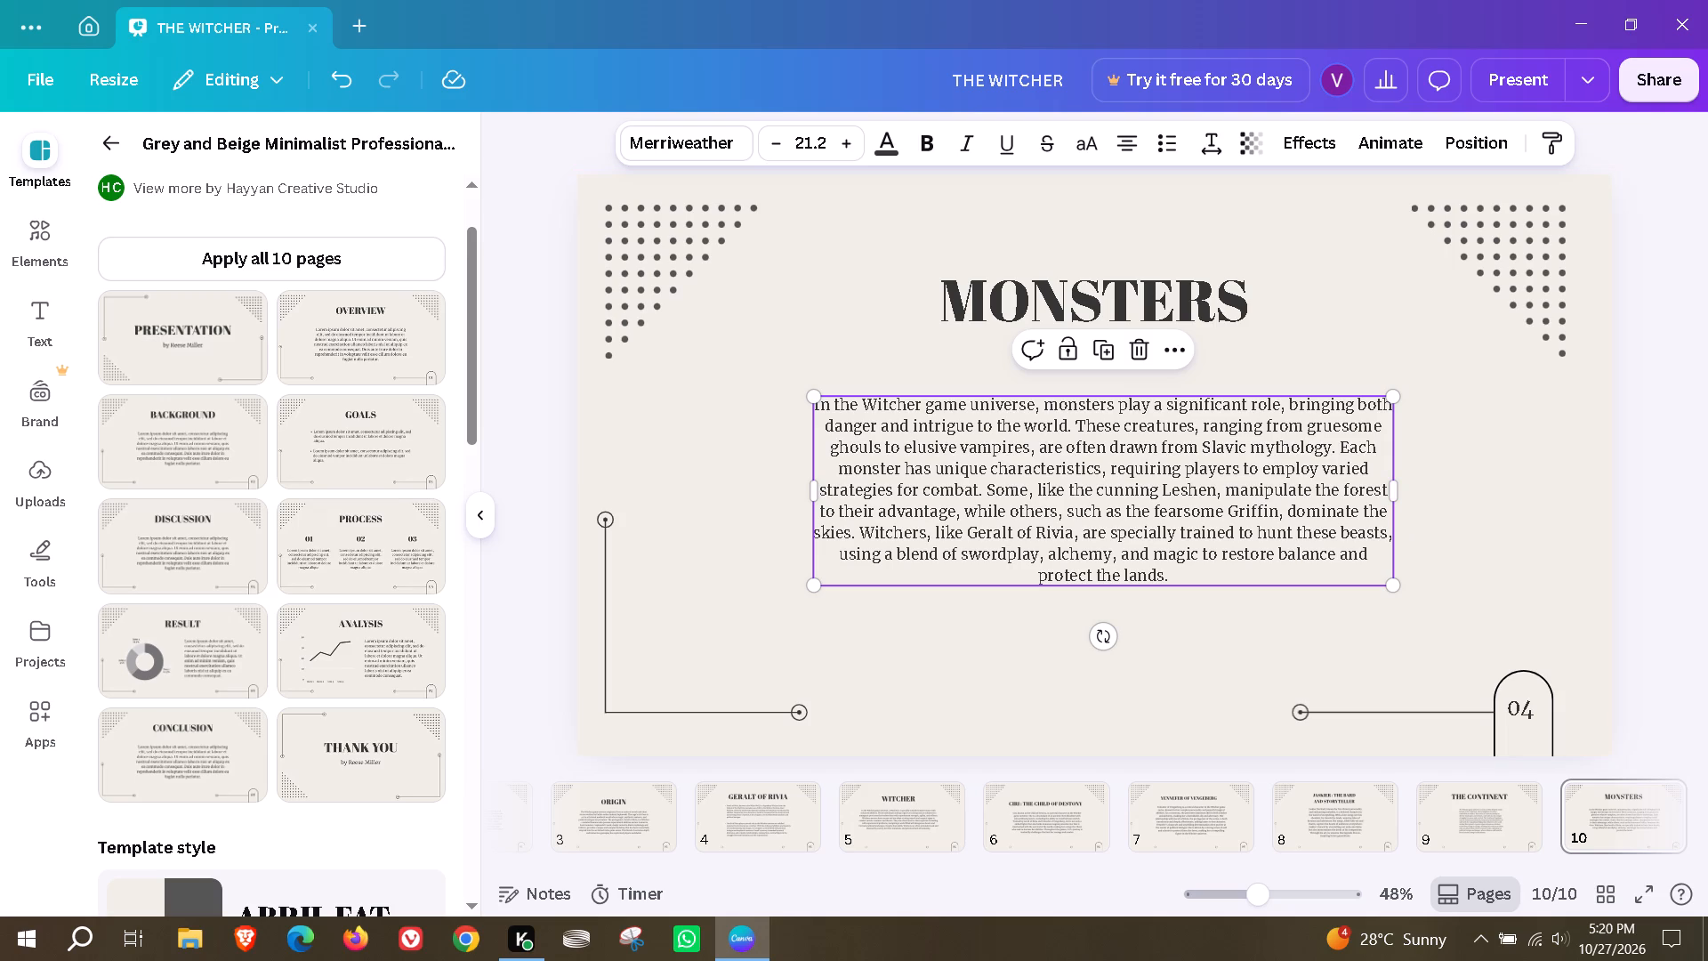
pyautogui.moveTo(1399, 589); pyautogui.dragTo(1435, 634)
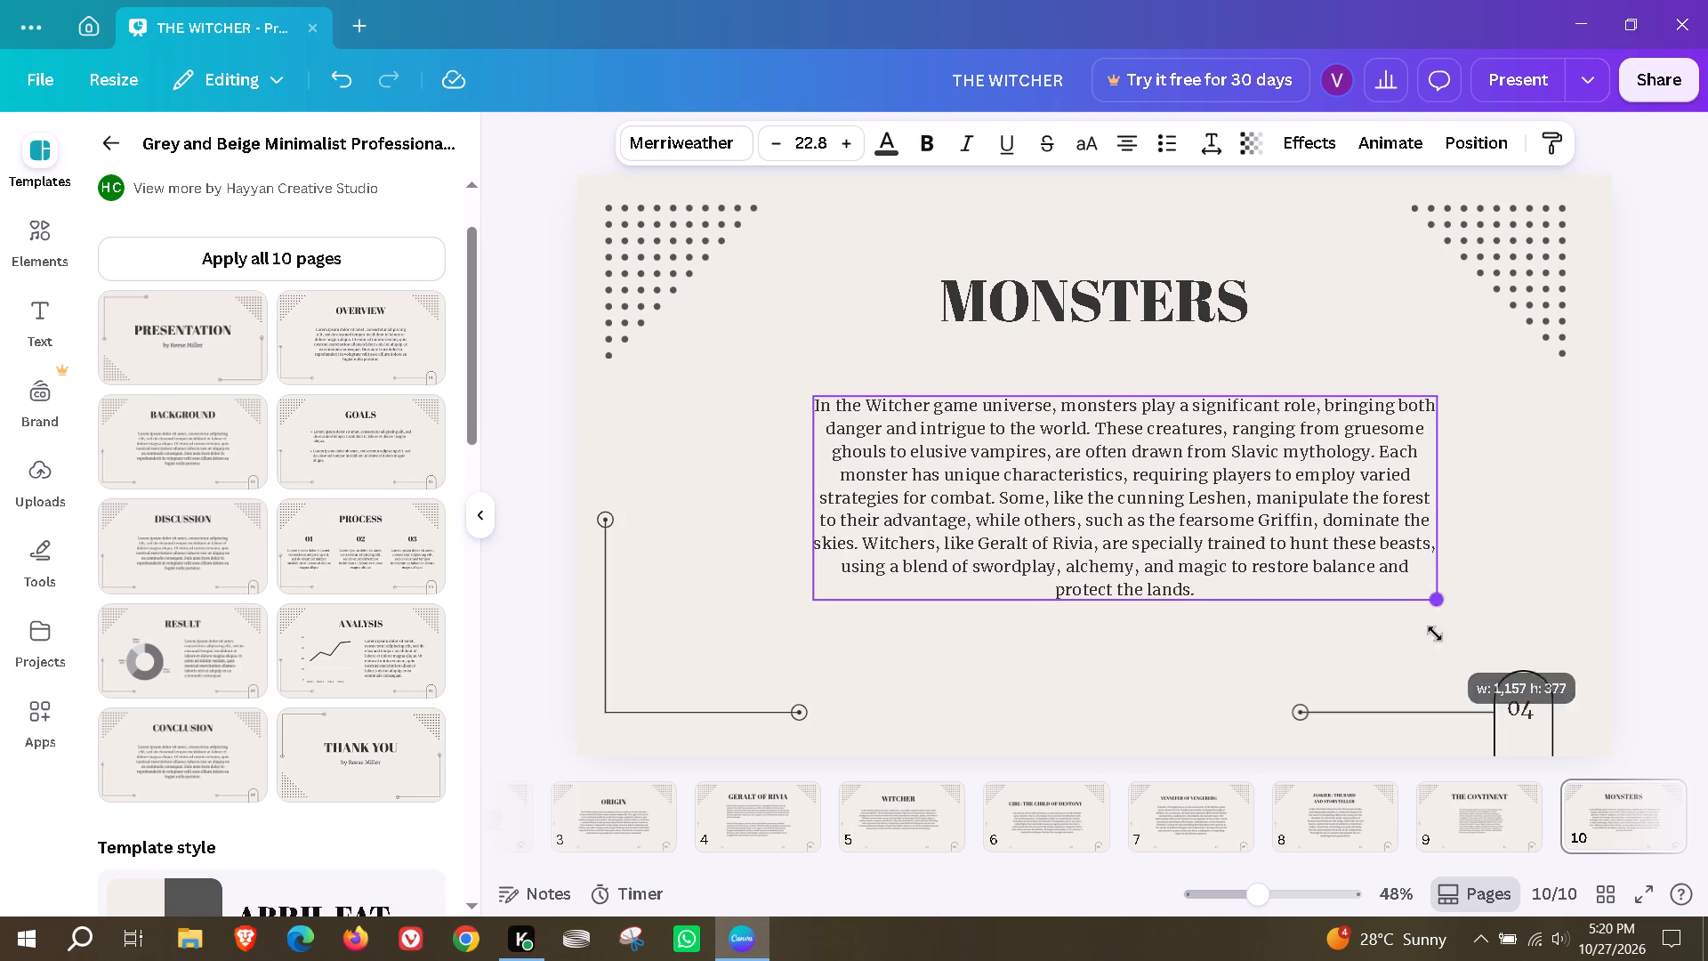
pyautogui.moveTo(1435, 634); pyautogui.dragTo(1437, 635)
pyautogui.moveTo(1210, 555); pyautogui.dragTo(1188, 553)
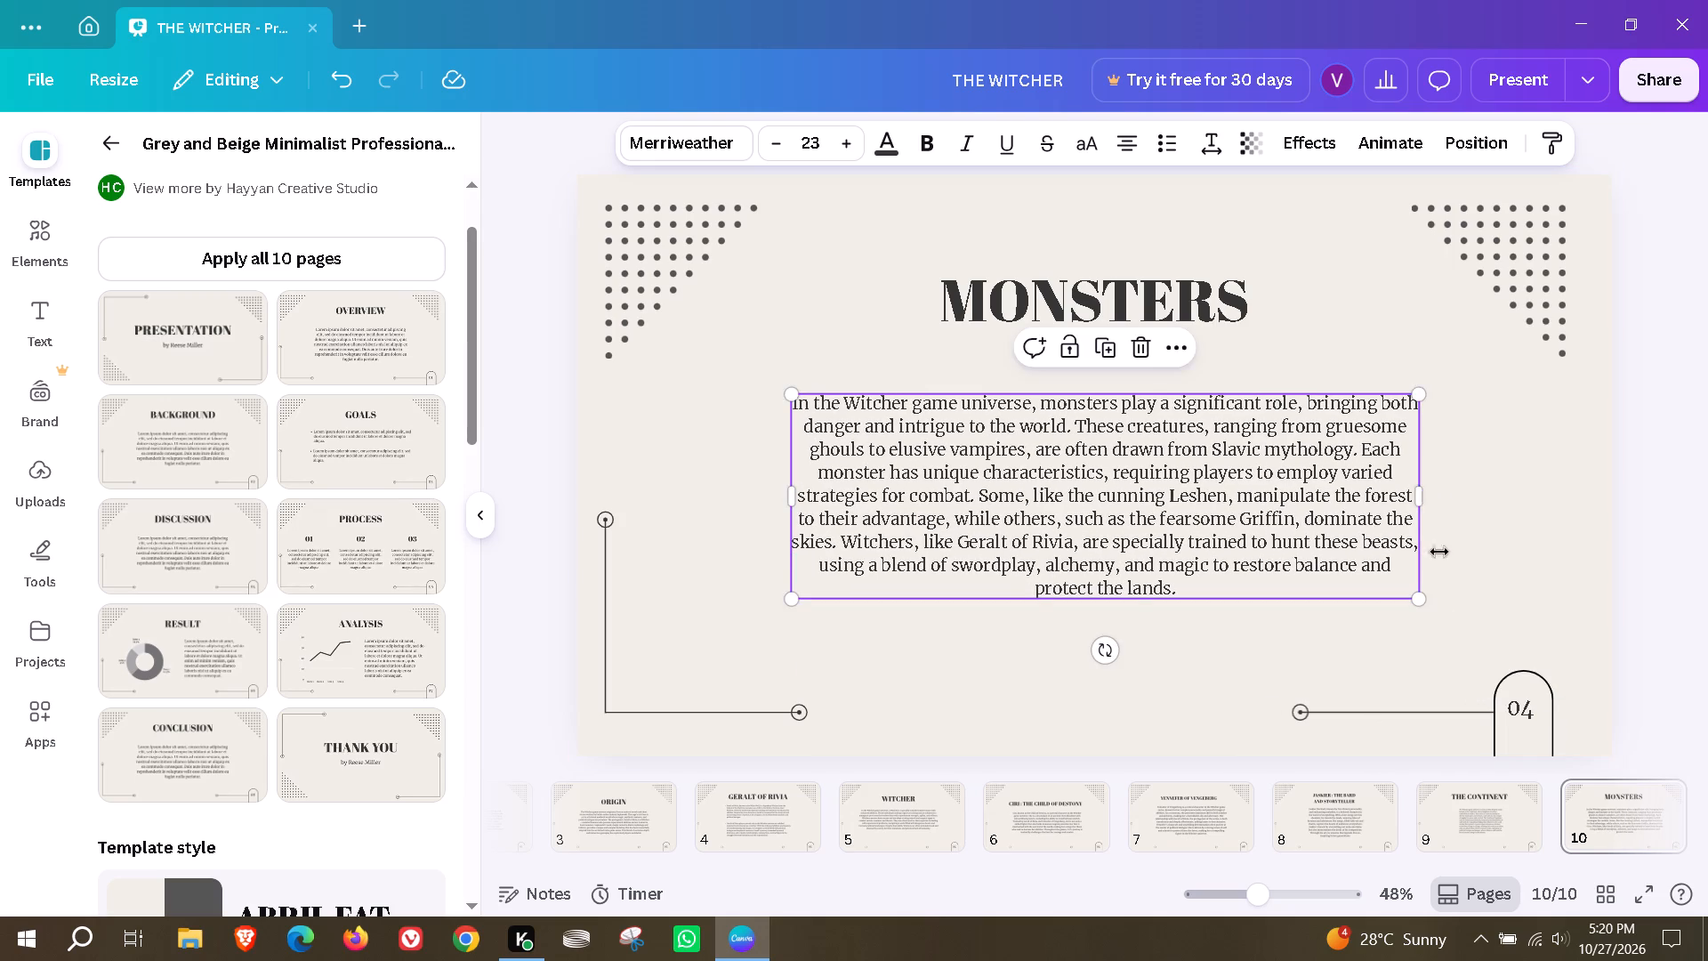
pyautogui.click(1463, 543)
# Add the template's GOALS page to the presentation as page 11.
pyautogui.scroll(-2, 1446, 816)
pyautogui.scroll(-2, 1362, 829)
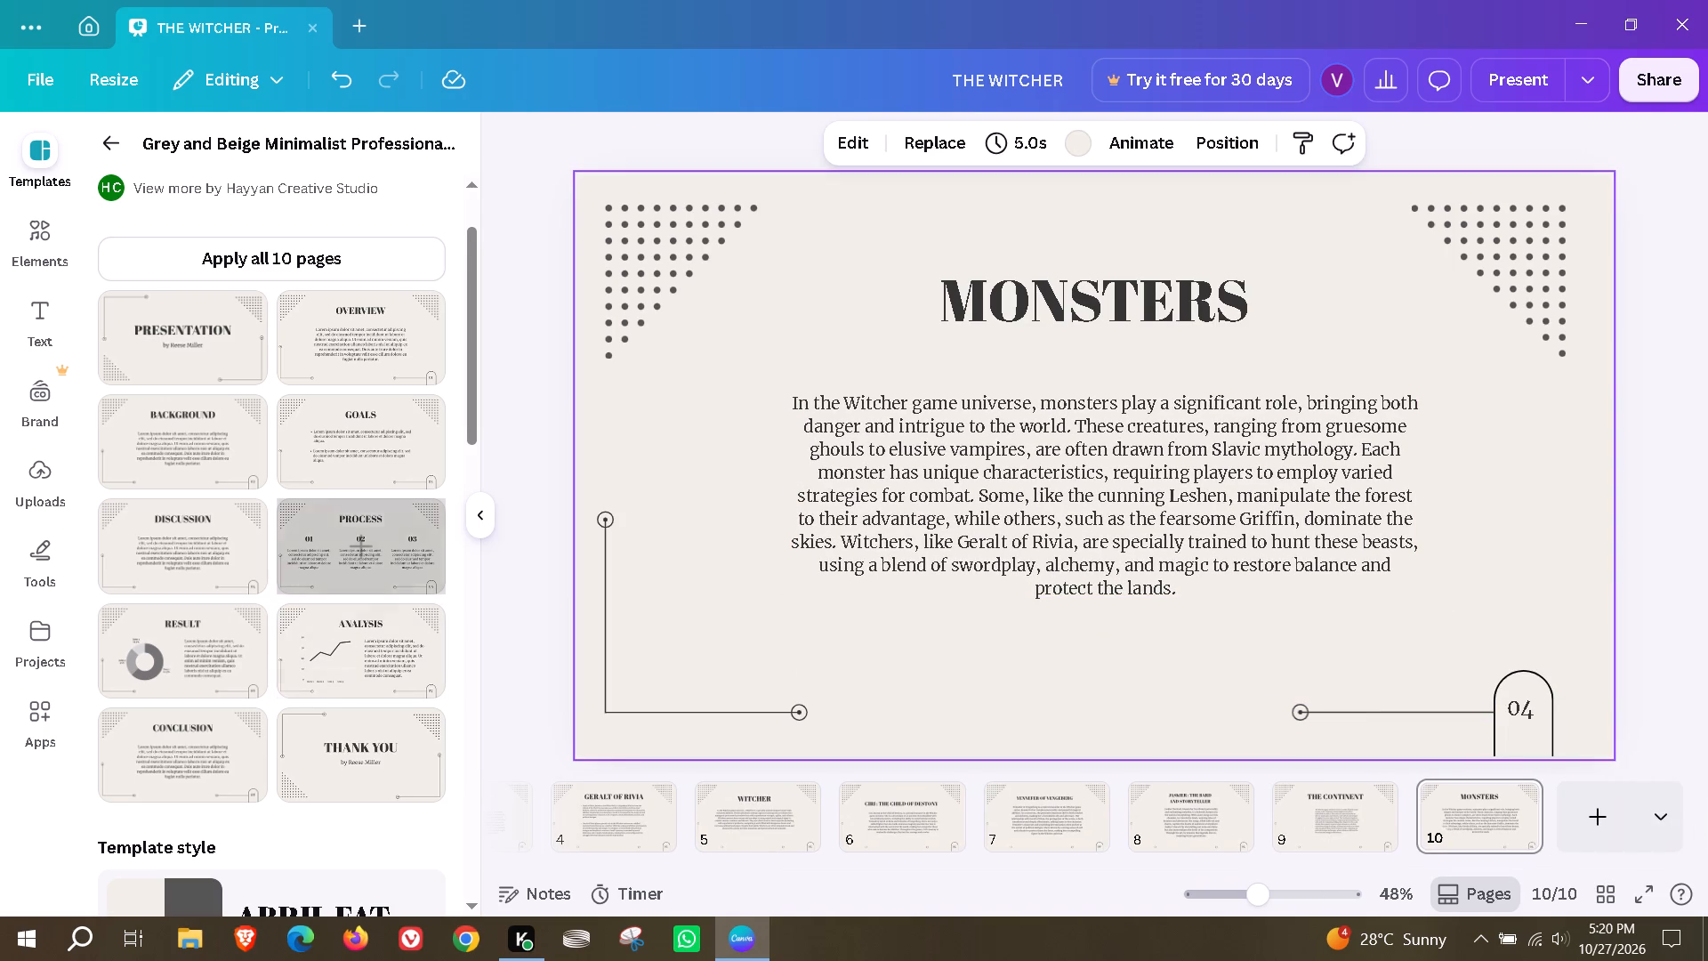
pyautogui.click(348, 456)
pyautogui.click(939, 554)
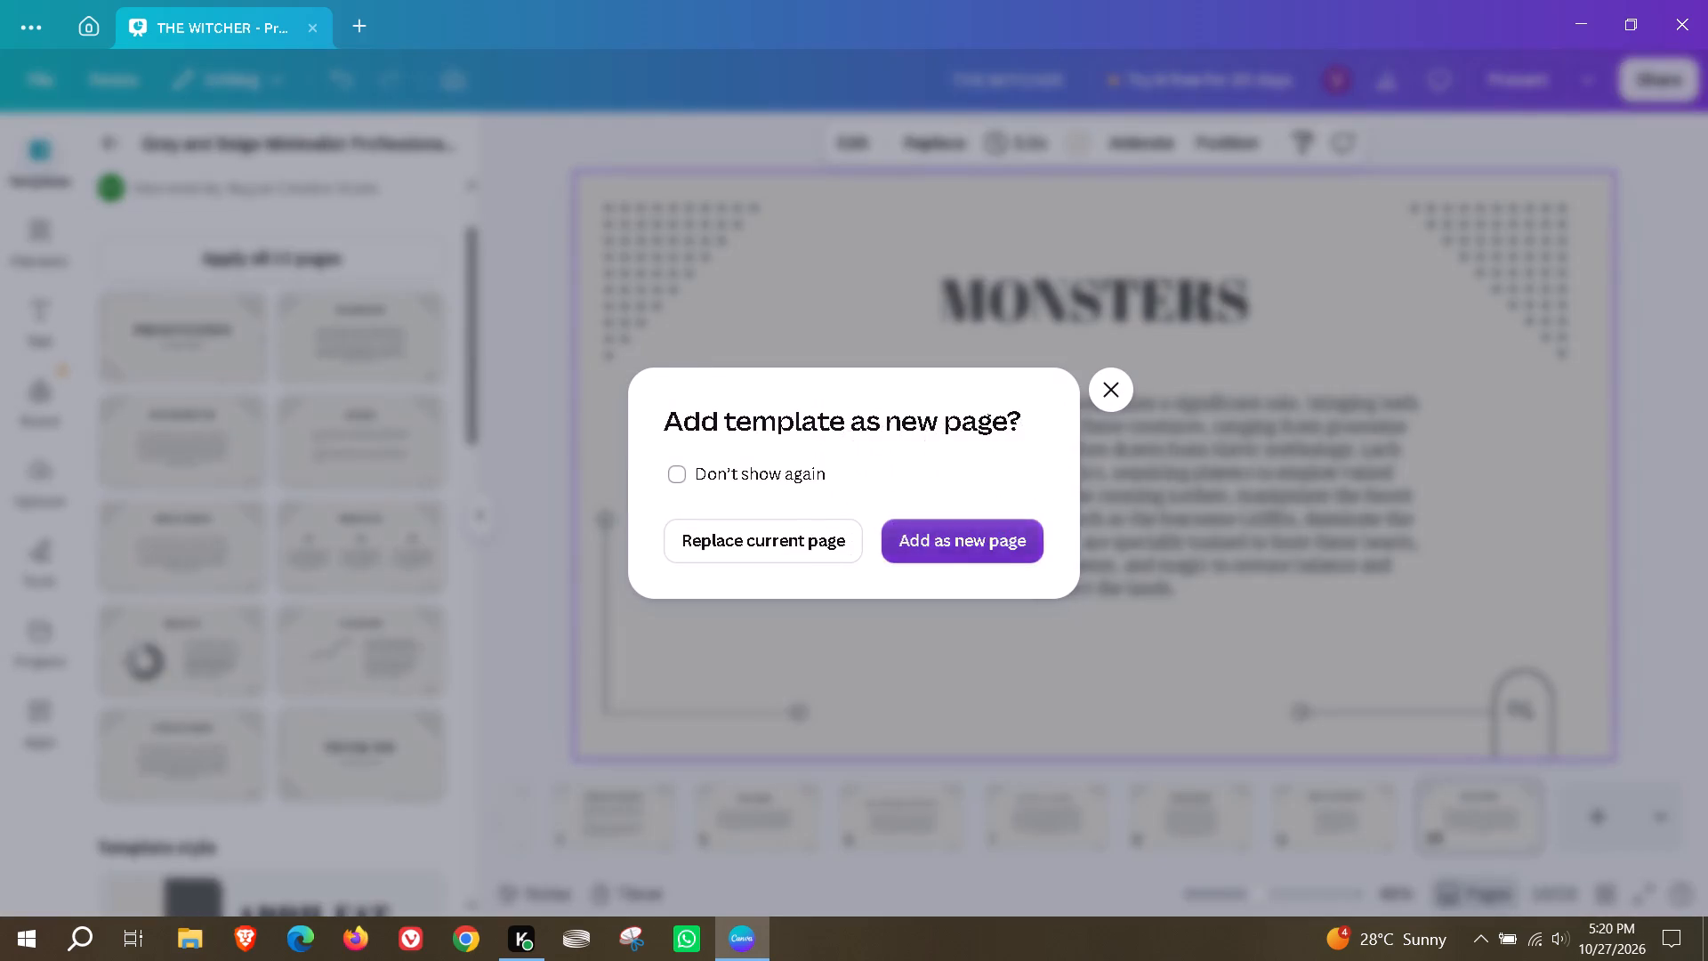
# Replace the GOALS heading on page 11 with "MAGIC , SORCEROR AND A WITCHER SIGNS".
pyautogui.doubleClick(1084, 319)
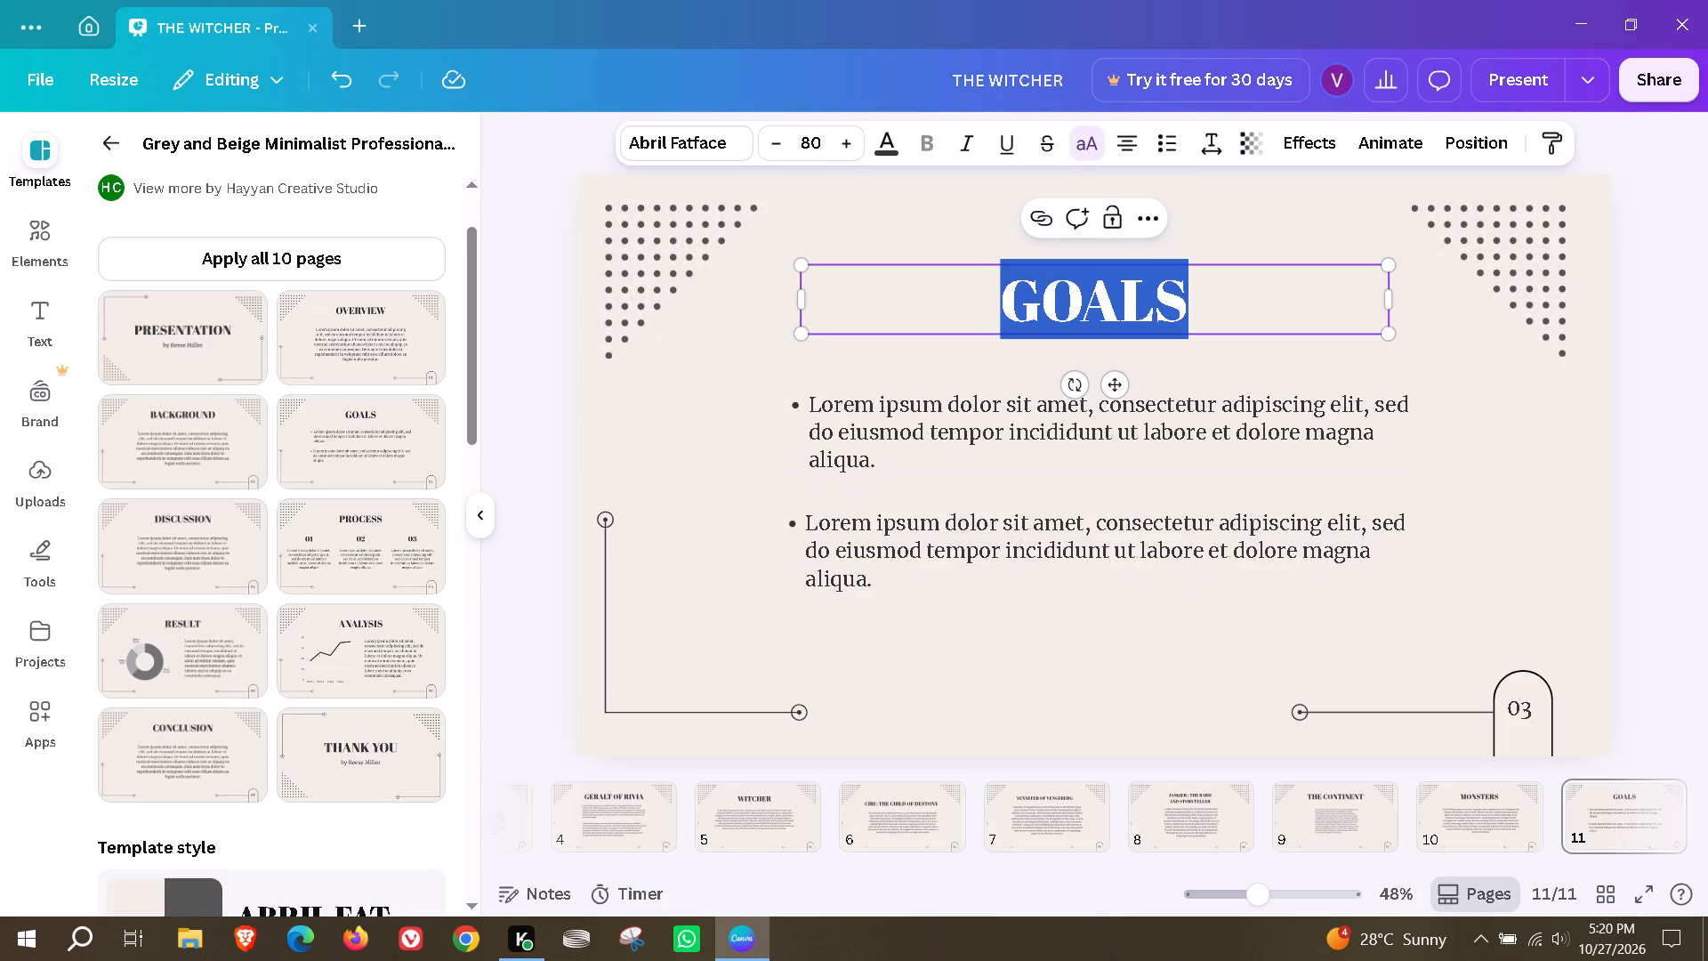
pyautogui.write('MAGIC')
pyautogui.press('space')
pyautogui.write('<')
pyautogui.press('space')
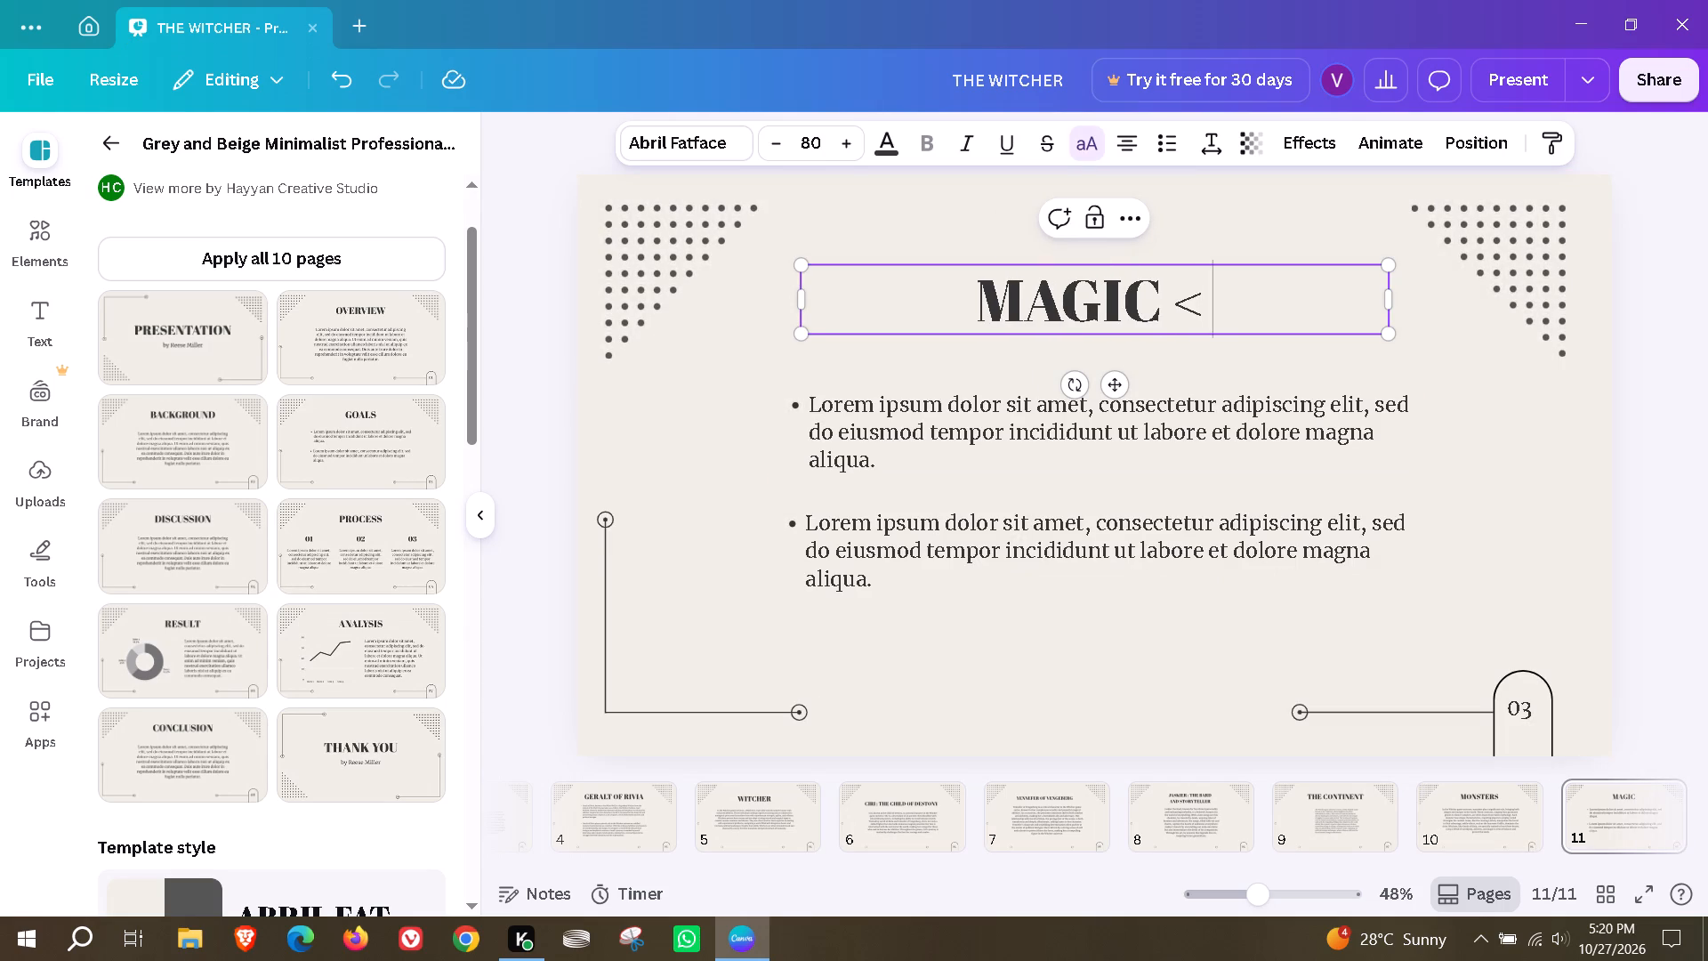
pyautogui.press('BackSpace')
pyautogui.press('BackSpace')
pyautogui.write(', SORCEROR')
pyautogui.press('space')
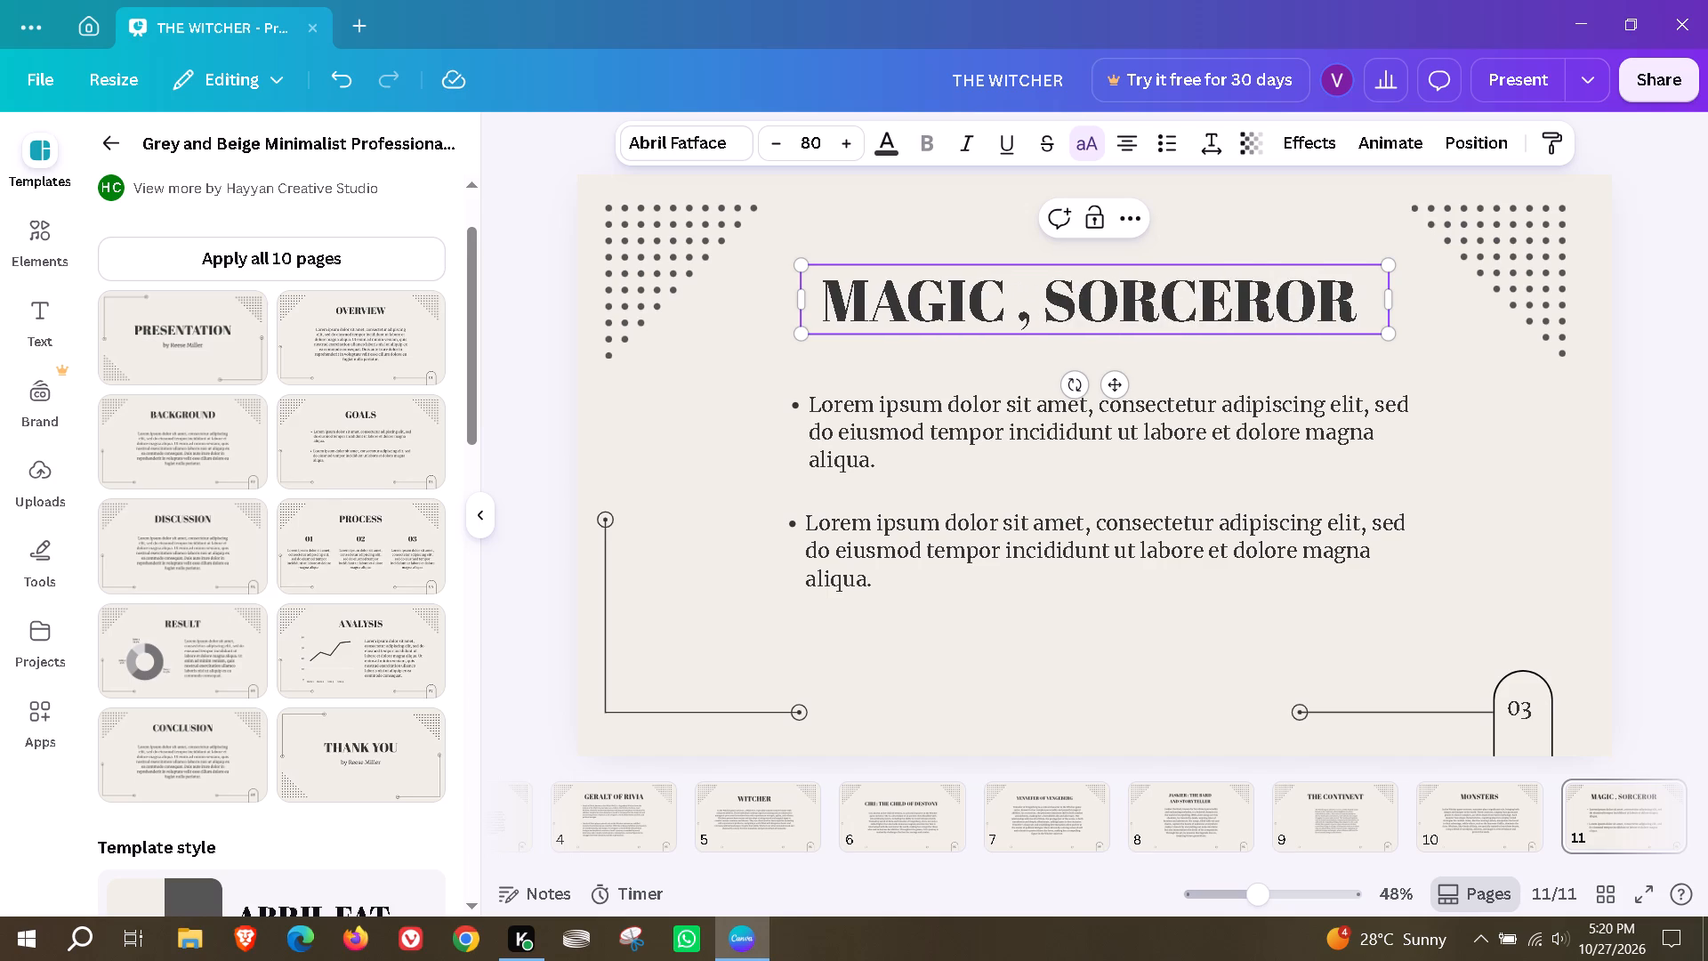
pyautogui.write('and')
pyautogui.press('space')
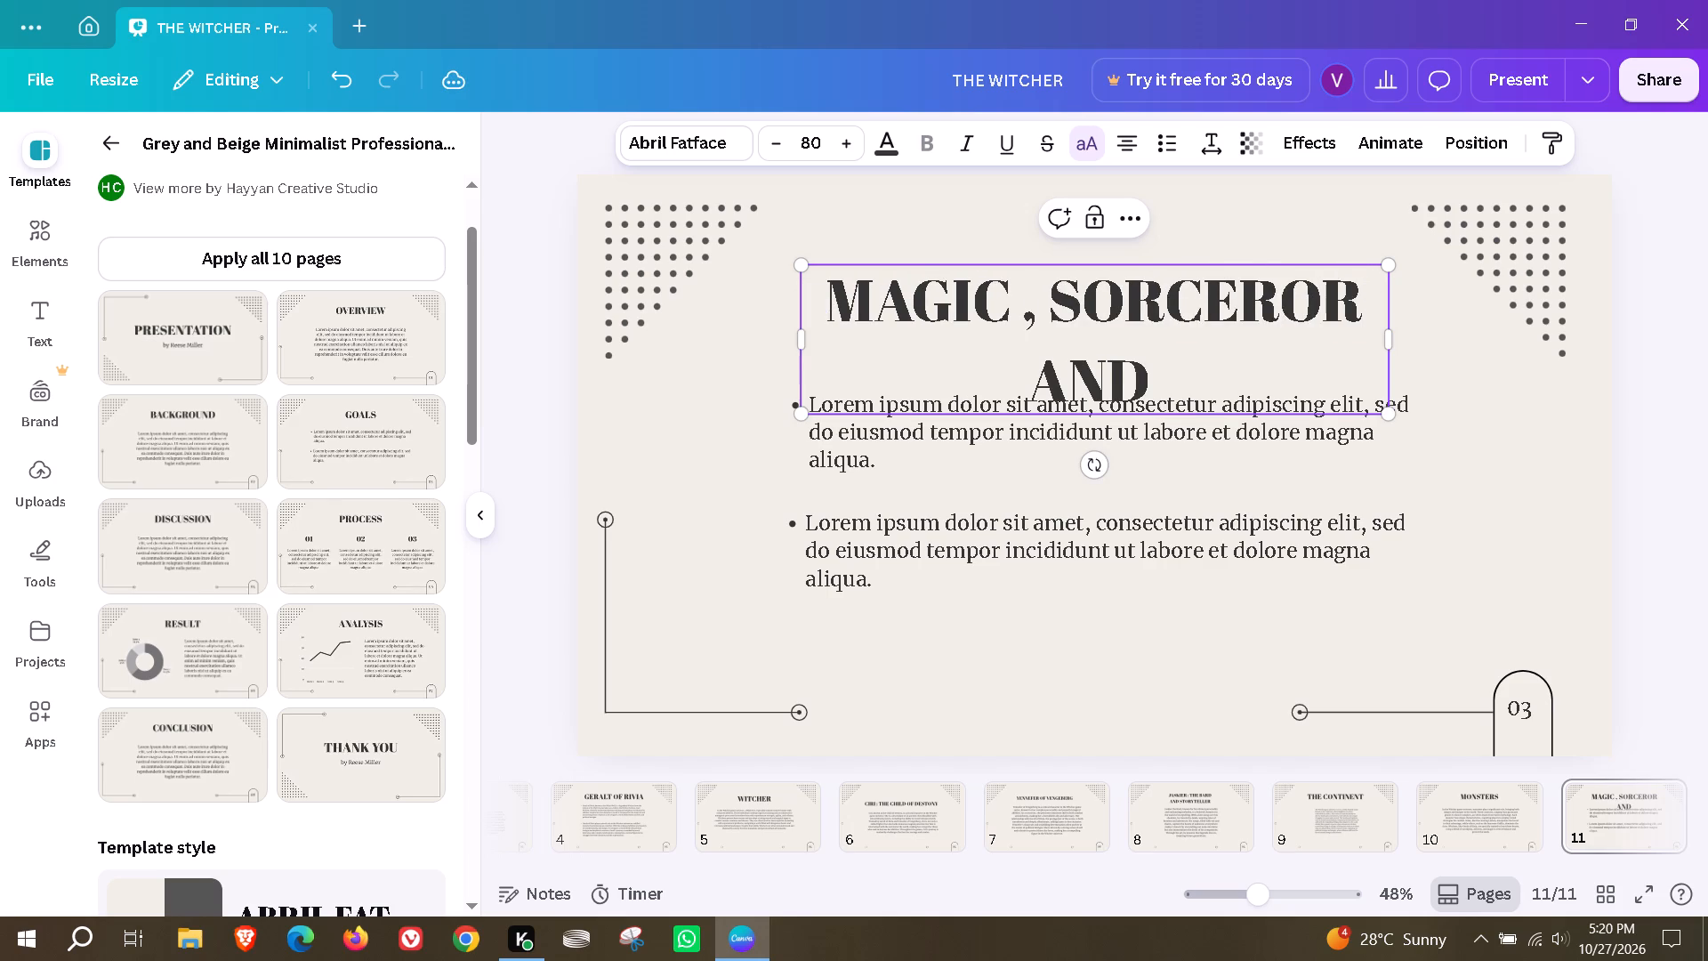
pyautogui.write('A witcher signs')
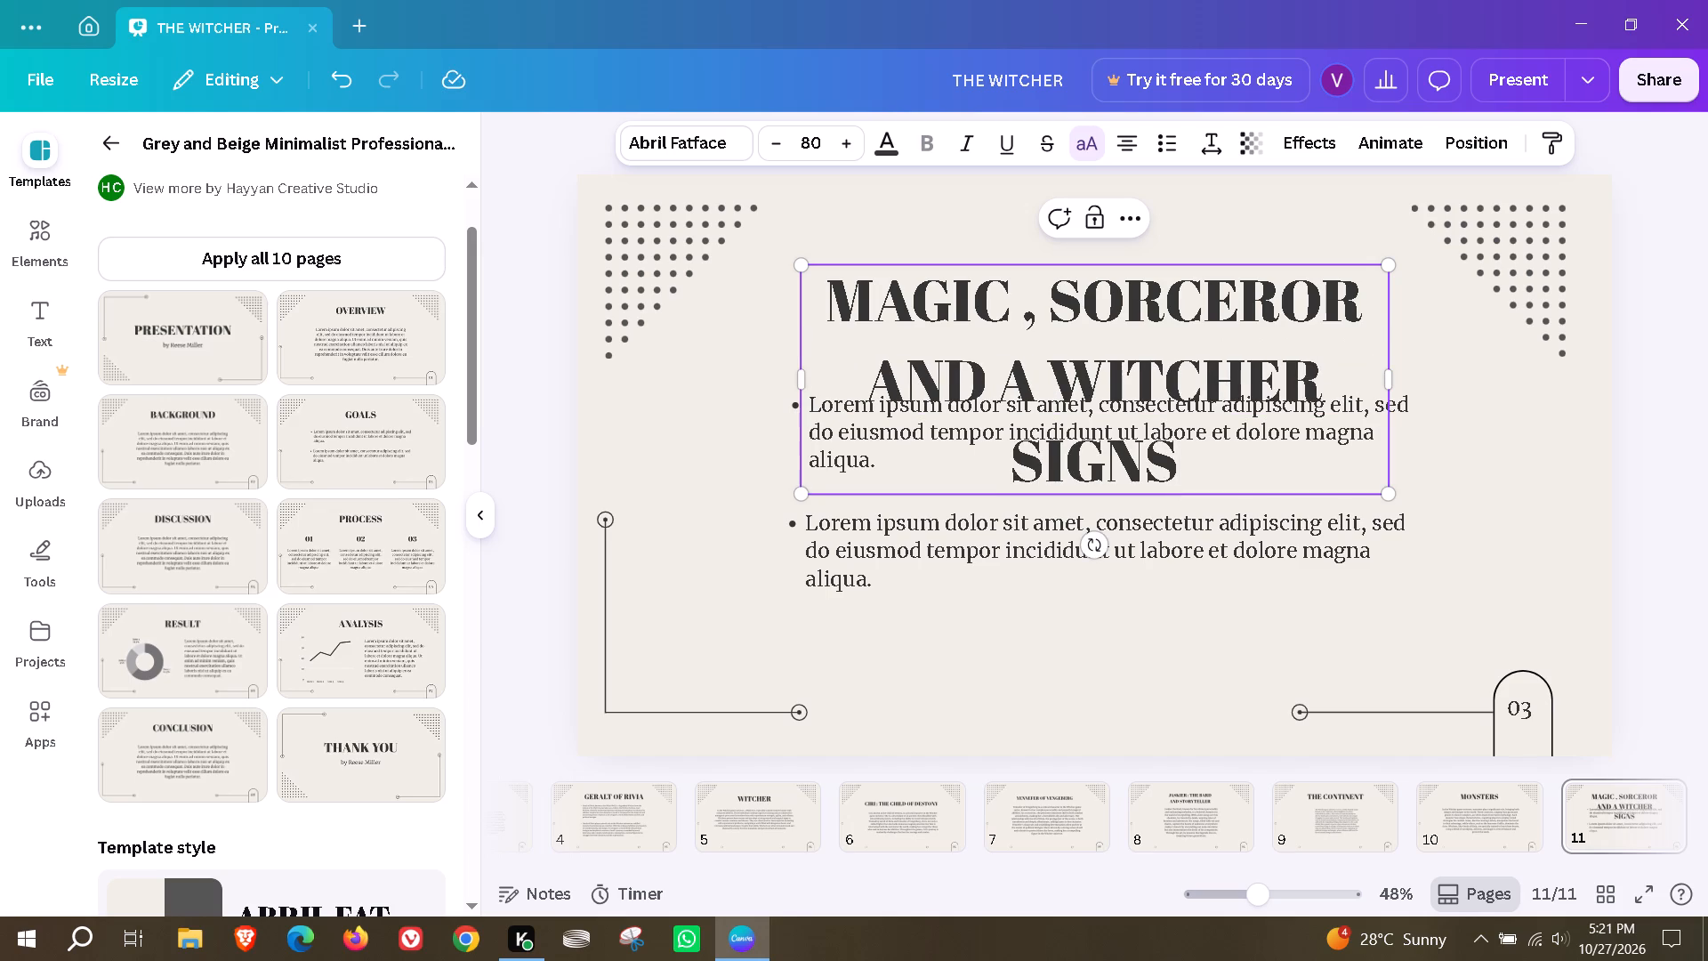
# Scale the page 11 heading down to about size 51.4 and widen its box so it fits on two lines above the bullets.
pyautogui.moveTo(1397, 497); pyautogui.dragTo(1208, 362)
pyautogui.moveTo(1176, 355); pyautogui.dragTo(1239, 349)
pyautogui.moveTo(1186, 337); pyautogui.dragTo(1321, 342)
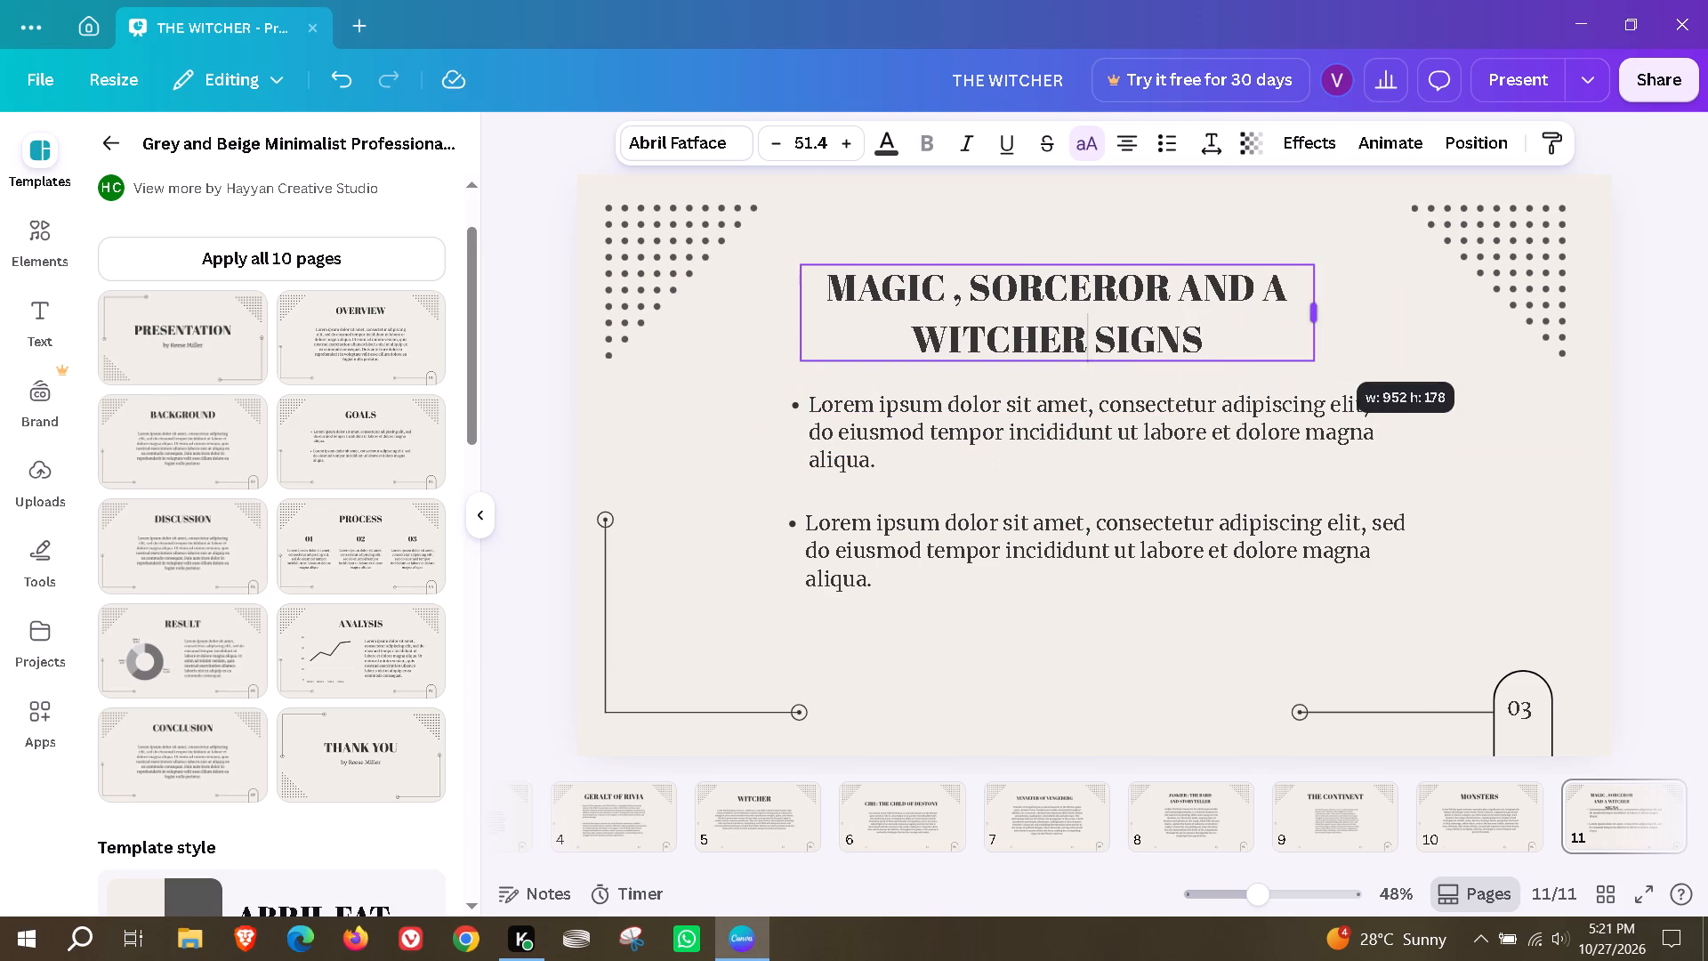
pyautogui.moveTo(1321, 342); pyautogui.dragTo(1392, 351)
pyautogui.click(1453, 402)
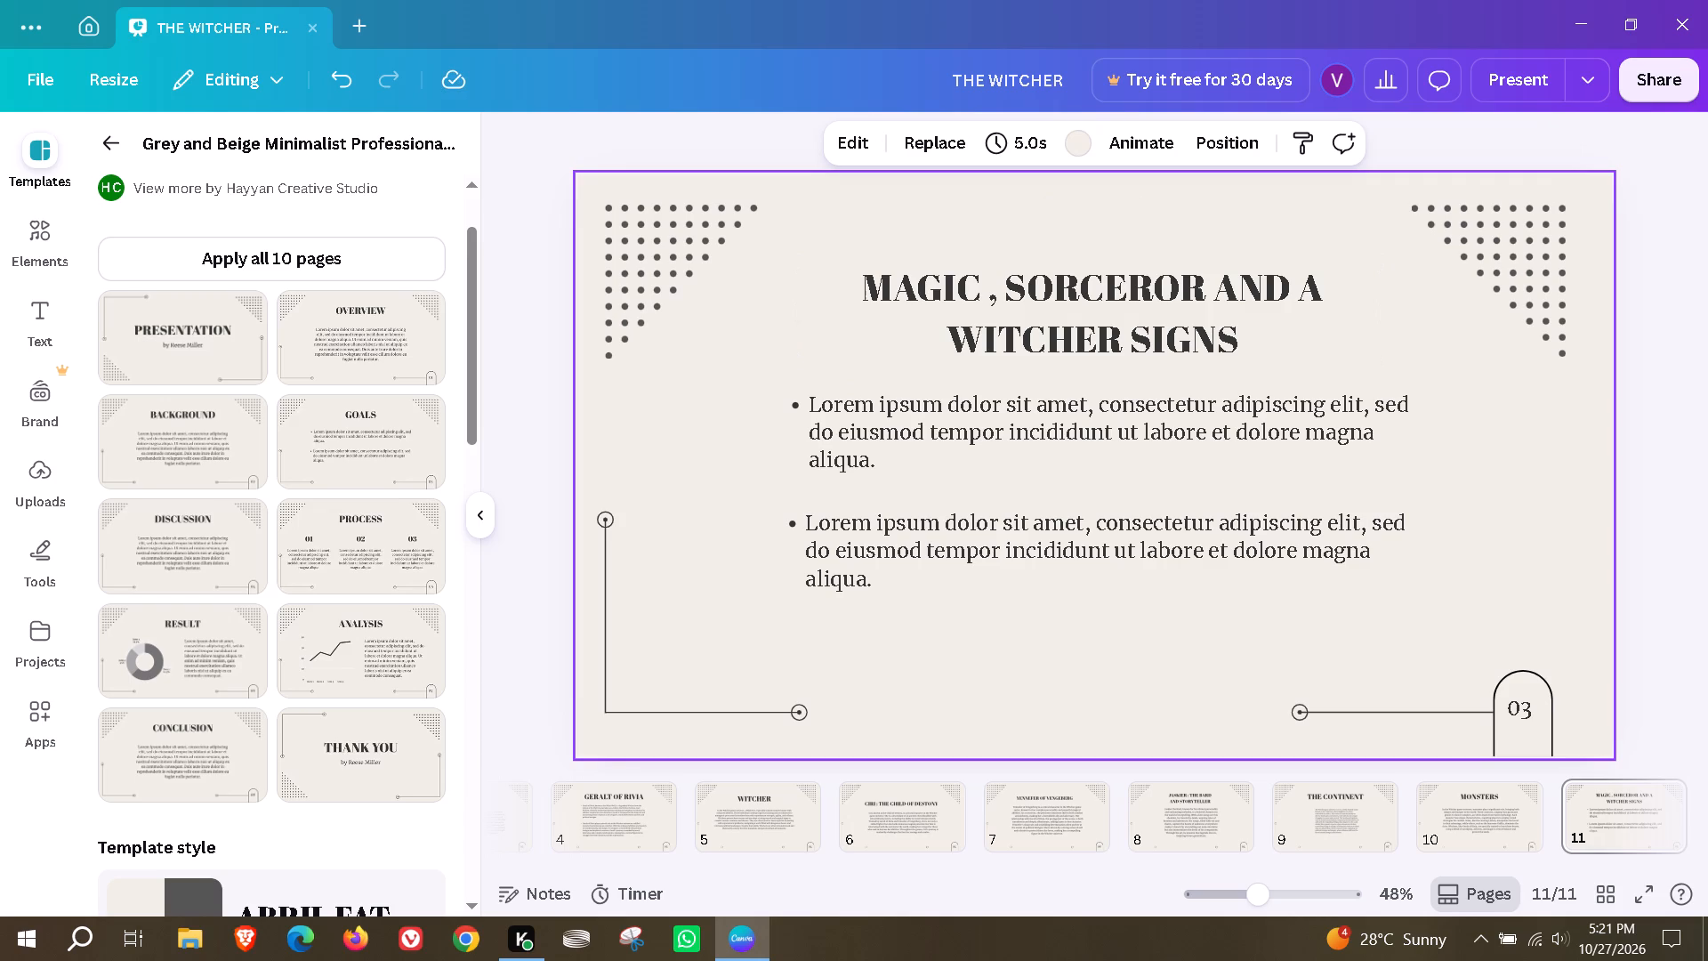
# Replace the first placeholder bullet with Magic Write text from the prompt "generate 3-4 lines on magic power in the witcher game universe".
pyautogui.doubleClick(1217, 433)
pyautogui.click(1153, 349)
pyautogui.scroll(-3, 1258, 723)
pyautogui.click(1250, 844)
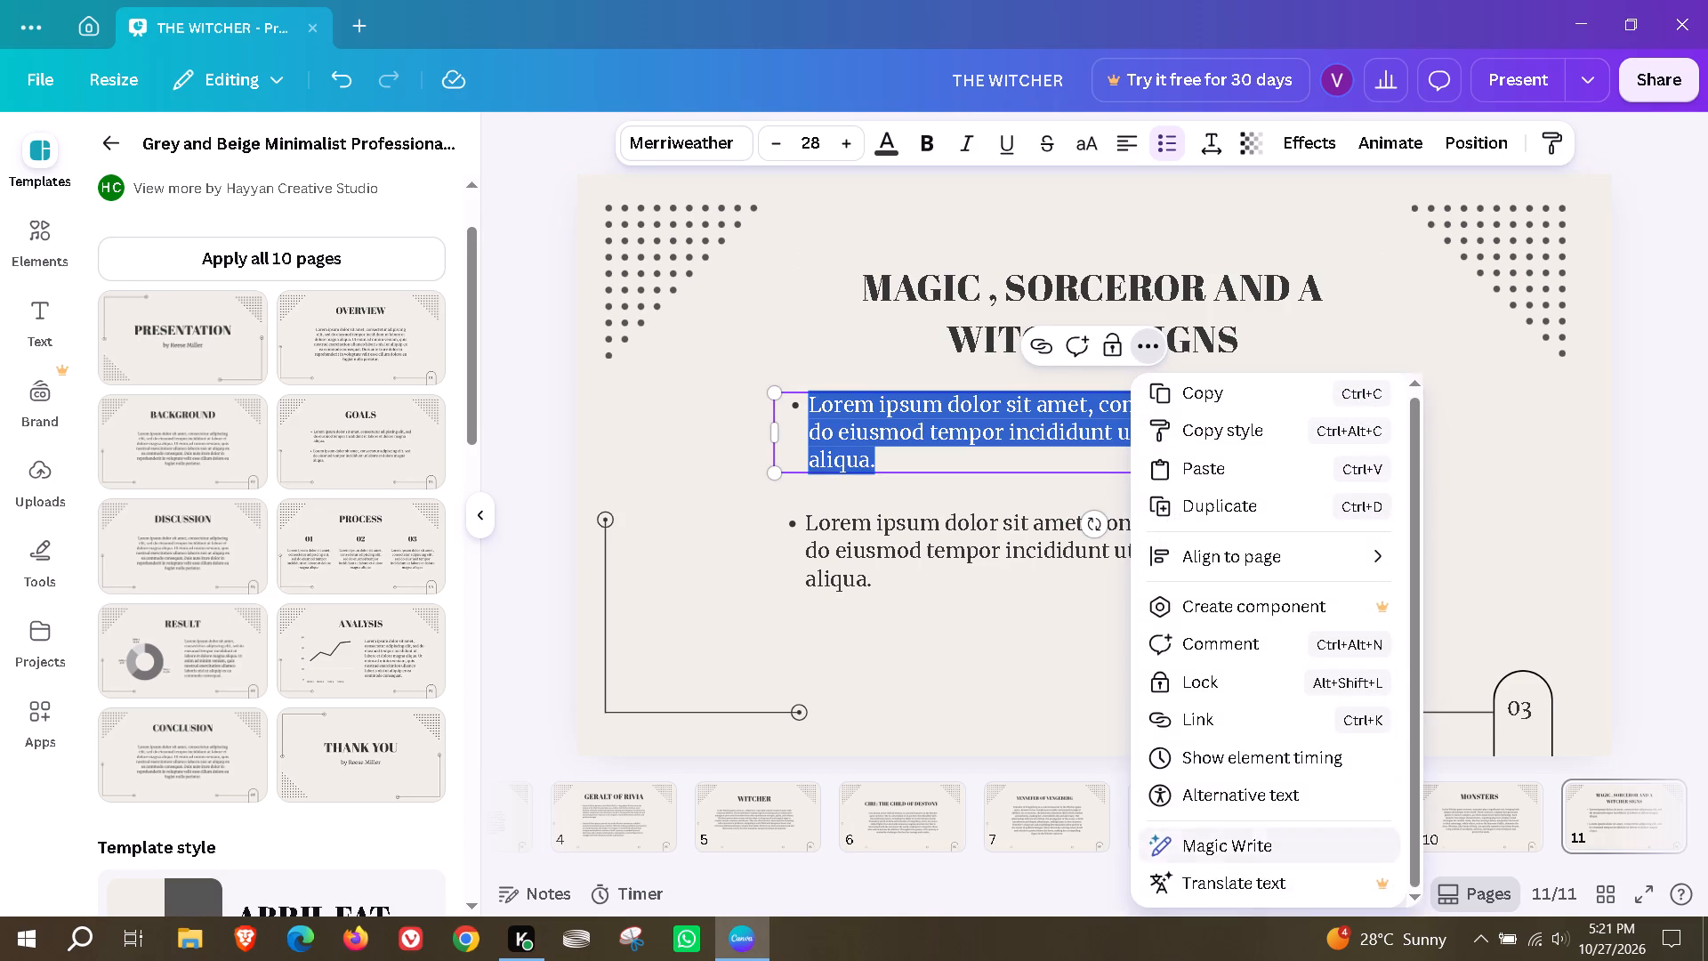
pyautogui.click(1223, 415)
pyautogui.write('generrat')
pyautogui.press('BackSpace')
pyautogui.press('BackSpace')
pyautogui.press('BackSpace')
pyautogui.write('ate')
pyautogui.press('space')
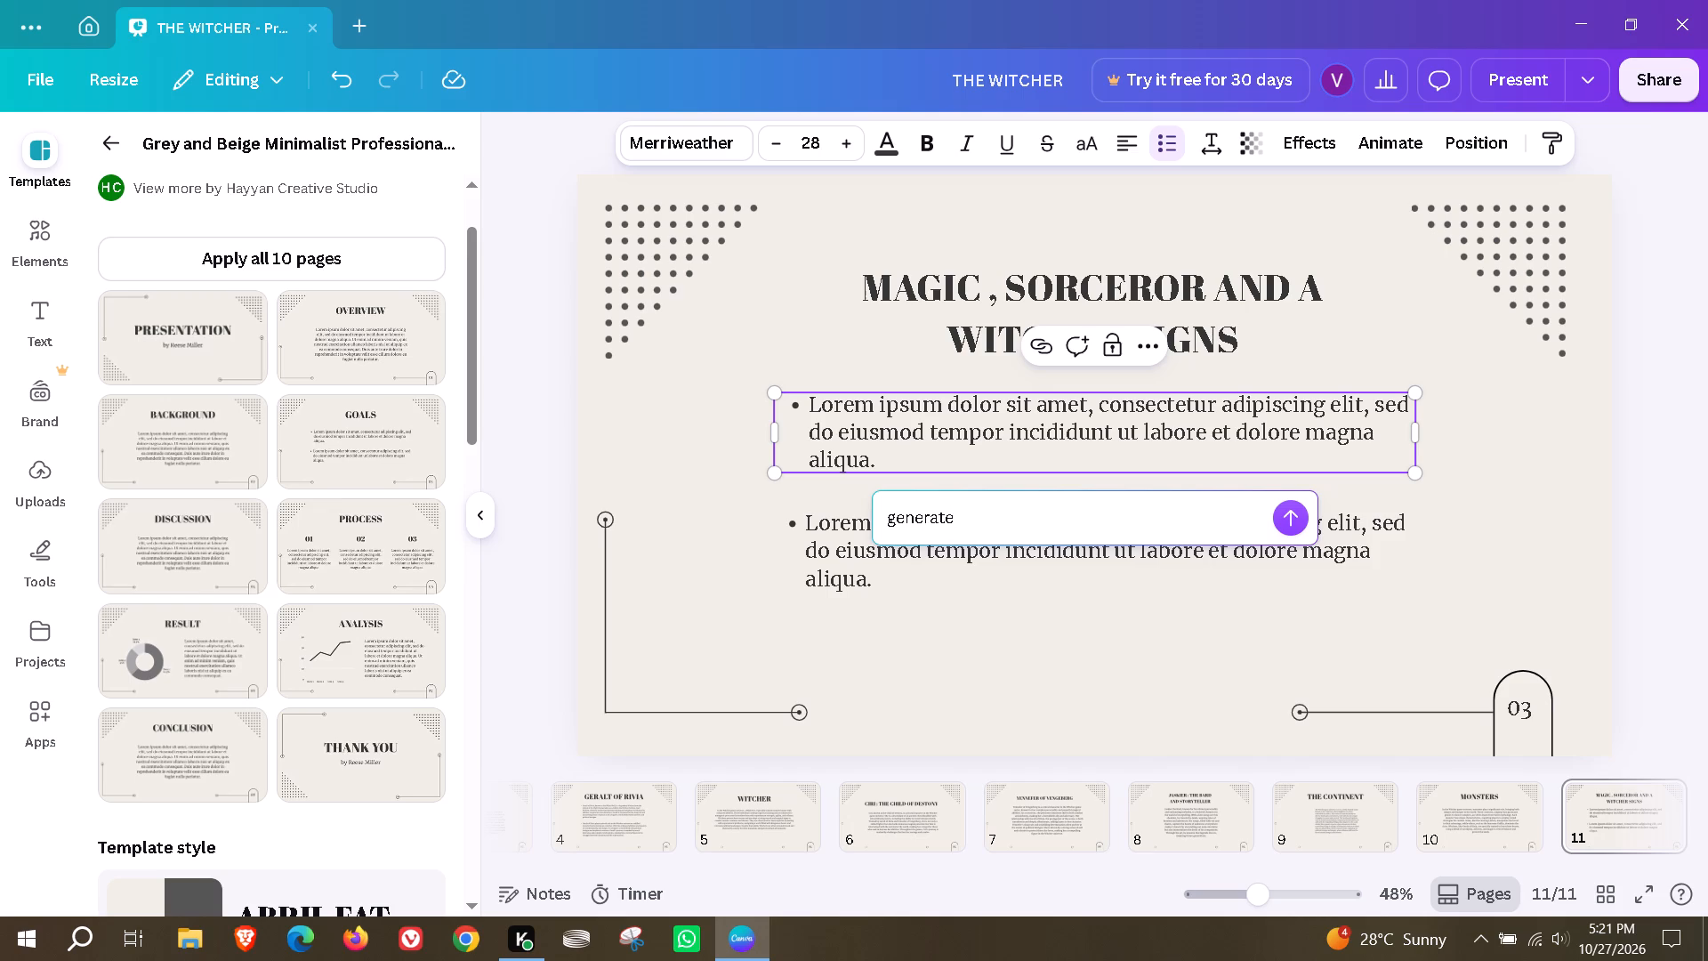
pyautogui.write('3-4 lineso')
pyautogui.press('BackSpace')
pyautogui.press('space')
pyautogui.write('on magc')
pyautogui.press('BackSpace')
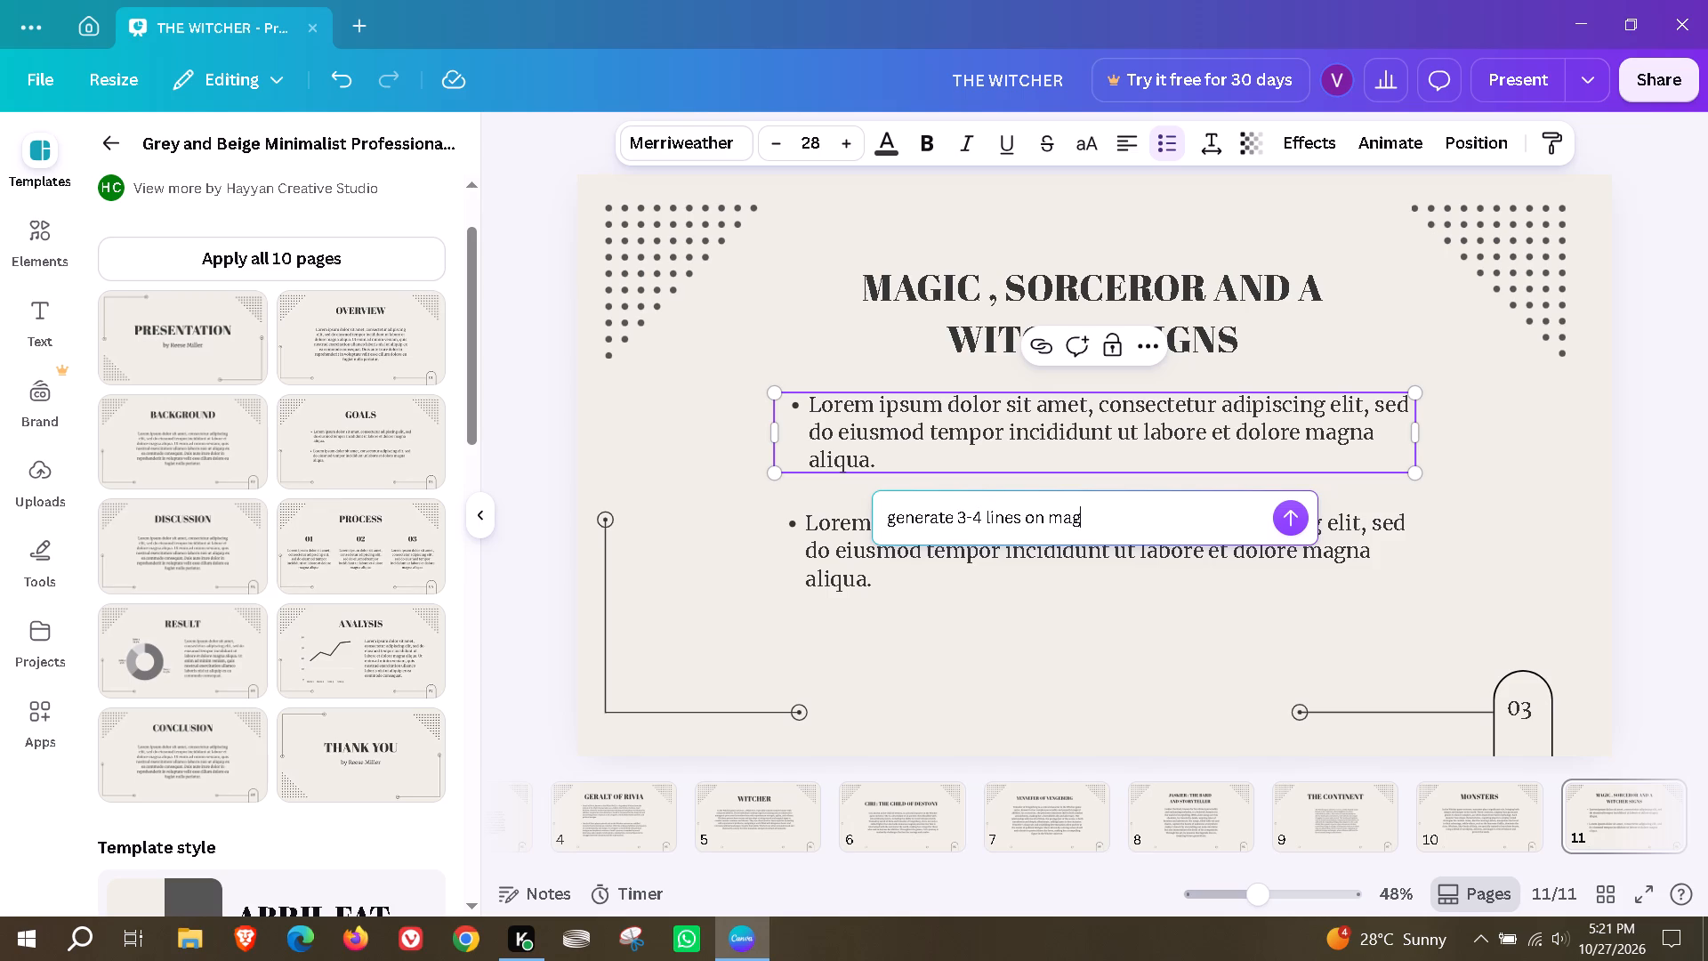
pyautogui.write('ic power in teh')
pyautogui.press('space')
pyautogui.press('BackSpace')
pyautogui.press('BackSpace')
pyautogui.press('BackSpace')
pyautogui.write('he witcher')
pyautogui.press('space')
pyautogui.write('game universe')
pyautogui.press('Return')
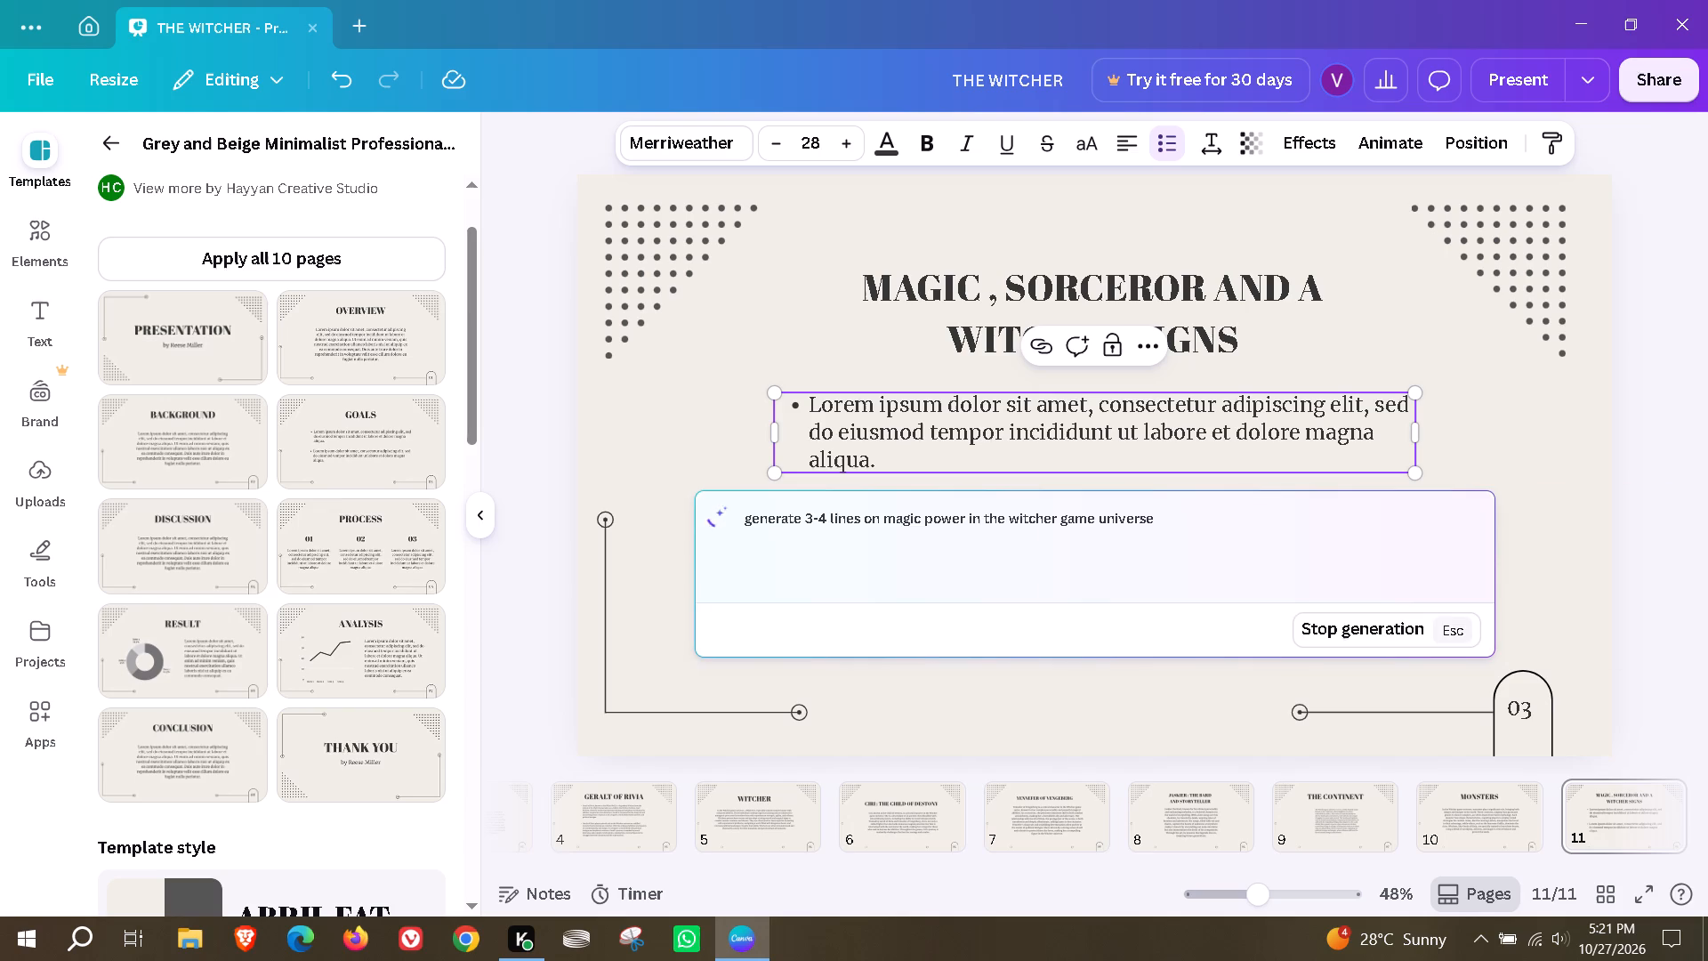
pyautogui.click(1397, 714)
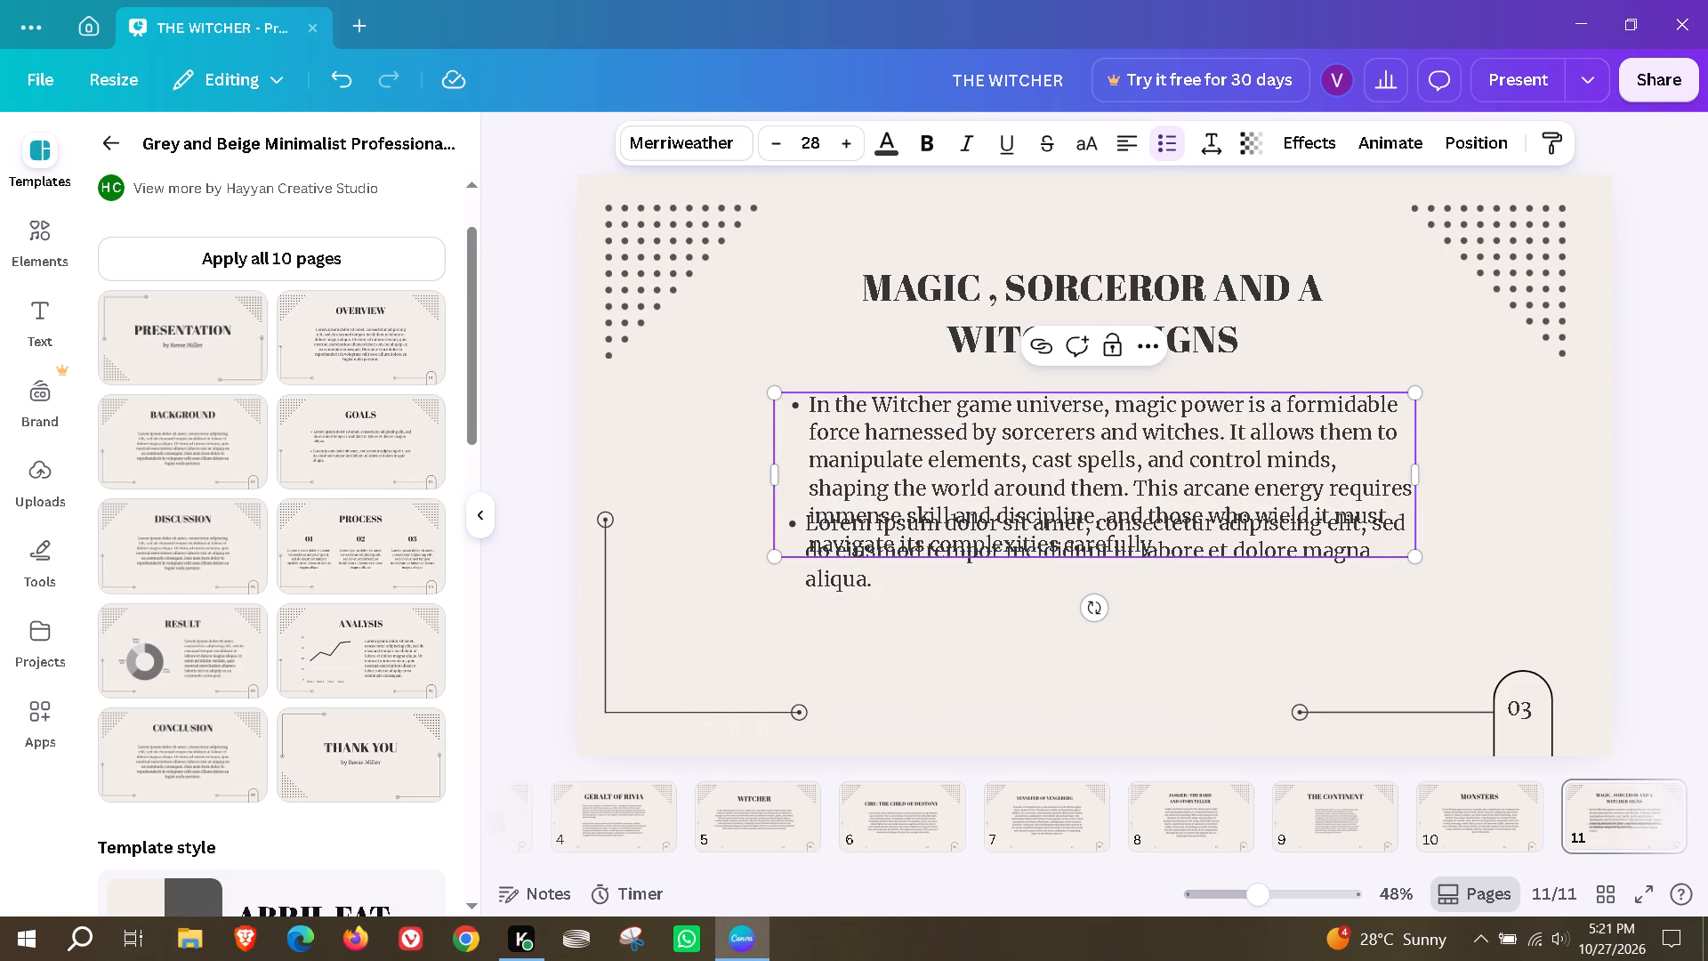
# Scale the magic power bullet to about size 20.9, widen it to five lines, and move the second bullet slightly lower.
pyautogui.moveTo(1412, 554); pyautogui.dragTo(1265, 453)
pyautogui.moveTo(1261, 450); pyautogui.dragTo(1406, 466)
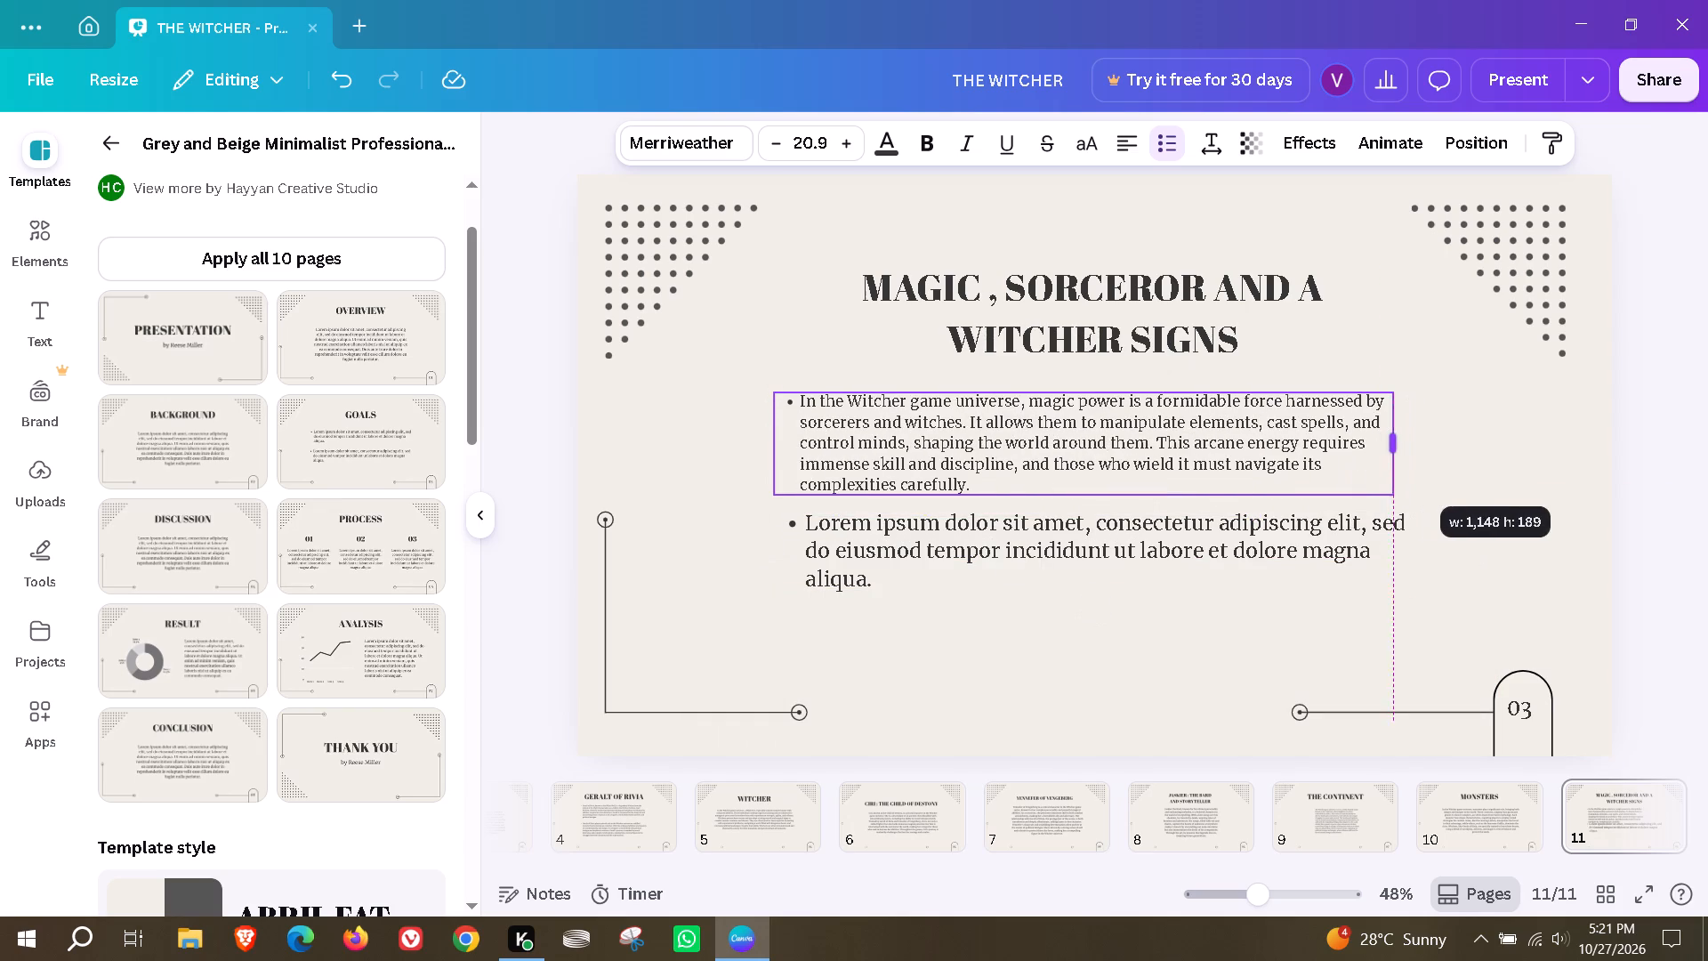
pyautogui.moveTo(1406, 466); pyautogui.dragTo(1408, 466)
pyautogui.moveTo(952, 553); pyautogui.dragTo(952, 574)
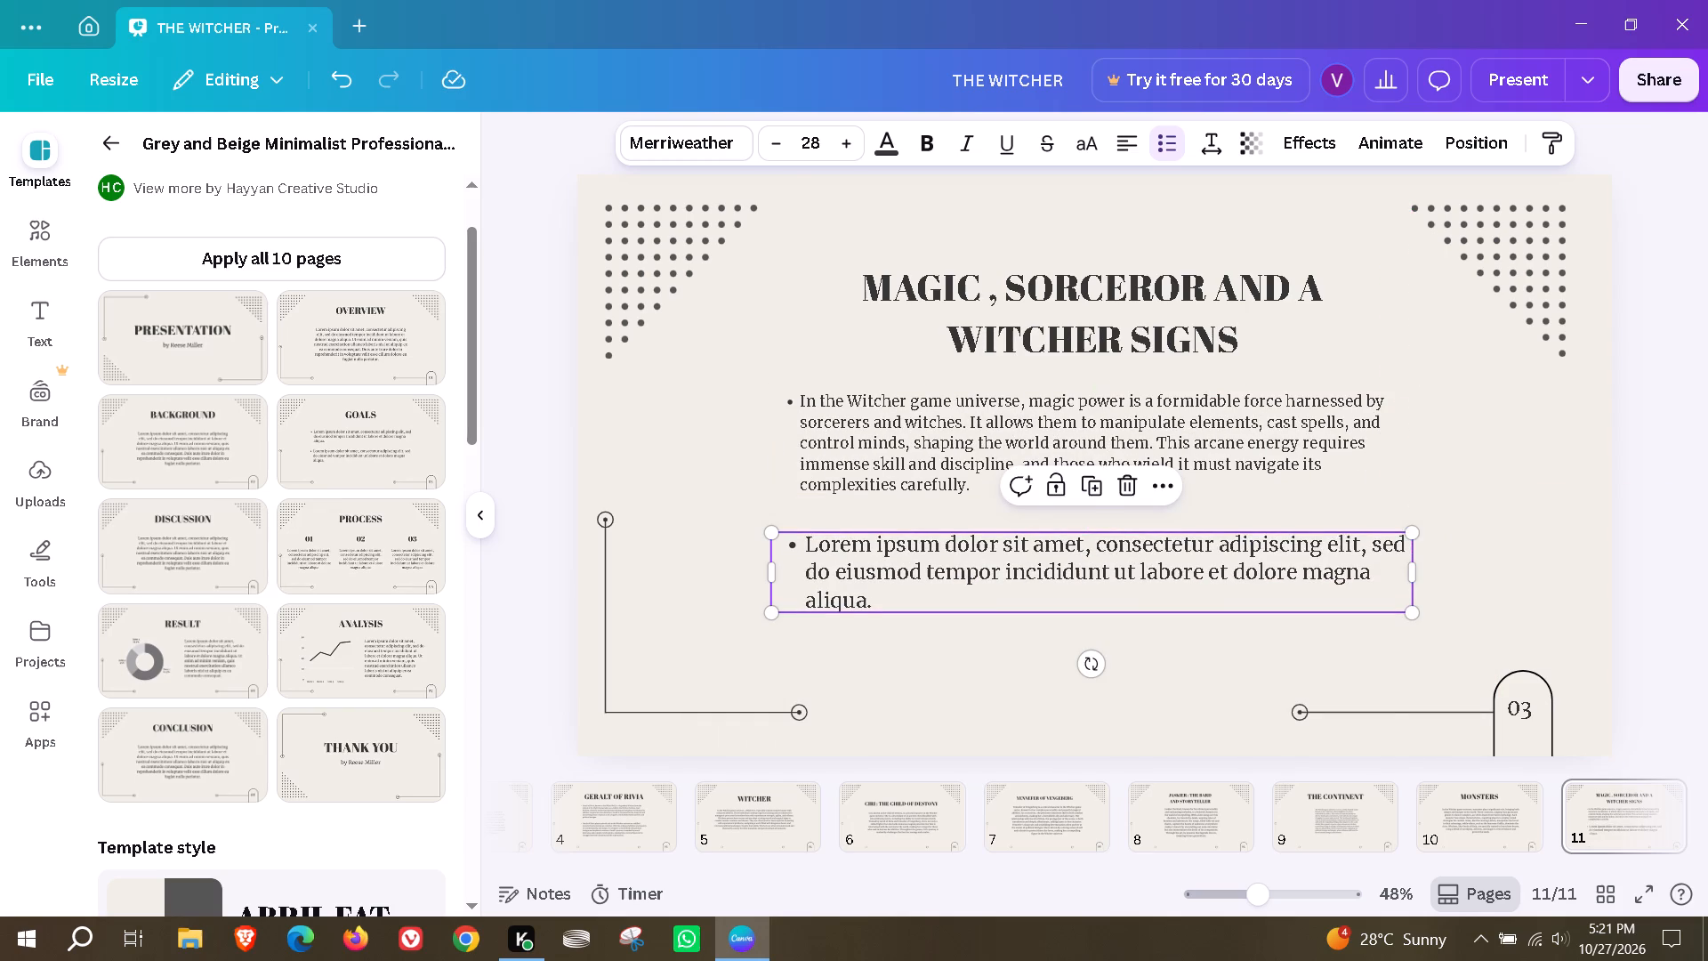
# Replace the second placeholder bullet with Magic Write text from the prompt "generate 3-4 lines on sorceror in the witcher game universe".
pyautogui.doubleClick(970, 567)
pyautogui.click(1139, 475)
pyautogui.click(1096, 584)
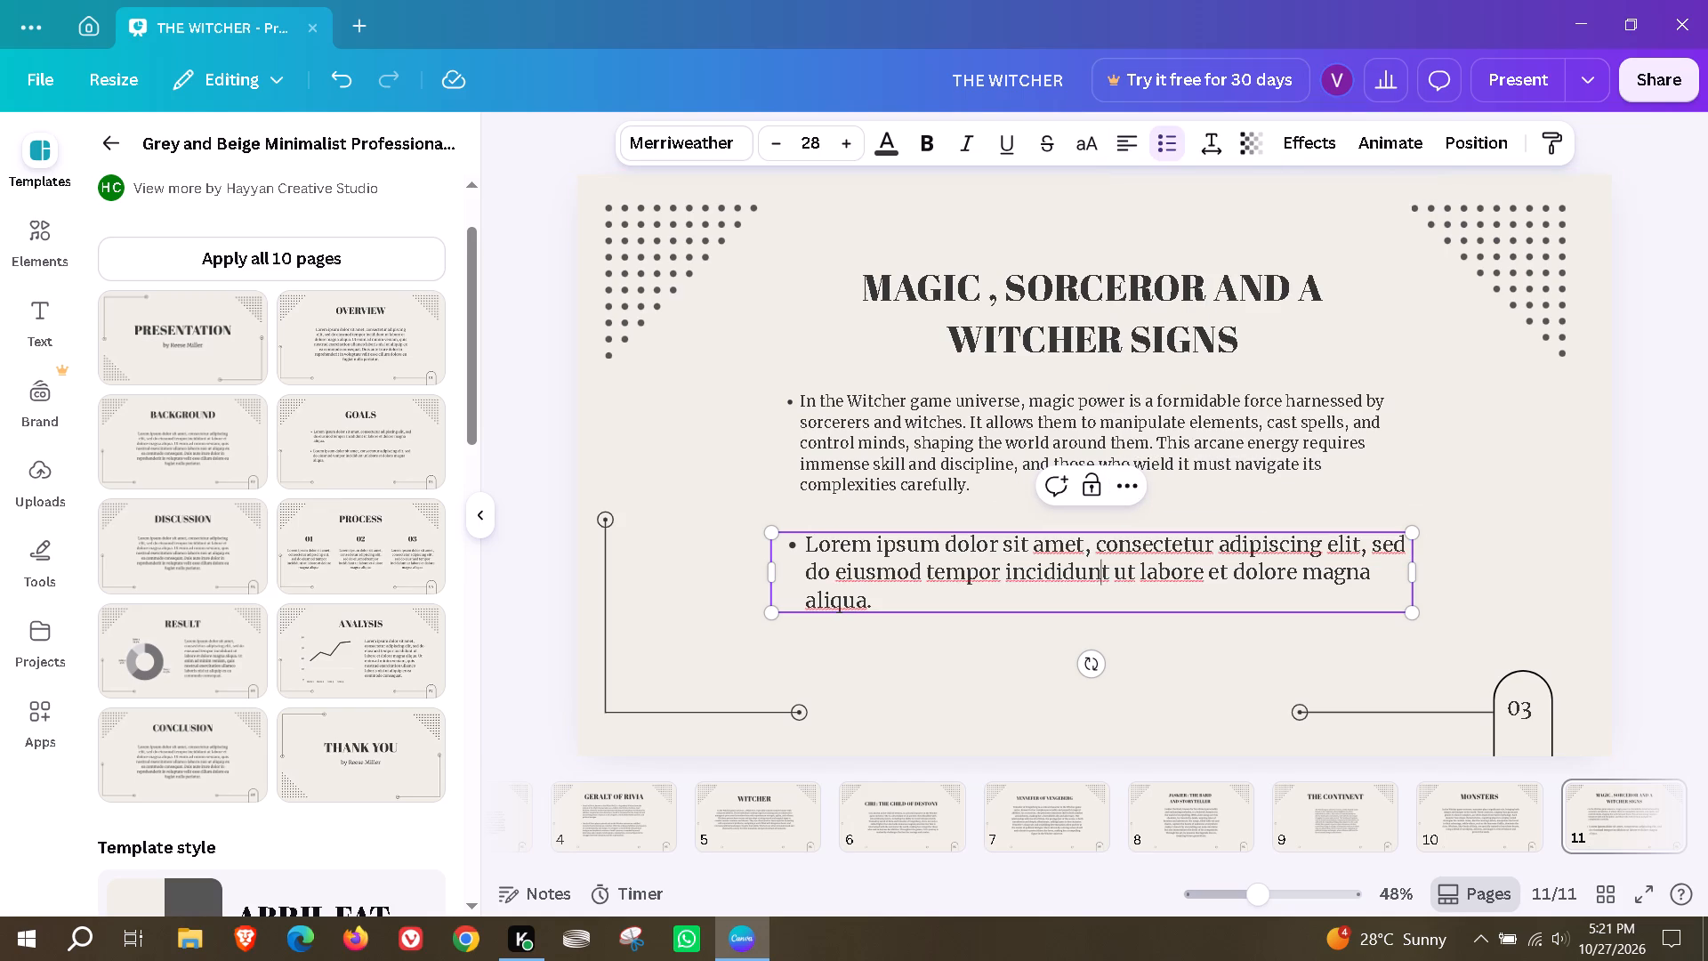
pyautogui.doubleClick(1079, 567)
pyautogui.hotkey('ctrl', 'a')
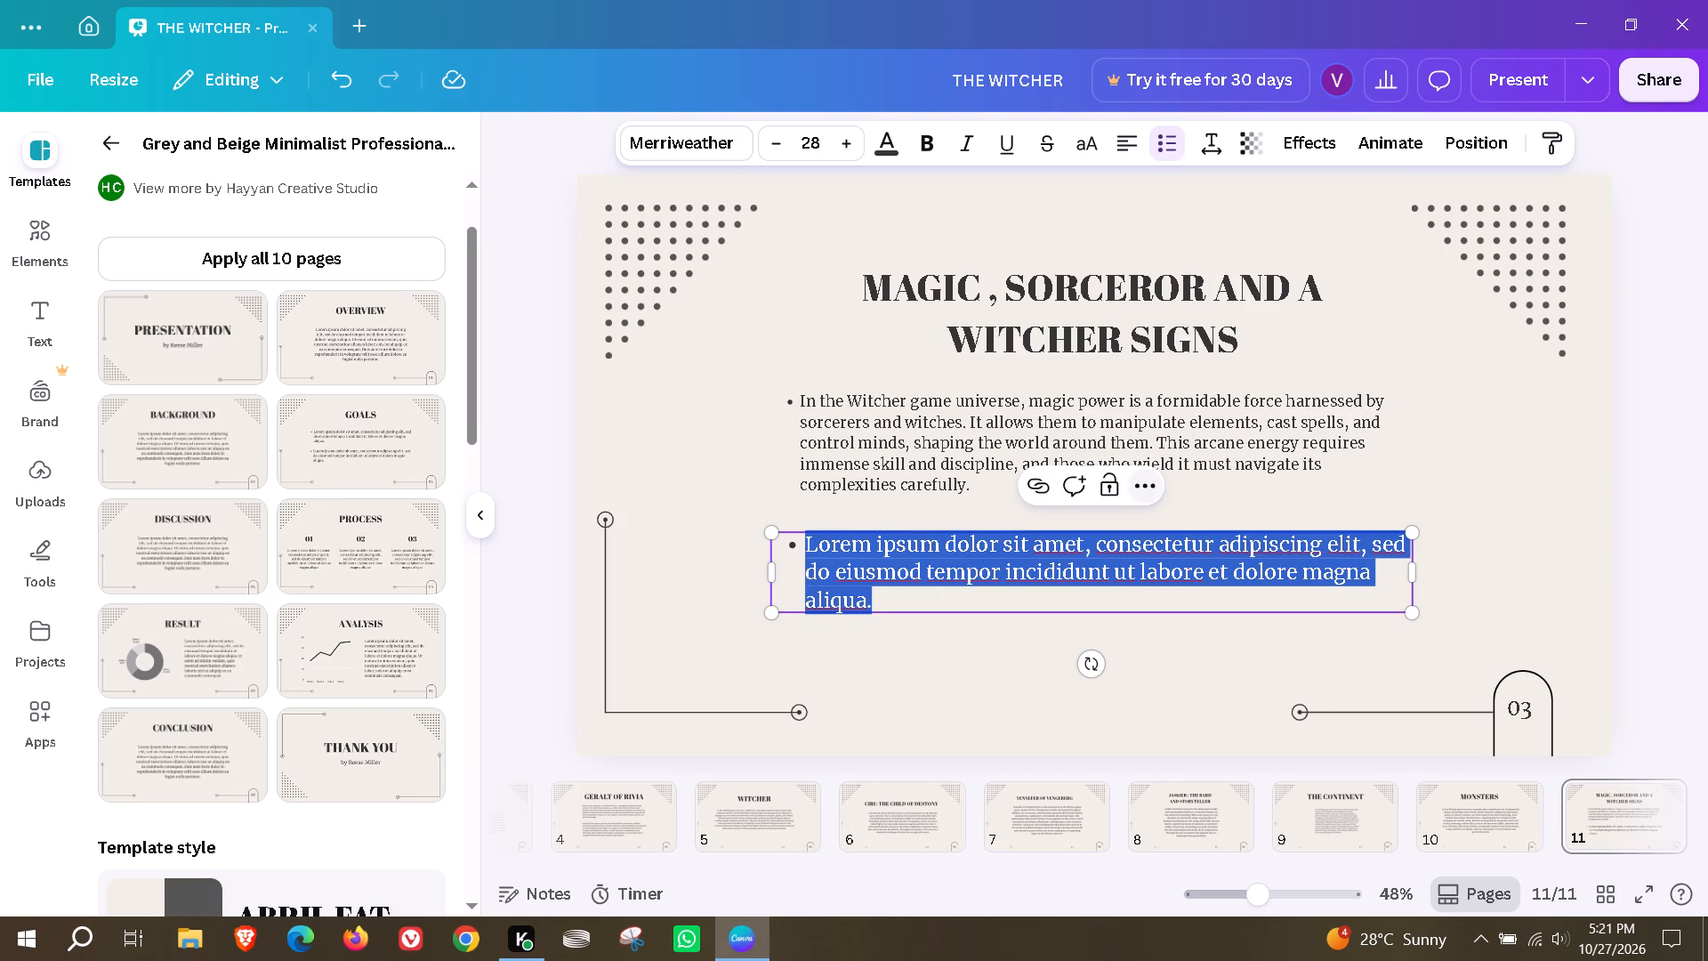
pyautogui.click(1147, 481)
pyautogui.scroll(-3, 1225, 415)
pyautogui.click(1224, 410)
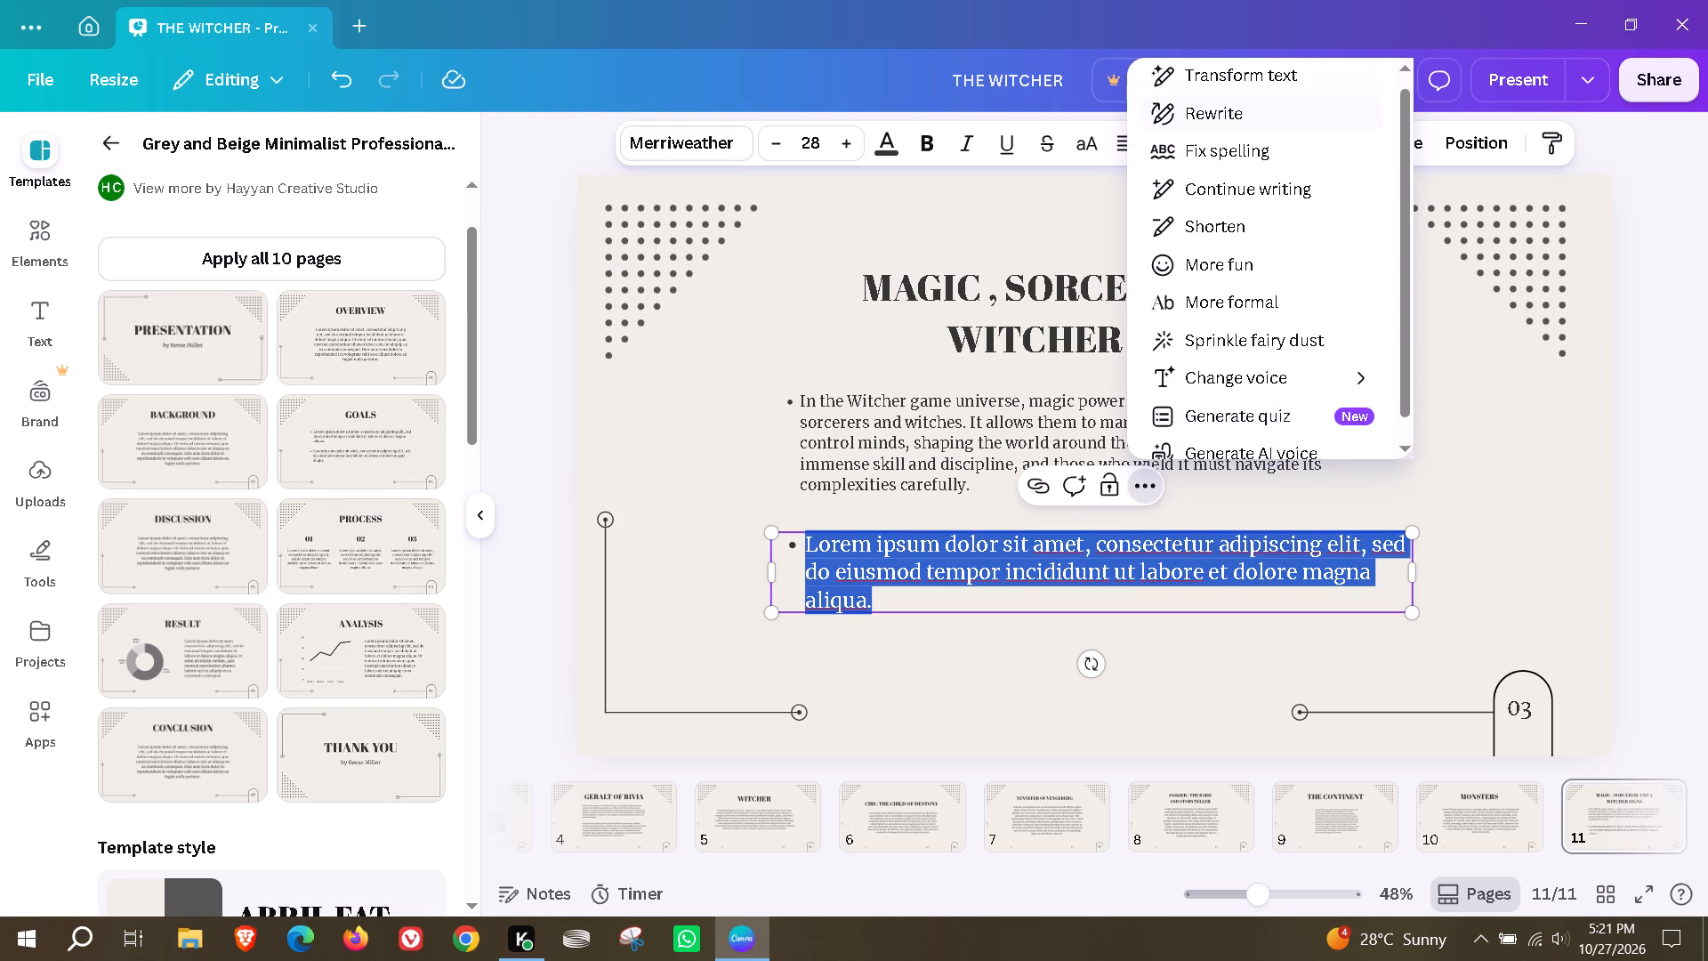
pyautogui.click(1212, 90)
pyautogui.write('generate')
pyautogui.press('space')
pyautogui.write('3-4 lie')
pyautogui.press('BackSpace')
pyautogui.write('nes on')
pyautogui.press('space')
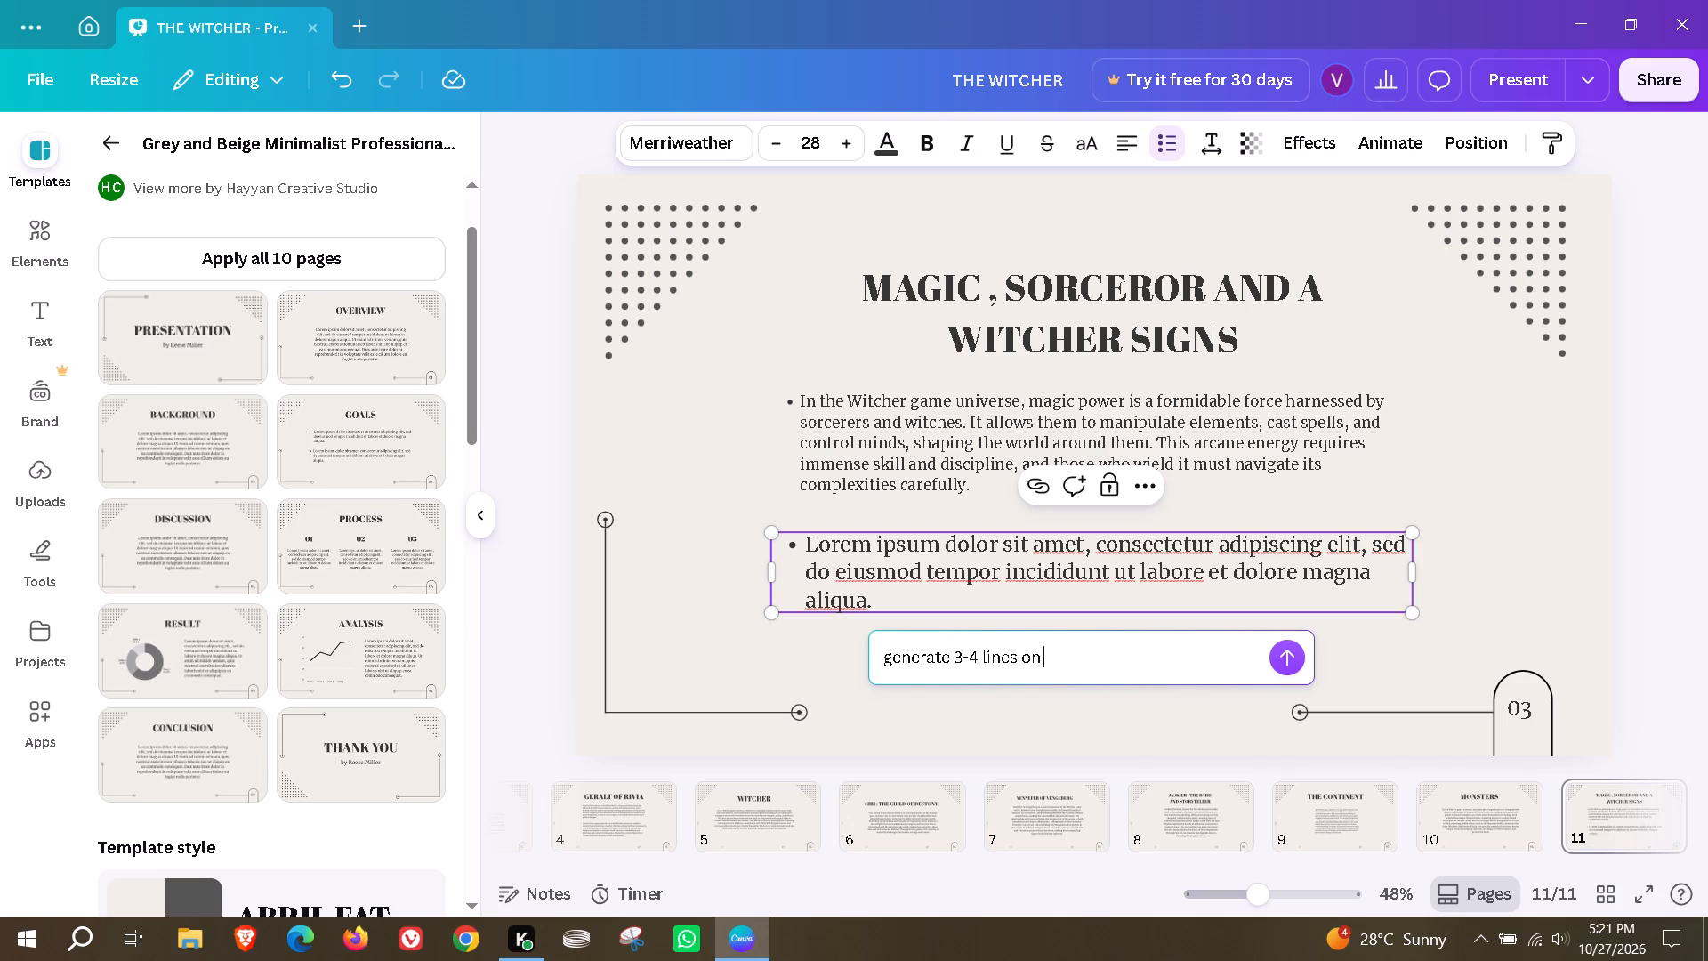
pyautogui.write('sorceror')
pyautogui.press('space')
pyautogui.write('in the witcher game universe')
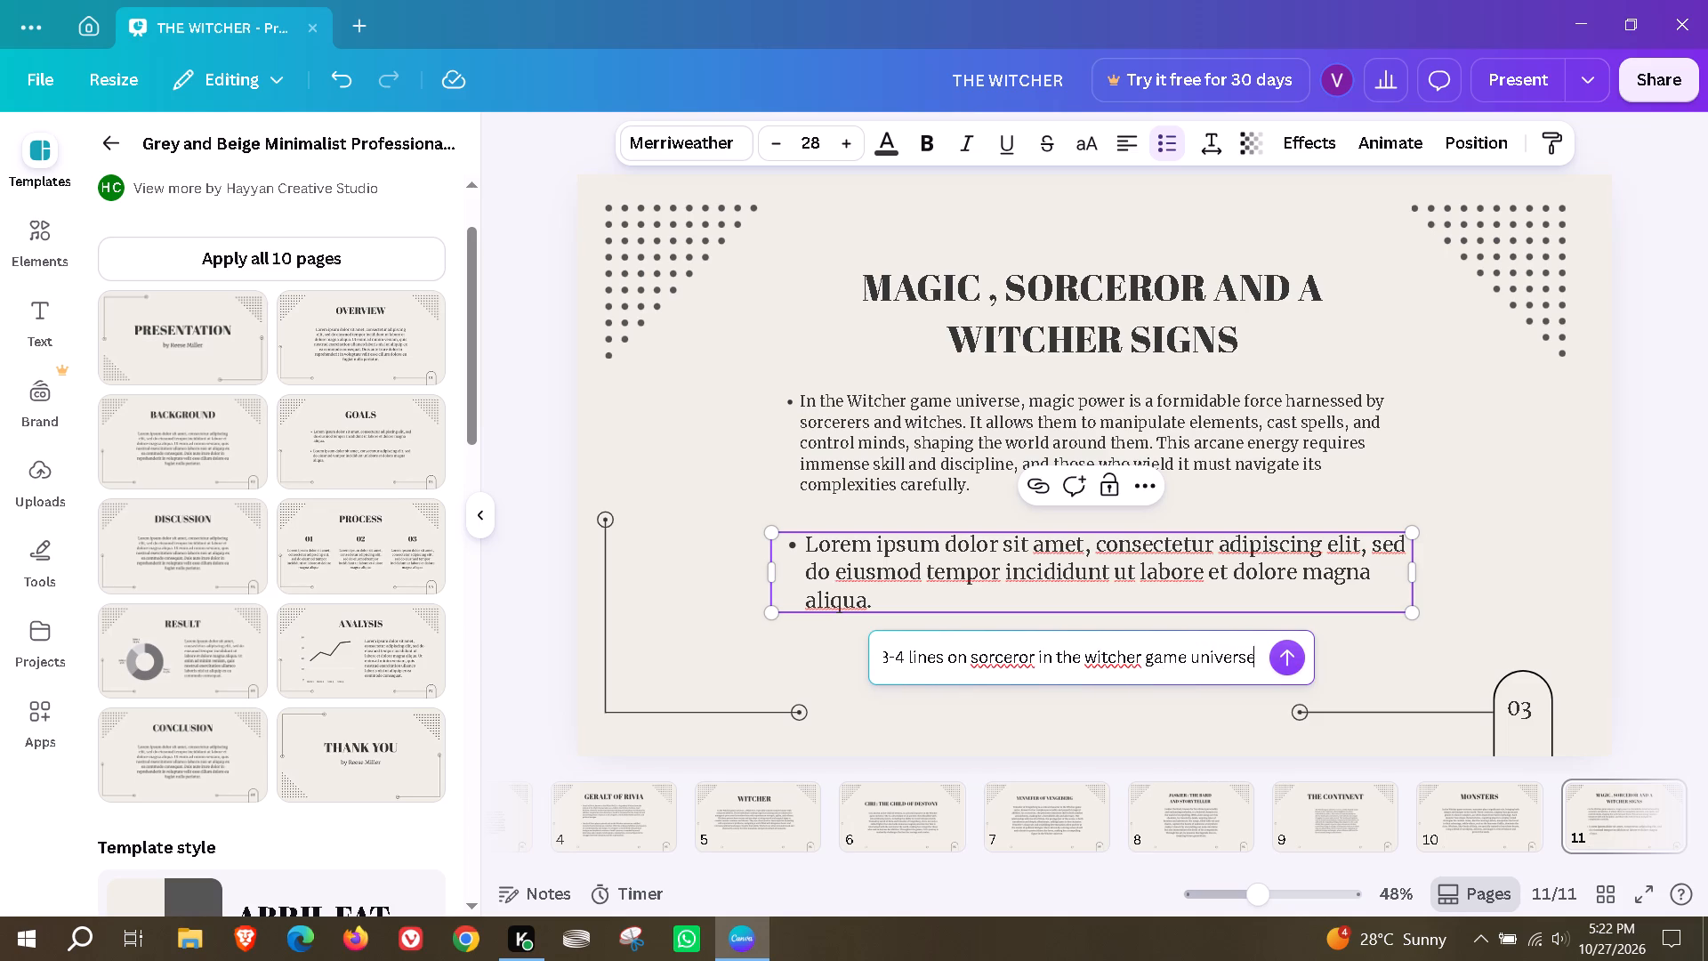
pyautogui.click(1288, 651)
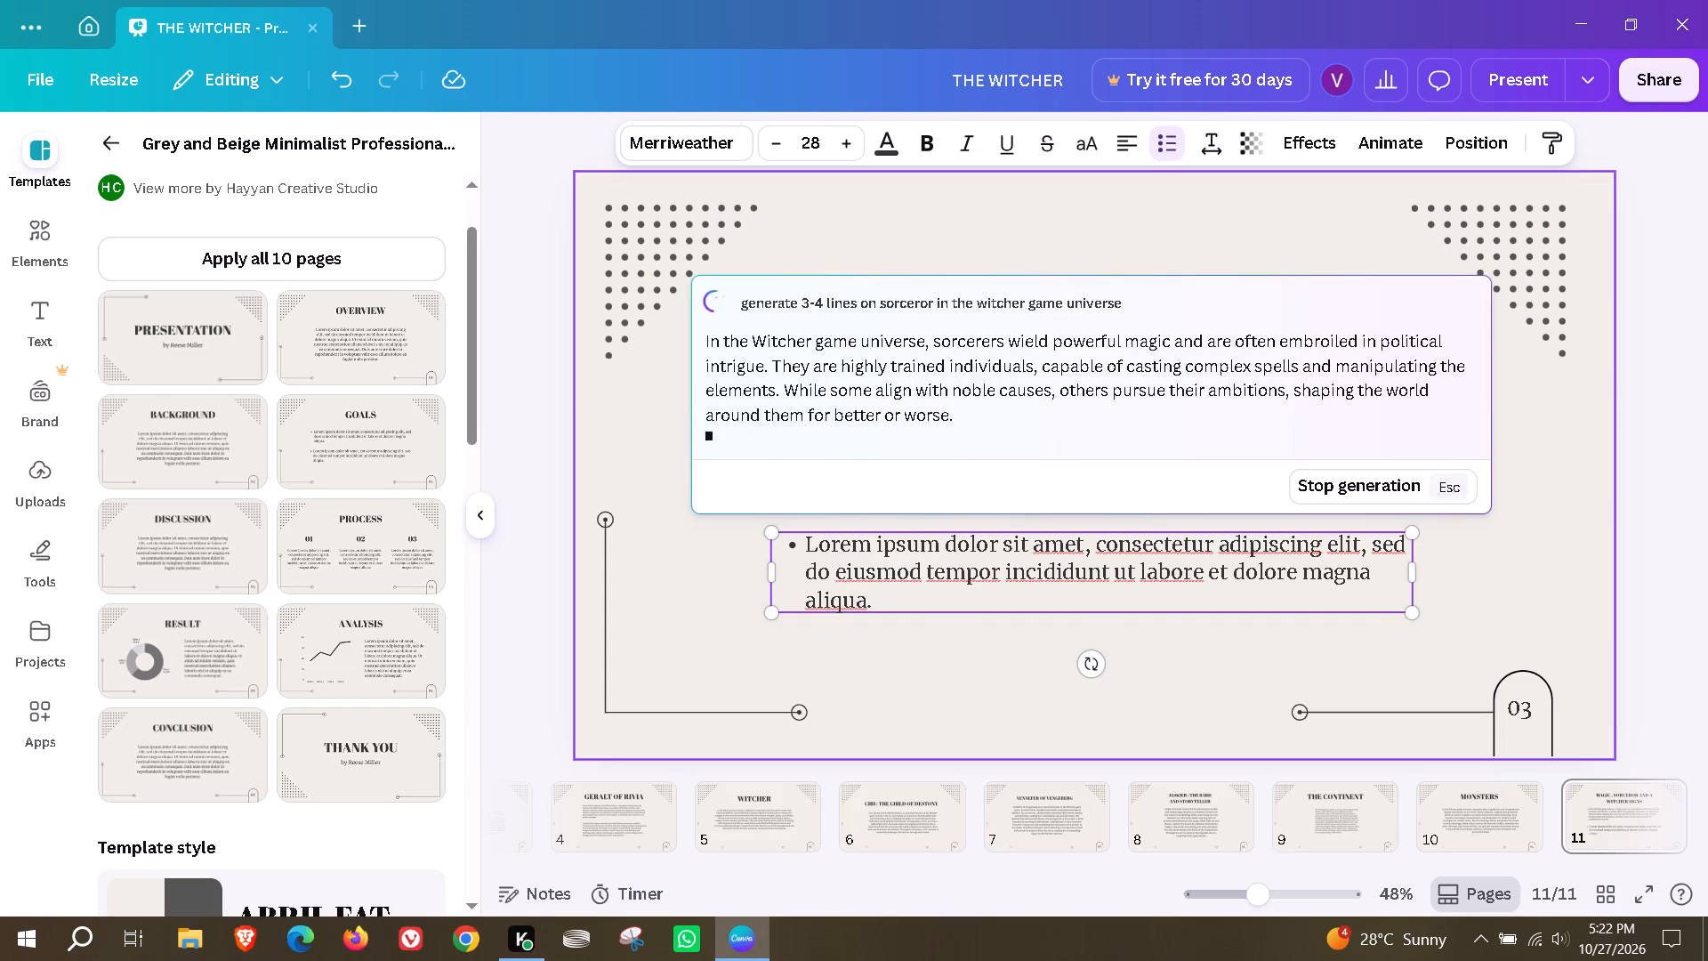
pyautogui.click(1419, 487)
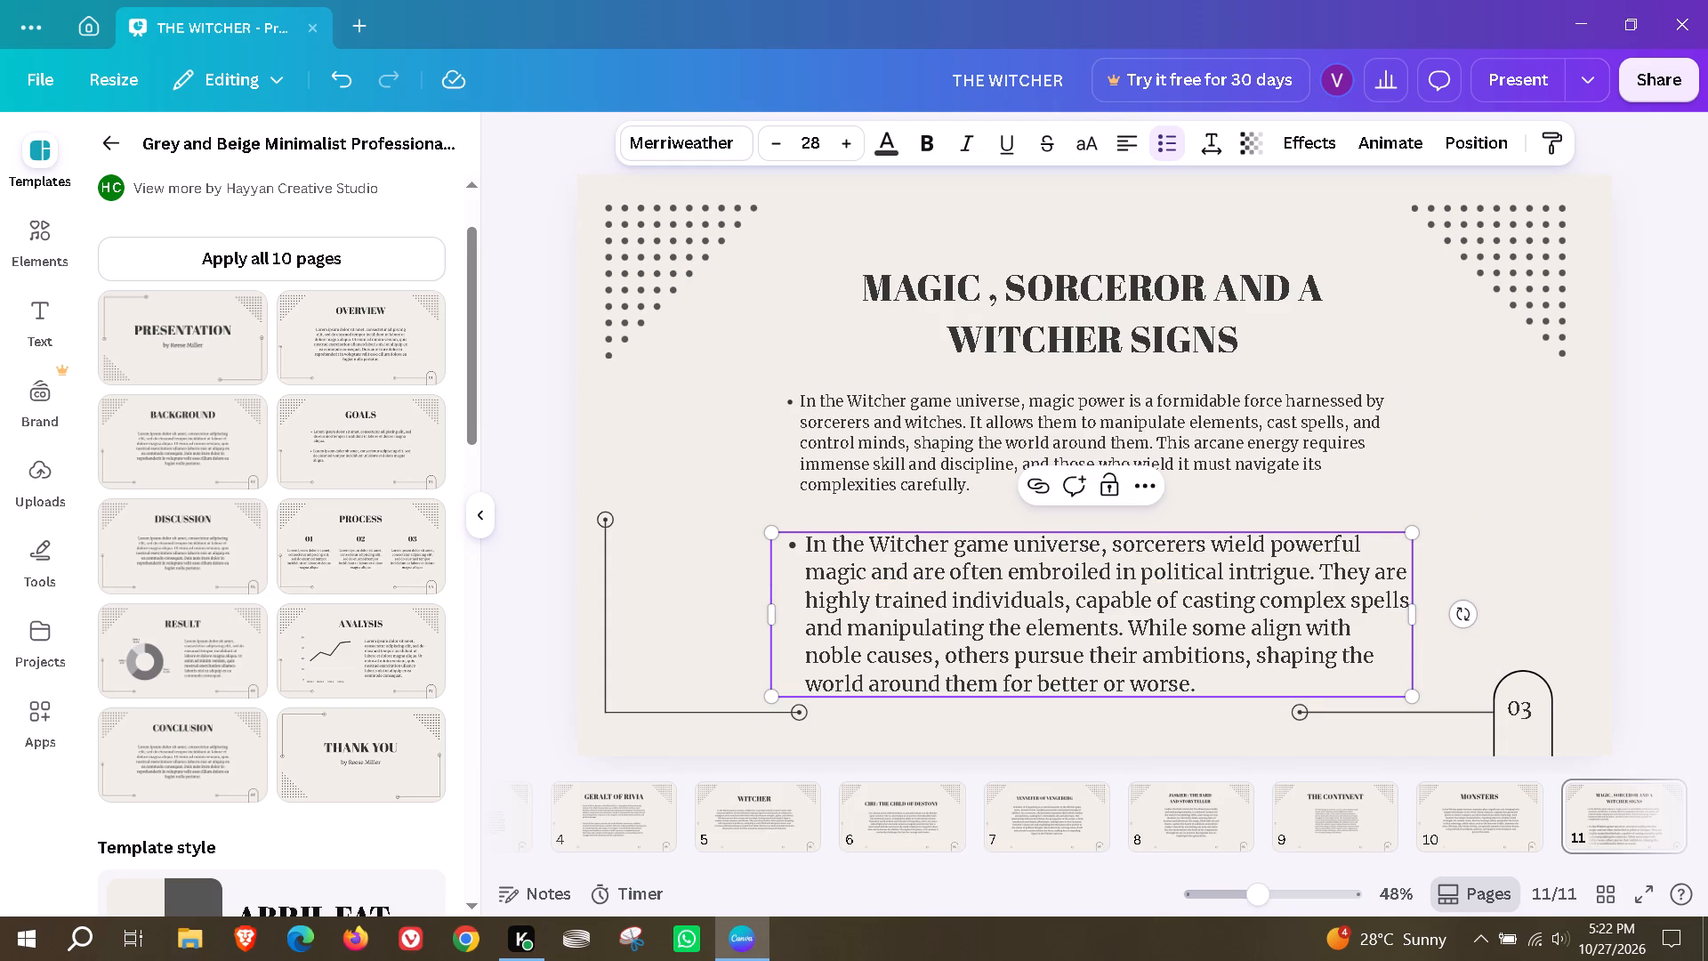
# Scale the sorcerers bullet down to about size 20.5 and widen it into a five-line block.
pyautogui.moveTo(1414, 693); pyautogui.dragTo(1251, 623)
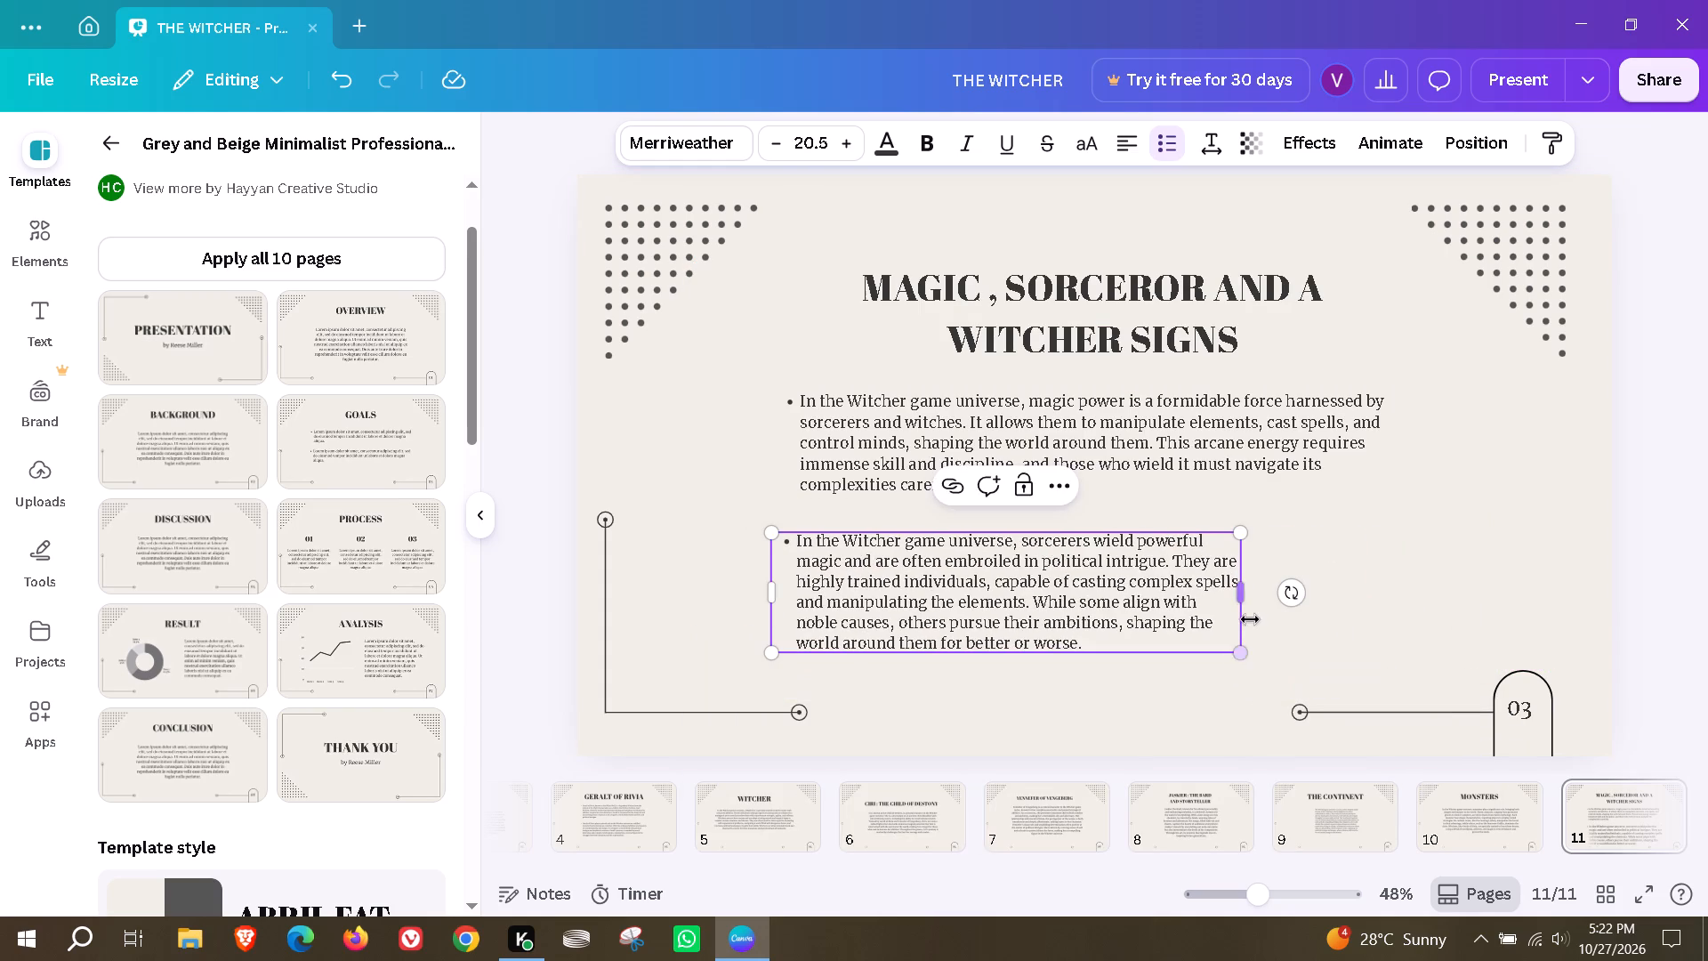
pyautogui.moveTo(1248, 601); pyautogui.dragTo(1410, 609)
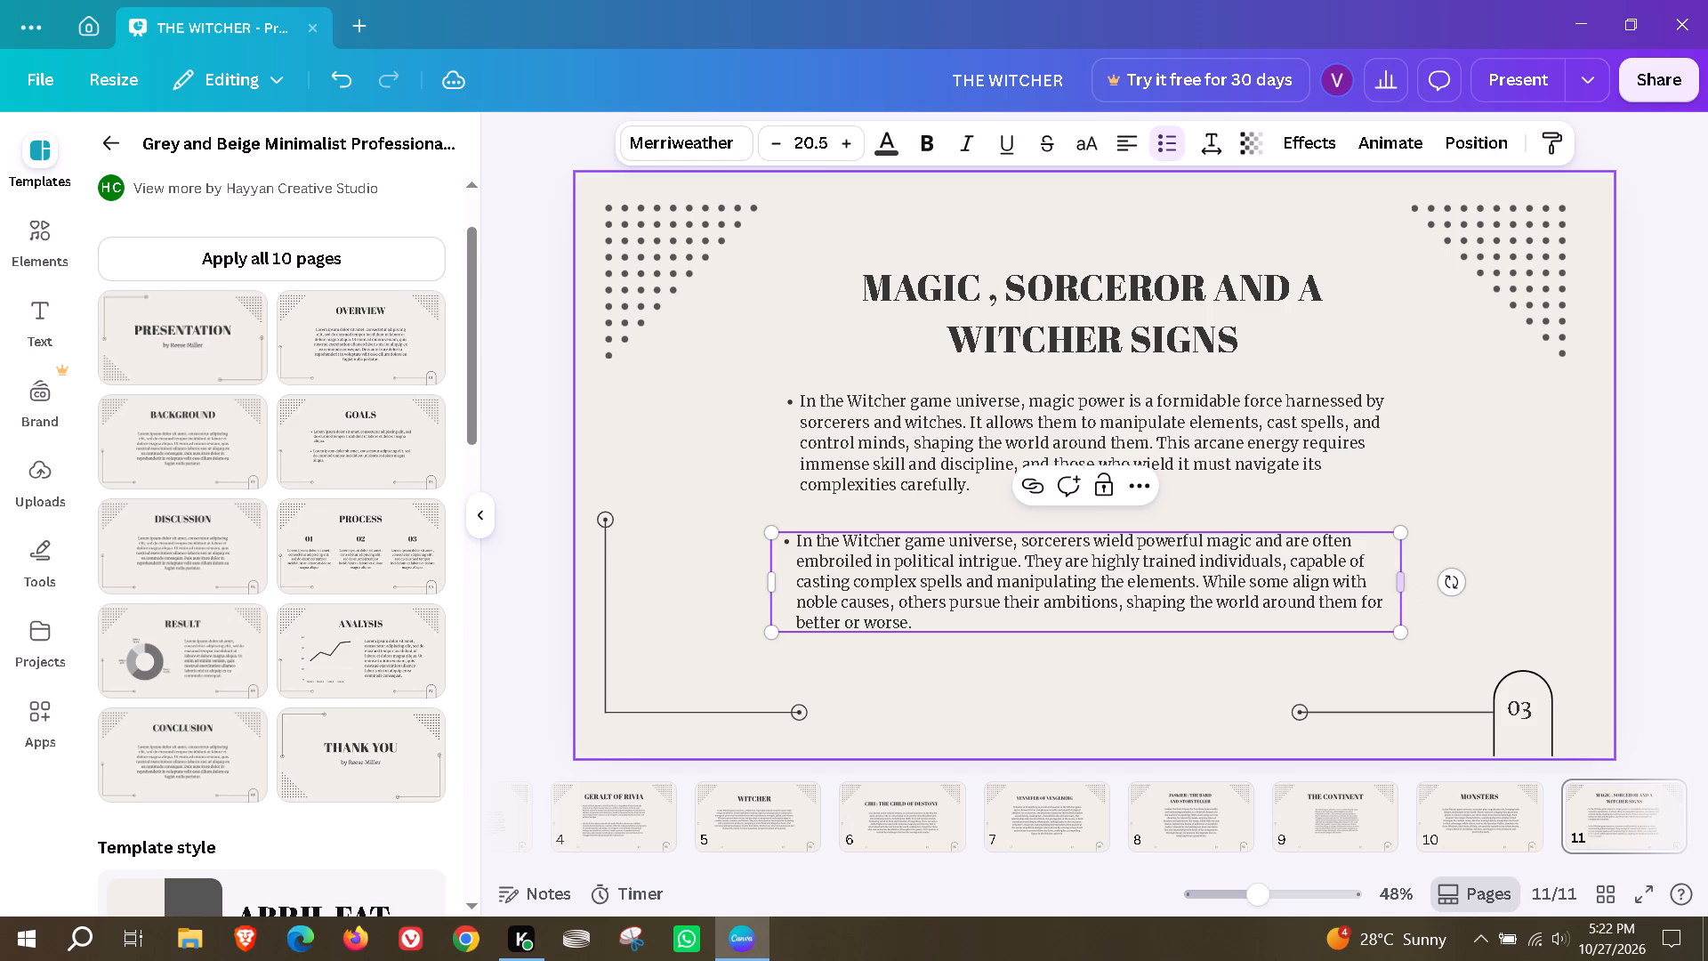
pyautogui.click(1442, 377)
# Add the template's RESULT page to the presentation as page 12.
pyautogui.scroll(-3, 1484, 816)
pyautogui.scroll(-1, 289, 577)
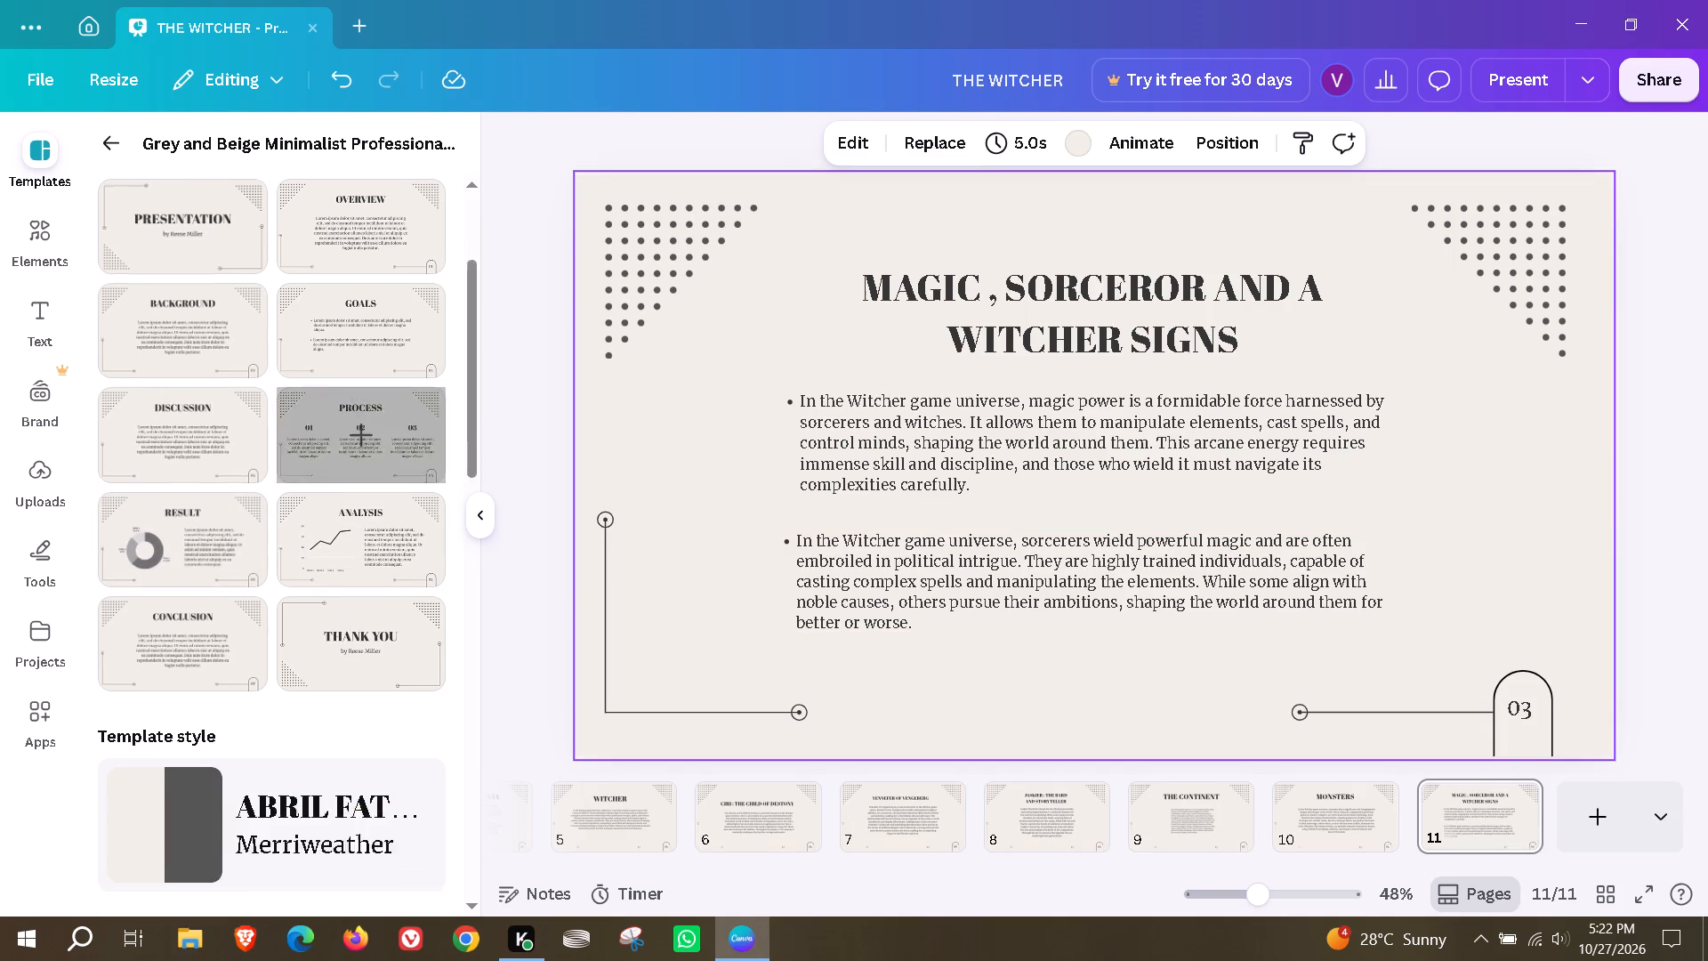
pyautogui.scroll(-1, 289, 577)
pyautogui.scroll(2, 306, 504)
pyautogui.scroll(-1, 236, 601)
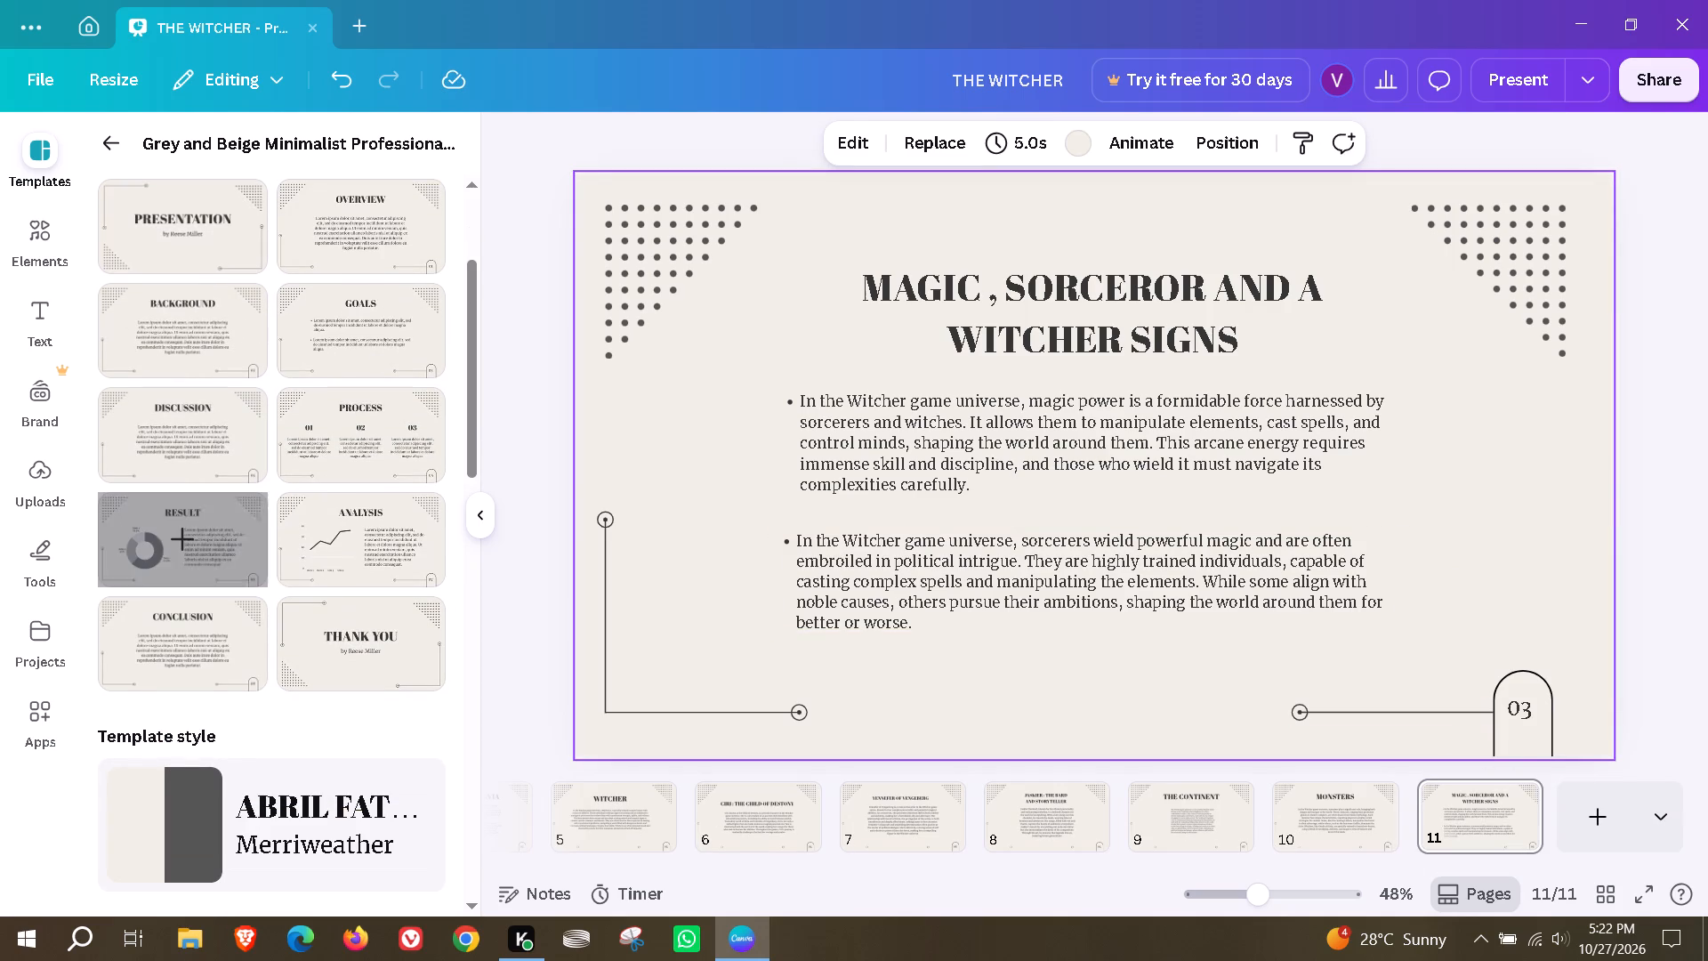
pyautogui.click(225, 553)
pyautogui.click(928, 531)
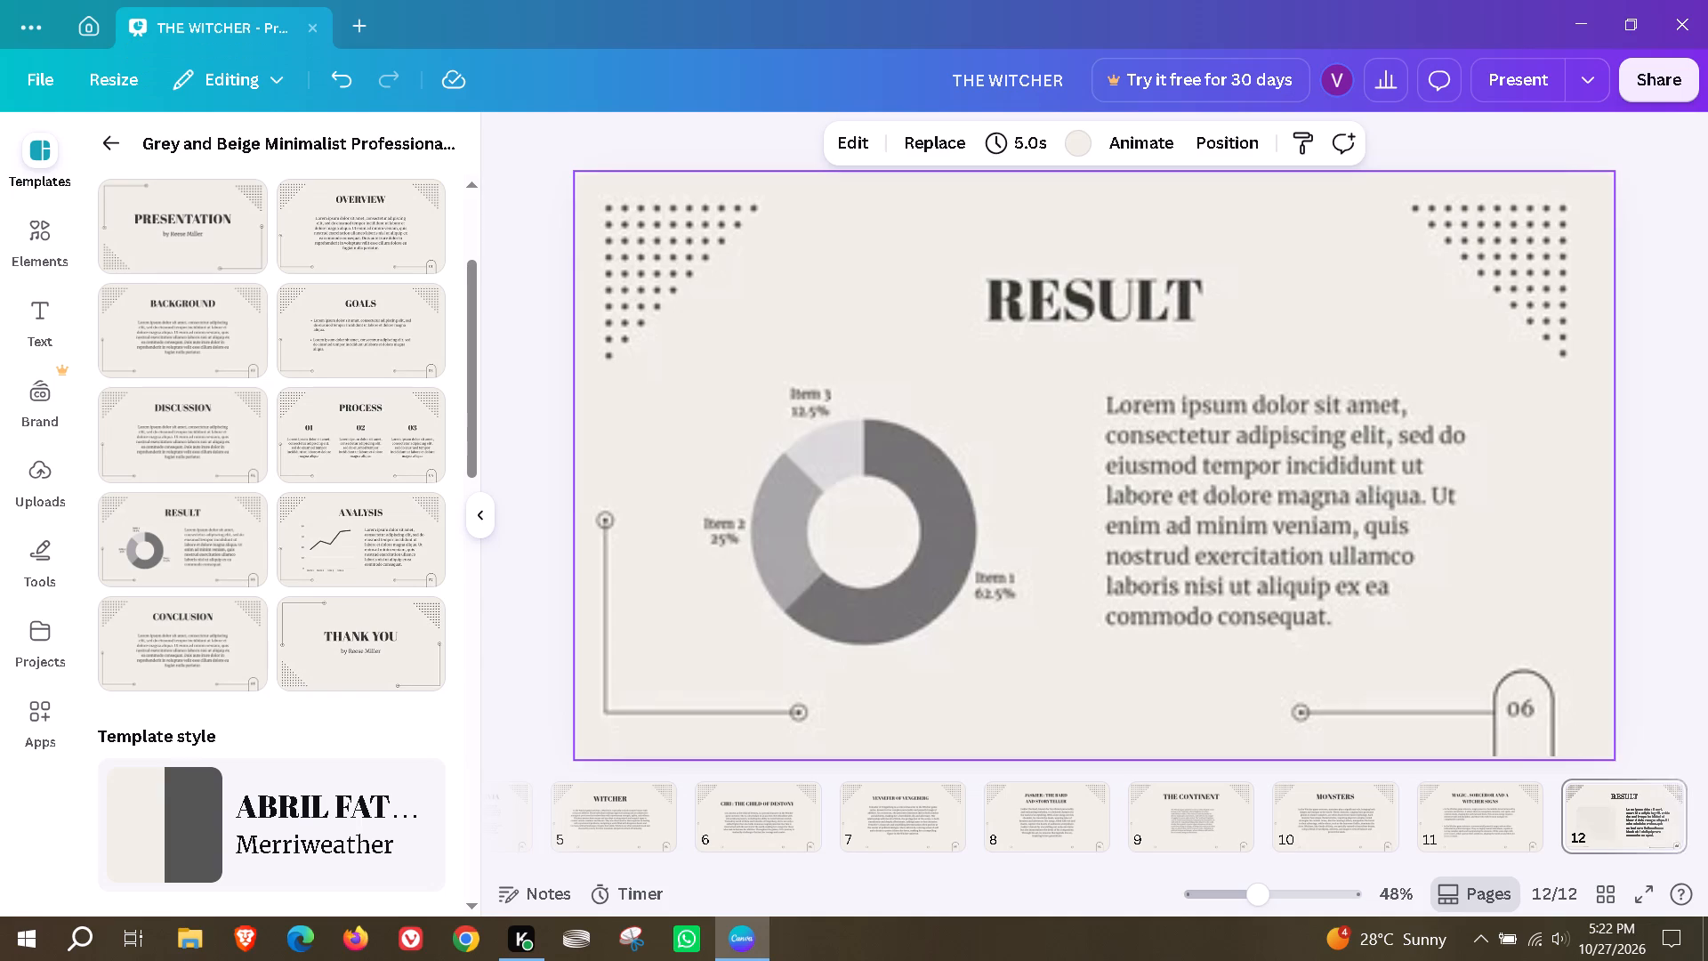
# Delete the donut chart from page 12 and move the placeholder paragraph beneath the heading.
pyautogui.click(888, 520)
pyautogui.click(888, 342)
pyautogui.moveTo(1187, 501); pyautogui.dragTo(959, 500)
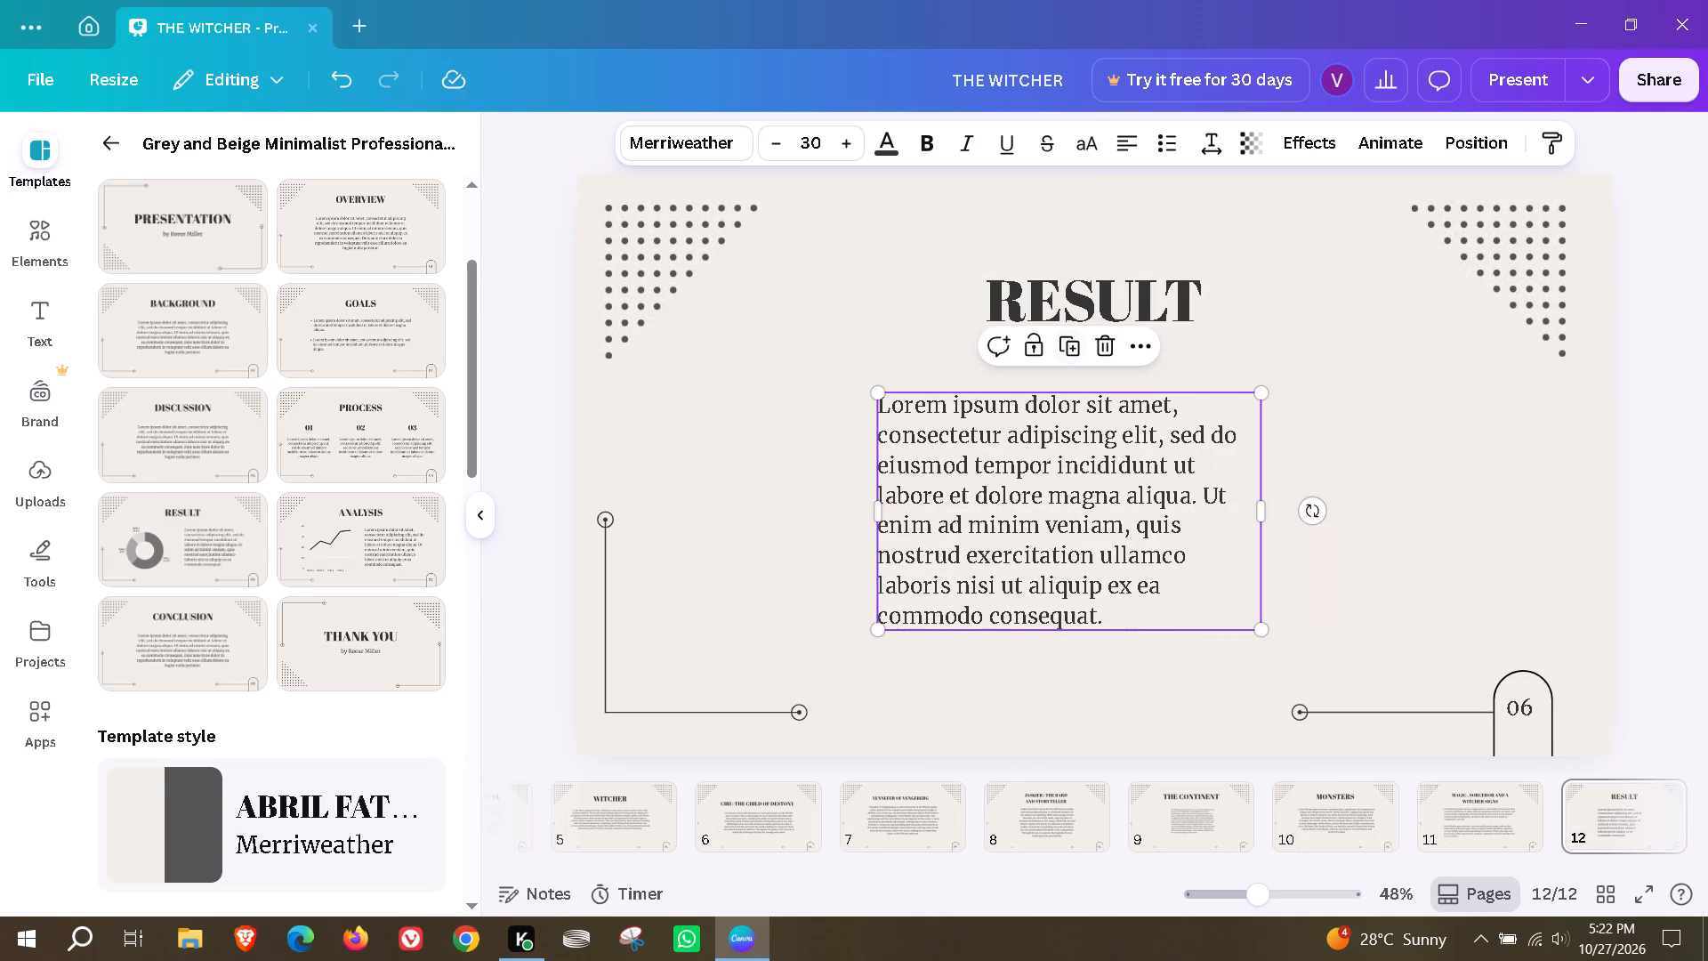
# Replace the RESULT heading on page 12 with "THE WILD HUNT".
pyautogui.doubleClick(1060, 293)
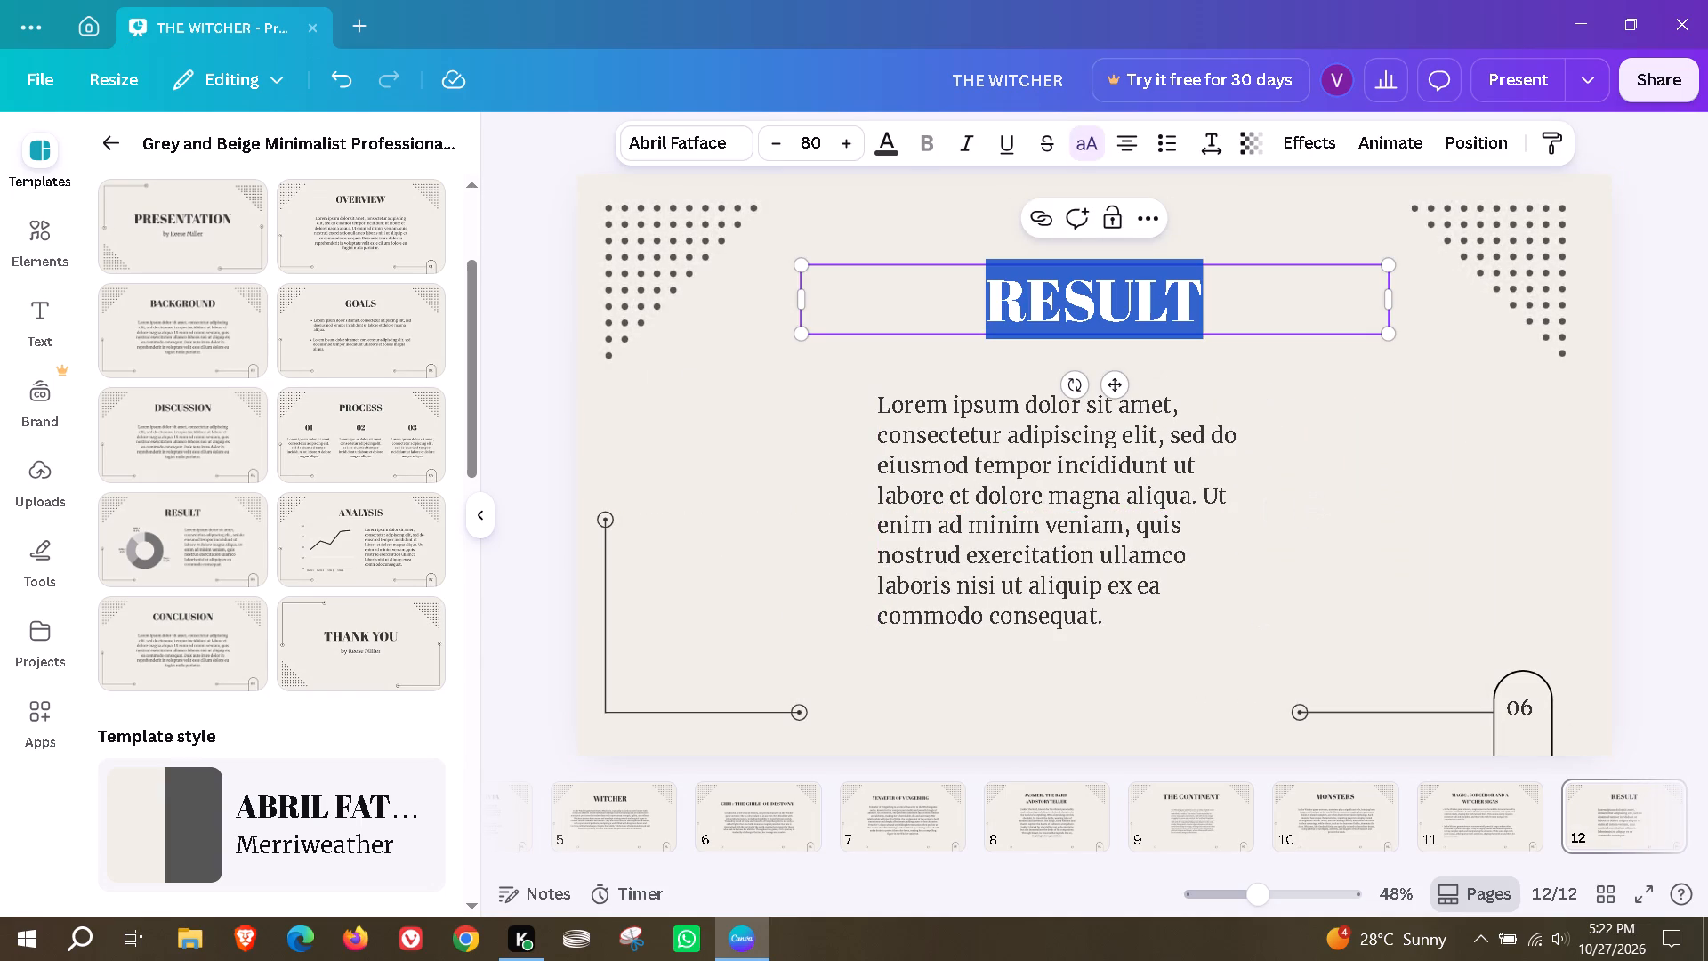
pyautogui.write('THE WILD HUNT')
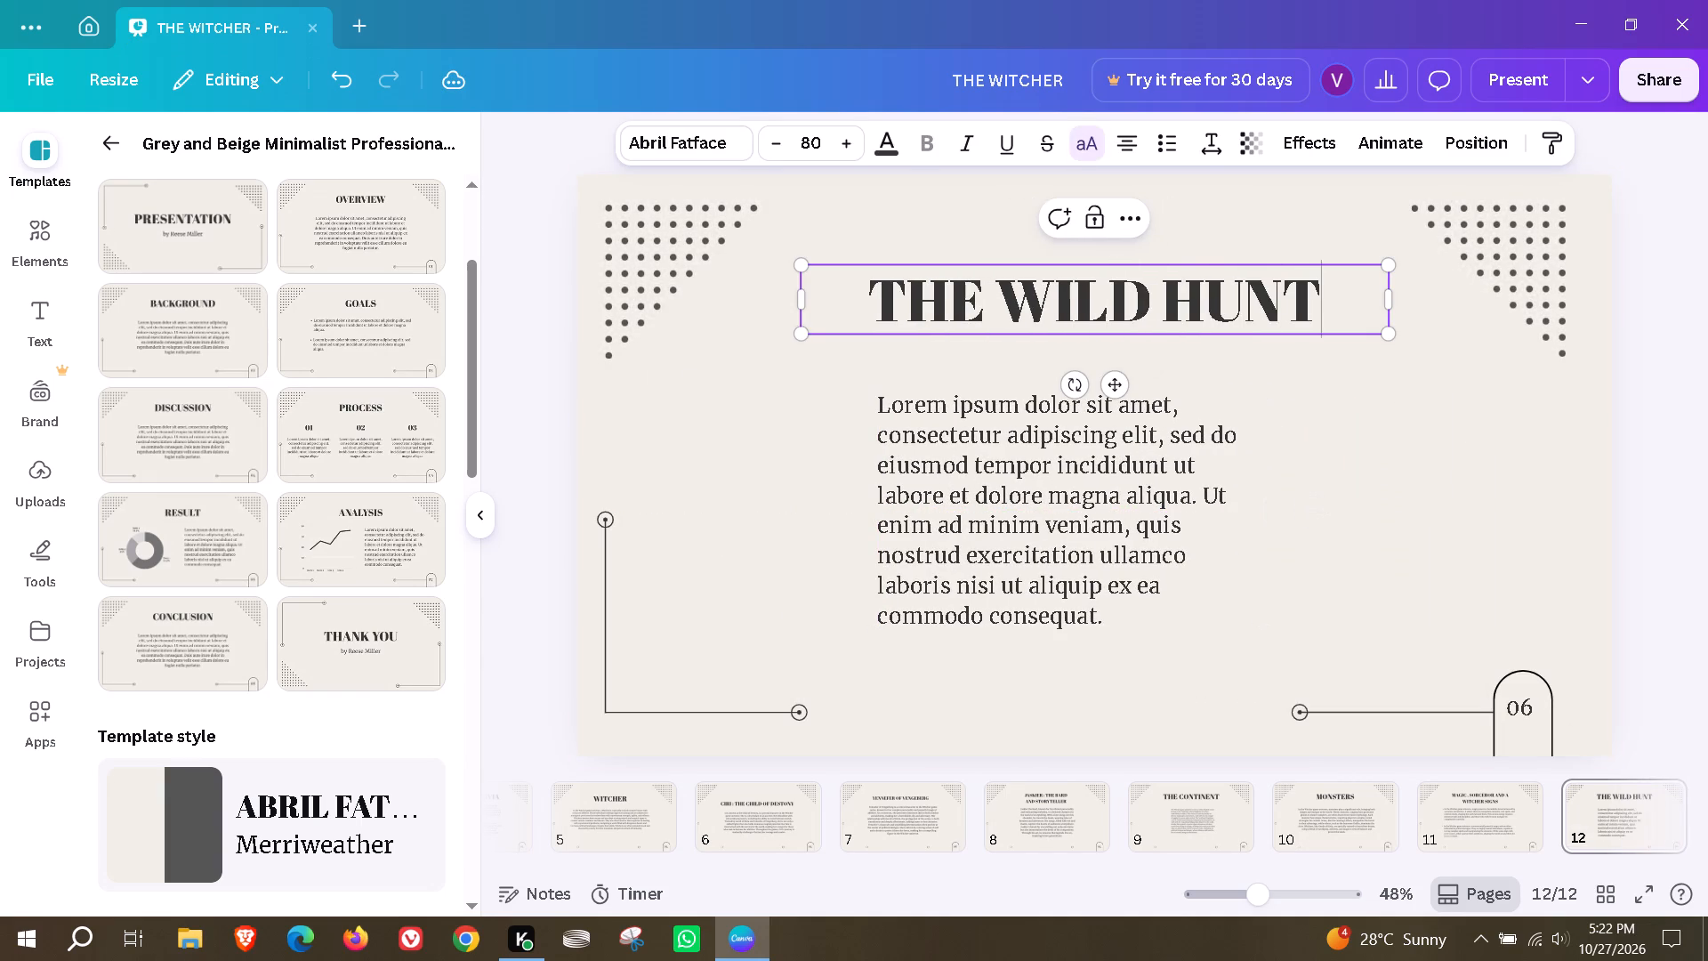
# Replace the placeholder paragraph on page 12 with Magic Write text from "generate 5-6 lines on wild hunt in the witcher game universe".
pyautogui.doubleClick(992, 471)
pyautogui.click(1118, 348)
pyautogui.scroll(-3, 1123, 528)
pyautogui.click(1171, 858)
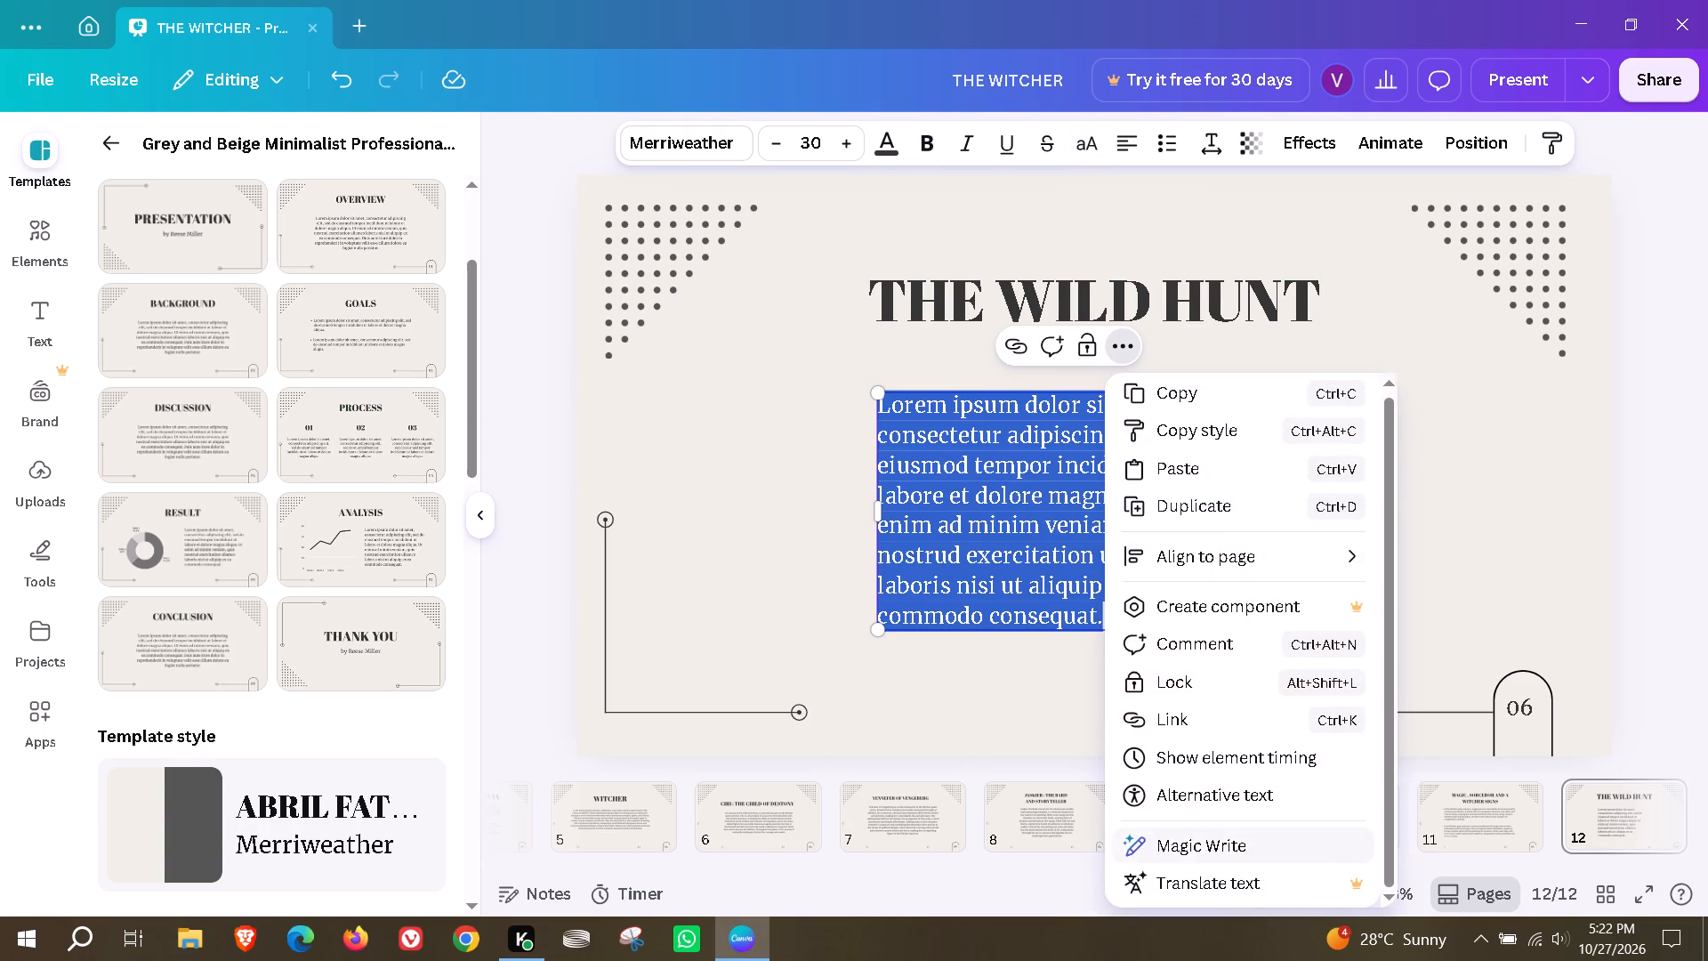
pyautogui.click(1187, 408)
pyautogui.write('generate')
pyautogui.press('space')
pyautogui.write('5-6 ;o')
pyautogui.press('BackSpace')
pyautogui.press('BackSpace')
pyautogui.write('lines o')
pyautogui.press('space')
pyautogui.press('BackSpace')
pyautogui.write('n wild hunt in the witcher game unvierse')
pyautogui.press('BackSpace')
pyautogui.press('BackSpace')
pyautogui.press('BackSpace')
pyautogui.press('BackSpace')
pyautogui.press('BackSpace')
pyautogui.press('BackSpace')
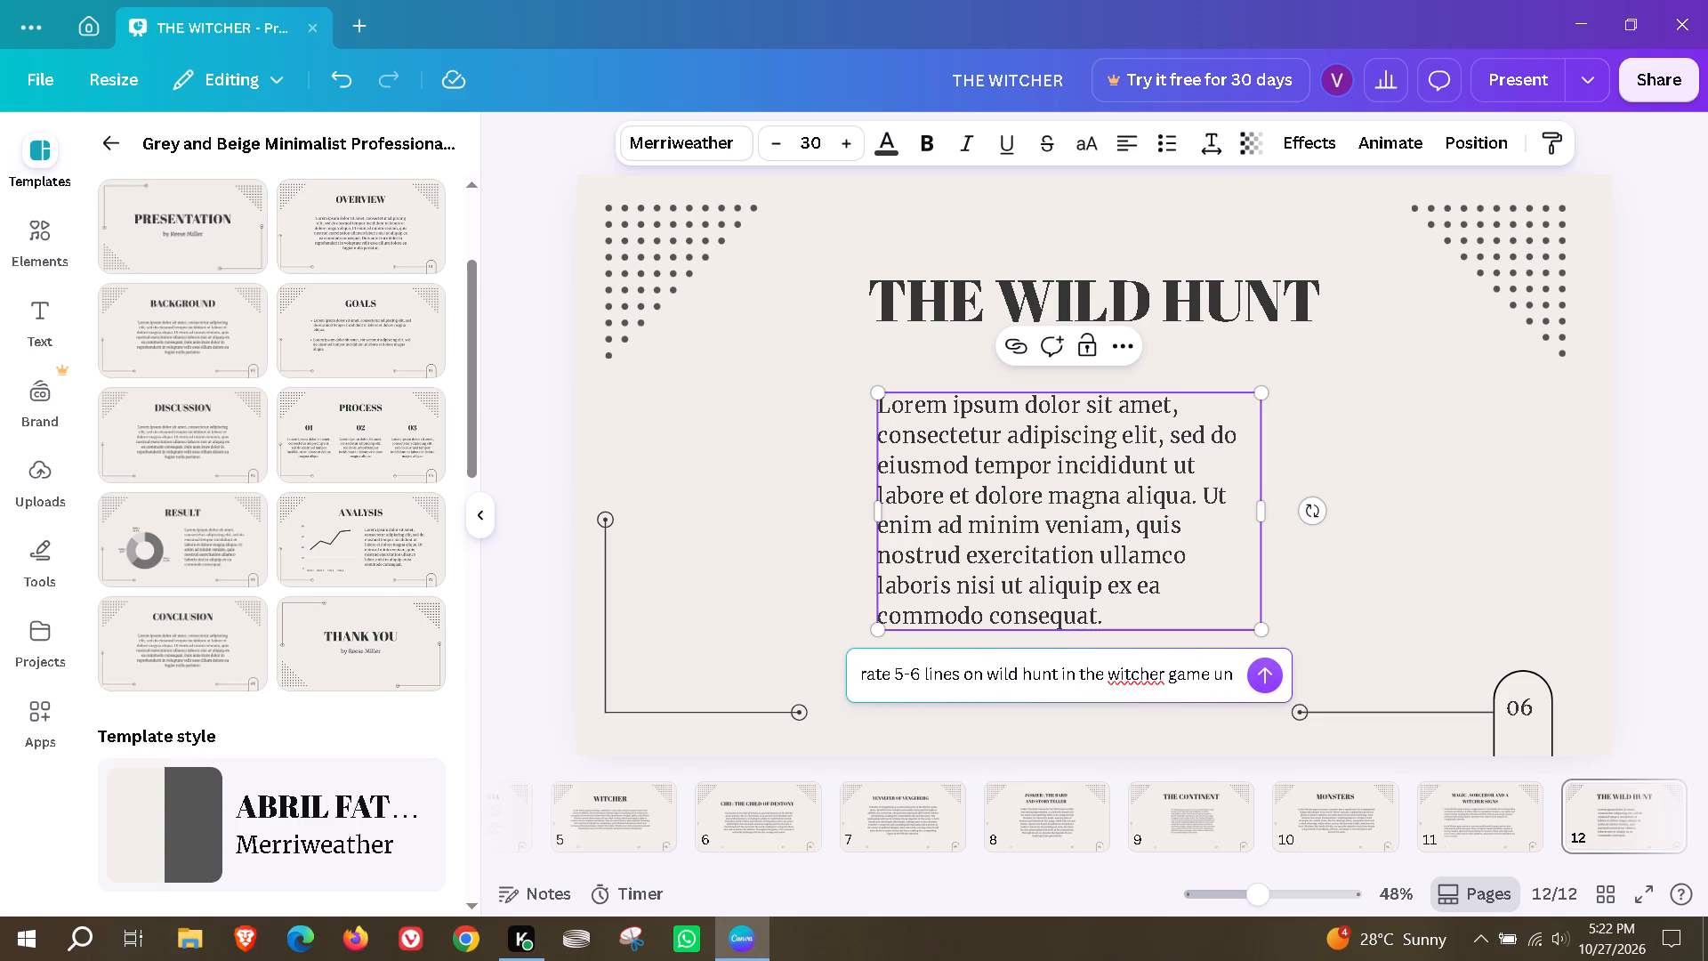
pyautogui.write('iverse')
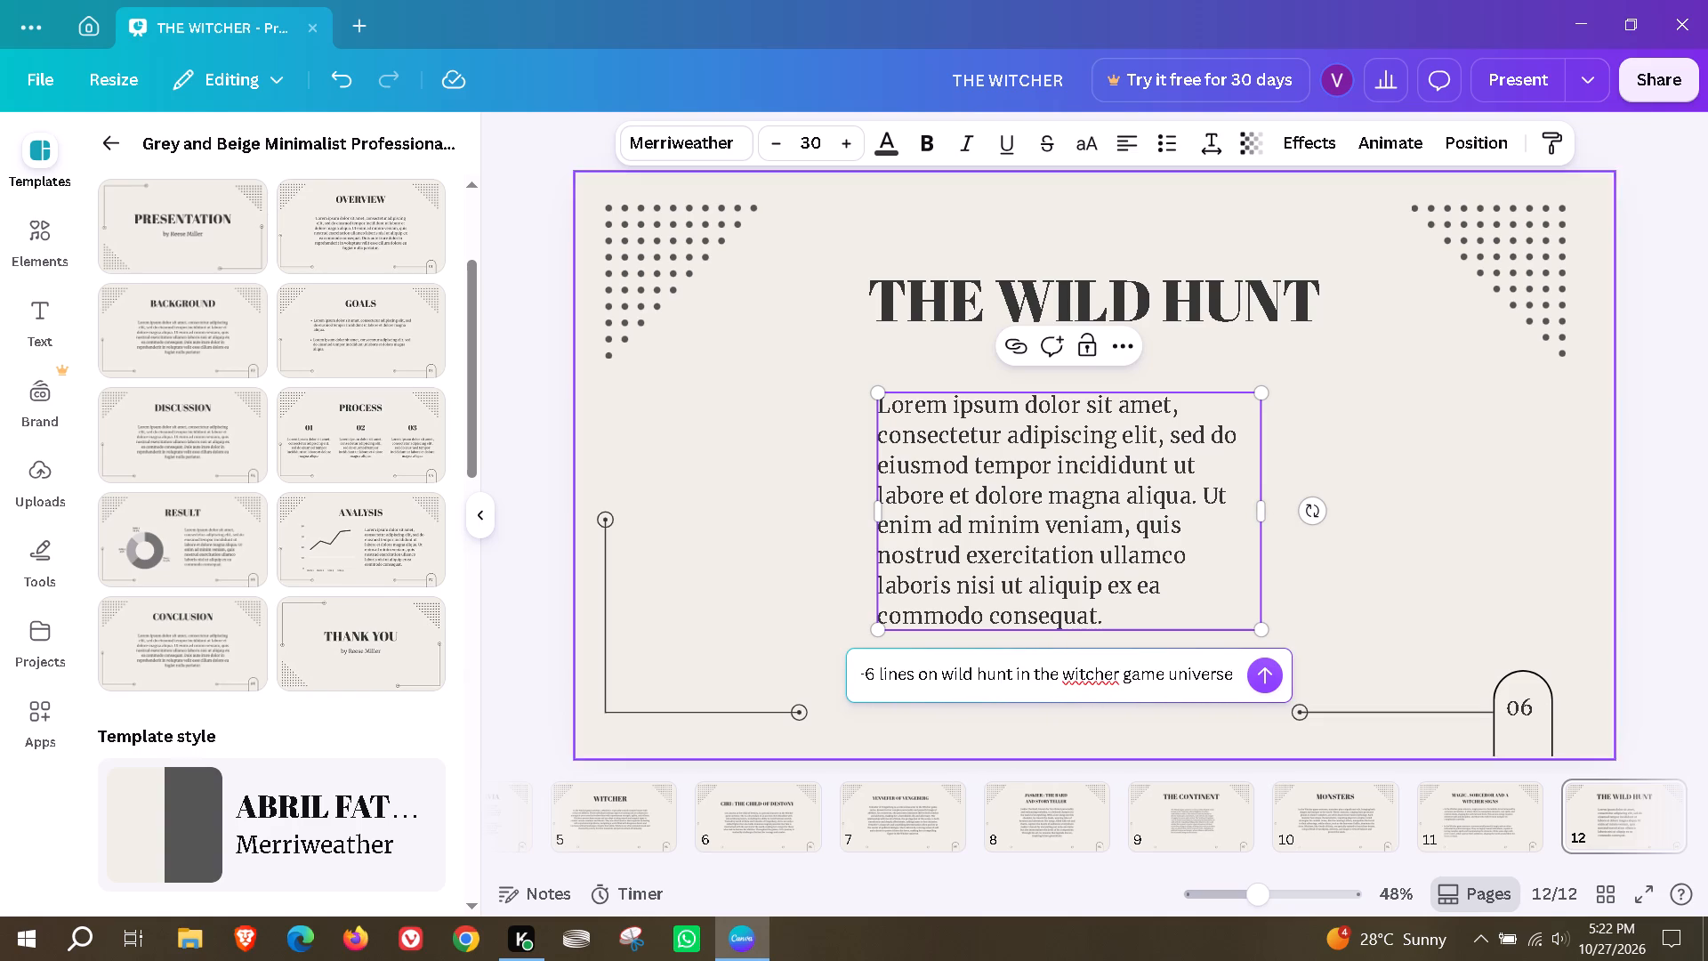
pyautogui.click(1279, 658)
pyautogui.click(1277, 672)
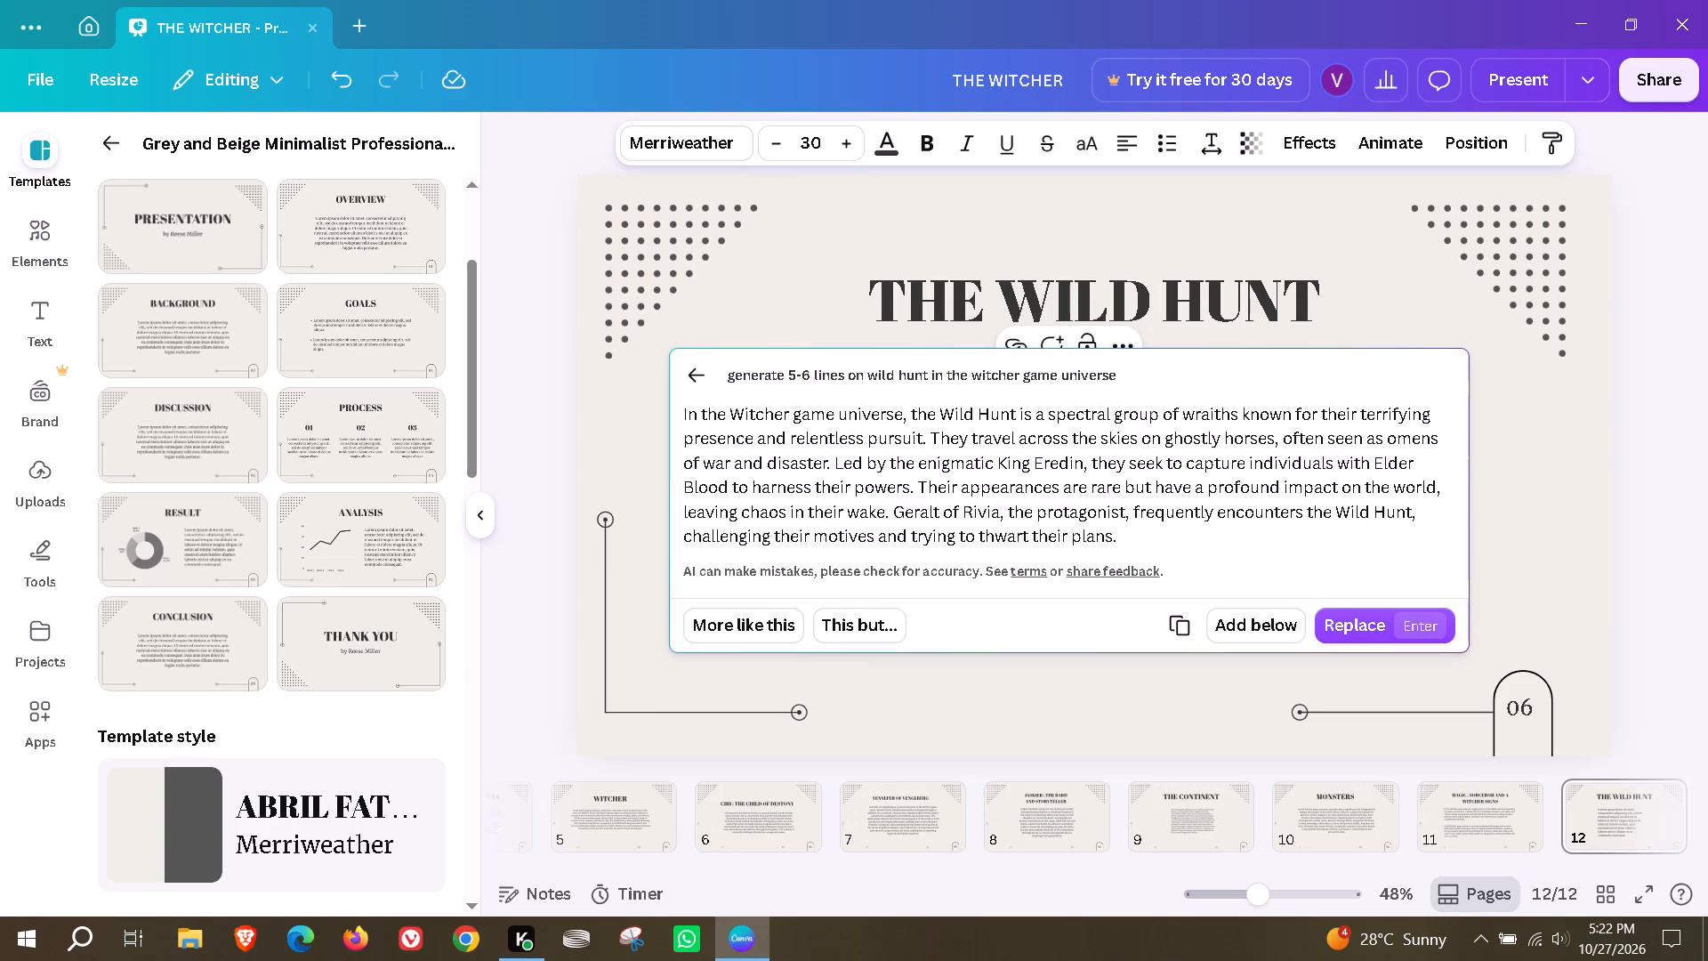
pyautogui.click(1366, 607)
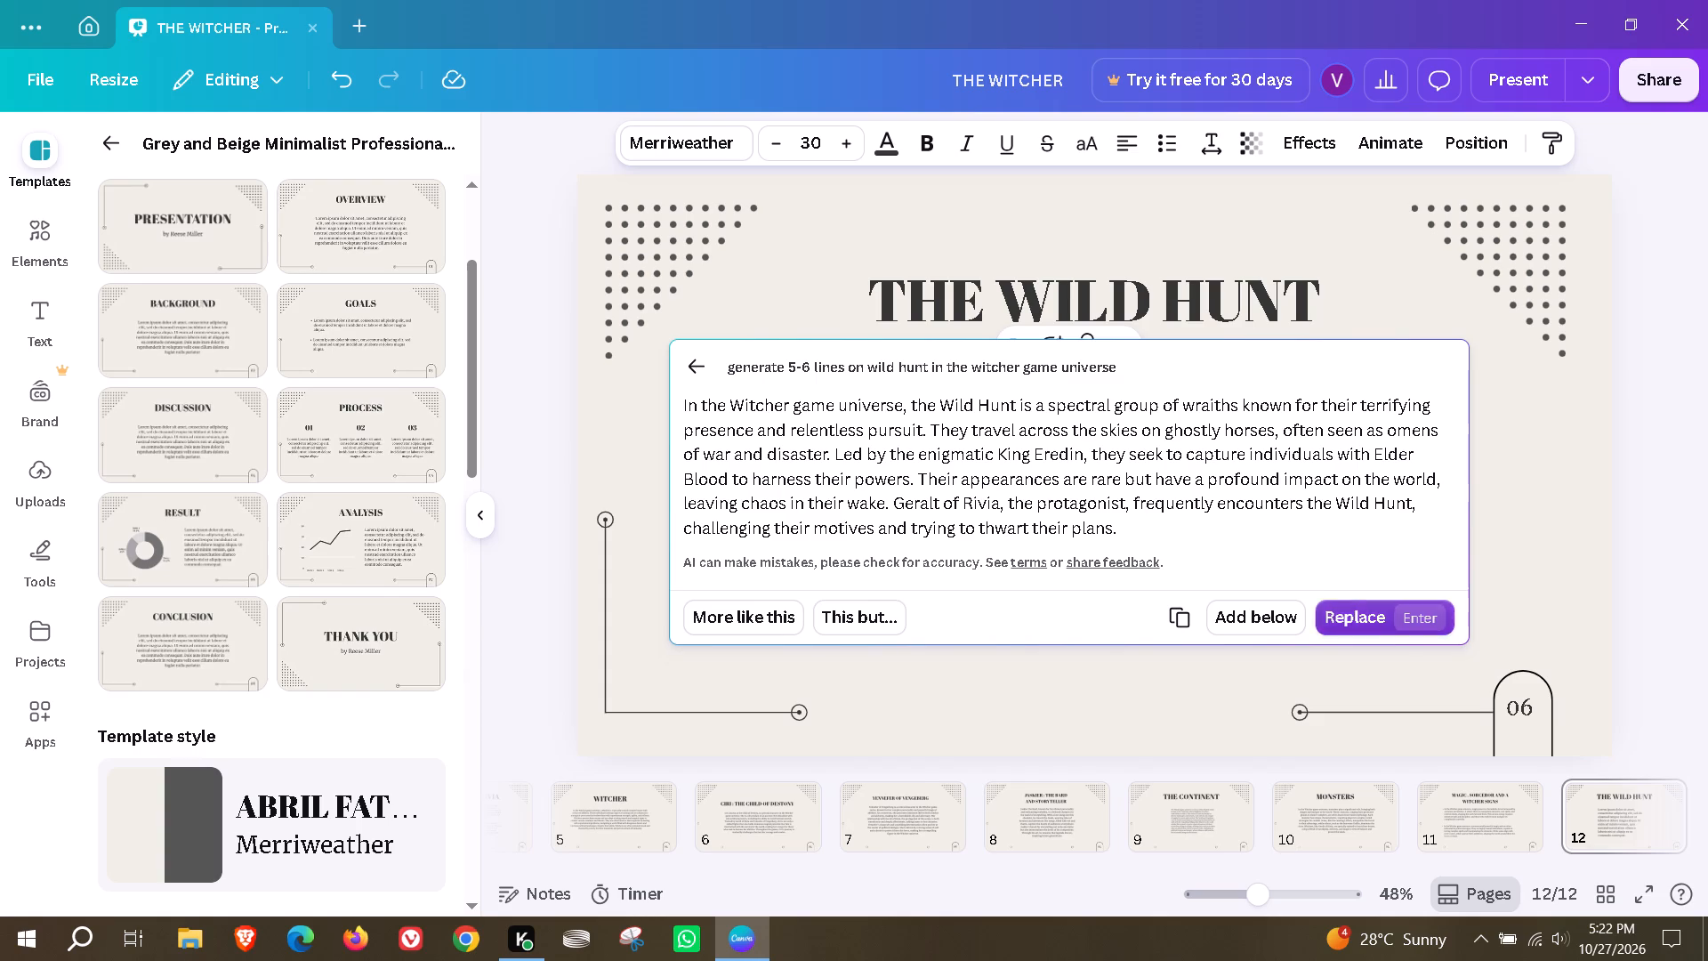
# Widen the Wild Hunt paragraph's text box and scale its text down to about size 20.2.
pyautogui.moveTo(1266, 651); pyautogui.dragTo(1481, 625)
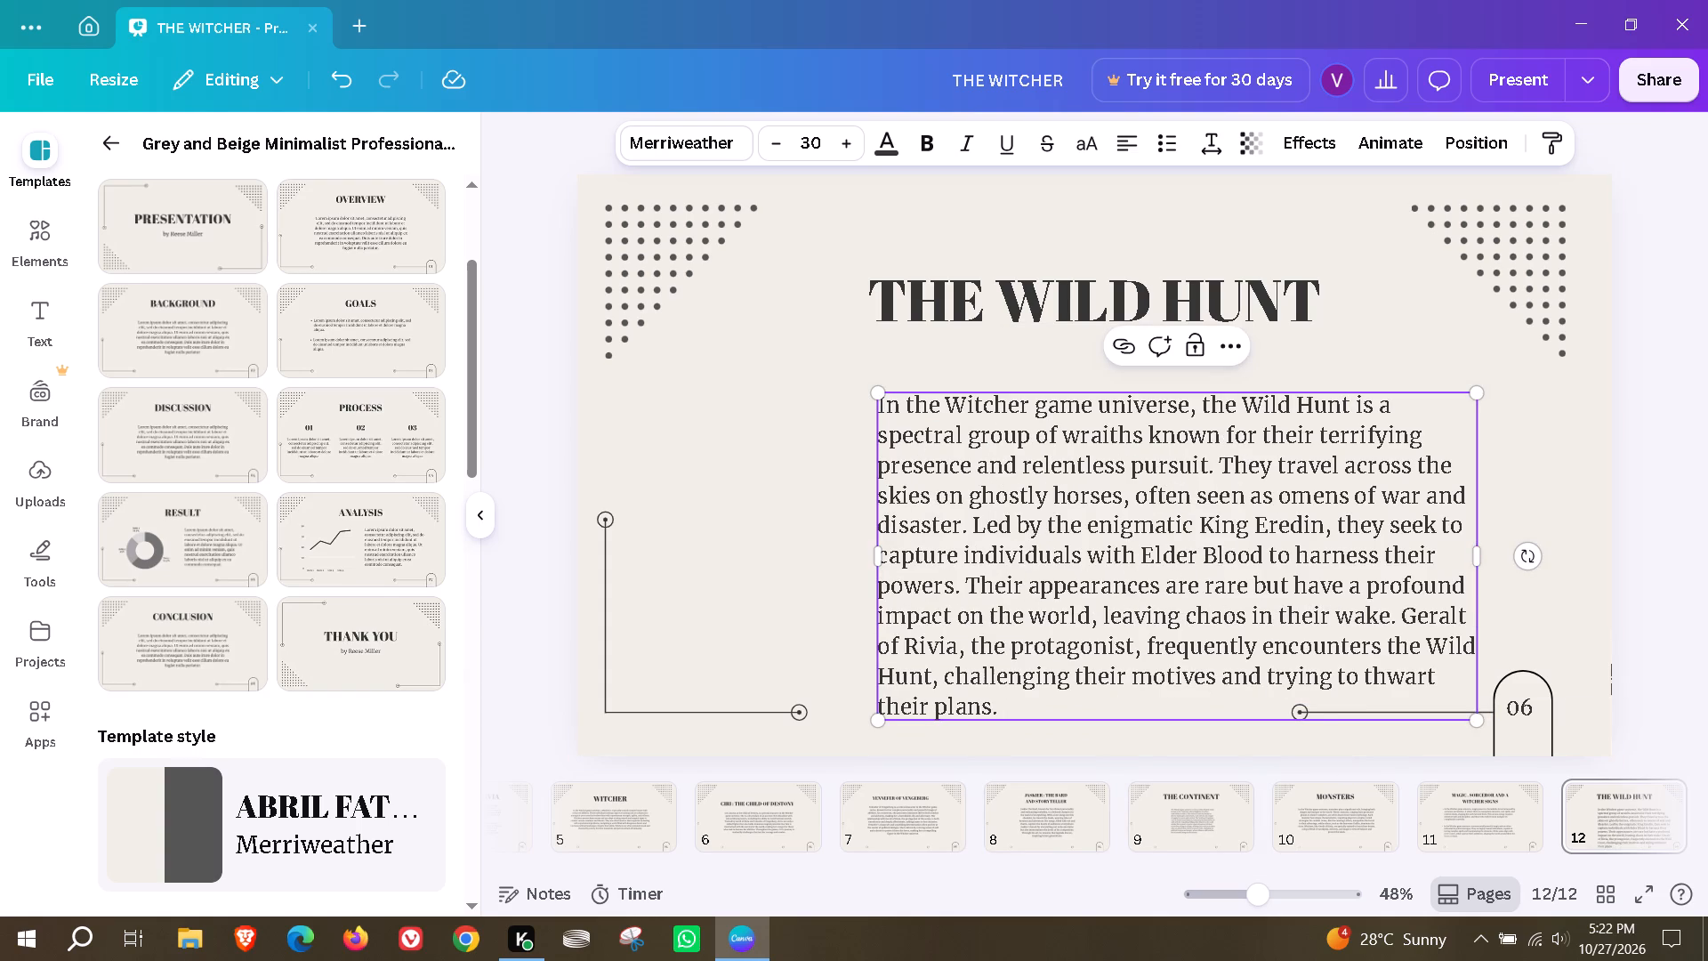
pyautogui.moveTo(1477, 392); pyautogui.dragTo(1317, 469)
pyautogui.moveTo(1327, 596); pyautogui.dragTo(1382, 598)
pyautogui.moveTo(1379, 473); pyautogui.dragTo(1337, 502)
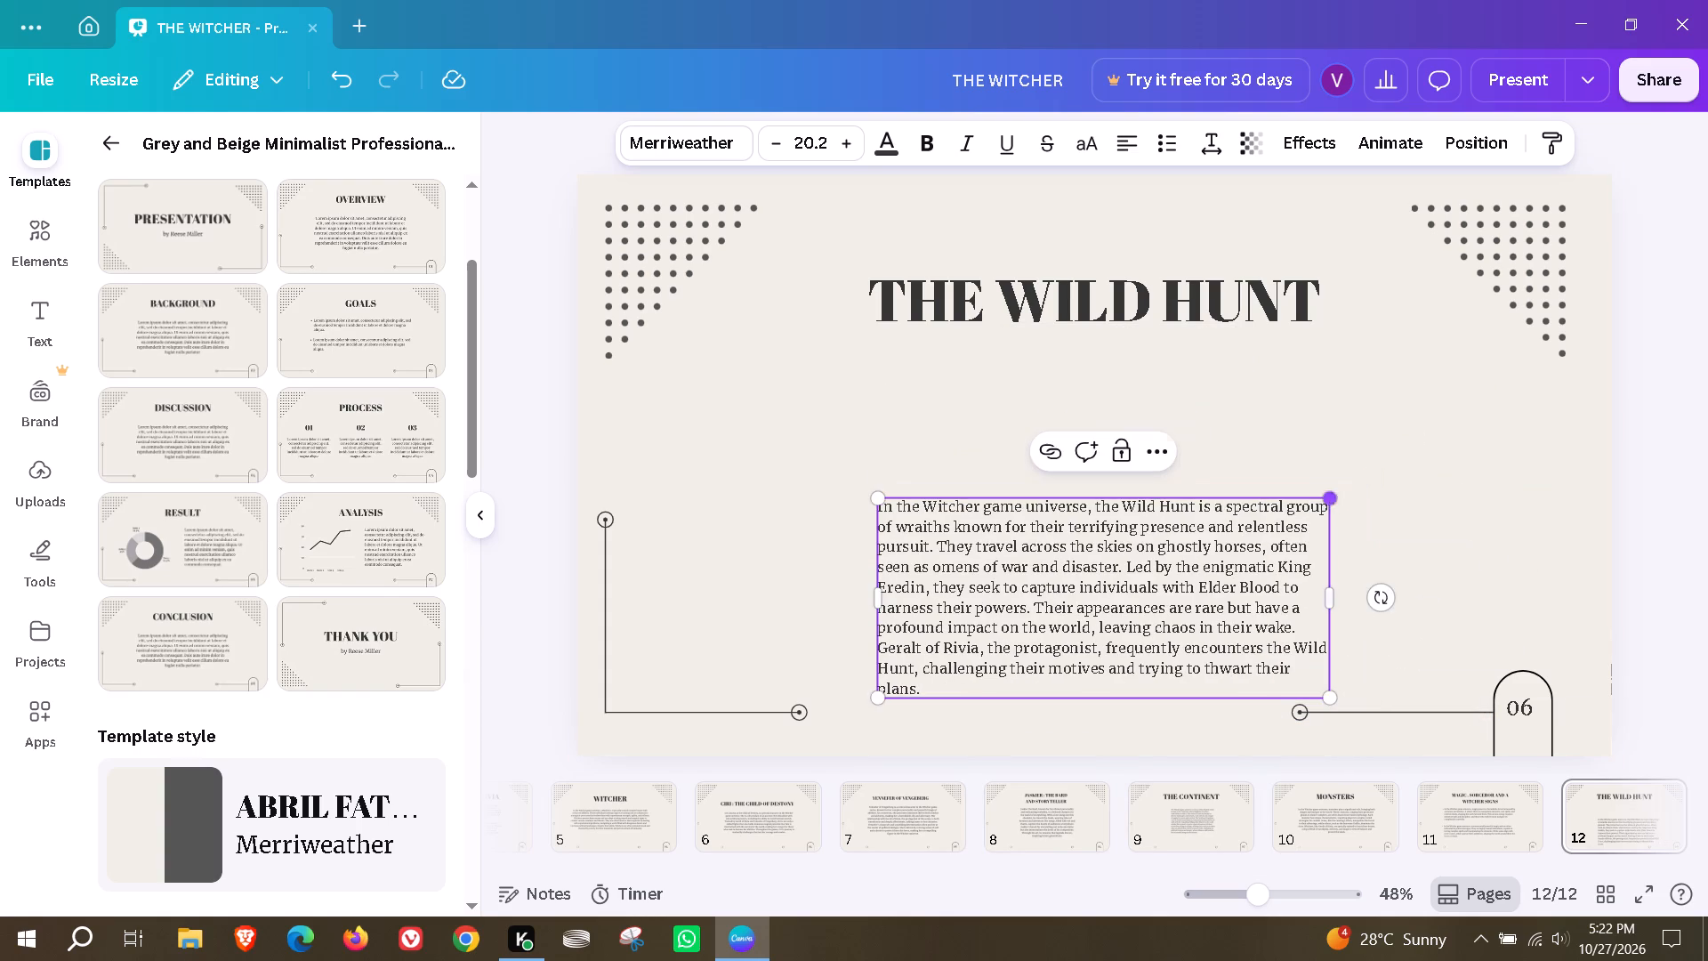
pyautogui.moveTo(1422, 493); pyautogui.dragTo(1398, 516)
# Shift THE WILD HUNT heading slightly down and move the paragraph up so it sits centred just beneath it.
pyautogui.moveTo(1155, 622); pyautogui.dragTo(1148, 543)
pyautogui.moveTo(1238, 311); pyautogui.dragTo(1234, 336)
pyautogui.moveTo(1184, 483); pyautogui.dragTo(1180, 495)
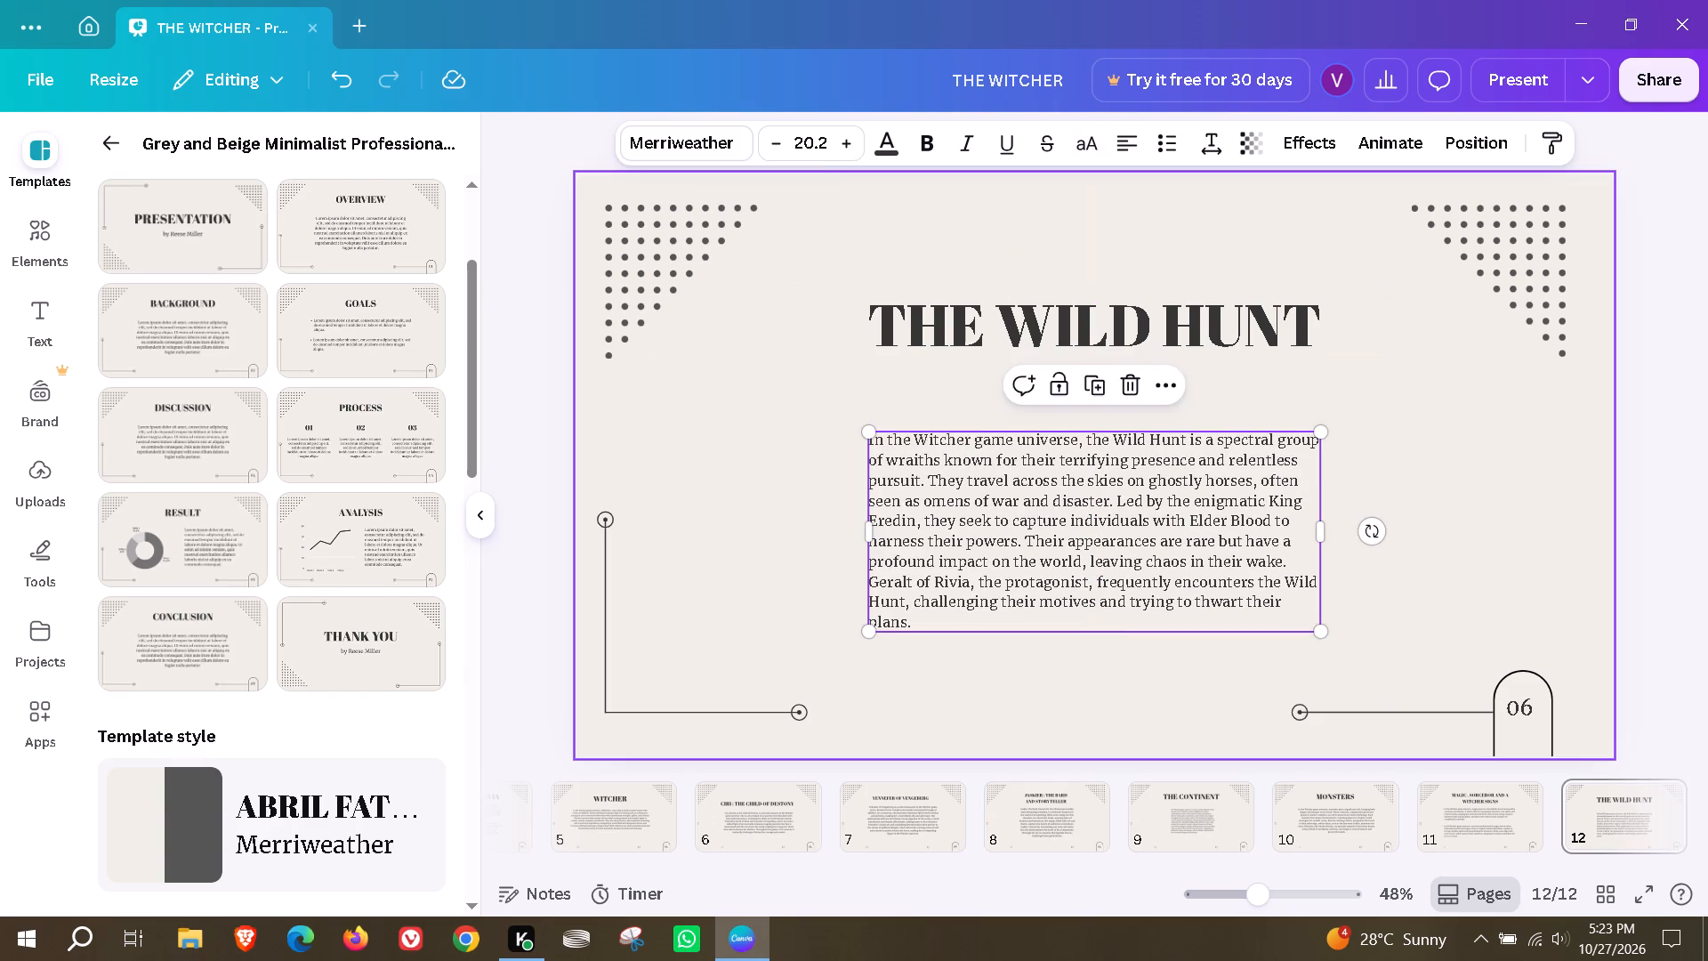
pyautogui.click(1471, 496)
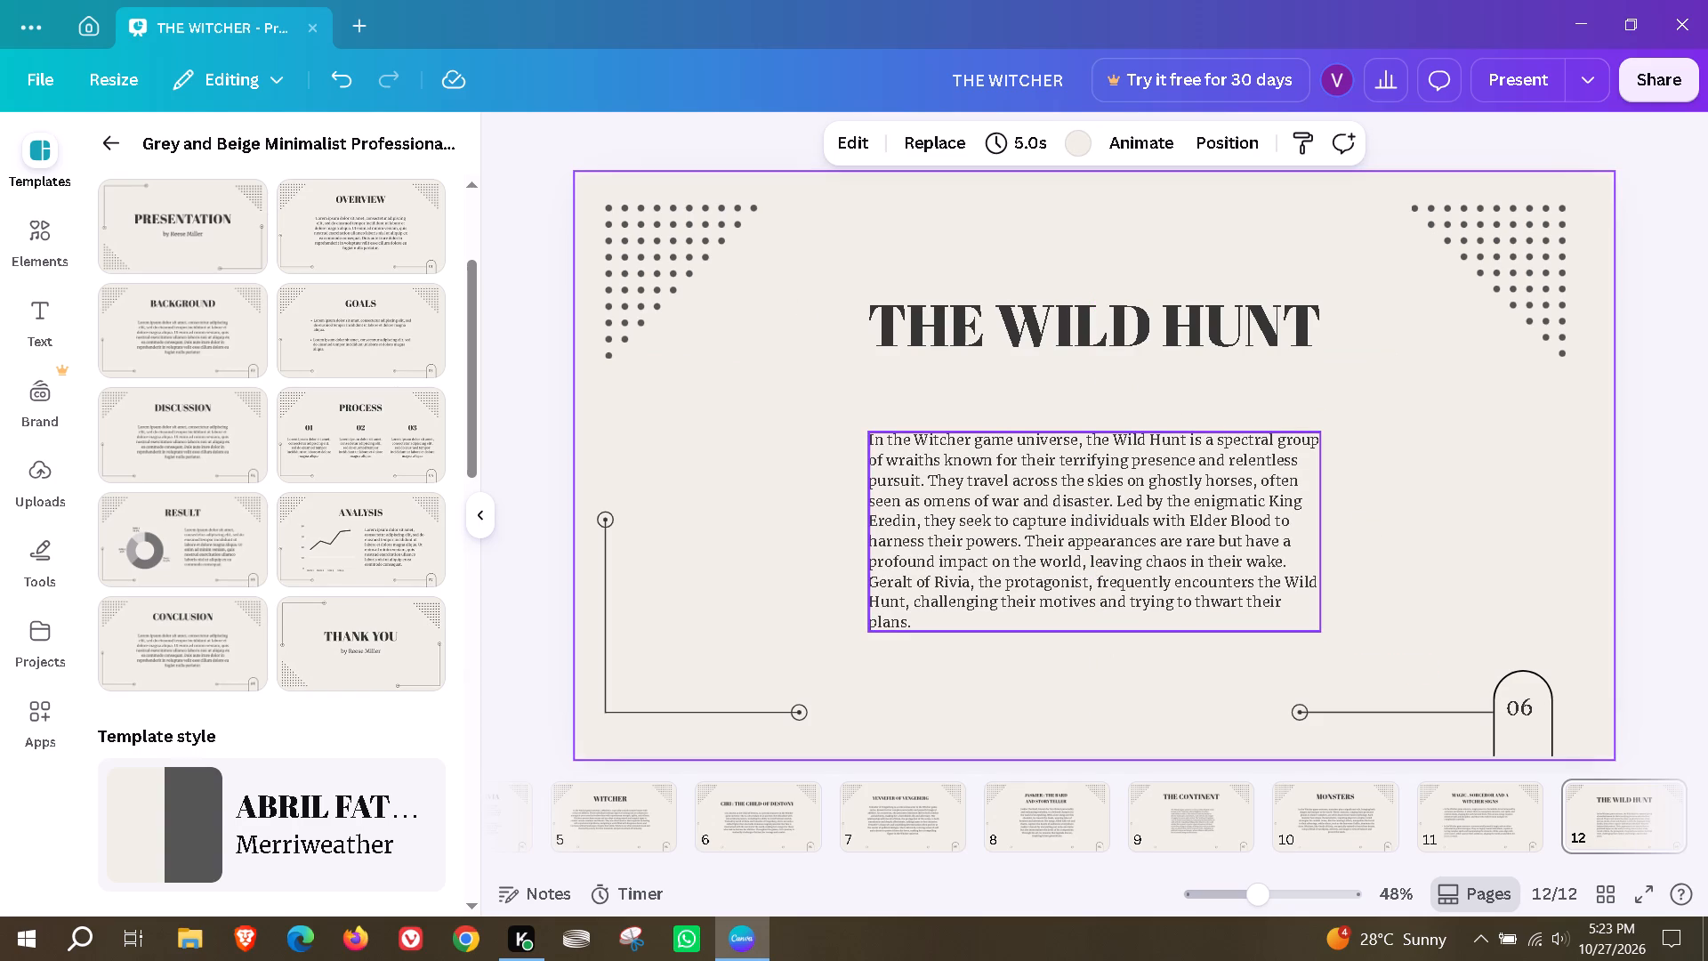
pyautogui.moveTo(1180, 527); pyautogui.dragTo(1176, 495)
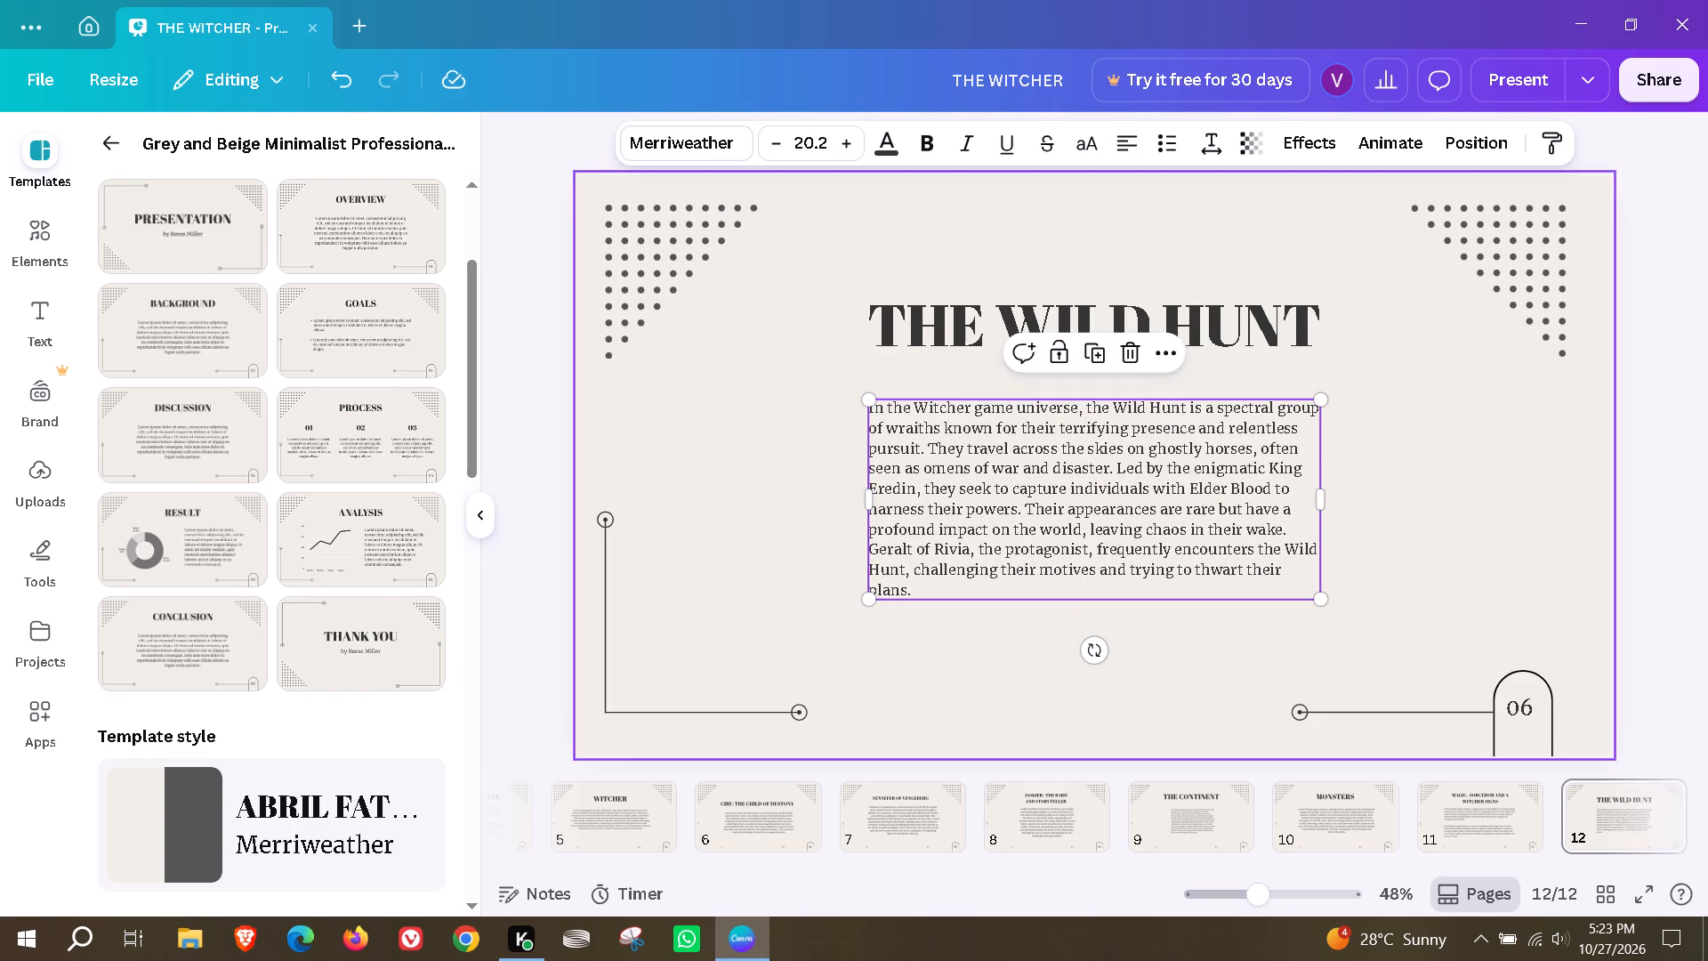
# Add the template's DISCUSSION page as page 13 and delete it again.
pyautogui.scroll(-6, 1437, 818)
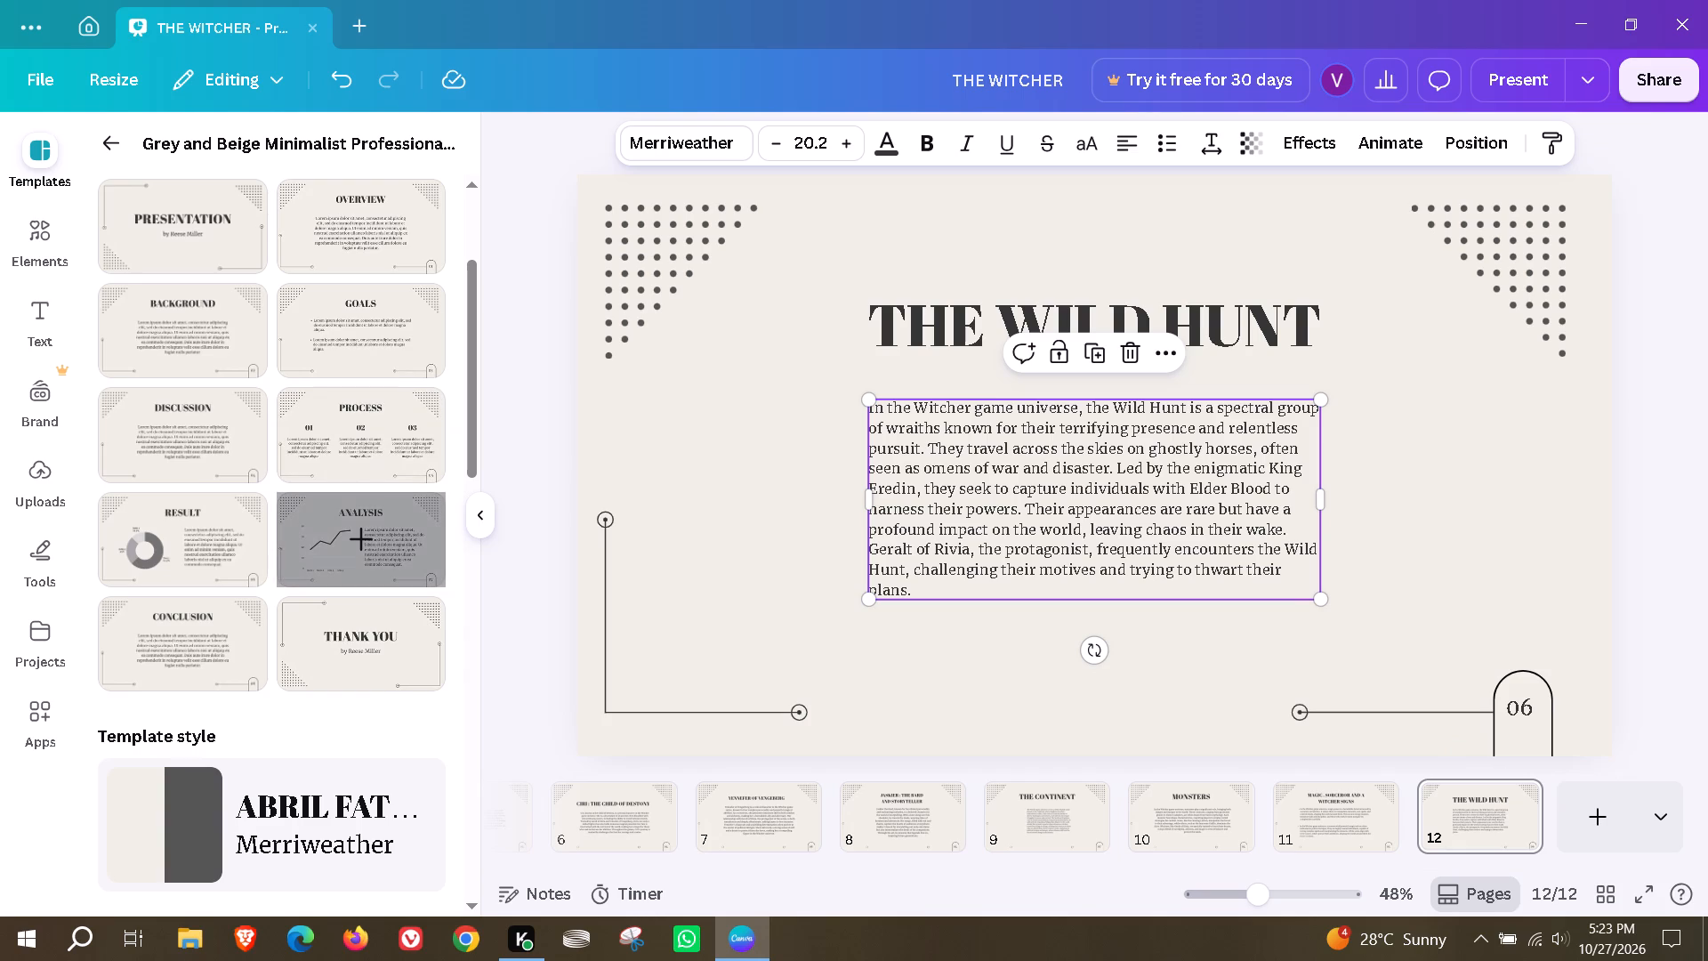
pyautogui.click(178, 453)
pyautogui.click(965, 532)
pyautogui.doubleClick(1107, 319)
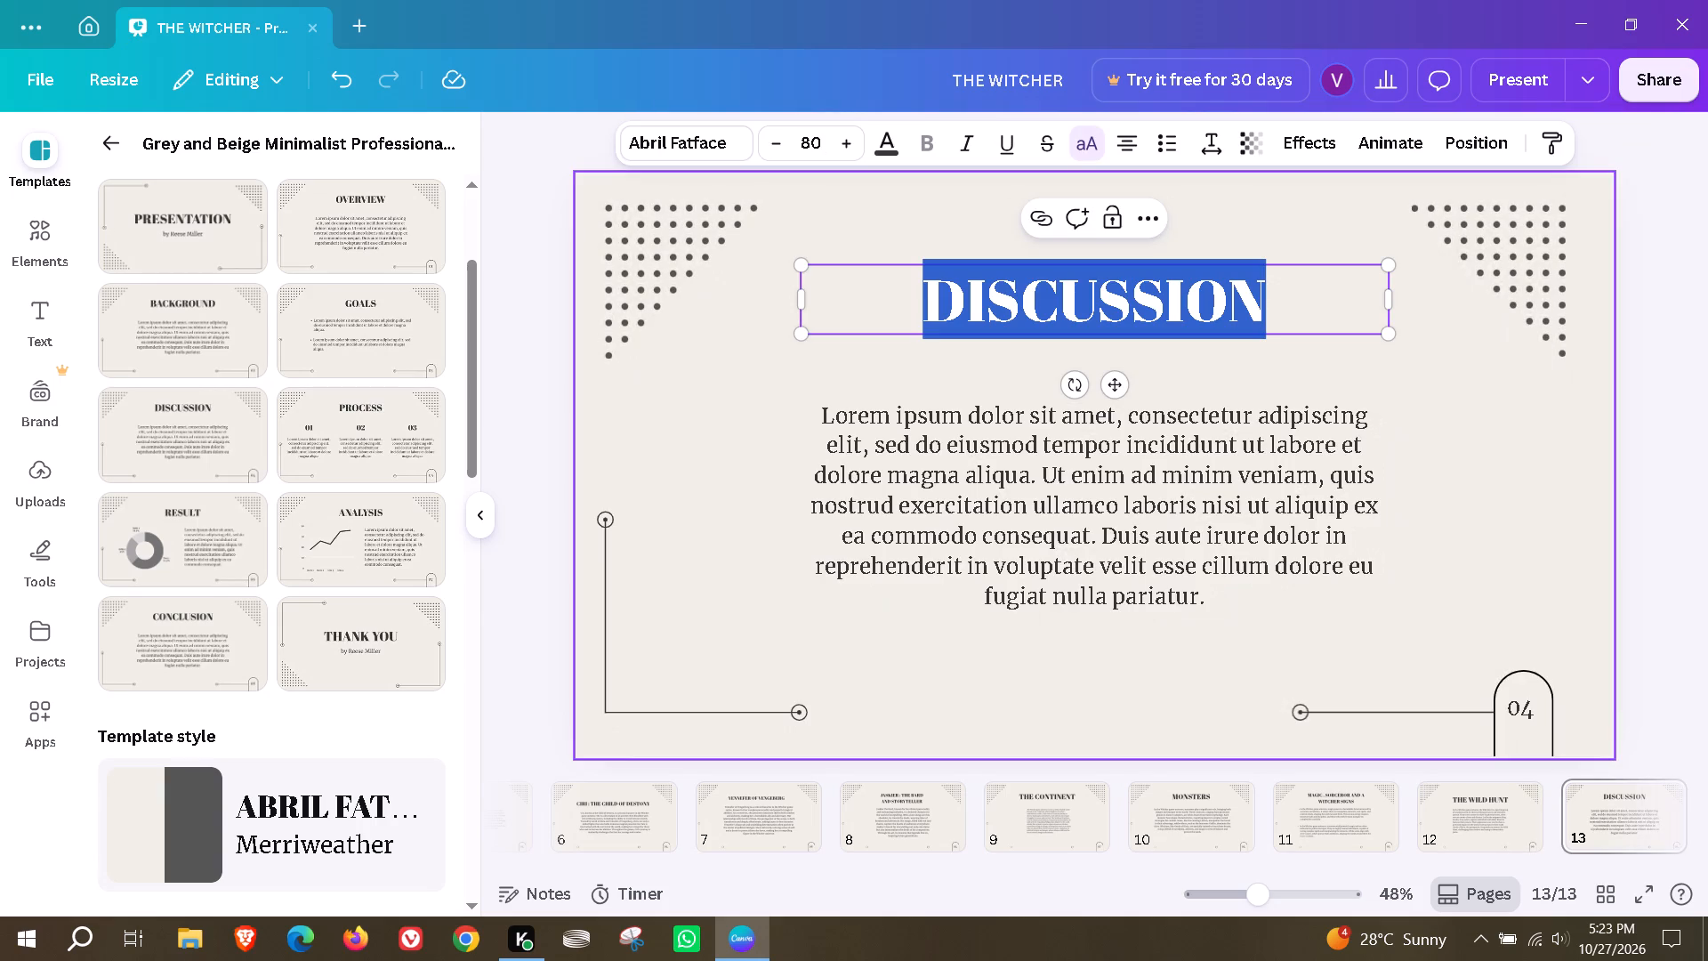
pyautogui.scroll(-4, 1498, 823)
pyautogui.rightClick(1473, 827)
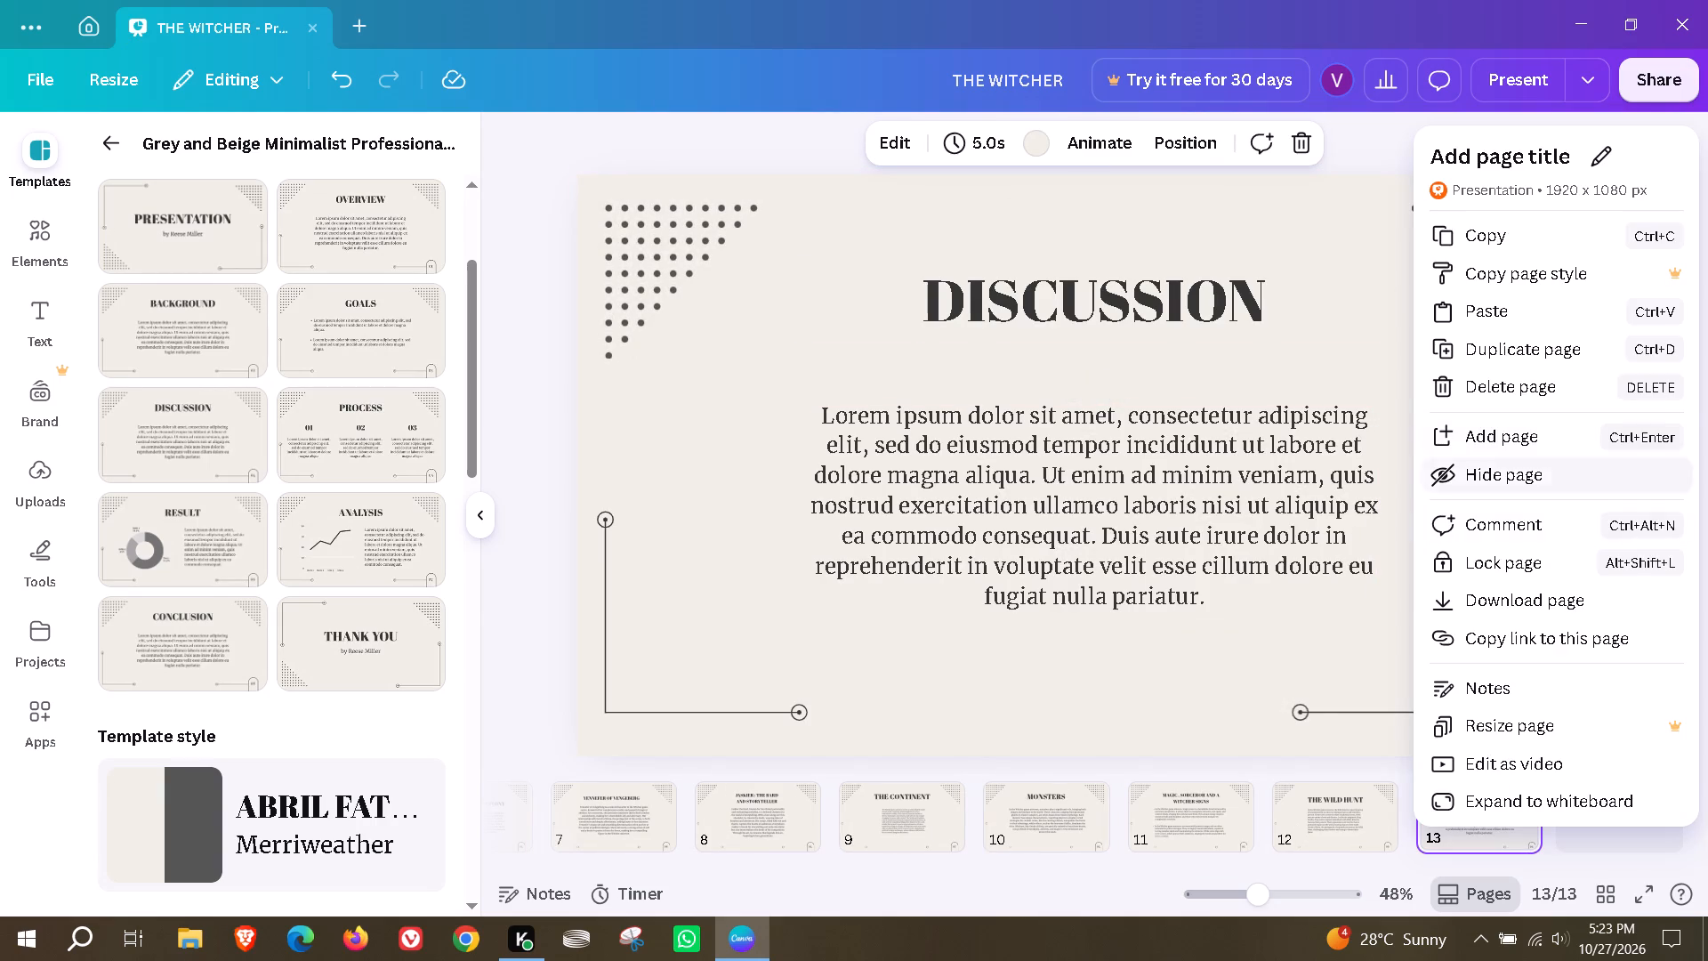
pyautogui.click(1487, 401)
# Add the template's three-column PROCESS page to the presentation as page 13.
pyautogui.click(390, 440)
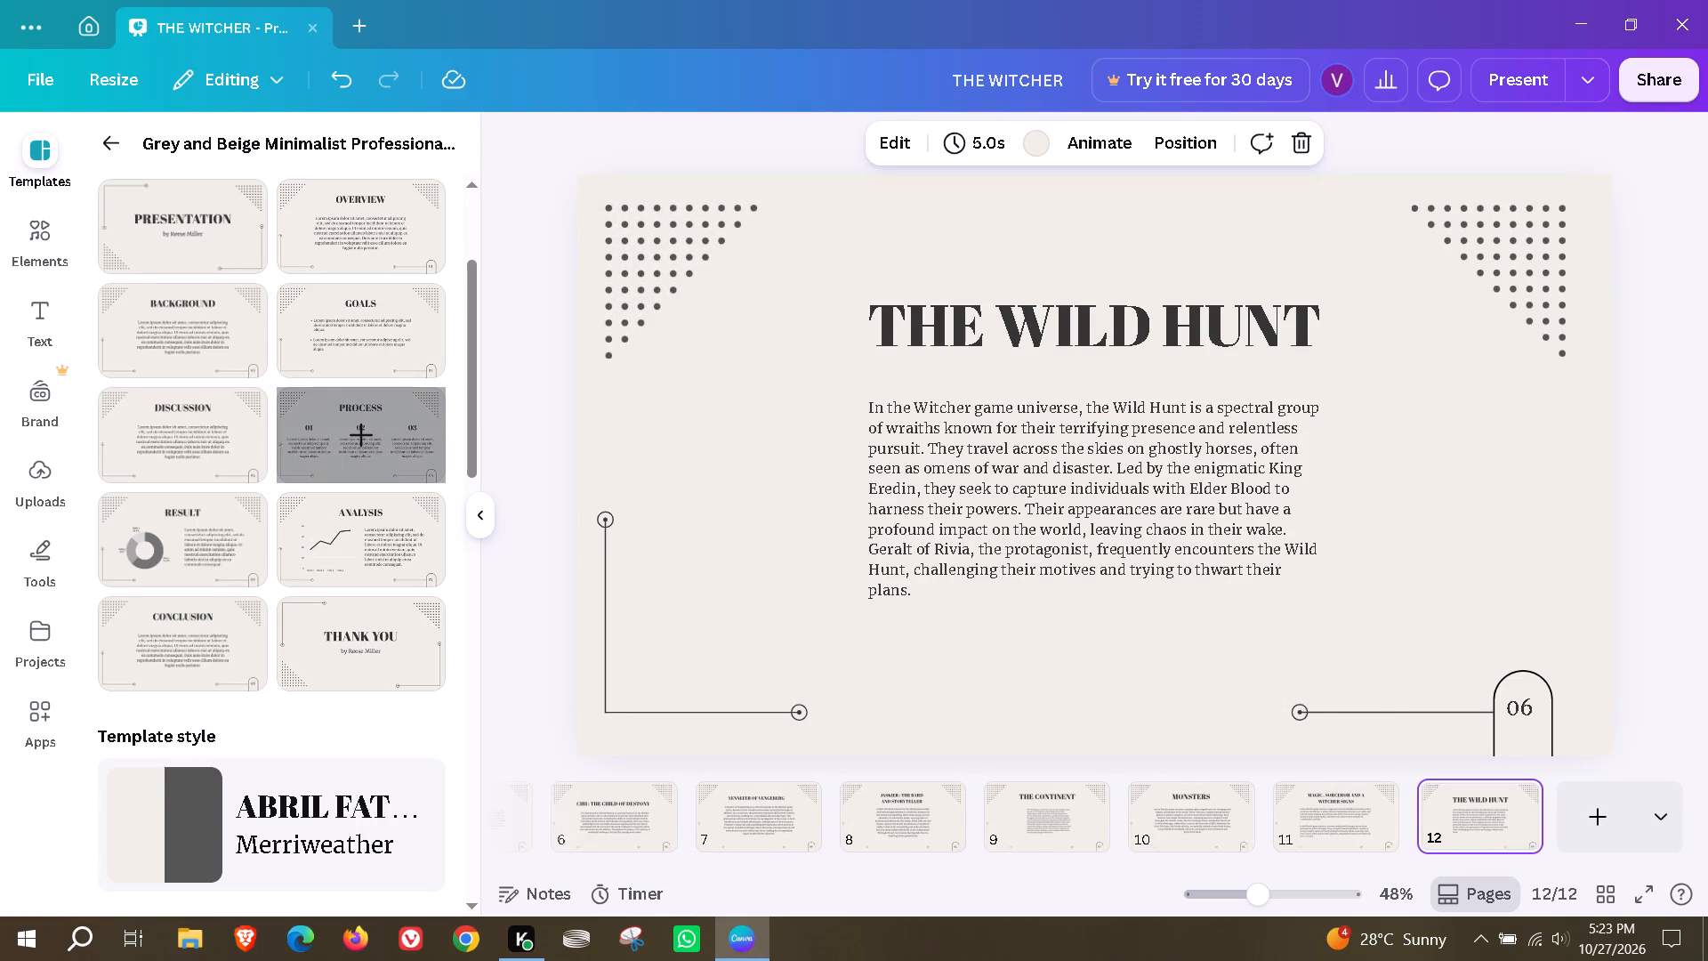
pyautogui.click(984, 540)
# Replace the PROCESS heading on page 13 with "GERALT'S RELATION".
pyautogui.doubleClick(1065, 317)
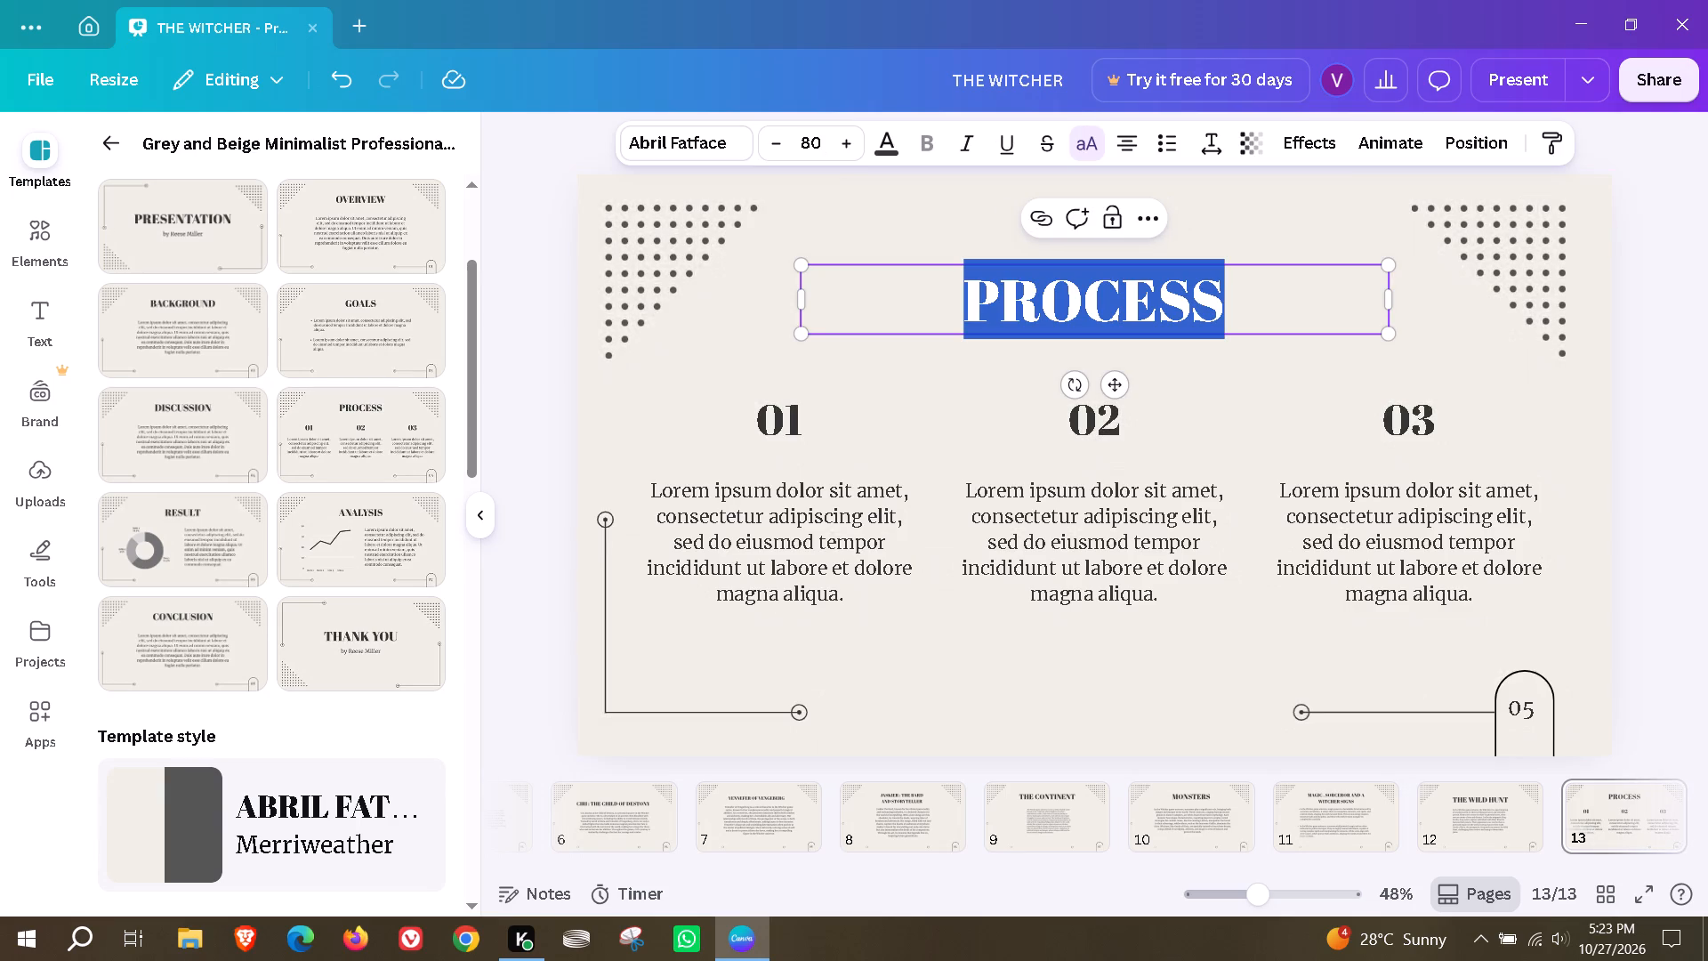
pyautogui.write('GERALT"S')
pyautogui.press('BackSpace')
pyautogui.press('BackSpace')
pyautogui.write("'s RELAA")
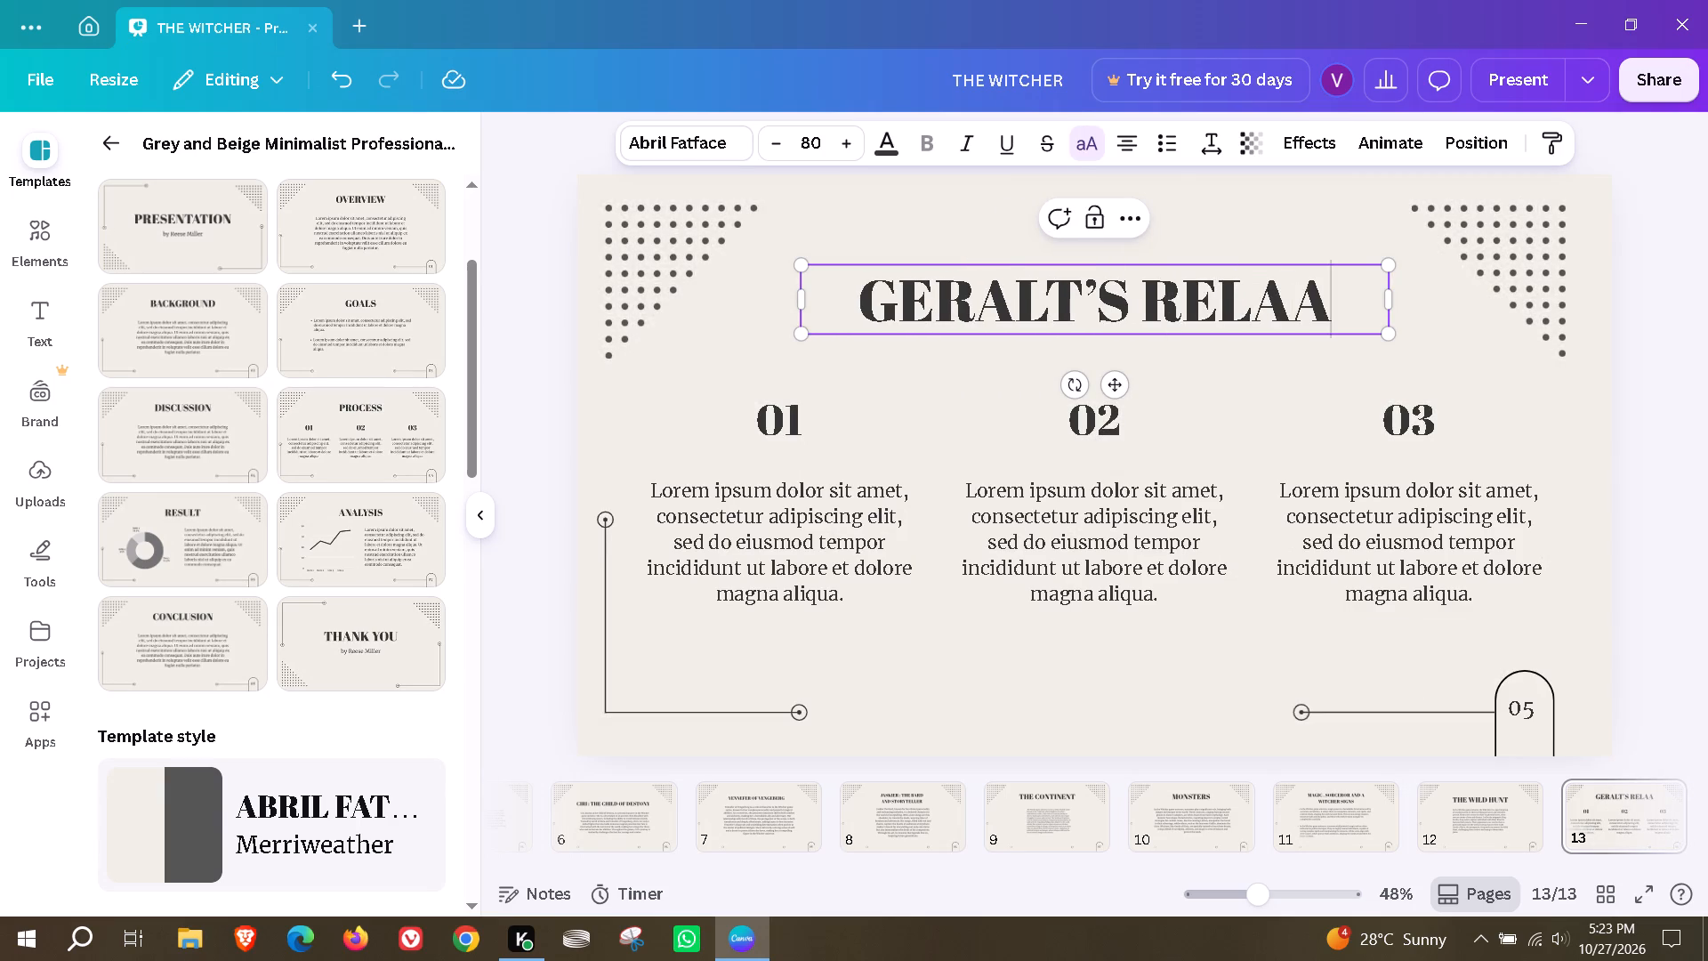
pyautogui.hotkey('shift', 'BackSpace')
pyautogui.write('TION')
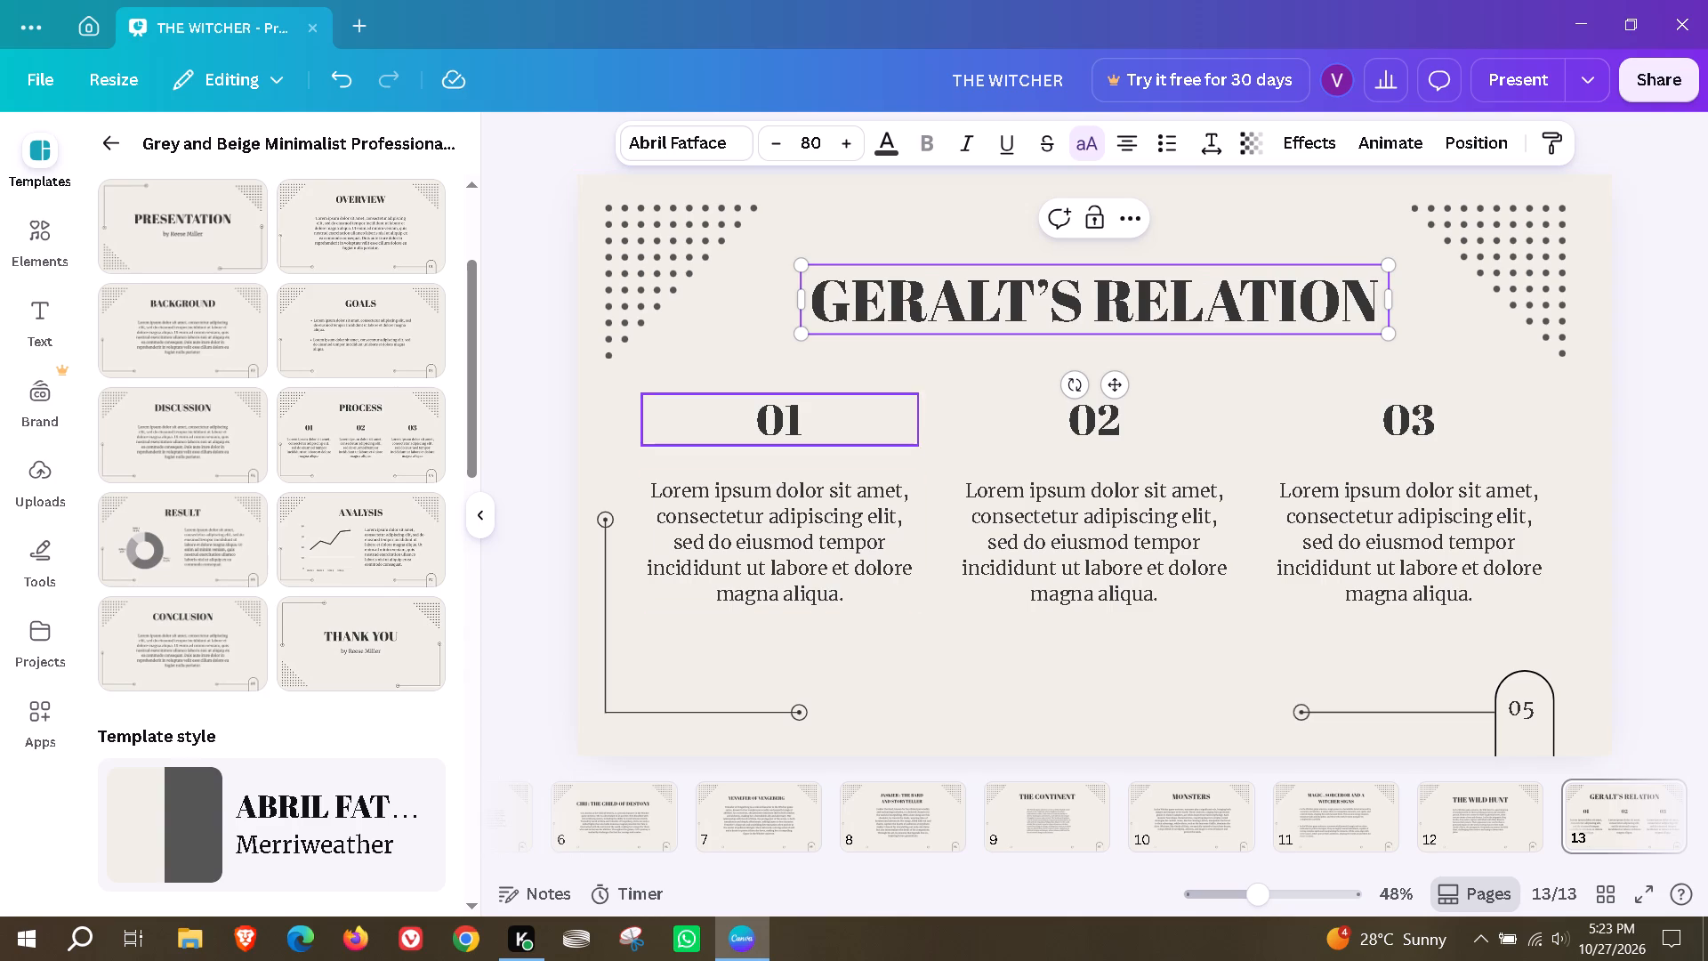
# Replace the column headings 01, 02 and 03 on page 13 with "CIRI", "YENNEFER" and "JASKIER".
pyautogui.doubleClick(782, 419)
pyautogui.write('CRIR')
pyautogui.press('BackSpace')
pyautogui.press('BackSpace')
pyautogui.press('BackSpace')
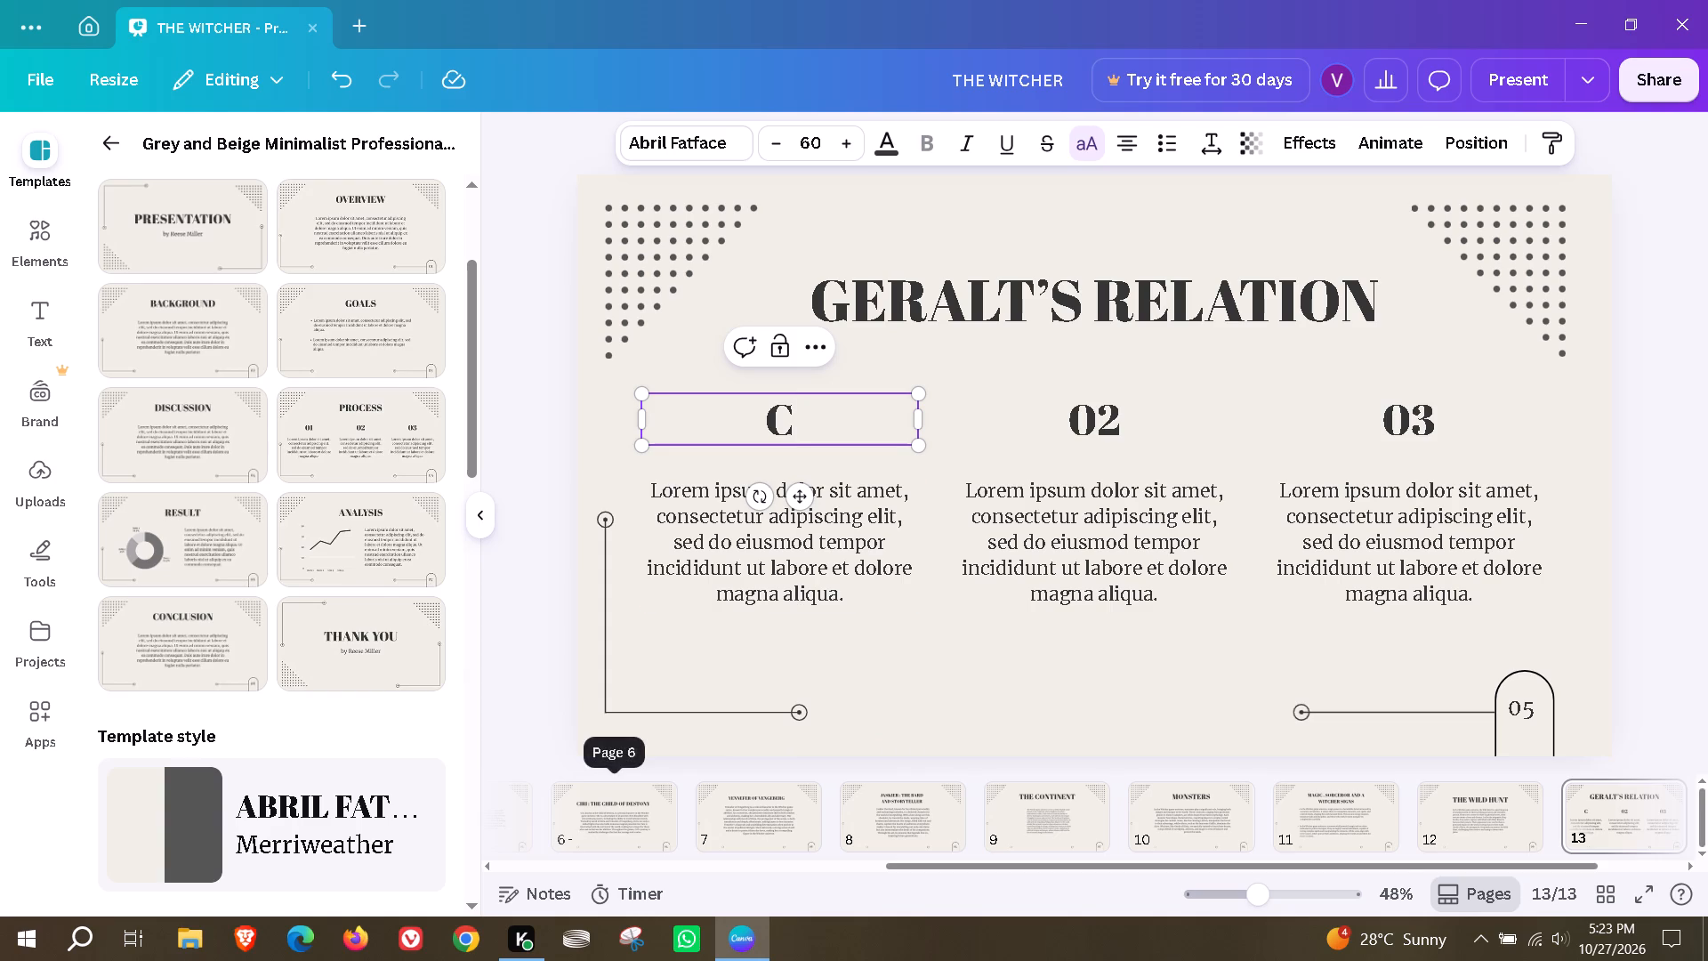
pyautogui.write('iRi')
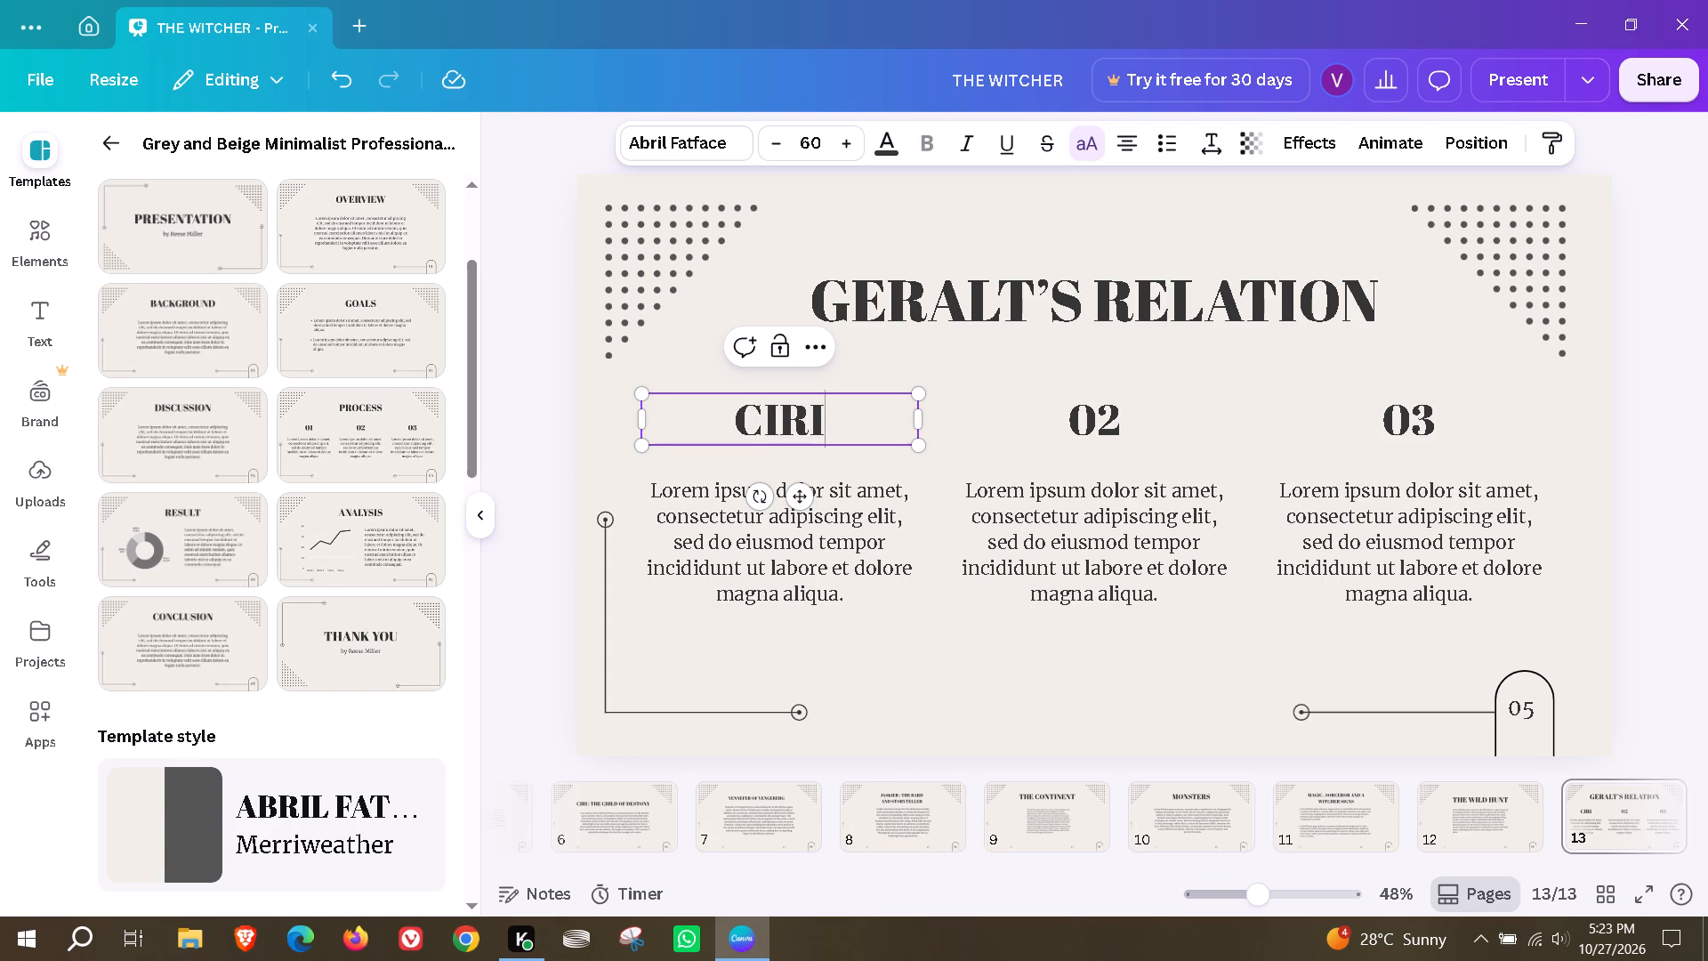
pyautogui.doubleClick(1100, 417)
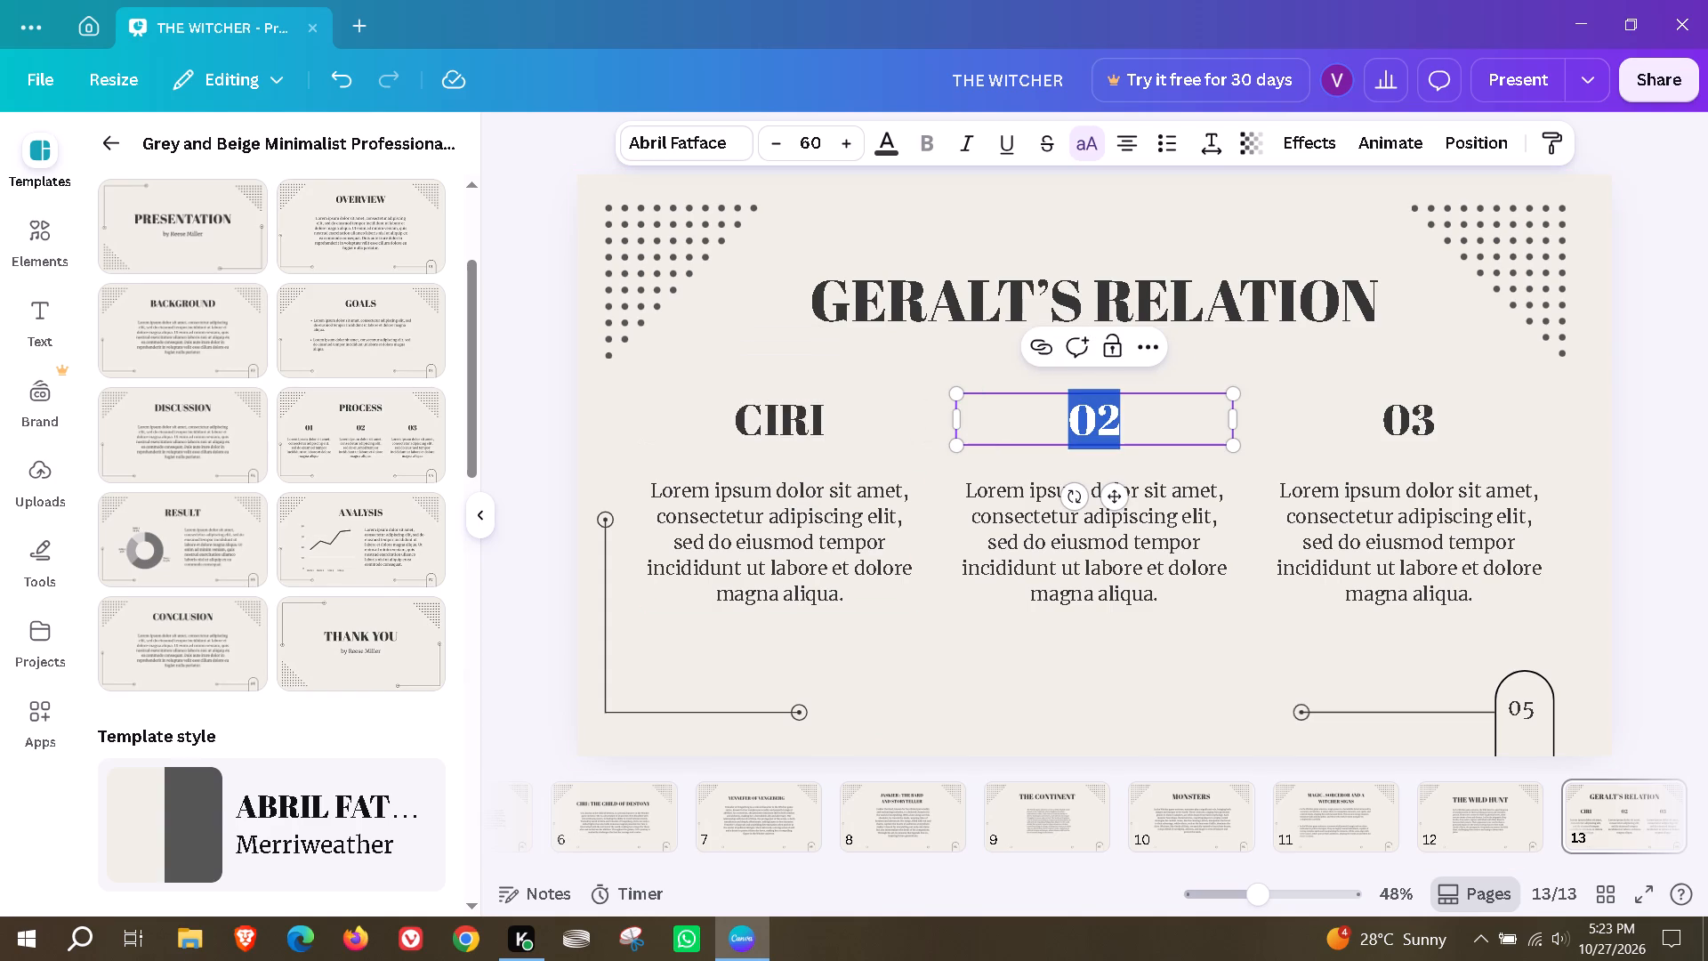
pyautogui.write('yennefer')
pyautogui.doubleClick(1382, 418)
pyautogui.write('jaskier')
# Replace the placeholder under CIRI with Magic Write text from "generate 2-3 lines on geralt of rivia relation with ciri".
pyautogui.doubleClick(799, 540)
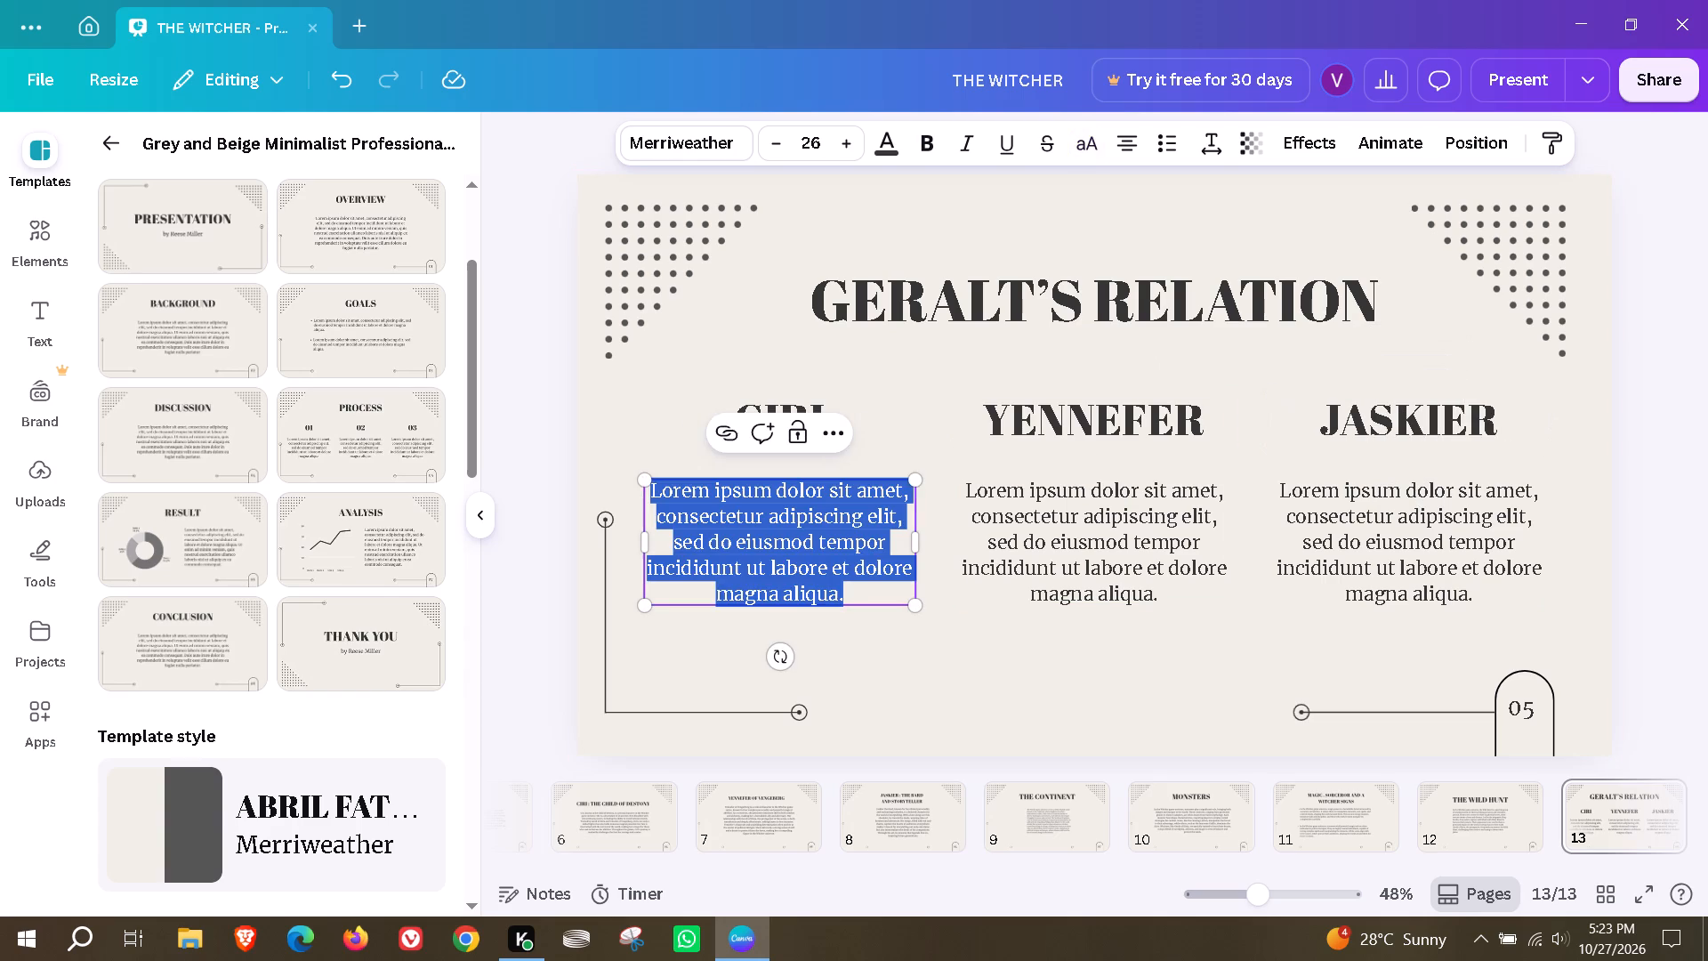
pyautogui.click(901, 658)
pyautogui.doubleClick(857, 549)
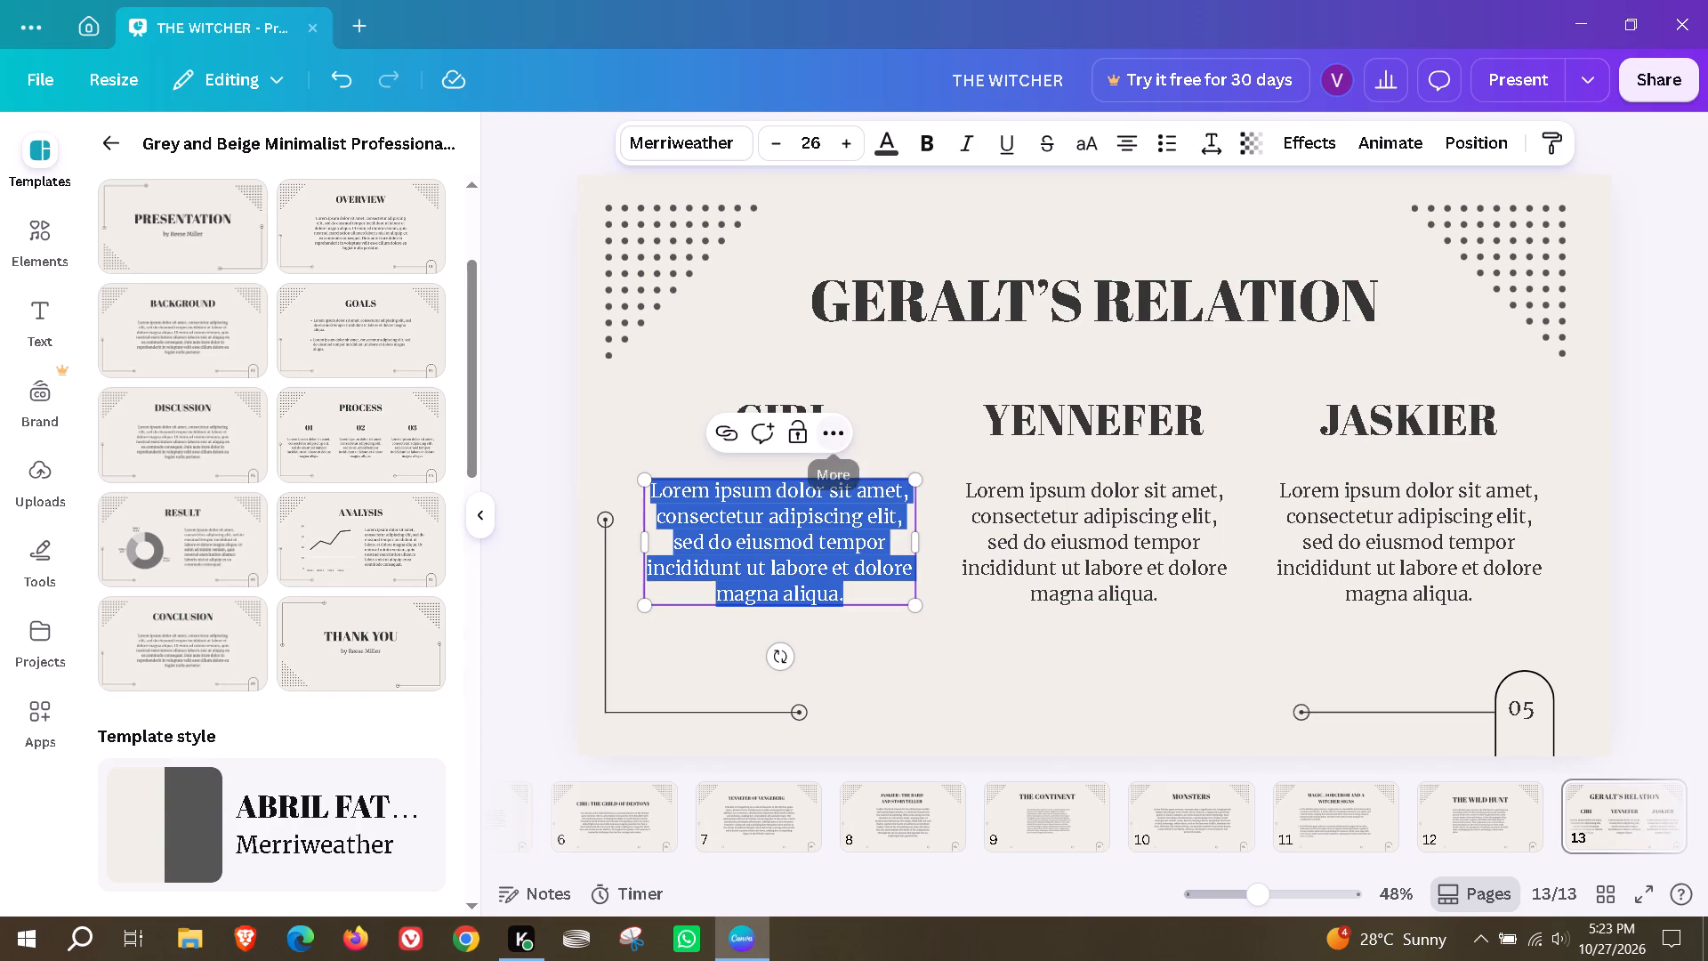
pyautogui.click(821, 429)
pyautogui.scroll(-4, 946, 773)
pyautogui.click(927, 839)
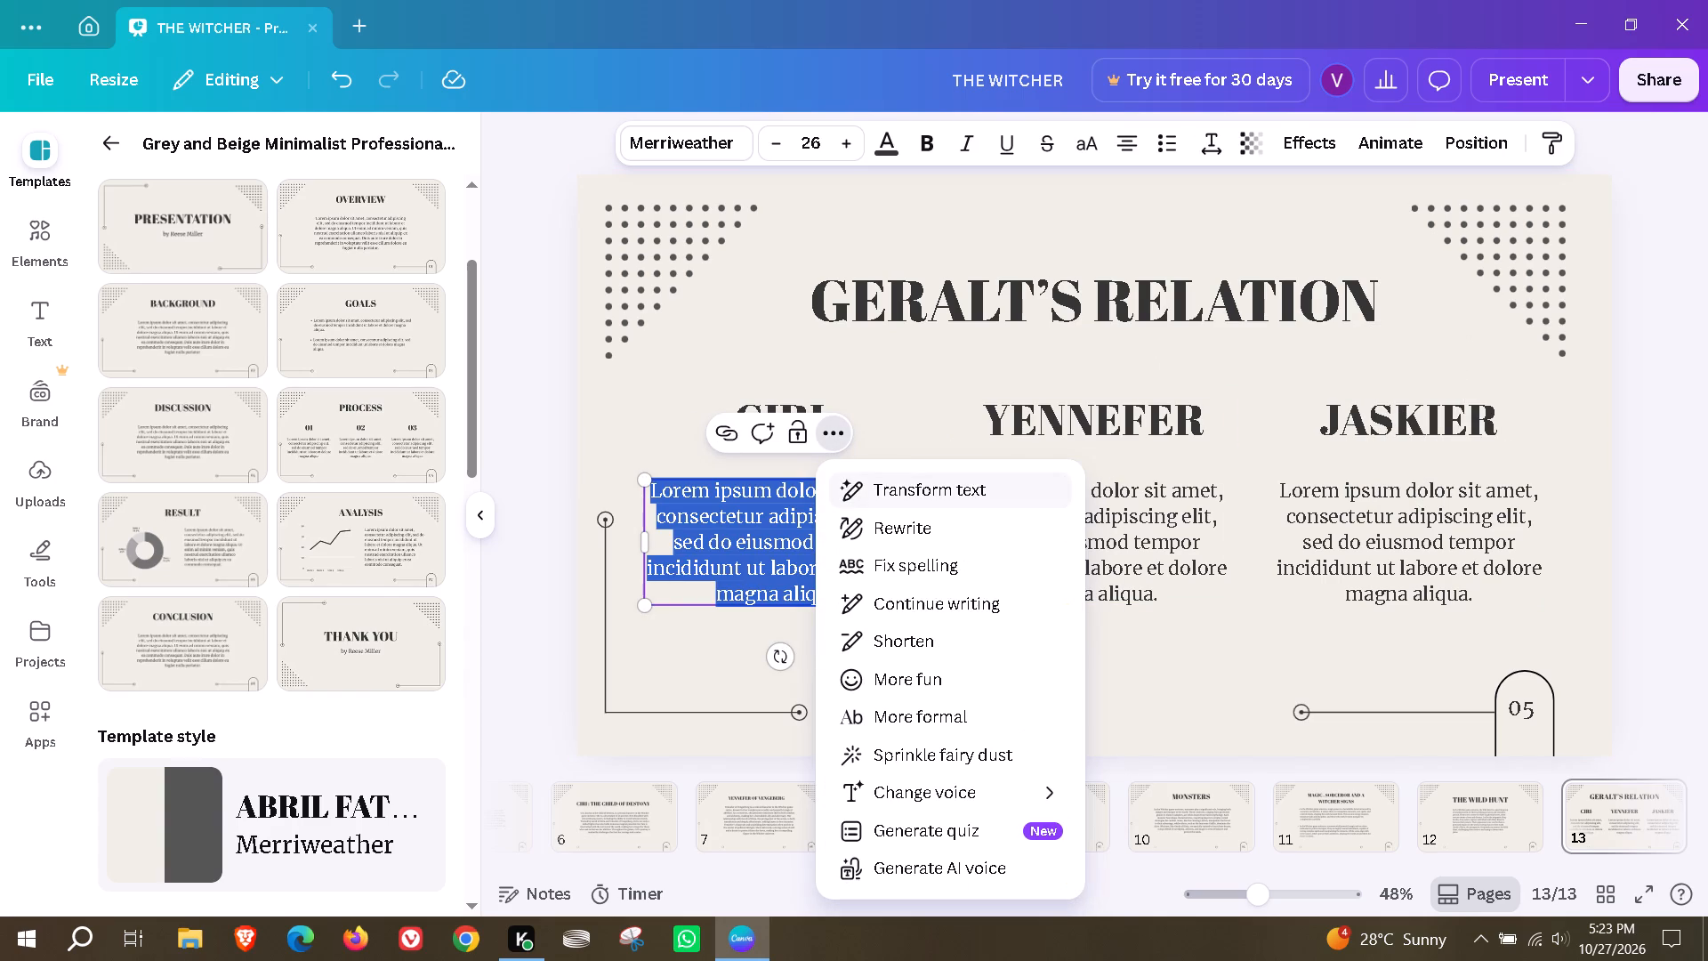
pyautogui.click(919, 480)
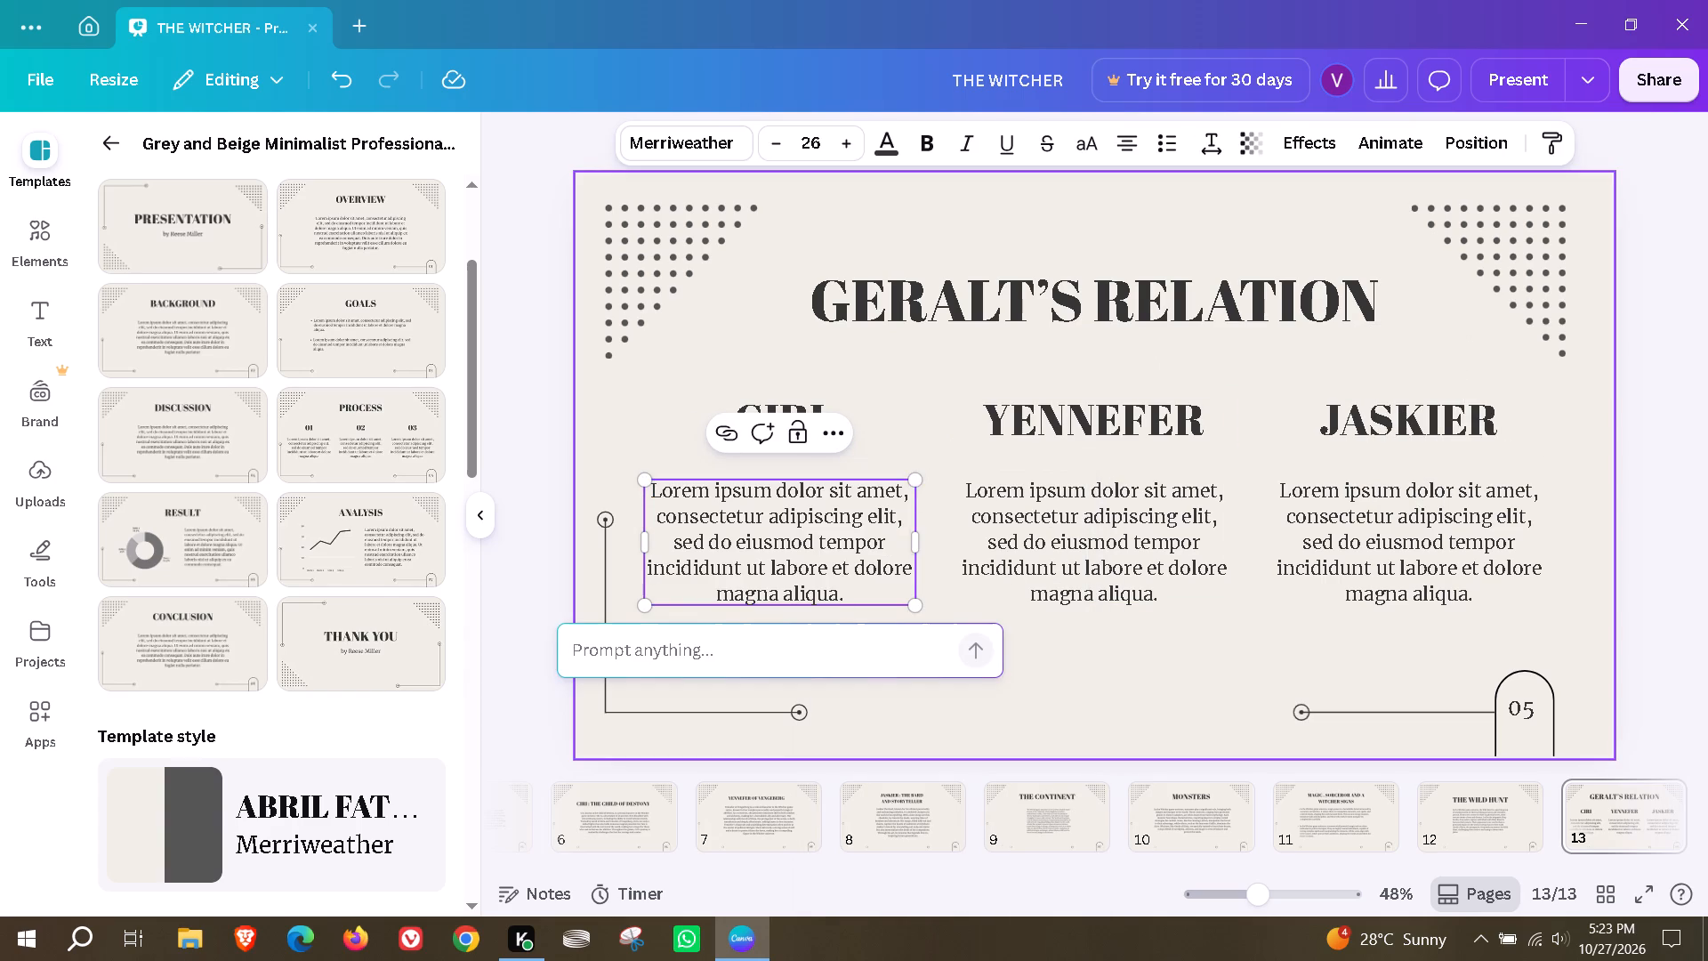
pyautogui.write('generae')
pyautogui.press('BackSpace')
pyautogui.write('te')
pyautogui.press('space')
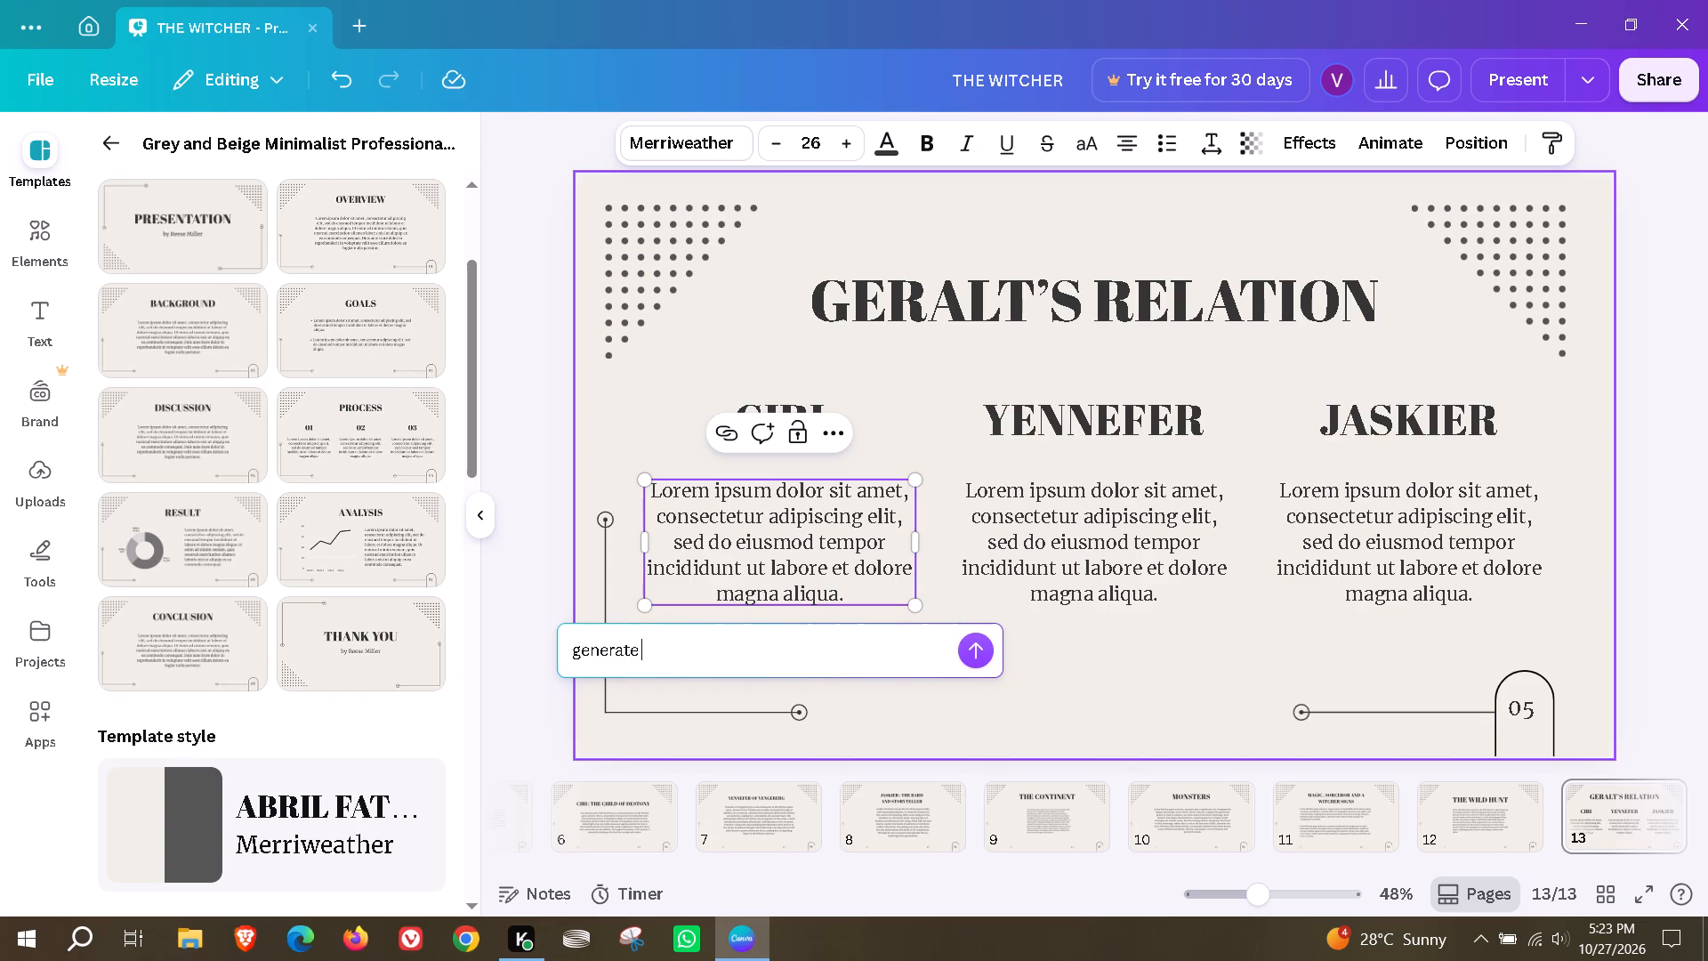
pyautogui.write('2-3 lines on geralt p')
pyautogui.press('BackSpace')
pyautogui.write('of rivia relation with ciri')
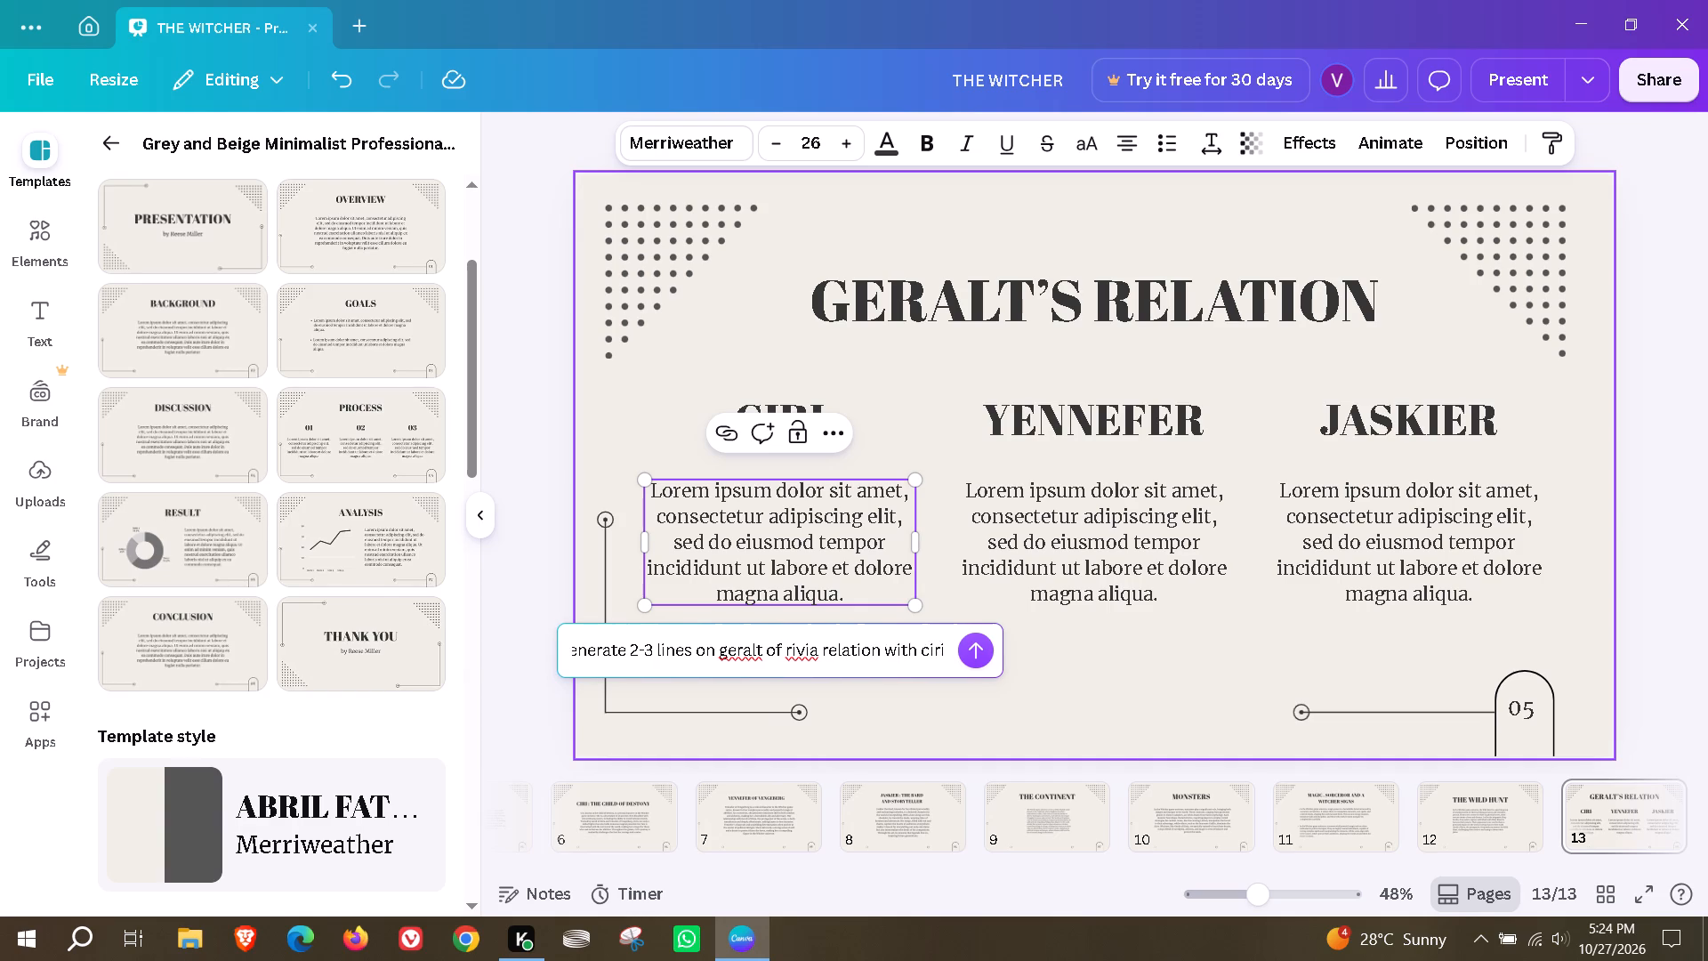
pyautogui.press('Return')
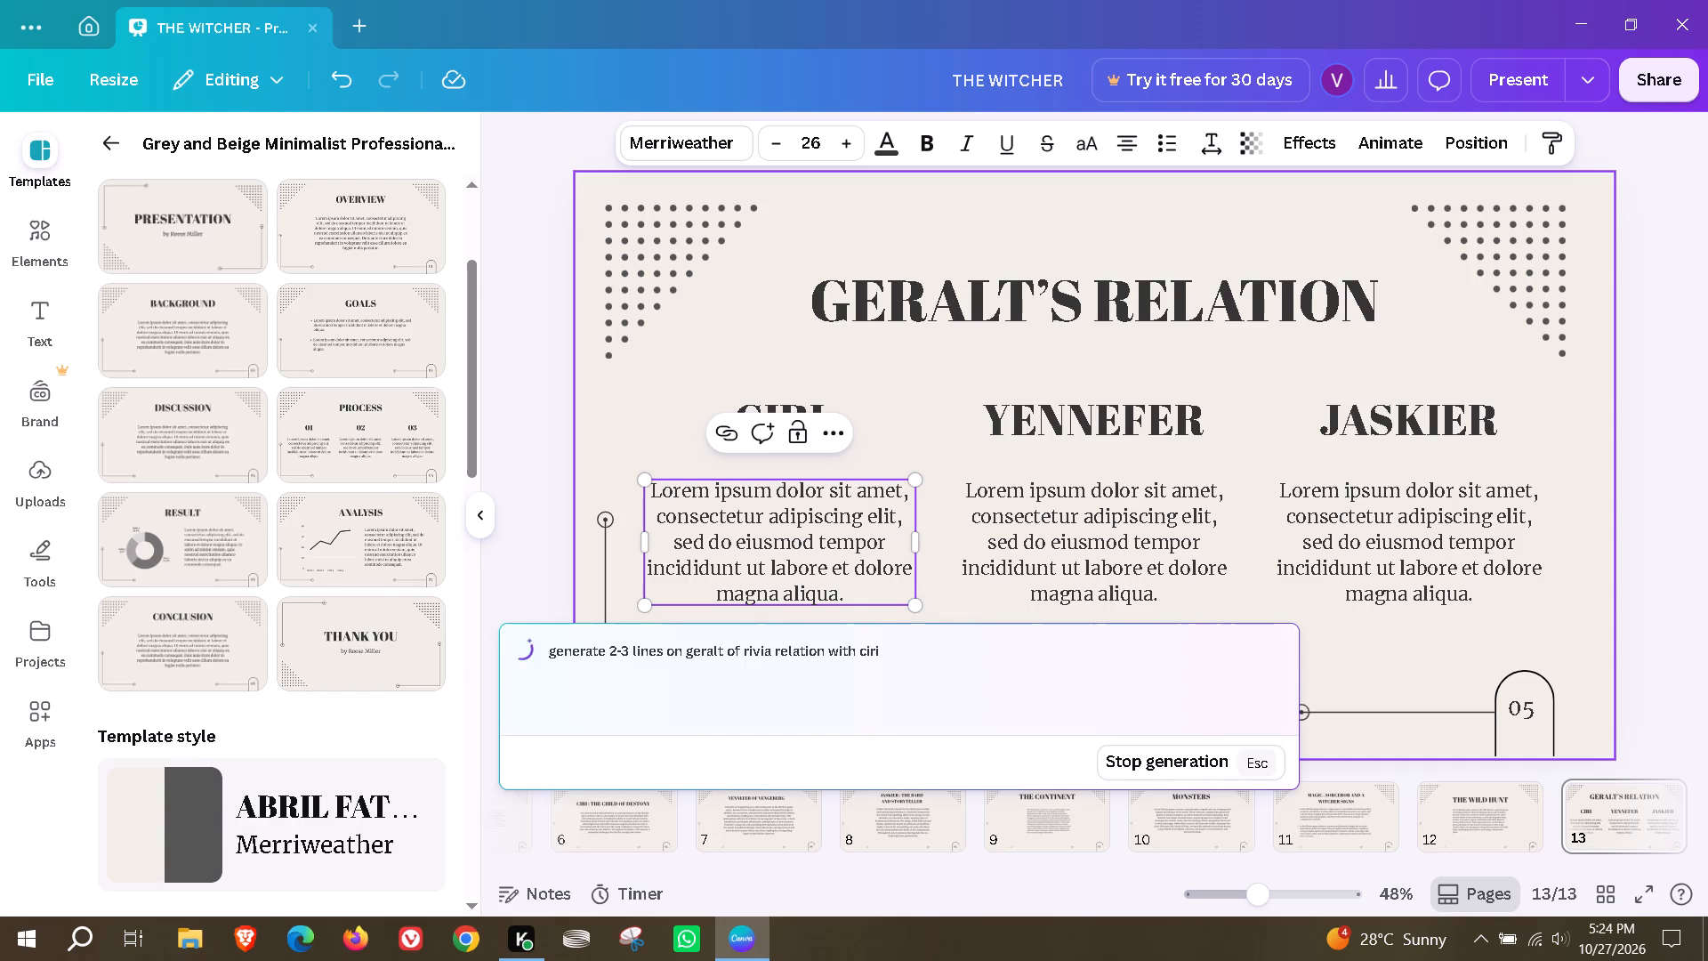
pyautogui.click(1199, 431)
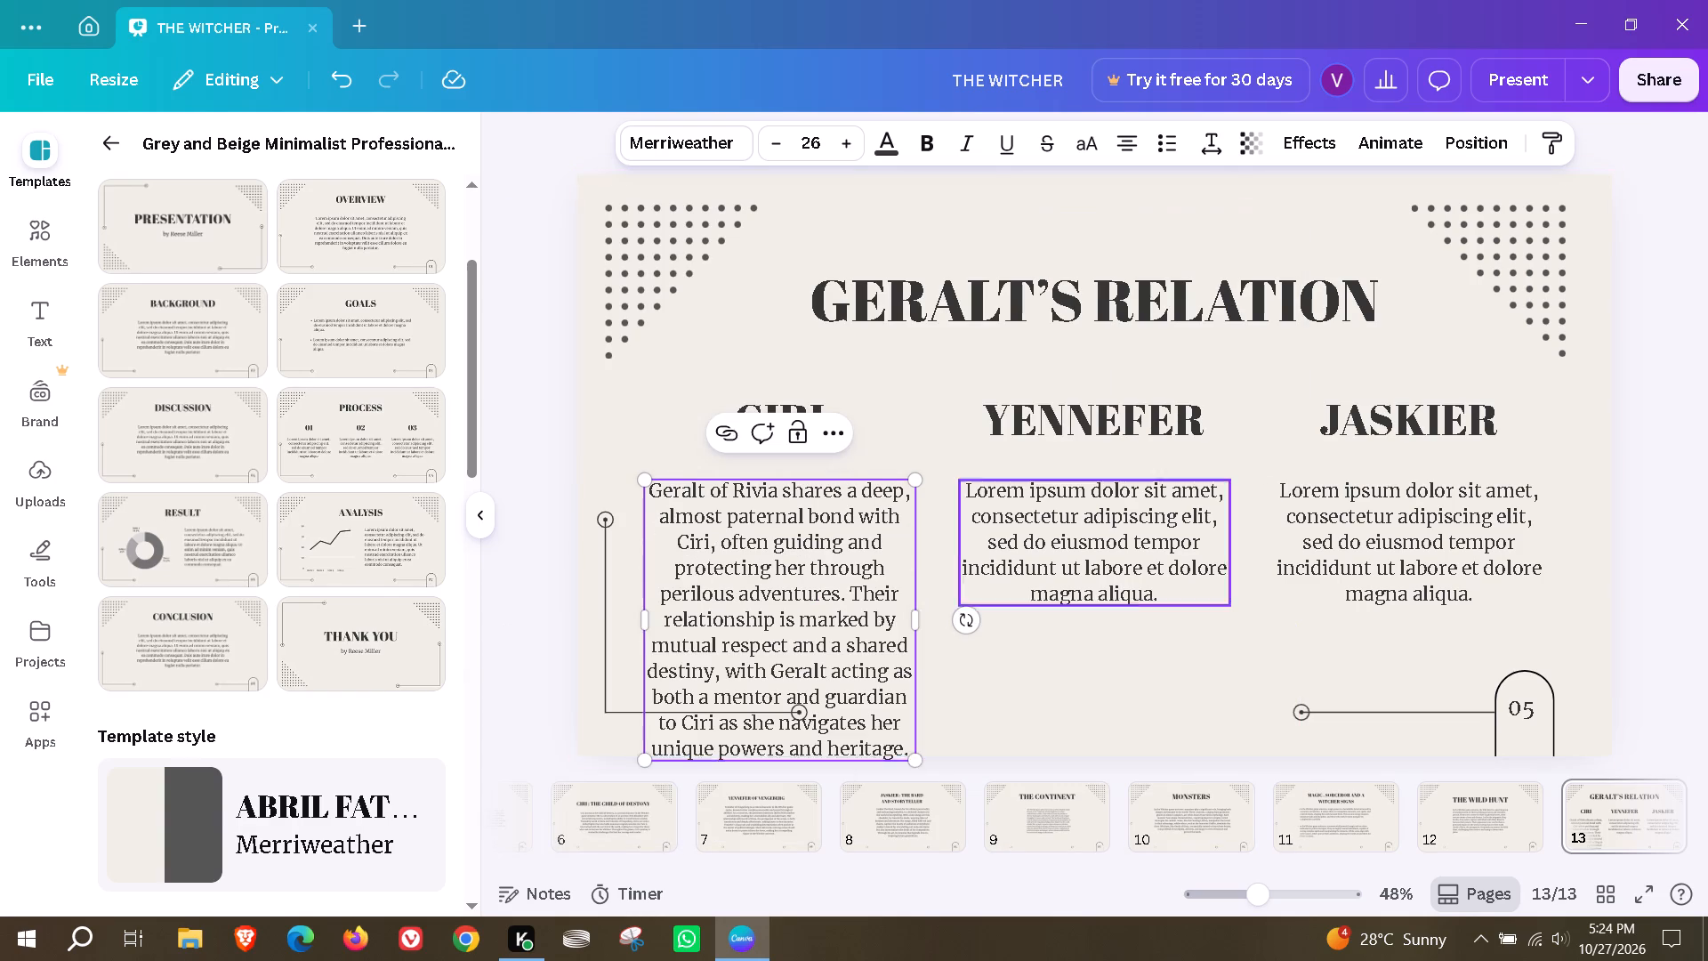
# Scale the Ciri paragraph down to about size 17.7 and centre it beneath the CIRI heading.
pyautogui.moveTo(918, 764); pyautogui.dragTo(869, 632)
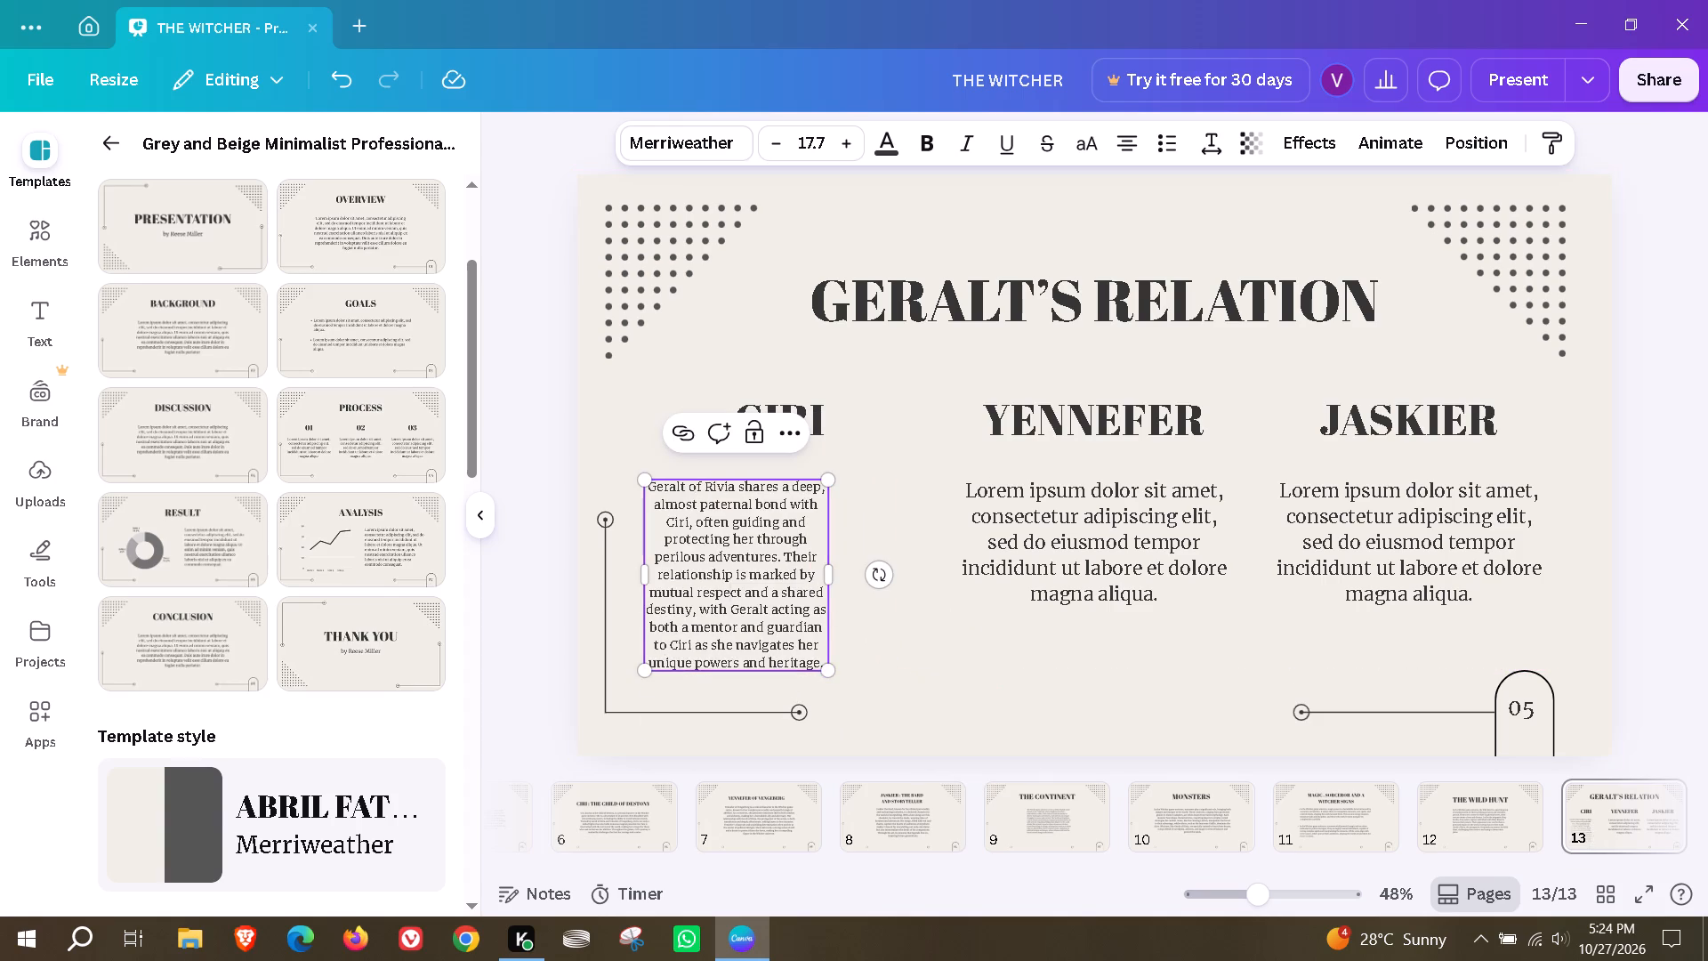
pyautogui.moveTo(731, 592); pyautogui.dragTo(803, 589)
pyautogui.click(925, 651)
pyautogui.moveTo(759, 598); pyautogui.dragTo(796, 585)
pyautogui.click(979, 668)
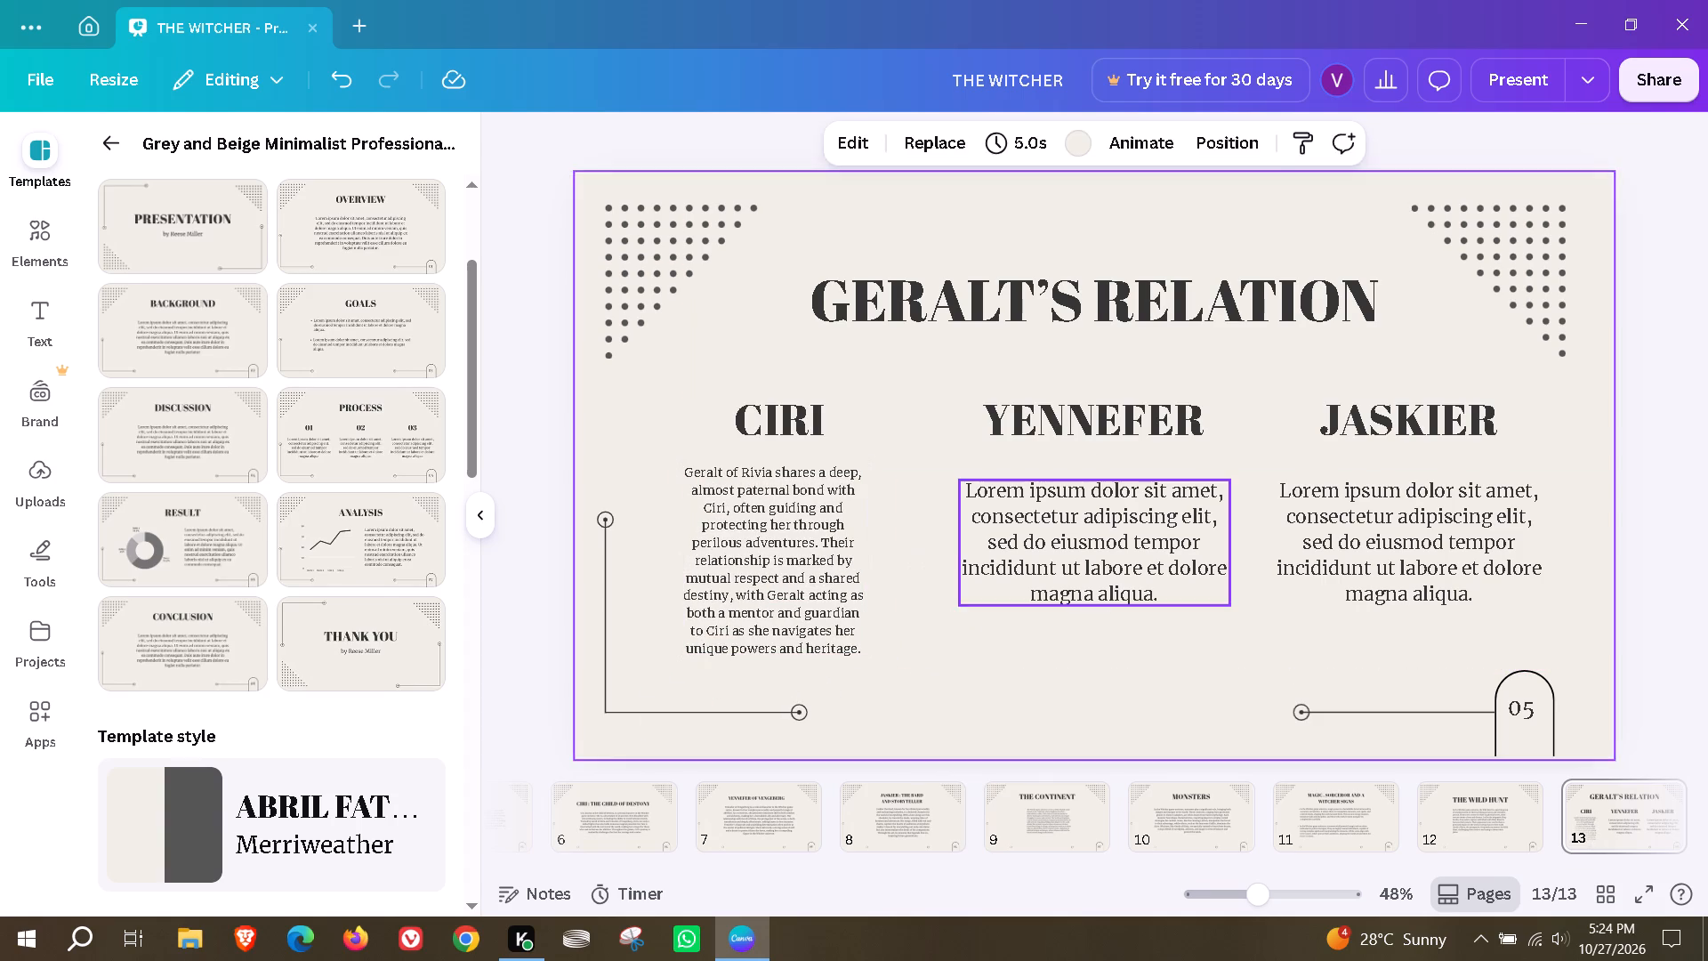
# Replace the placeholder under YENNEFER with Magic Write text from "generate 2-3 lines on relation of geralt of rivia with yennefer".
pyautogui.doubleClick(1135, 521)
pyautogui.click(1155, 427)
pyautogui.scroll(-3, 1227, 777)
pyautogui.click(1239, 836)
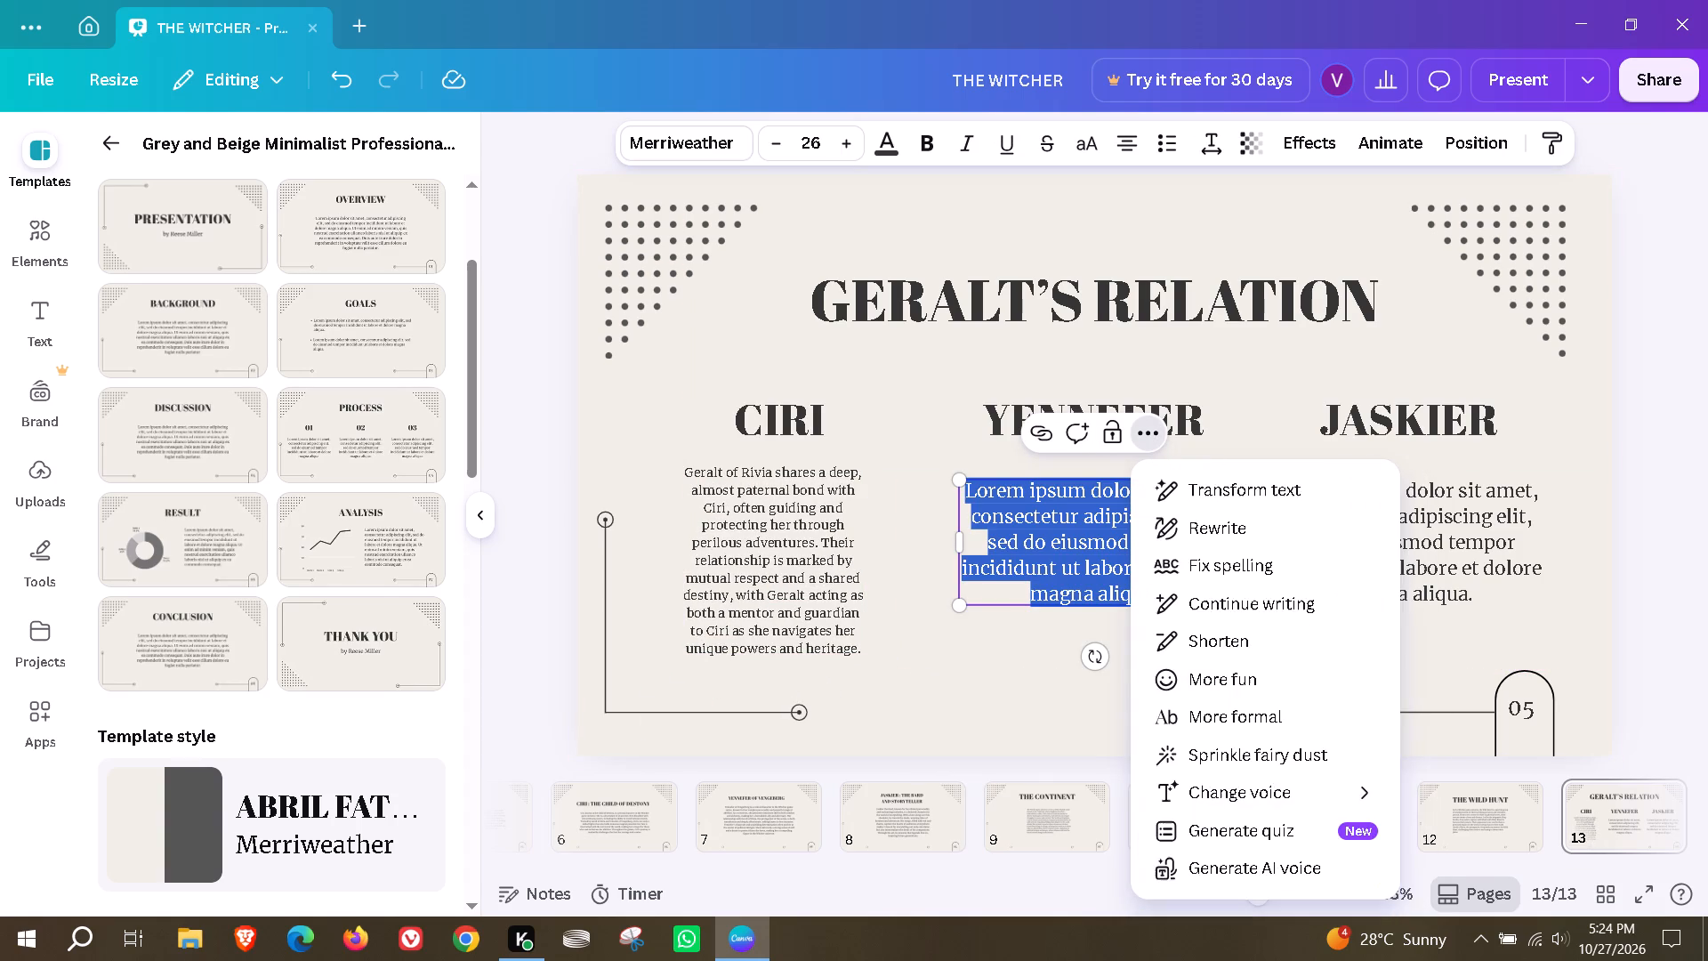
pyautogui.click(1229, 480)
pyautogui.write('generate -2')
pyautogui.press('BackSpace')
pyautogui.press('BackSpace')
pyautogui.write('20')
pyautogui.press('BackSpace')
pyautogui.write('-3 lines on')
pyautogui.press('space')
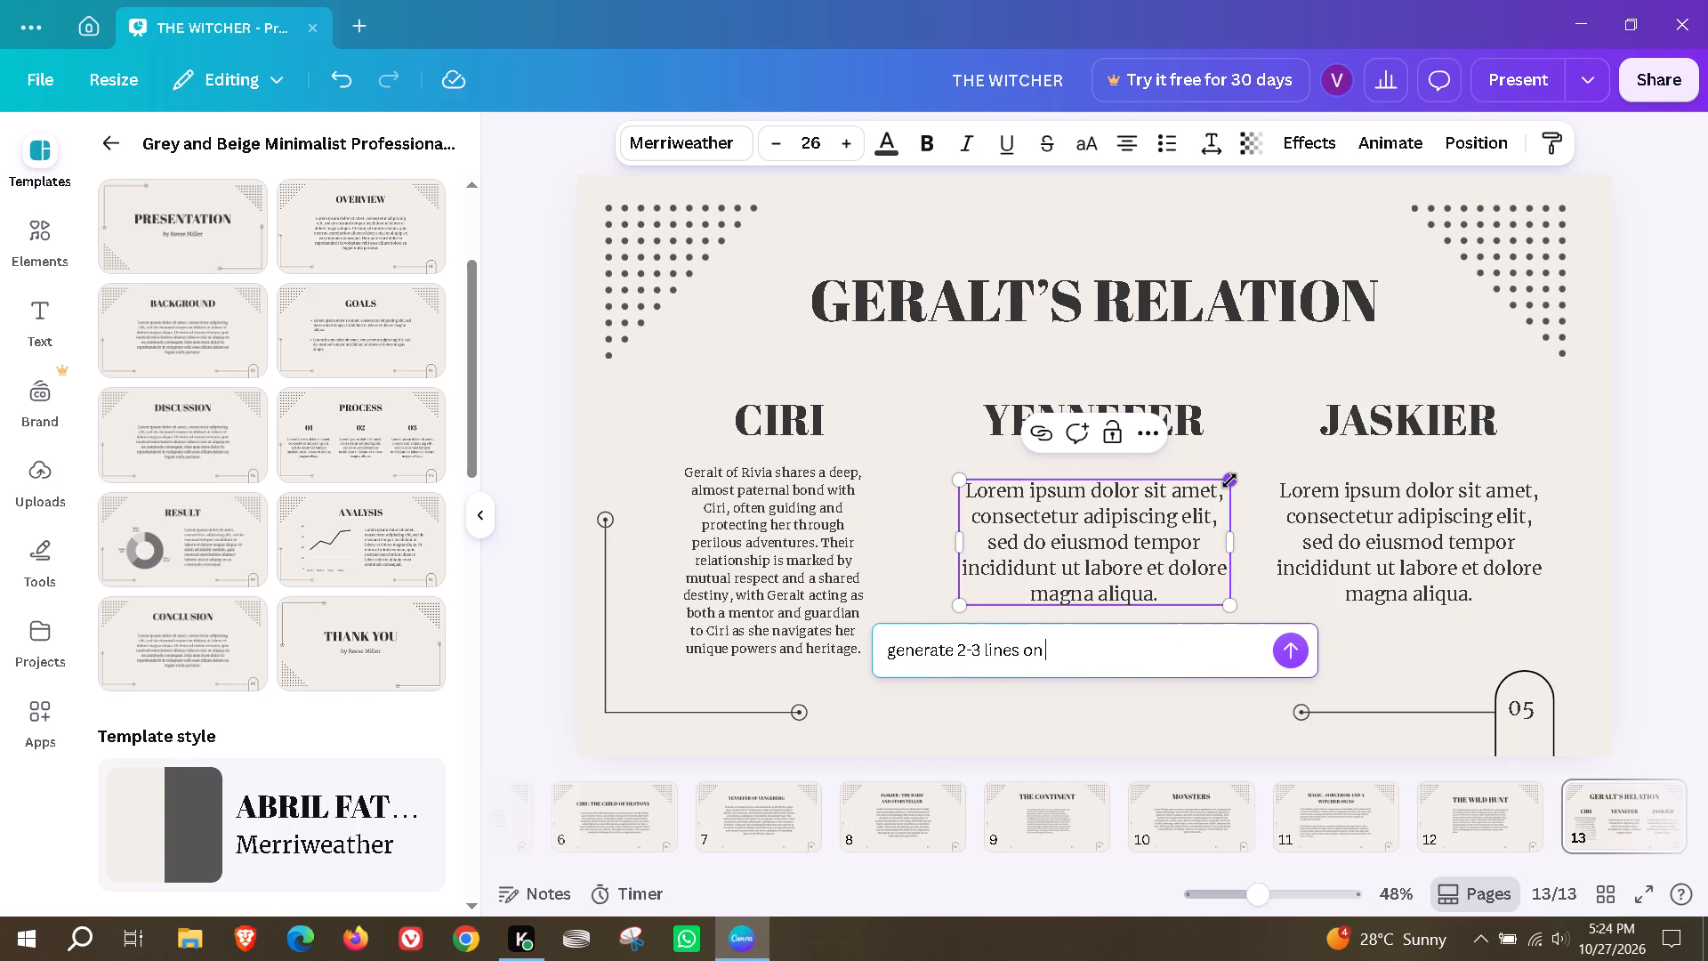
pyautogui.write('realtion of')
pyautogui.press('BackSpace')
pyautogui.press('BackSpace')
pyautogui.press('BackSpace')
pyautogui.press('BackSpace')
pyautogui.press('BackSpace')
pyautogui.press('BackSpace')
pyautogui.press('BackSpace')
pyautogui.press('BackSpace')
pyautogui.press('BackSpace')
pyautogui.write('lation of geralt of r')
pyautogui.write('ivia')
pyautogui.press('space')
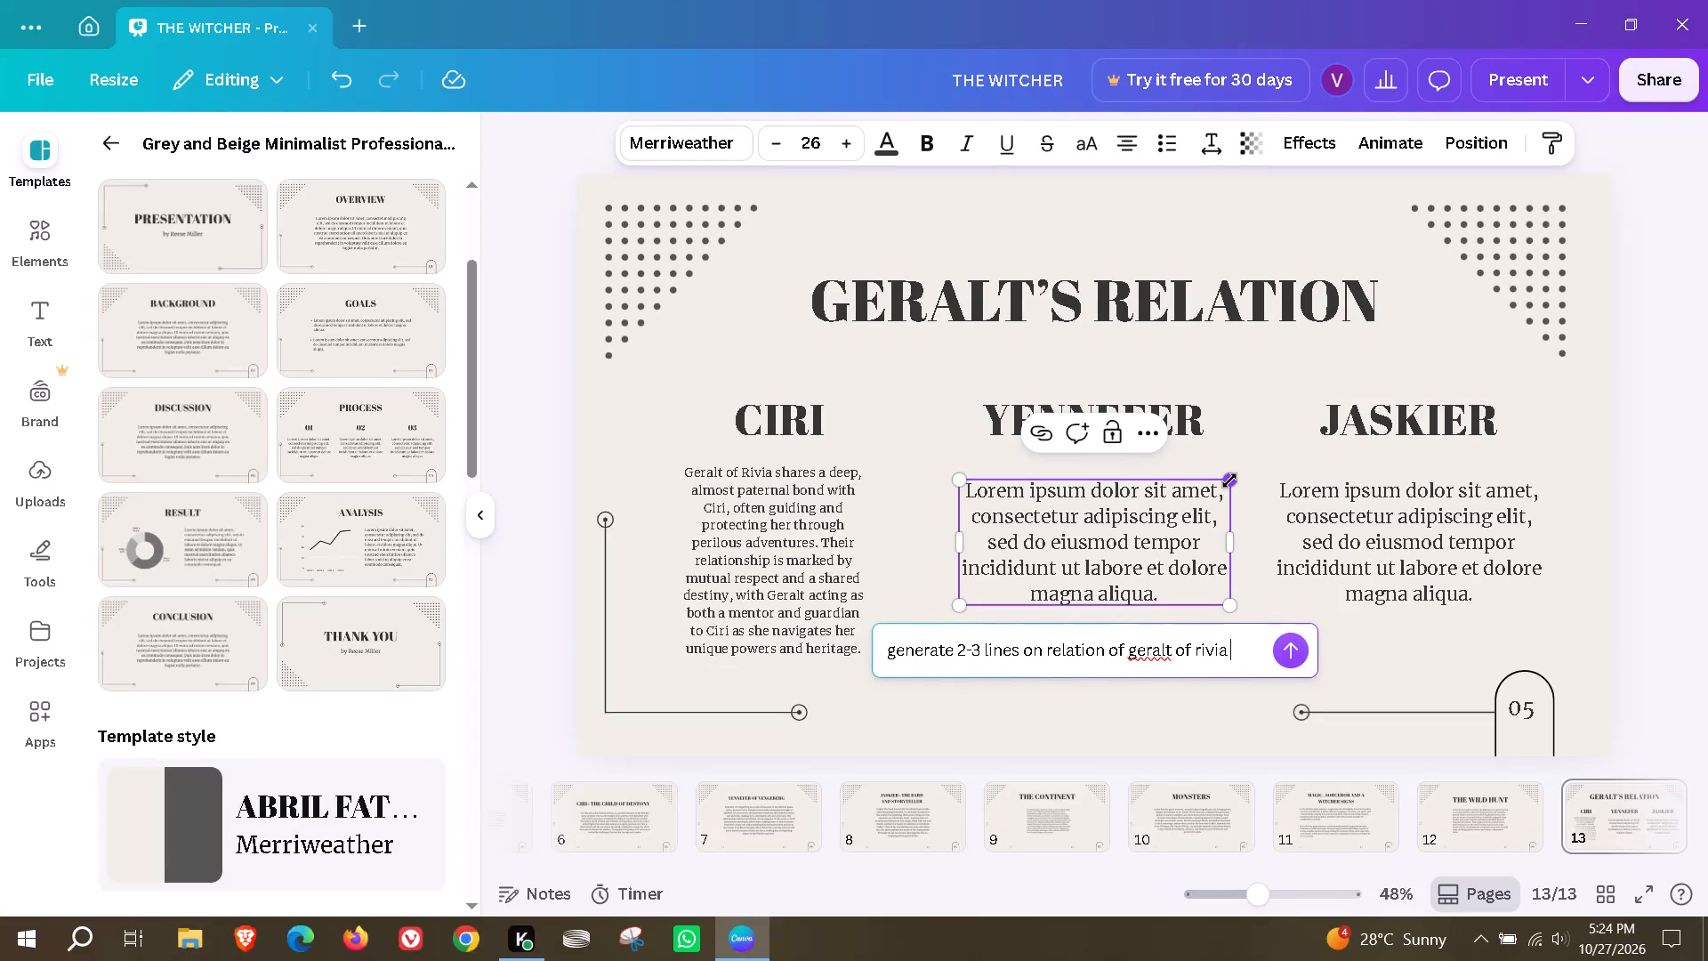
pyautogui.press('w')
pyautogui.write('ith yennfer')
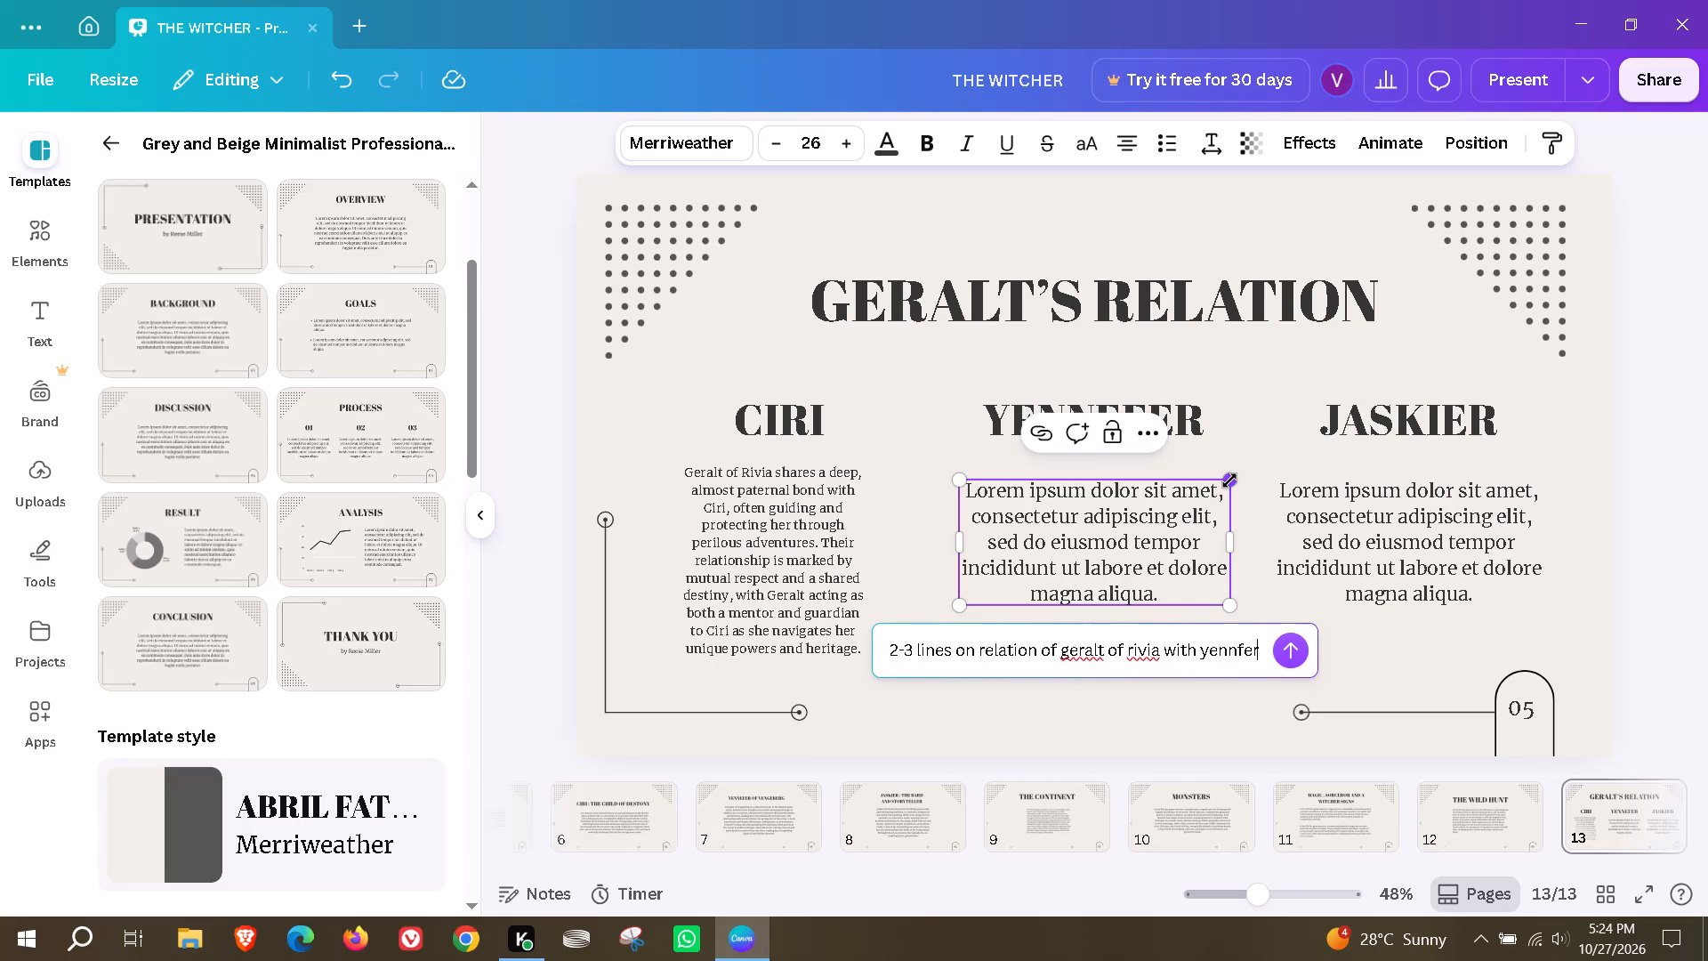
pyautogui.press('BackSpace')
pyautogui.press('BackSpace')
pyautogui.press('BackSpace')
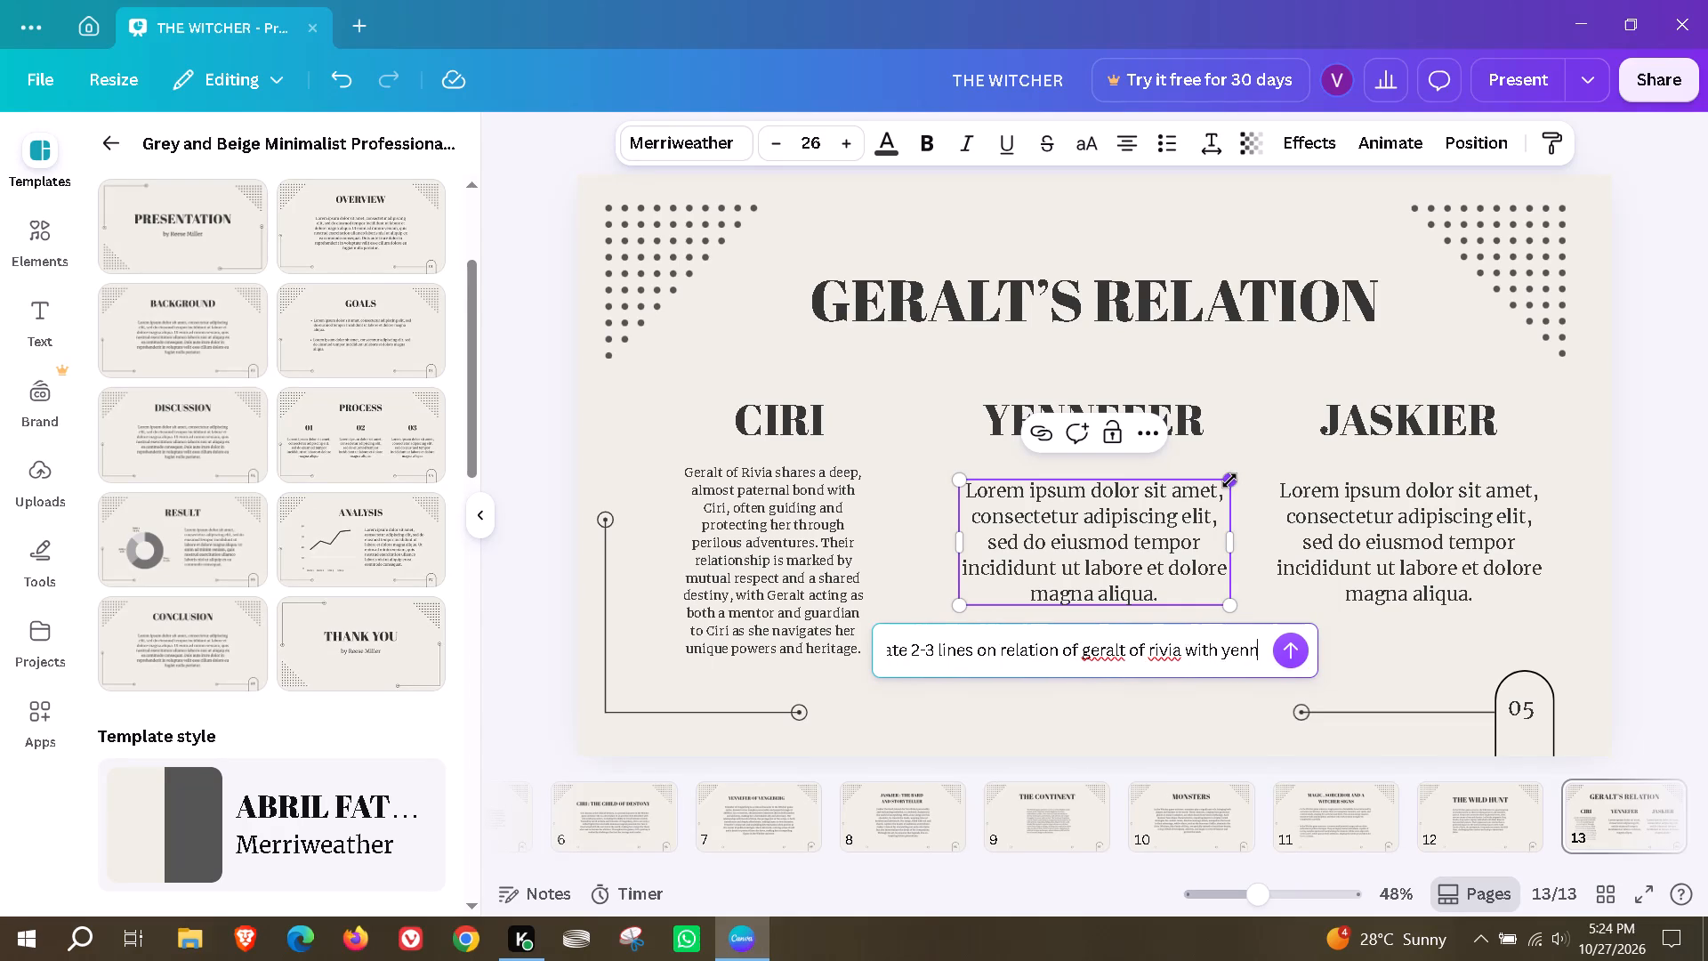
pyautogui.write('ee')
pyautogui.press('BackSpace')
pyautogui.write('fer')
pyautogui.click(1286, 636)
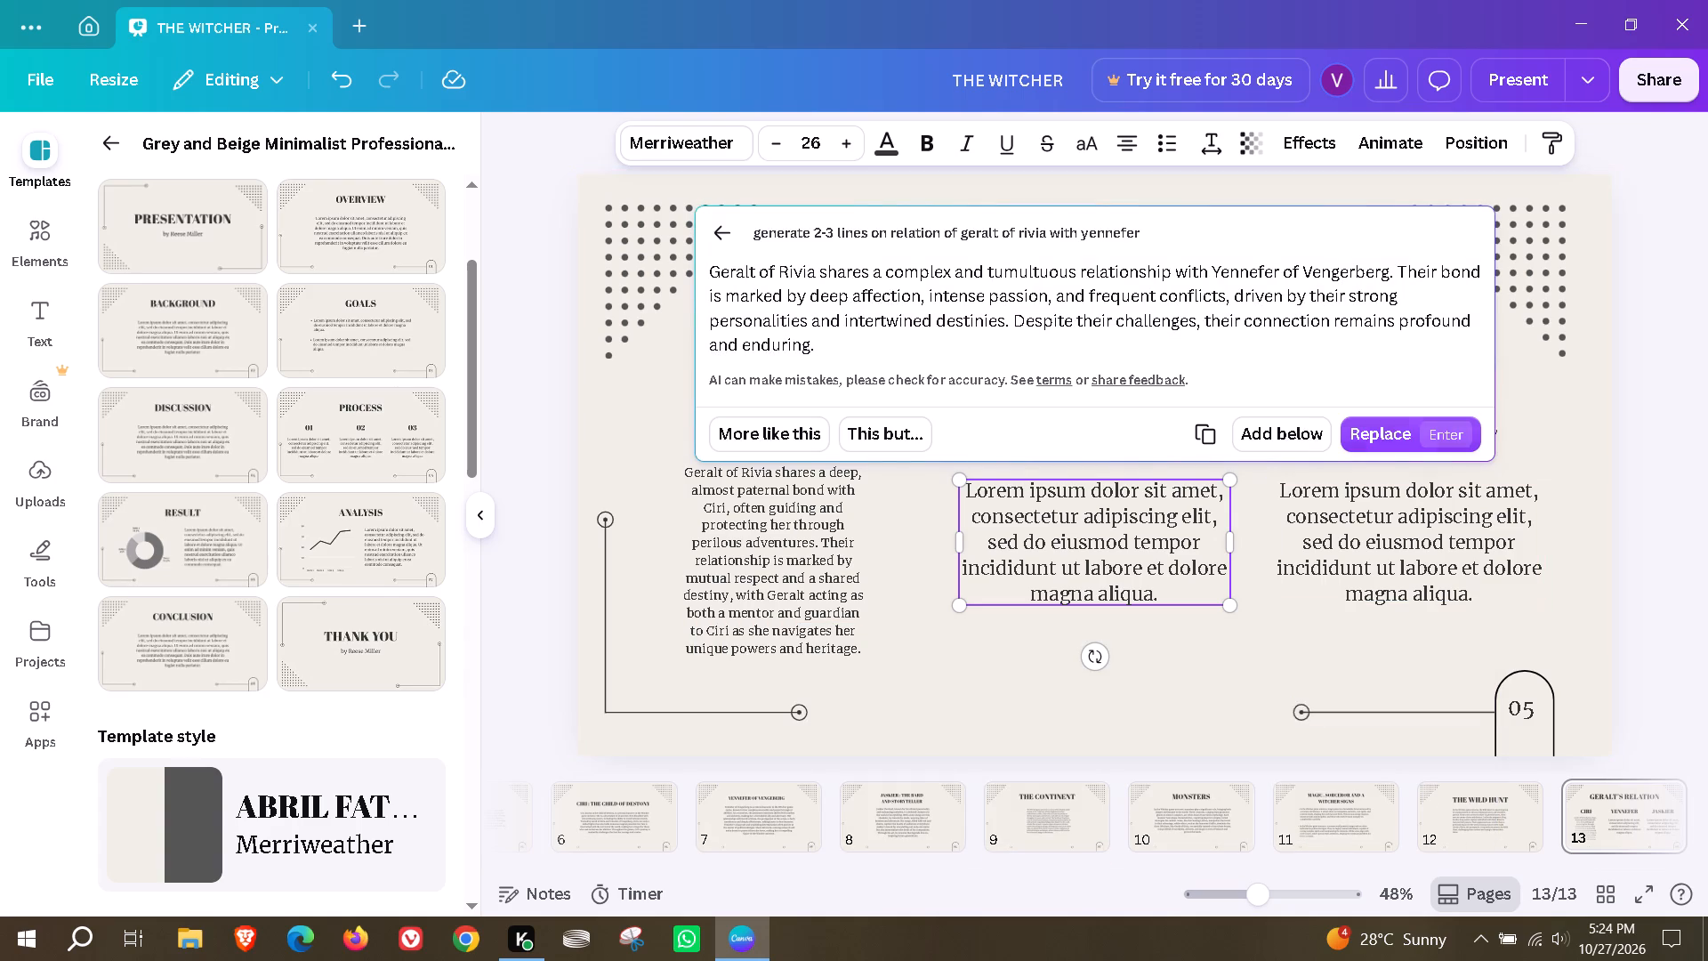
pyautogui.click(1371, 440)
# Scale the Yennefer paragraph down to about size 17.2 and centre it beneath the YENNEFER heading.
pyautogui.moveTo(1228, 482); pyautogui.dragTo(1199, 513)
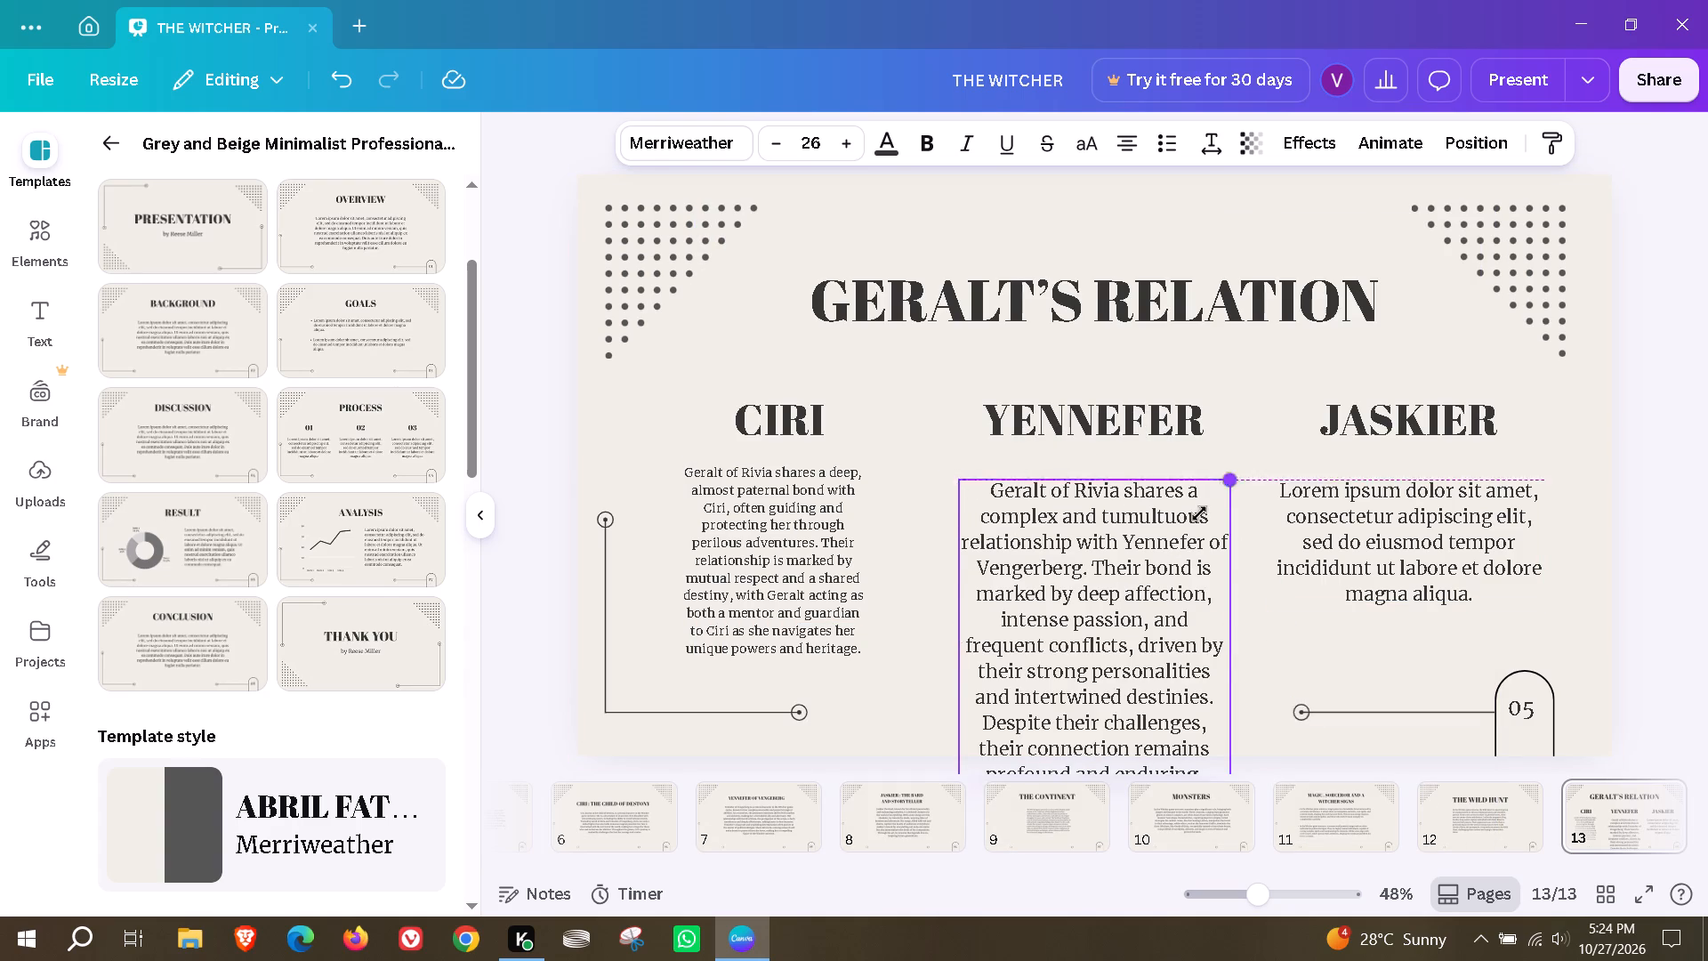
pyautogui.moveTo(1199, 513); pyautogui.dragTo(1127, 577)
pyautogui.moveTo(1108, 662); pyautogui.dragTo(1128, 598)
pyautogui.click(1204, 616)
pyautogui.moveTo(1086, 675); pyautogui.dragTo(1116, 574)
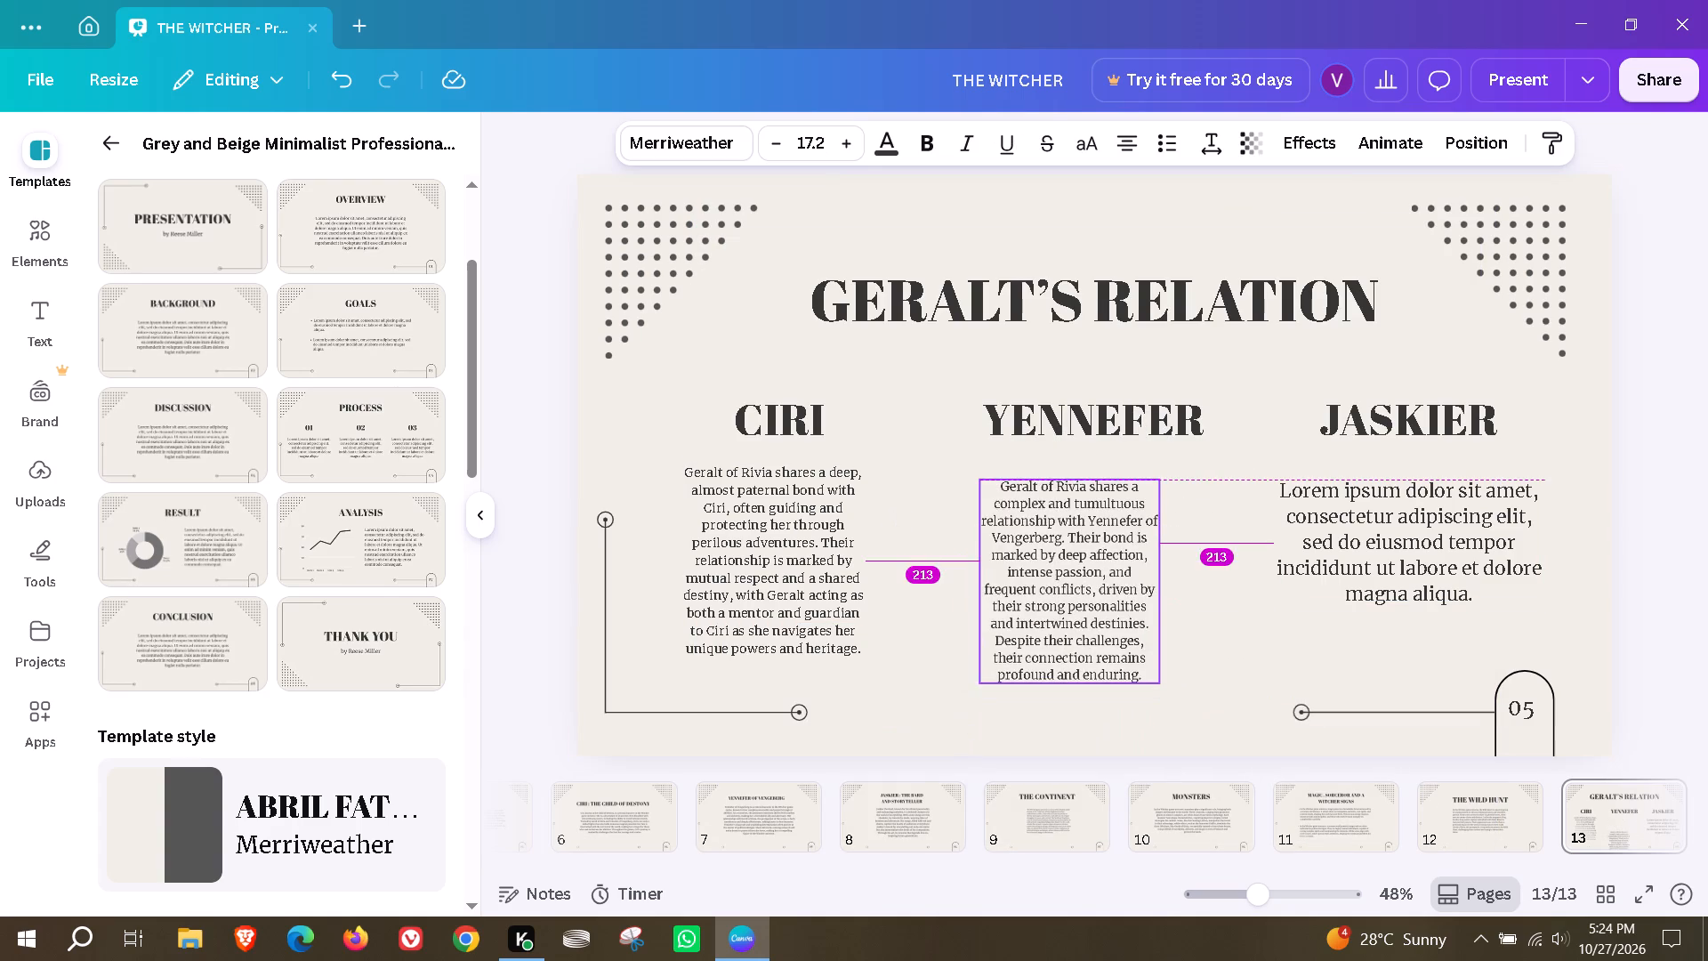
pyautogui.moveTo(1116, 574); pyautogui.dragTo(1122, 569)
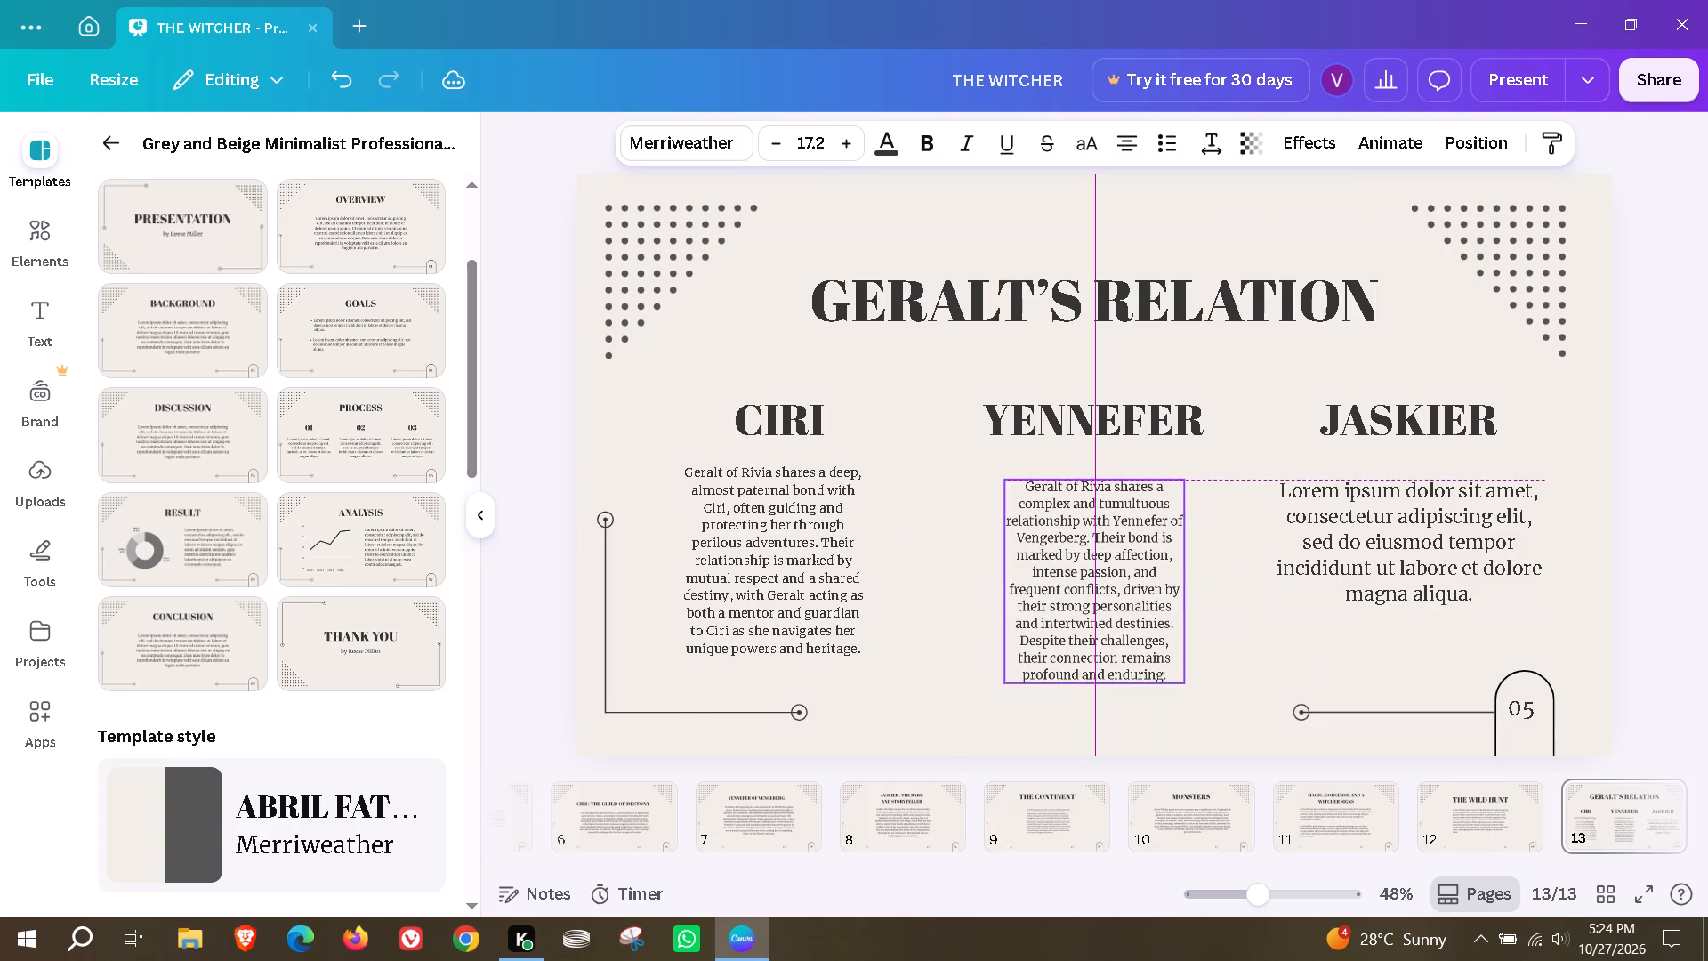
pyautogui.moveTo(1122, 569); pyautogui.dragTo(1117, 569)
pyautogui.click(950, 693)
# Replace the placeholder under JASKIER with Magic Write text from "generate in 2-3 lines about bond of geralt of rivia and jaskier in the witcher game universe".
pyautogui.doubleClick(1454, 555)
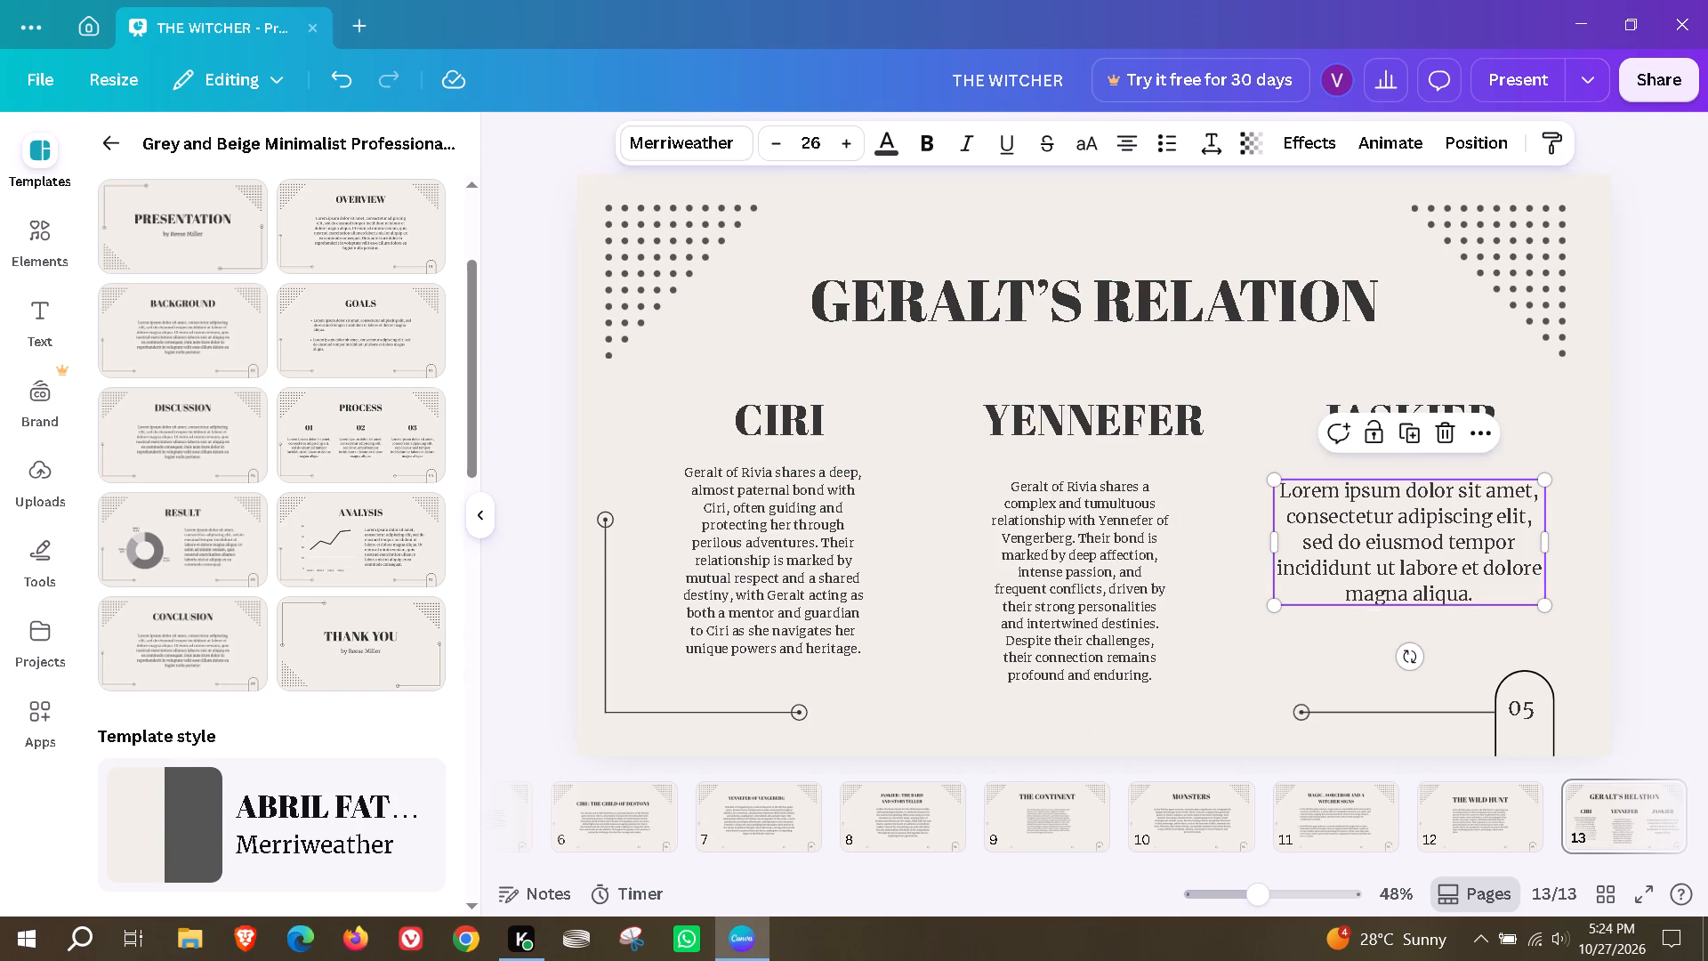
pyautogui.click(1455, 425)
pyautogui.scroll(-2, 1438, 777)
pyautogui.click(1478, 835)
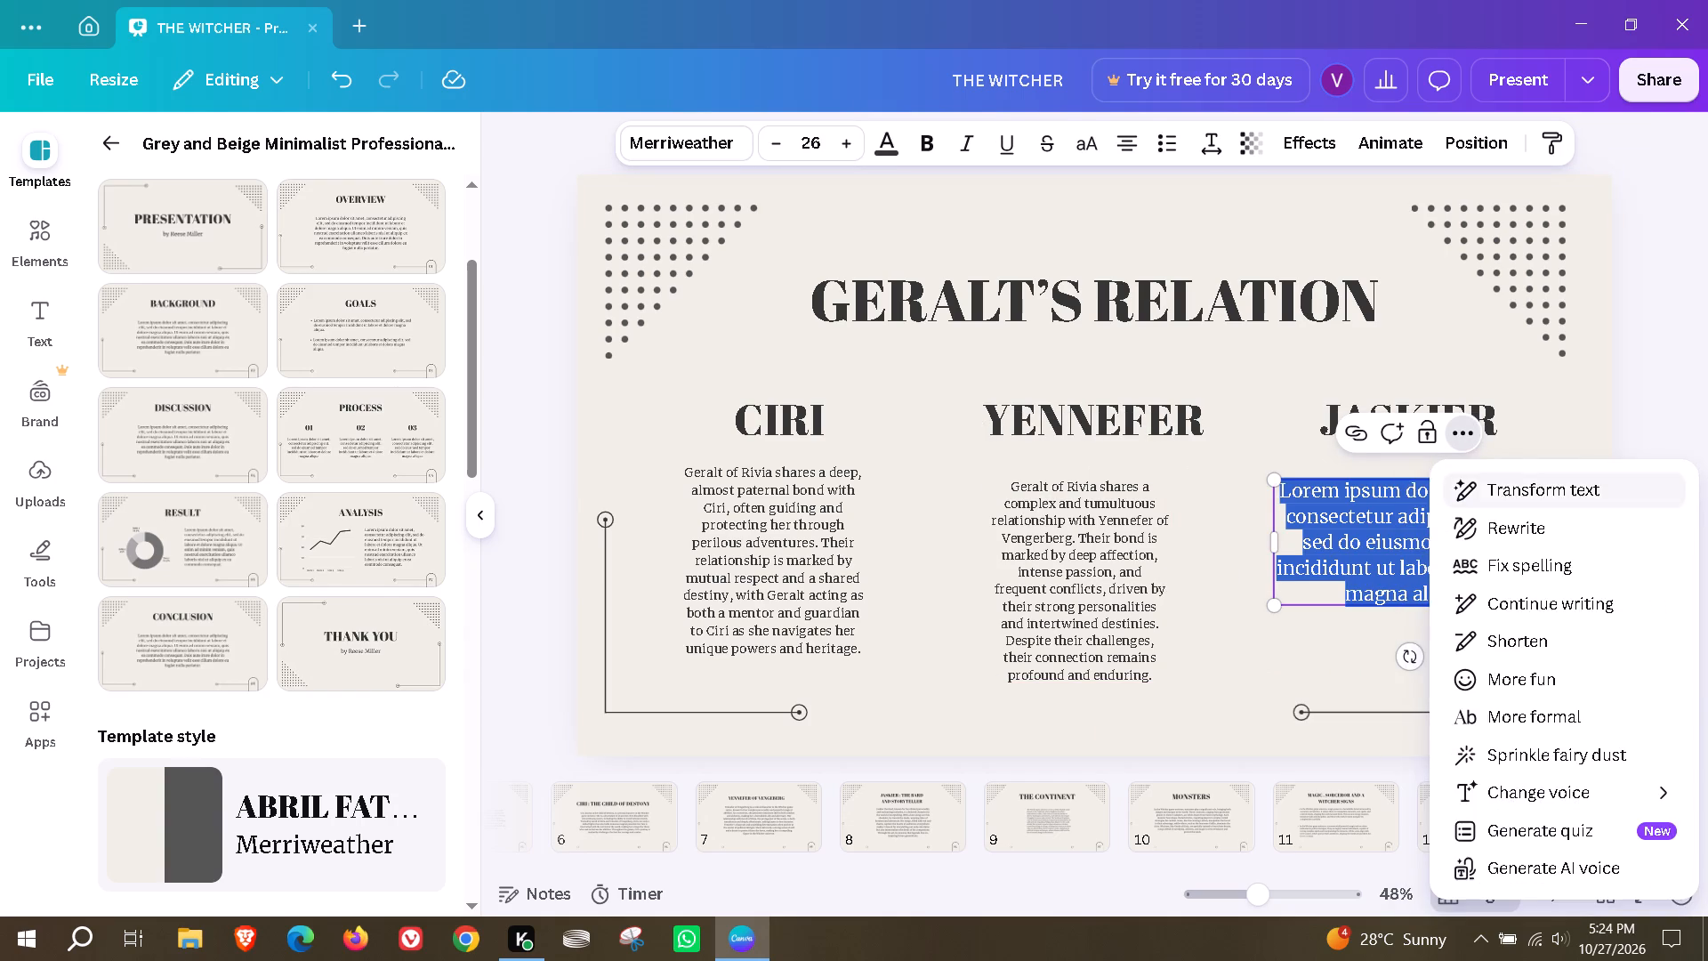
pyautogui.click(1503, 504)
pyautogui.write('generate')
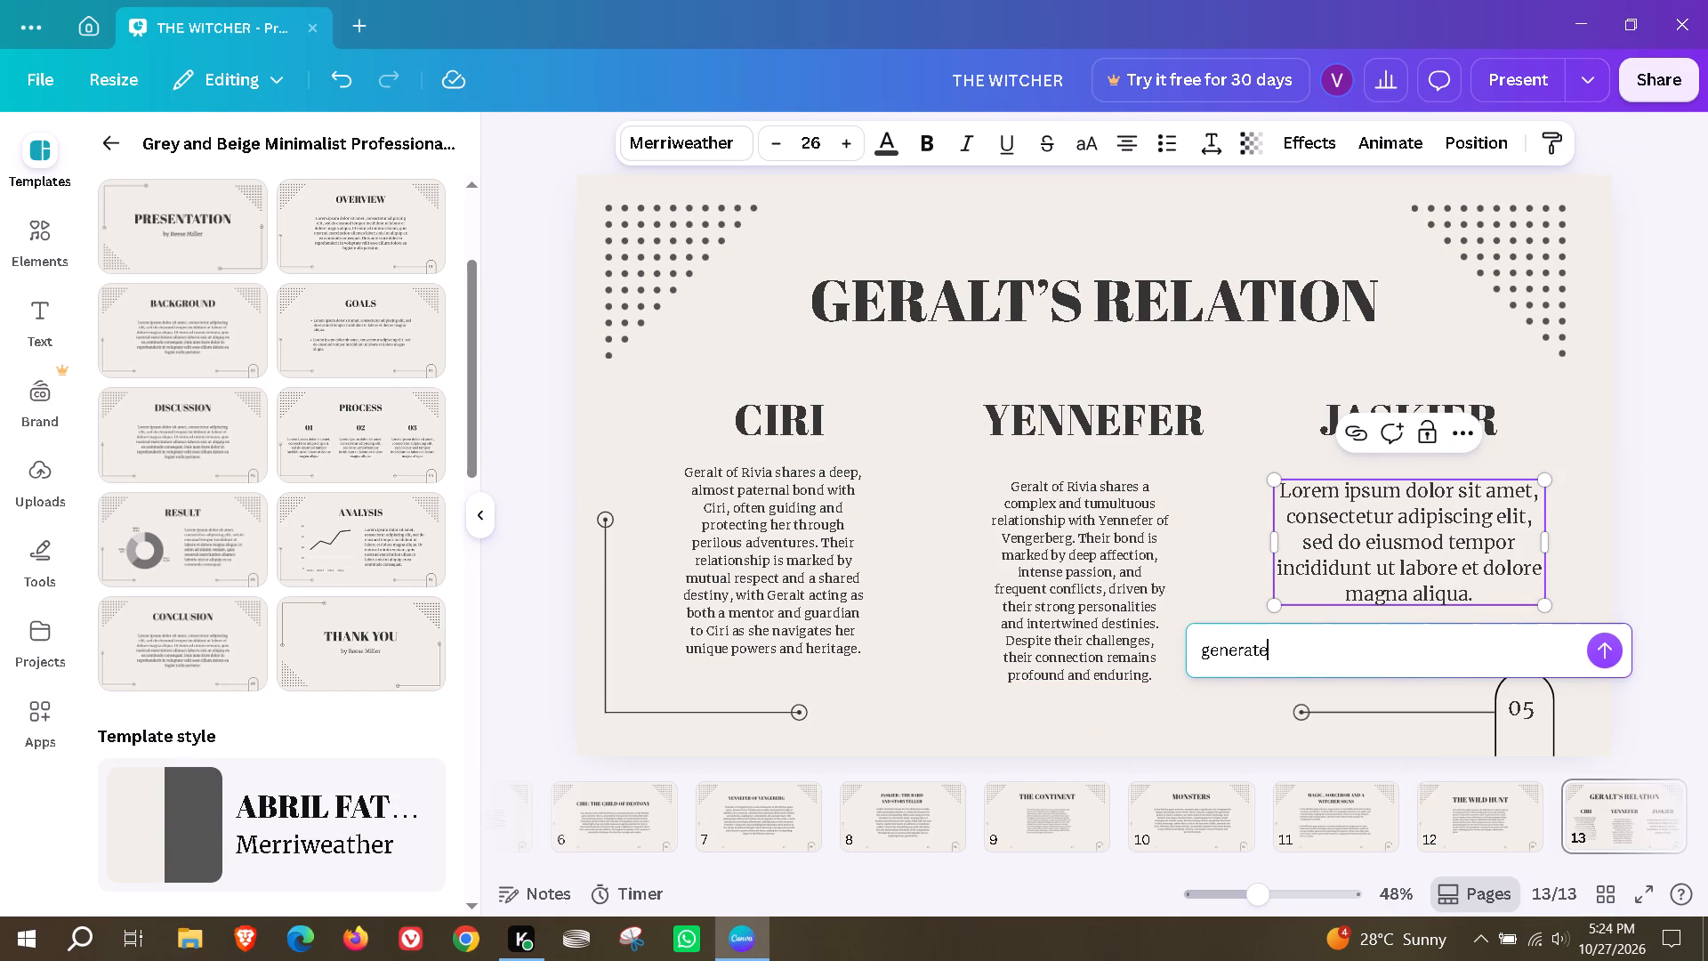
pyautogui.press('space')
pyautogui.write('i')
pyautogui.press('space')
pyautogui.press('BackSpace')
pyautogui.write('n 2-3 lines about')
pyautogui.press('space')
pyautogui.write('bond of')
pyautogui.press('space')
pyautogui.write('geralt')
pyautogui.press('space')
pyautogui.write('of rivia')
pyautogui.press('space')
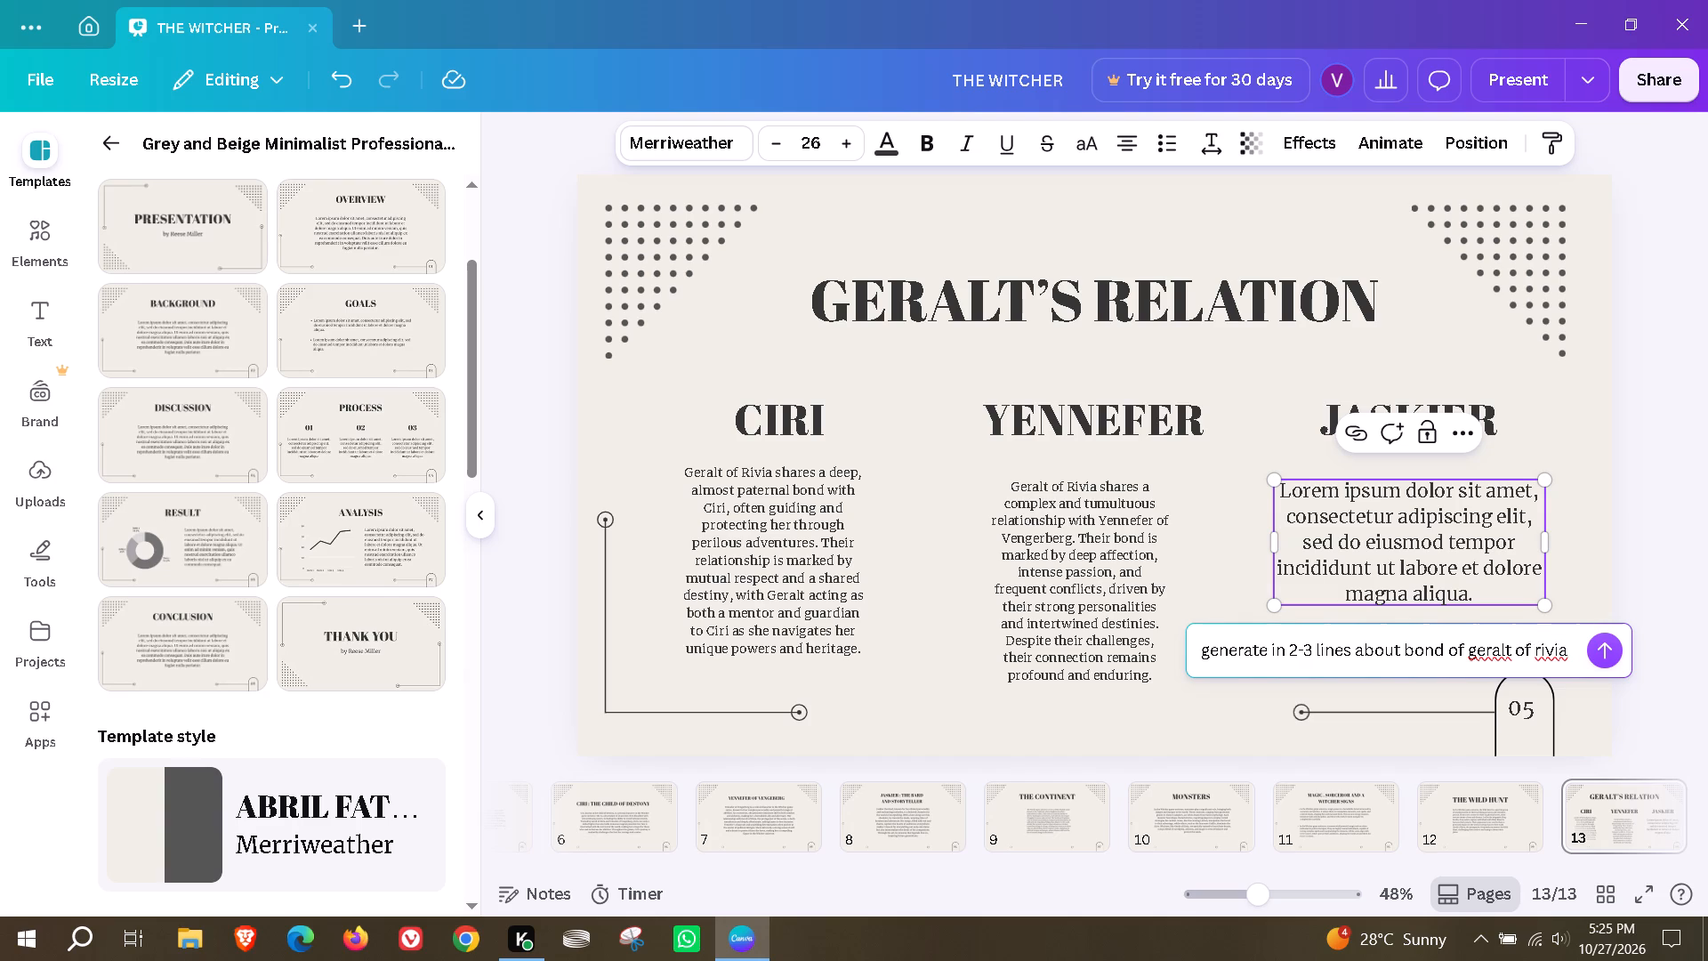
pyautogui.write('and')
pyautogui.press('space')
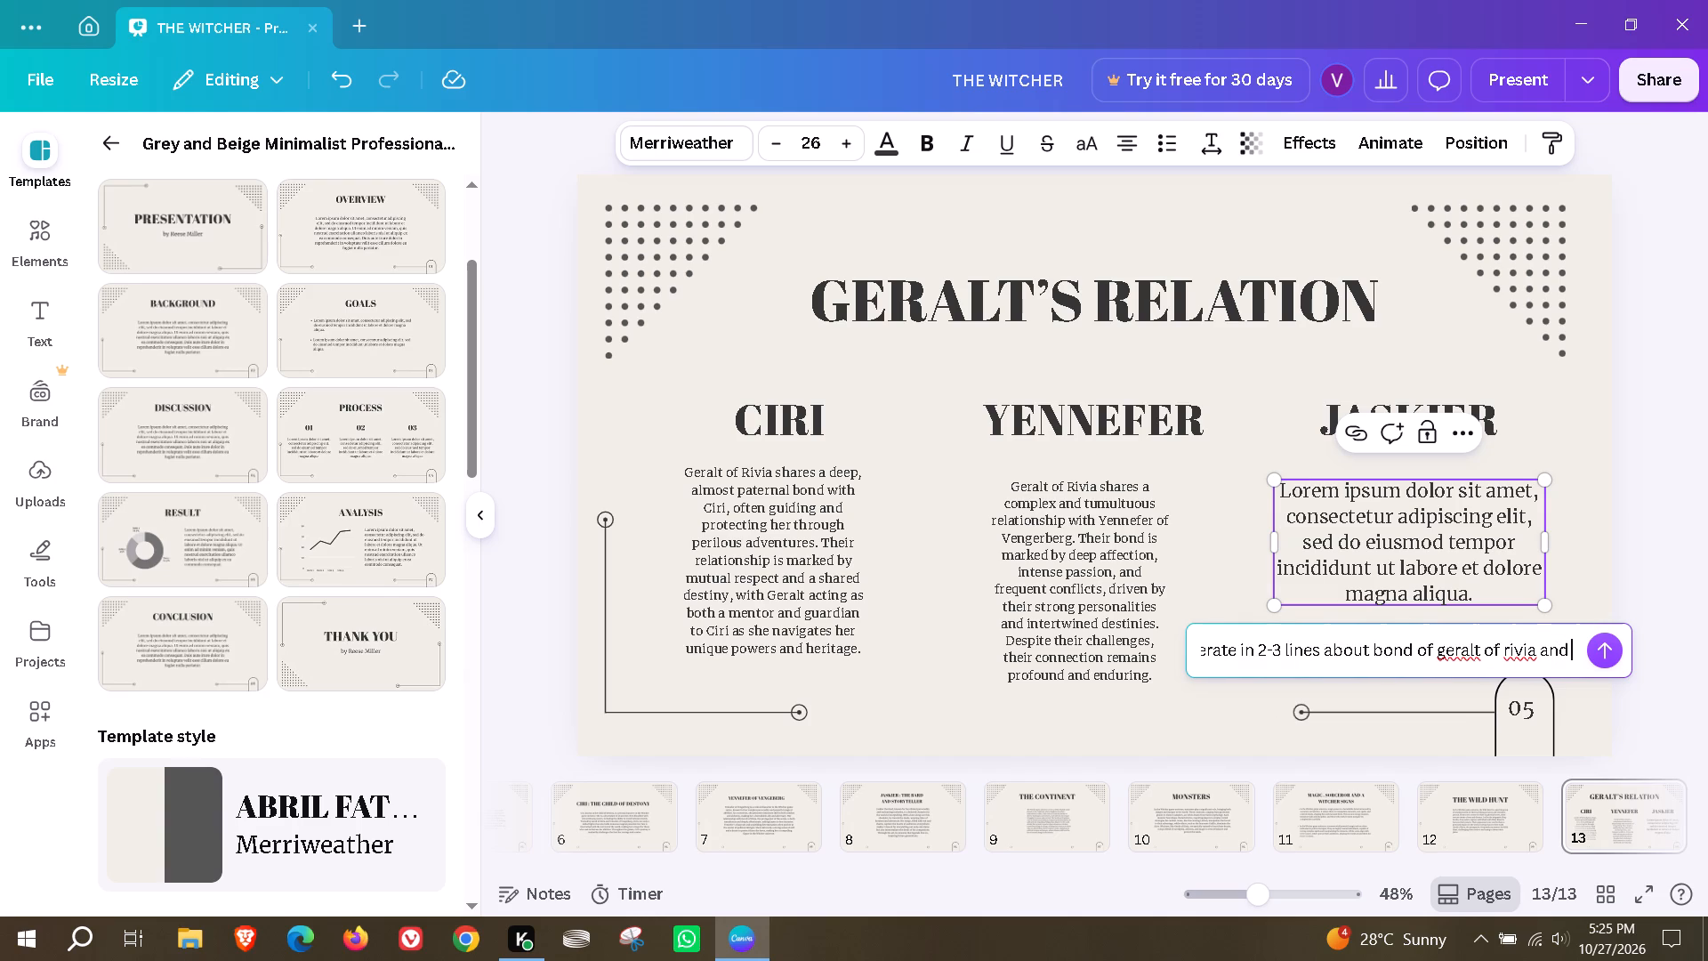
pyautogui.write('jaskier in the witcher')
pyautogui.press('space')
pyautogui.write('gae')
pyautogui.press('space')
pyautogui.press('BackSpace')
pyautogui.press('BackSpace')
pyautogui.write('me universe')
pyautogui.press('Return')
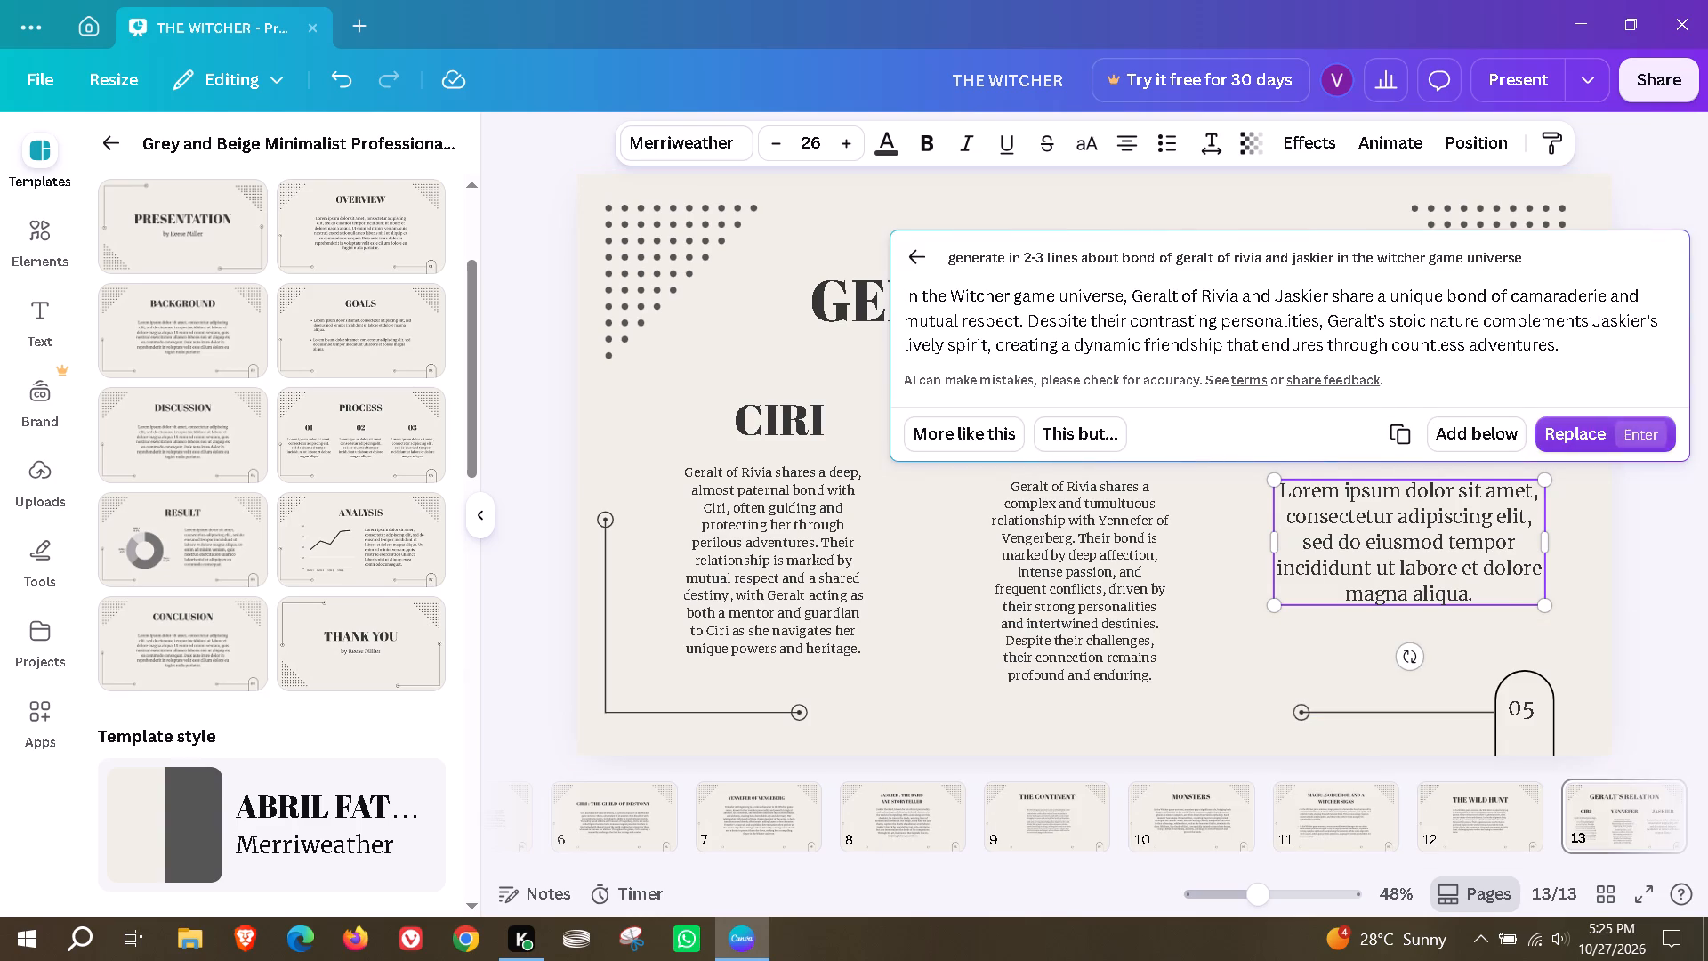
pyautogui.click(1562, 436)
# Scale the Jaskier paragraph down to about size 17.2 and position it centred beneath the JASKIER heading.
pyautogui.moveTo(1547, 486); pyautogui.dragTo(1477, 559)
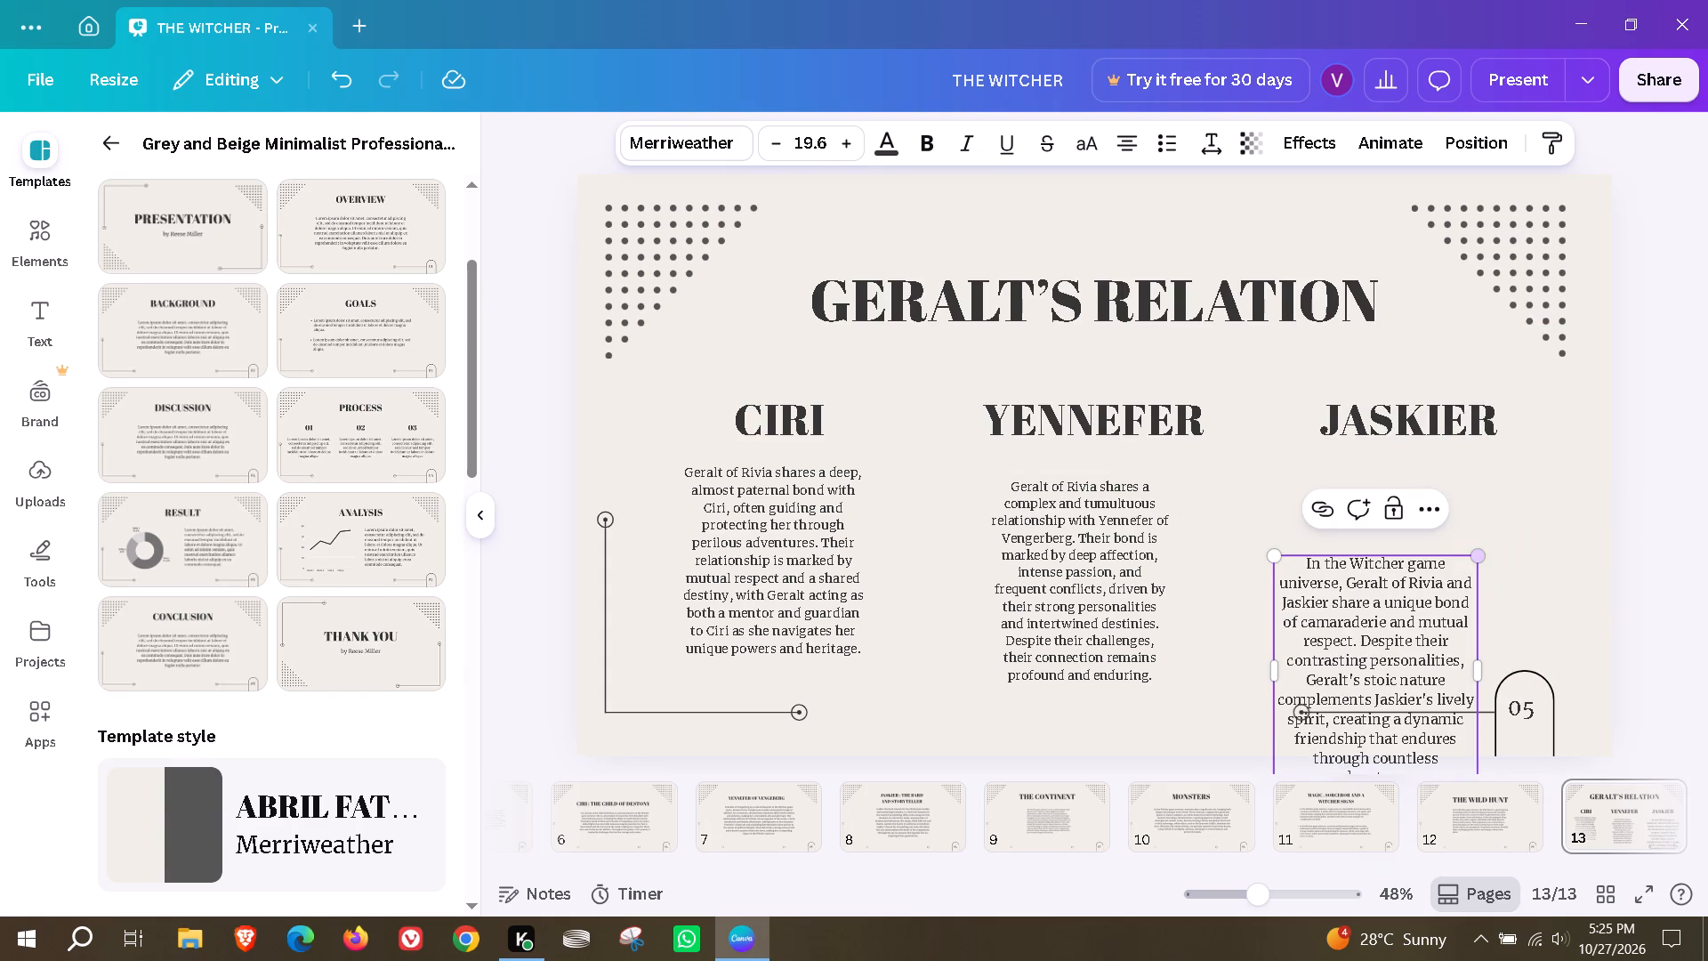
pyautogui.click(1521, 605)
pyautogui.moveTo(1386, 629); pyautogui.dragTo(1432, 542)
pyautogui.moveTo(1528, 693); pyautogui.dragTo(1515, 682)
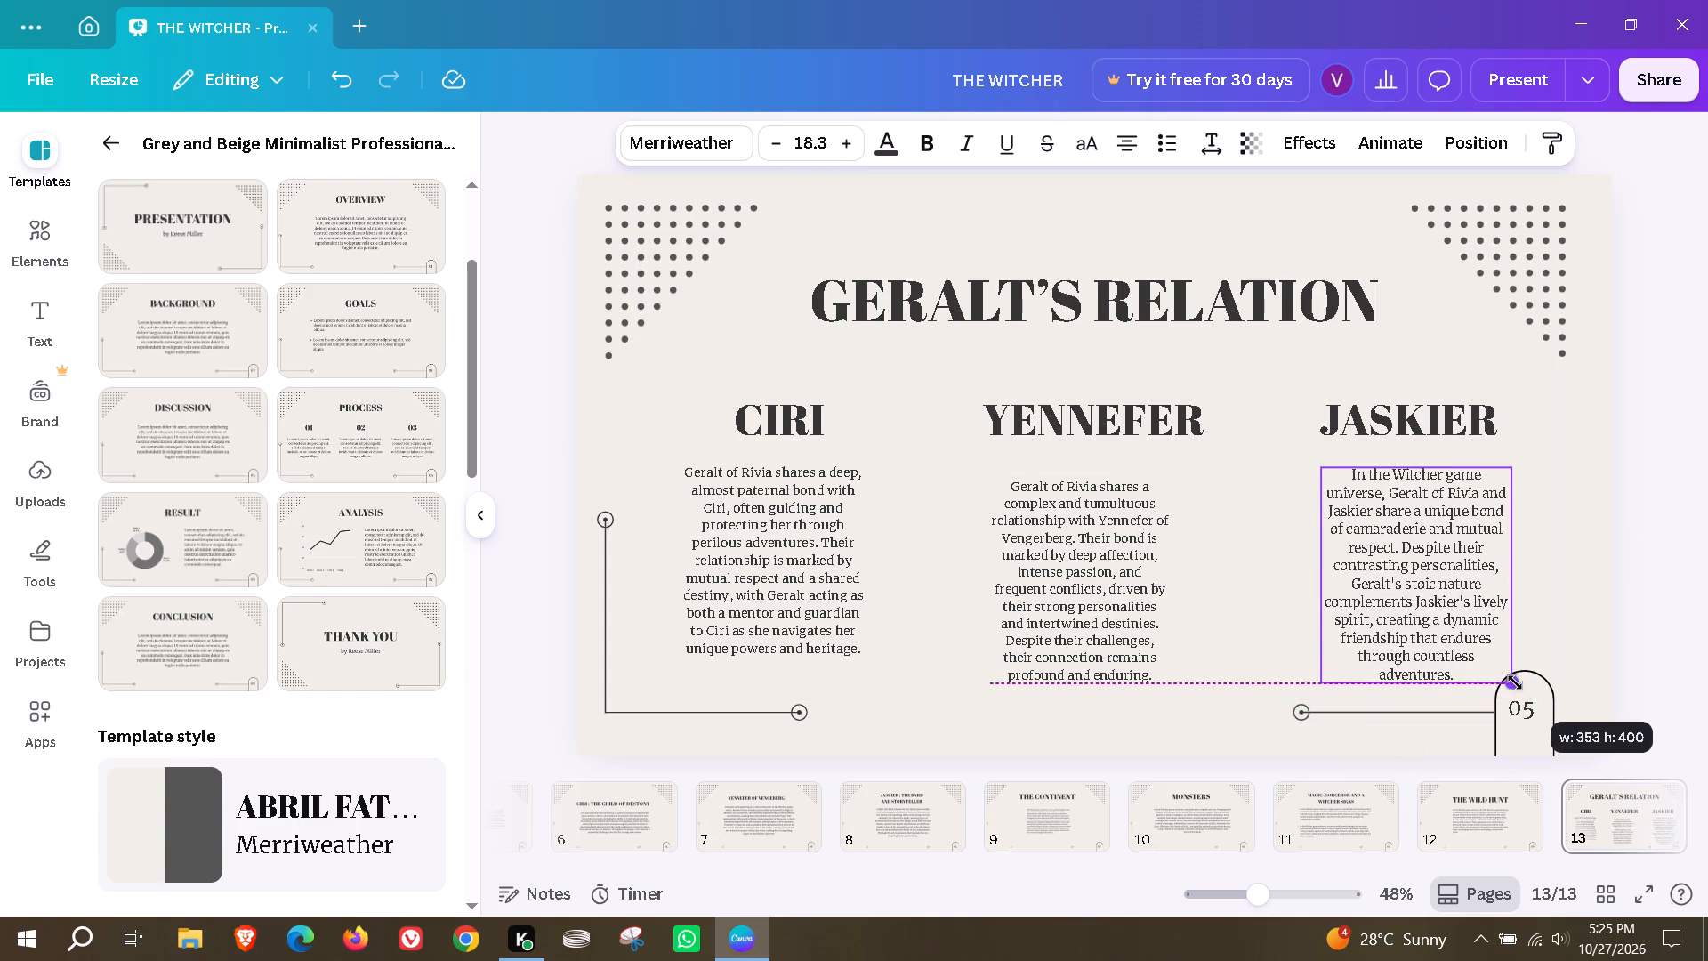
pyautogui.moveTo(1515, 682); pyautogui.dragTo(1490, 672)
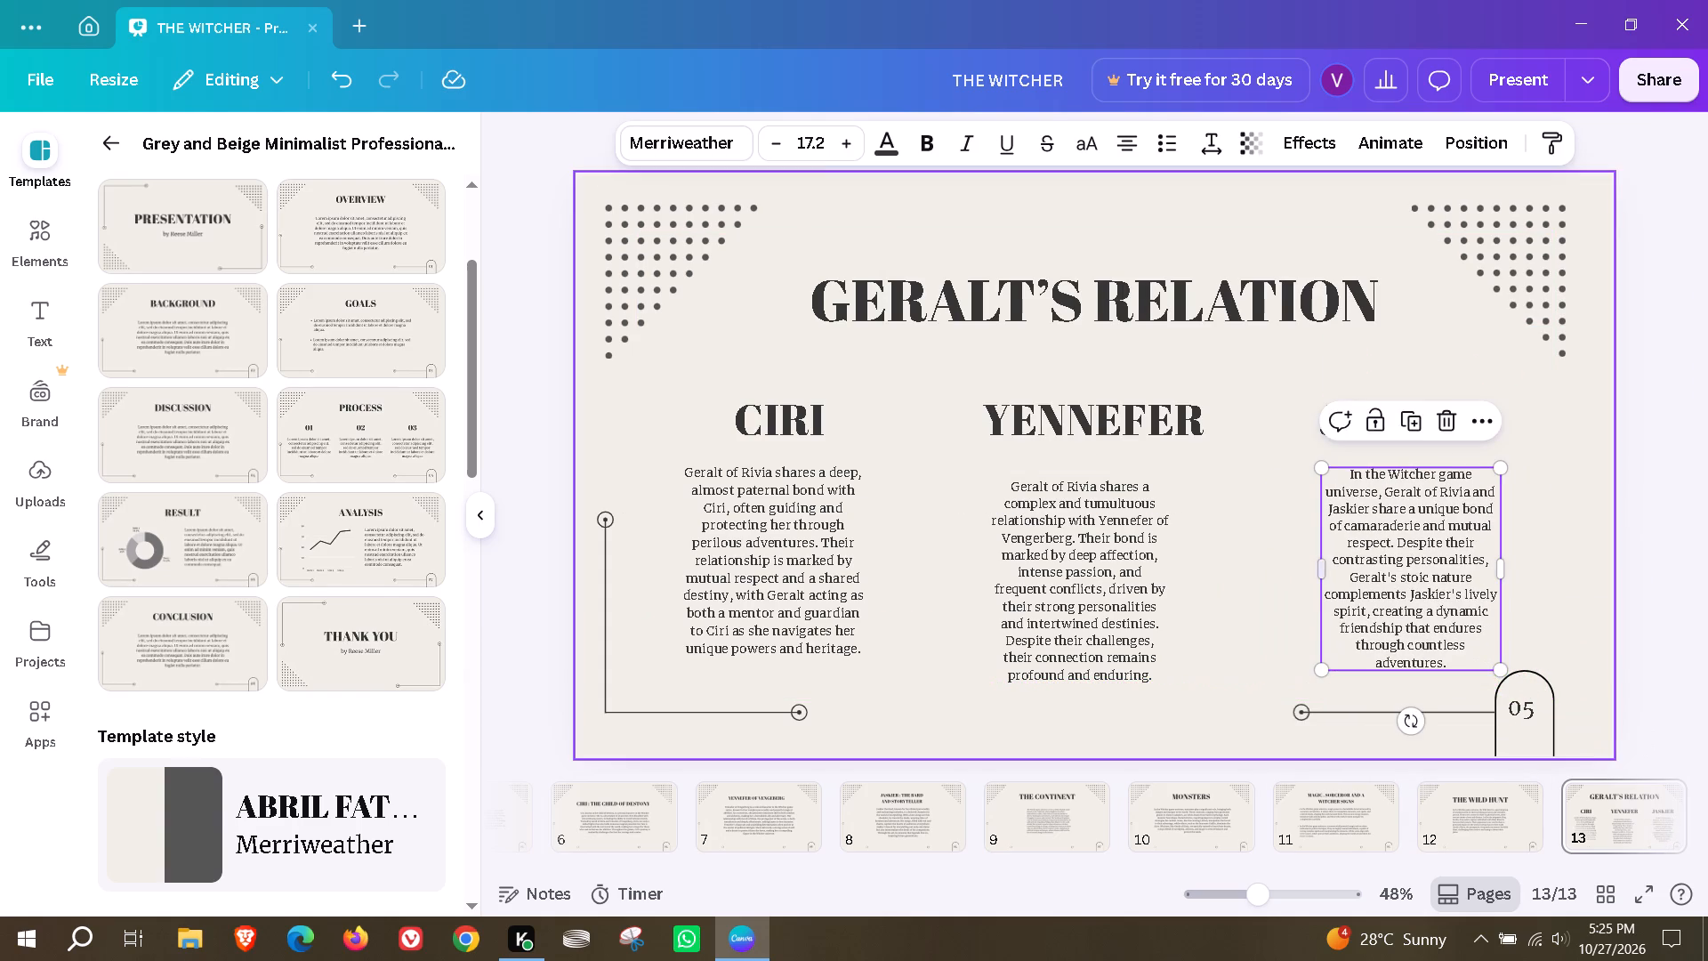
pyautogui.click(1199, 520)
# Add the template's DISCUSSION layout as page 14 after the GERALT'S RELATION page.
pyautogui.scroll(-5, 1486, 816)
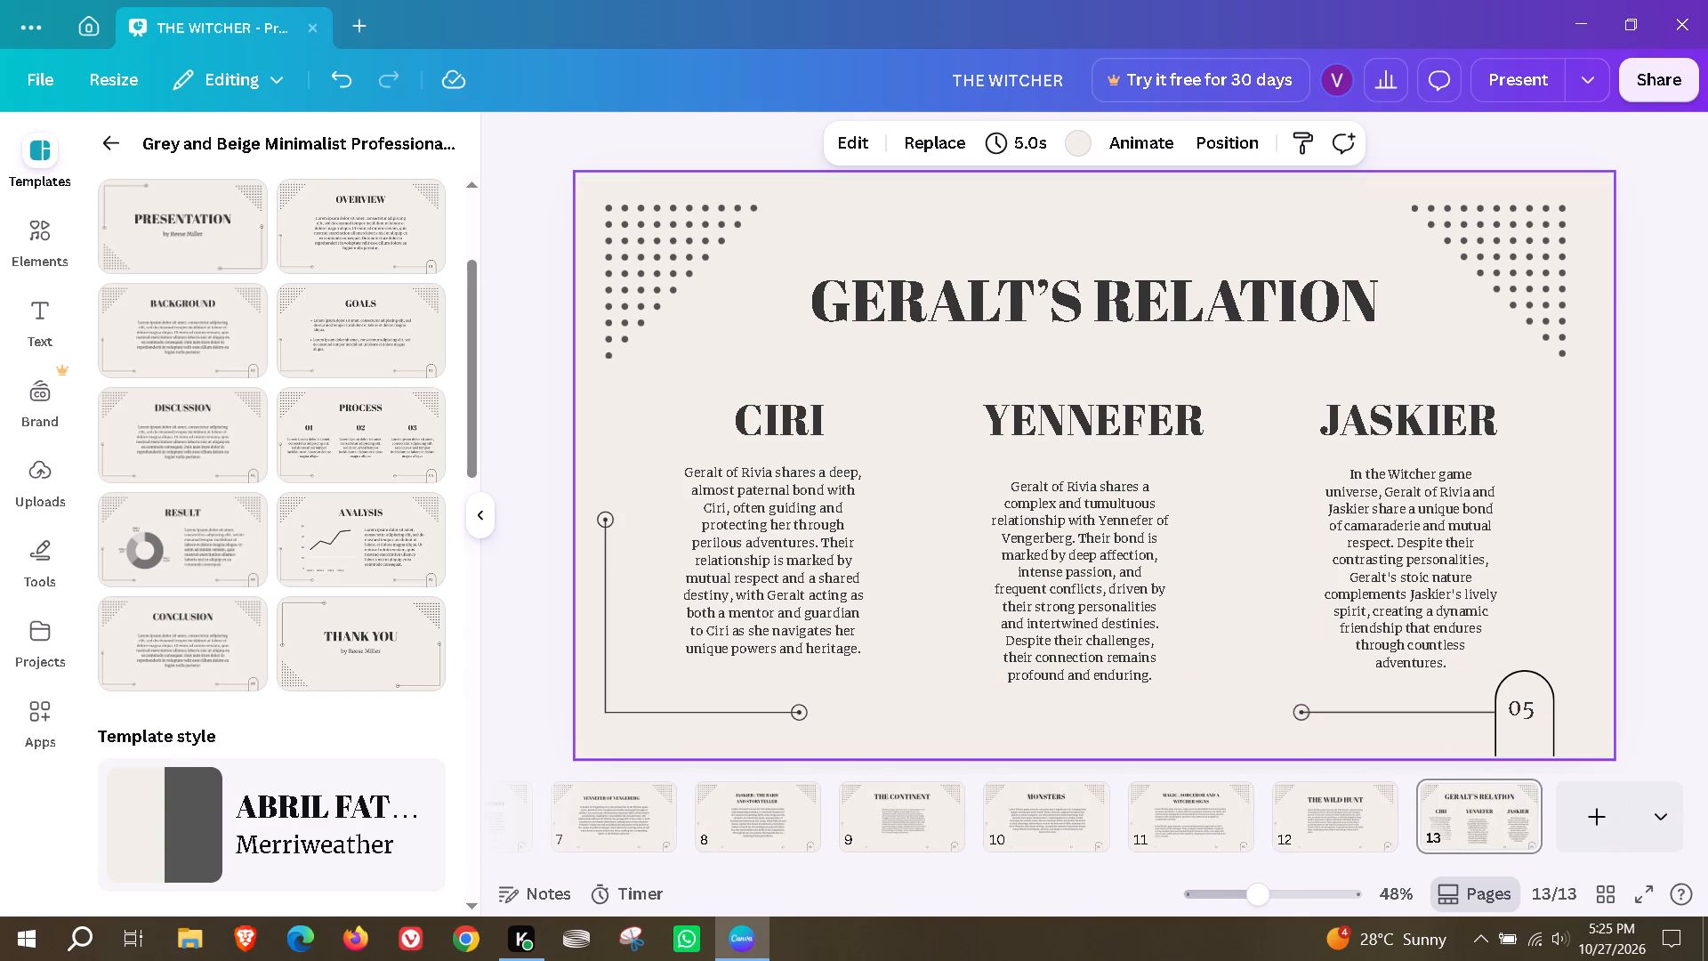
pyautogui.click(209, 431)
pyautogui.click(951, 541)
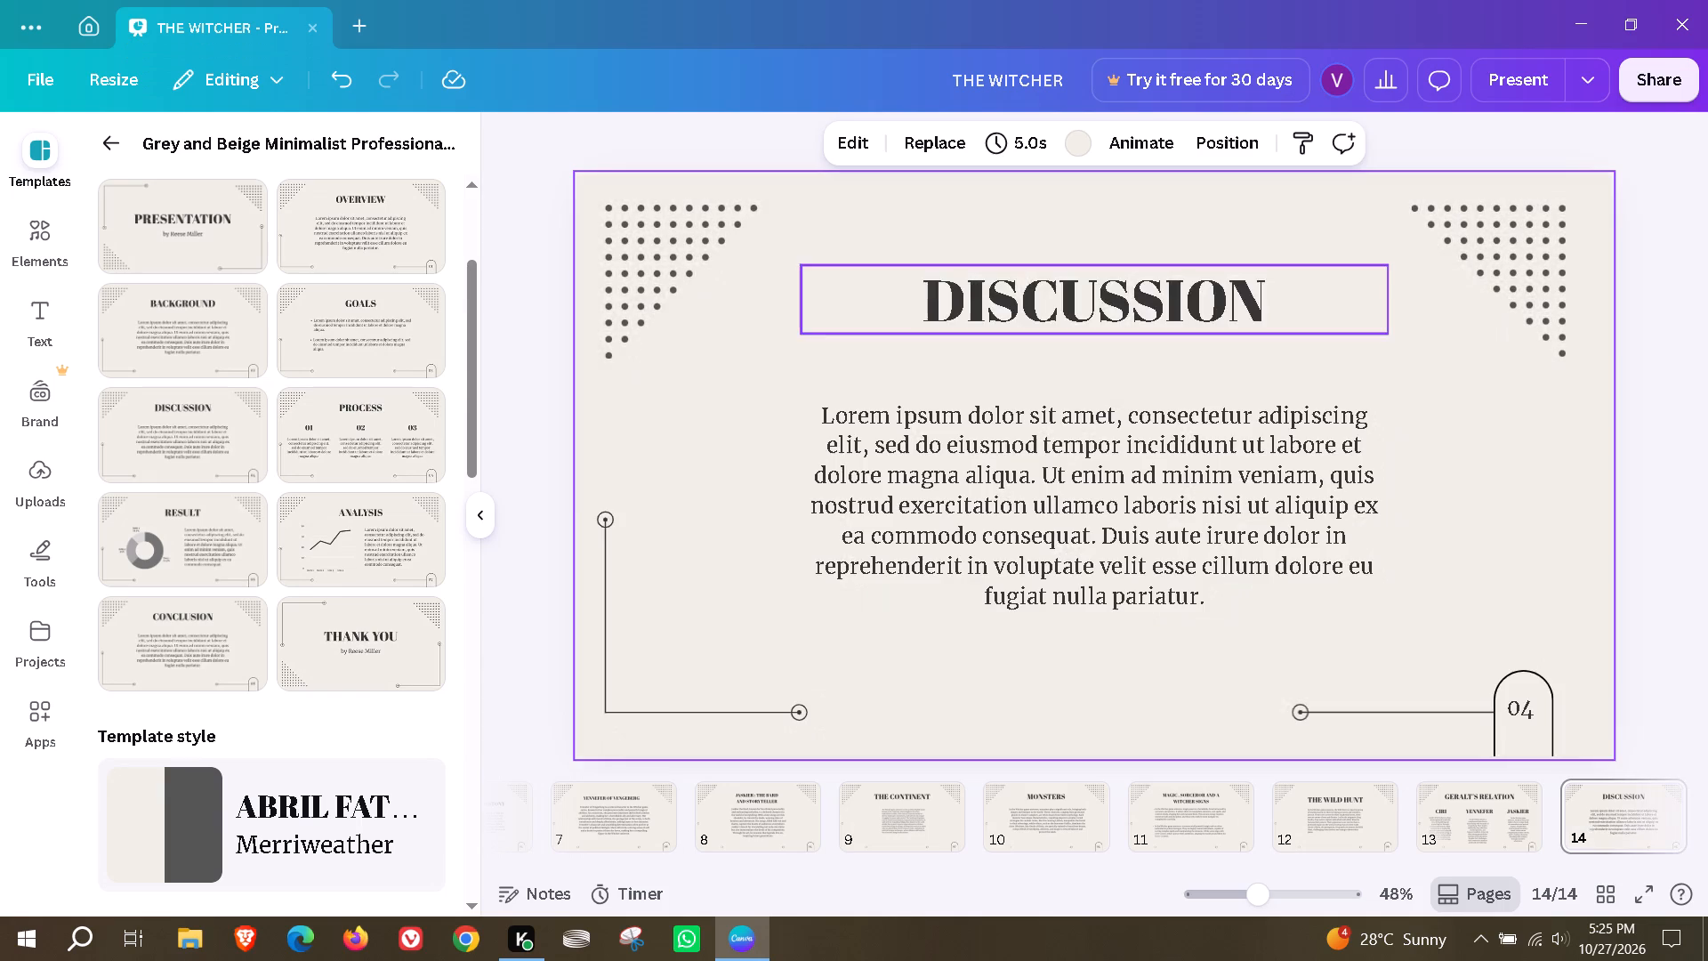
# Replace the DISCUSSION heading on page 14 with "VIDEO GAMES LIST".
pyautogui.doubleClick(1027, 319)
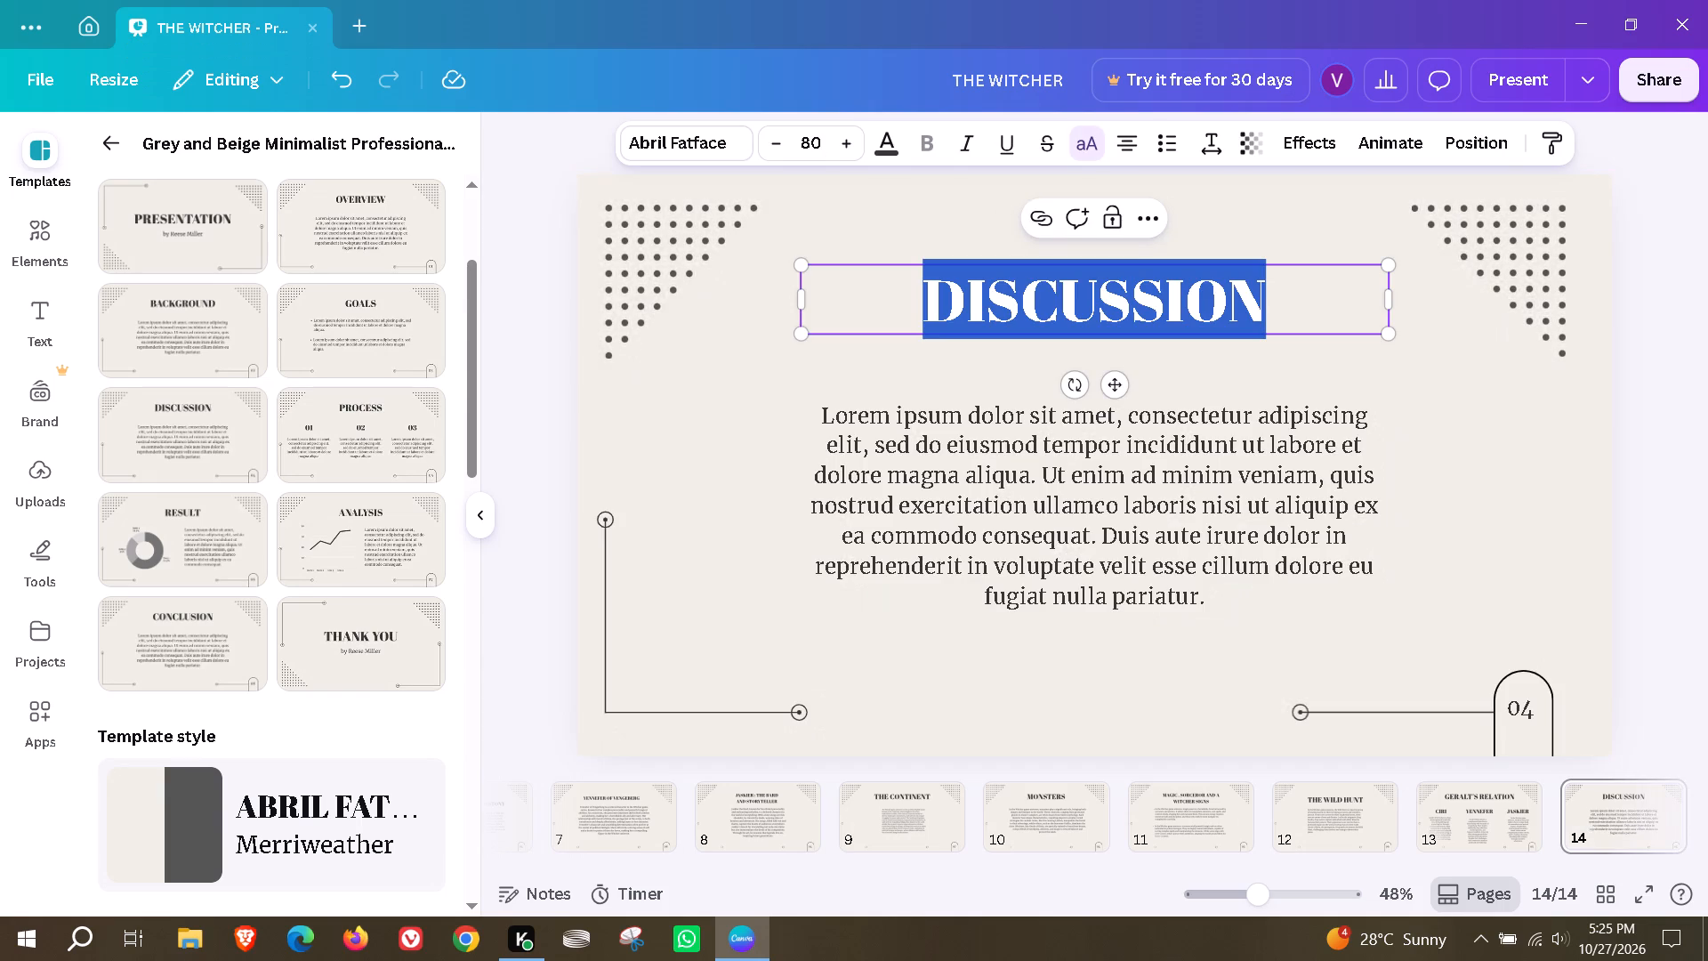
pyautogui.write('VIDEO GAMES LIST')
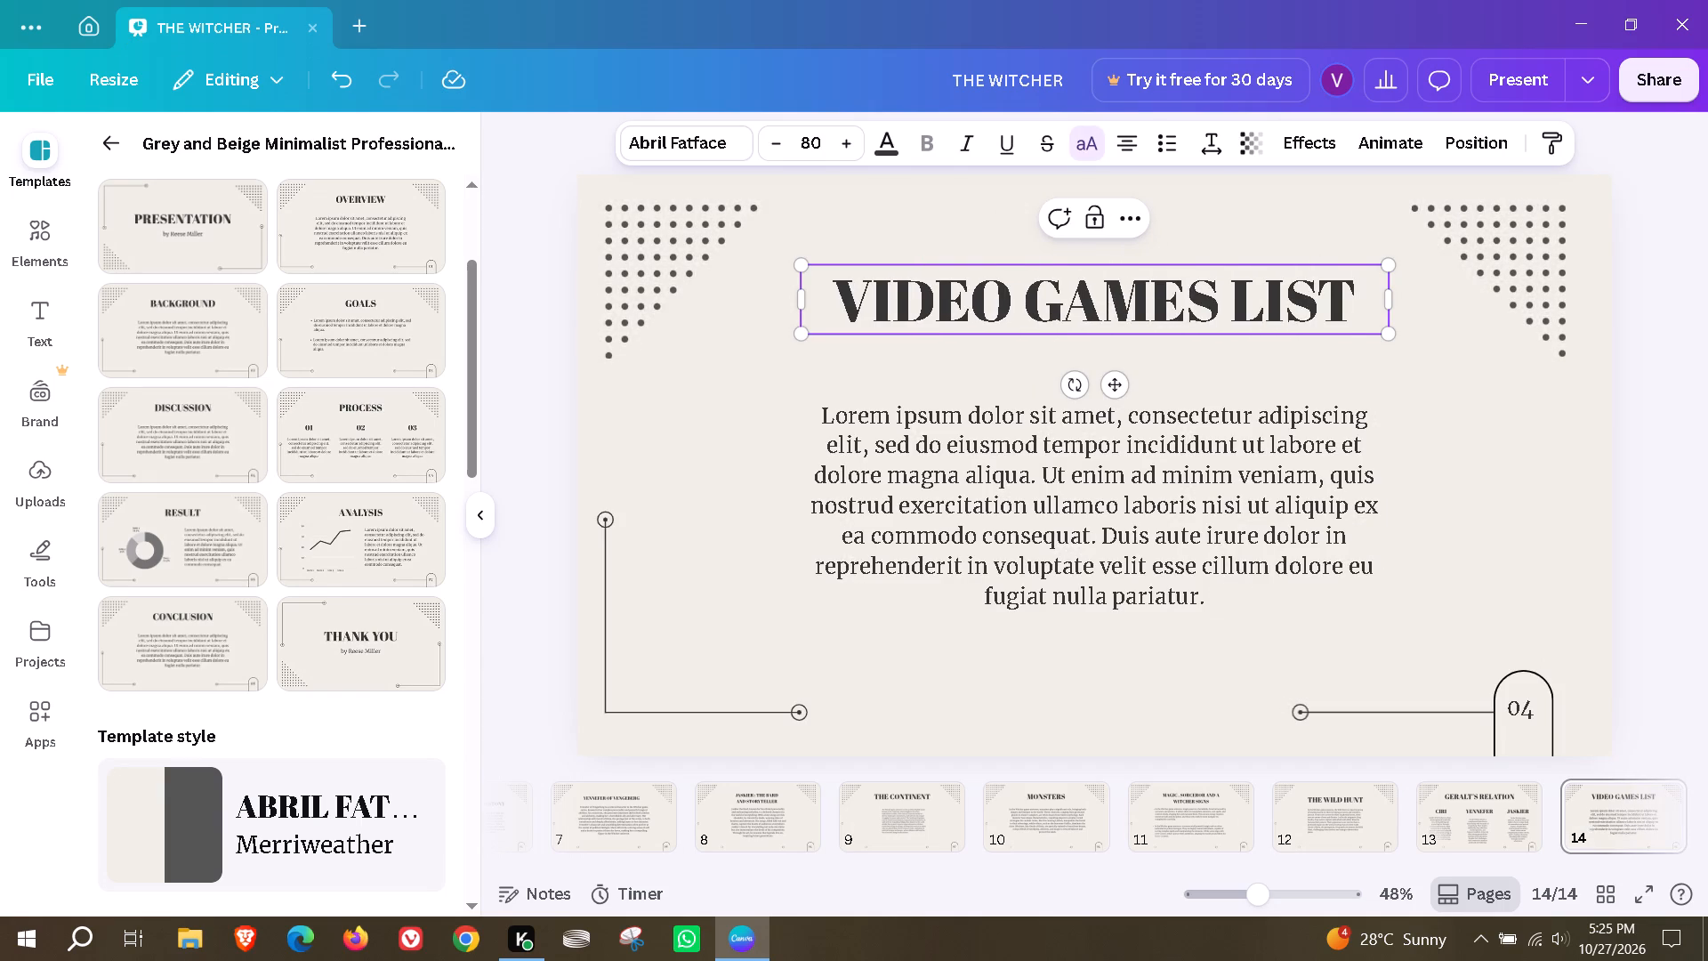
# Replace the body placeholder on page 14 with Magic Write text from "generate in 5-6 points about videos games released in witcher universe".
pyautogui.doubleClick(1073, 449)
pyautogui.click(1145, 364)
pyautogui.scroll(-4, 1277, 712)
pyautogui.click(1254, 845)
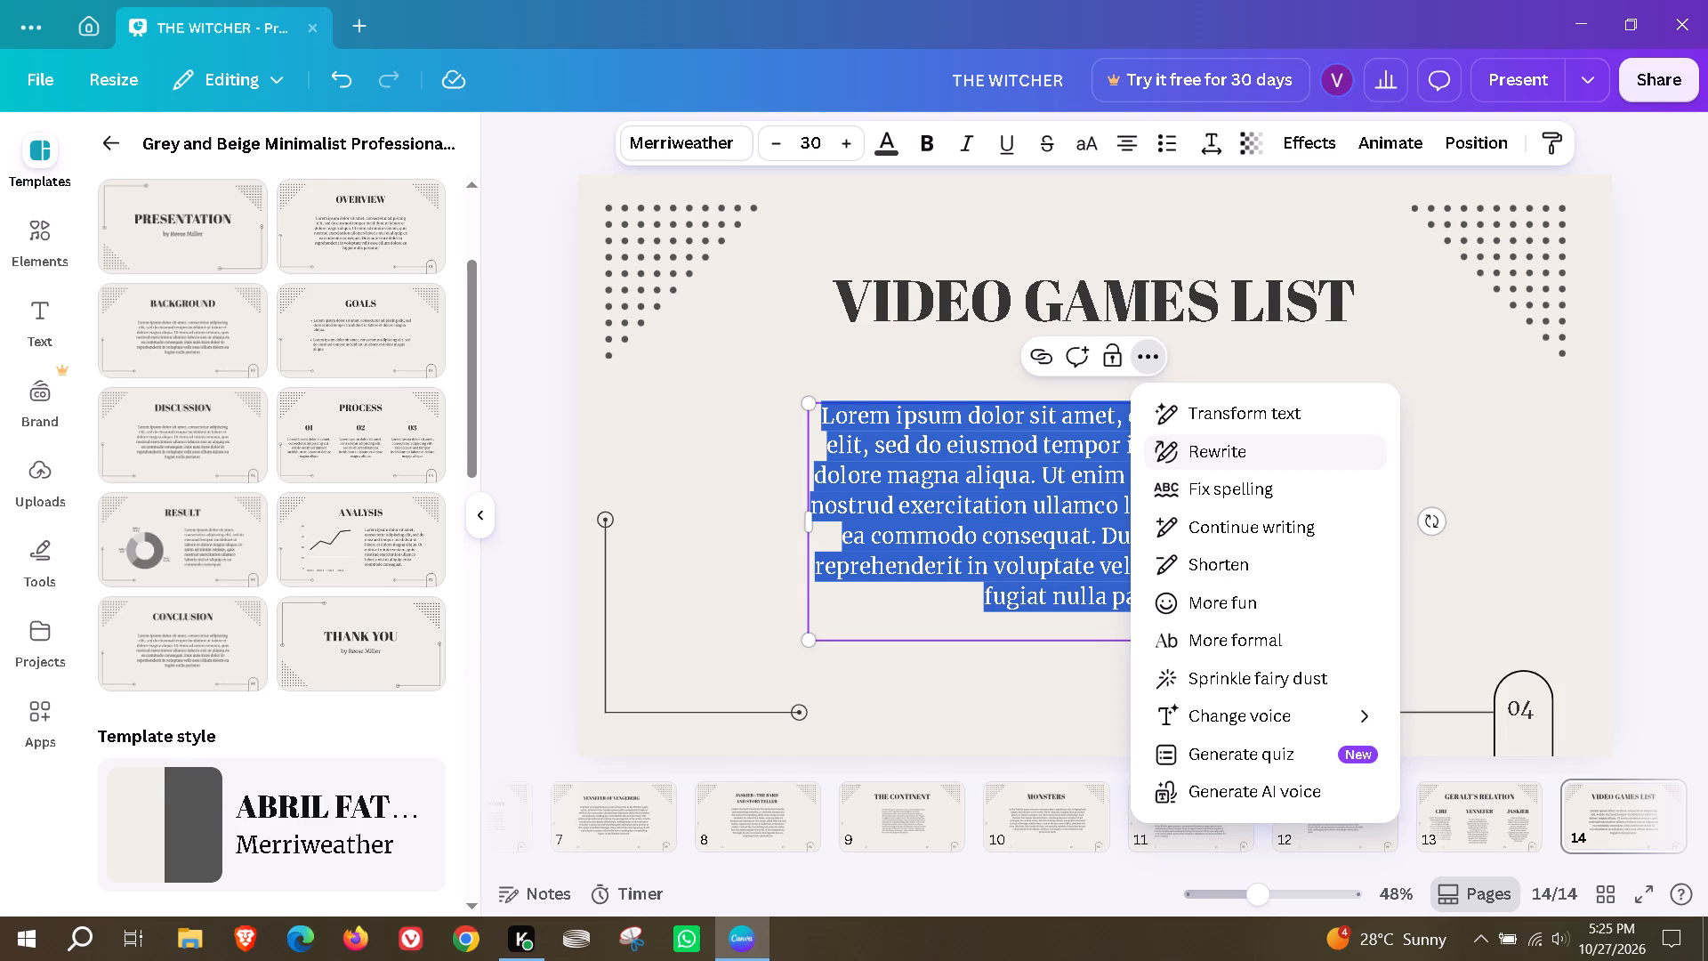
pyautogui.click(1259, 422)
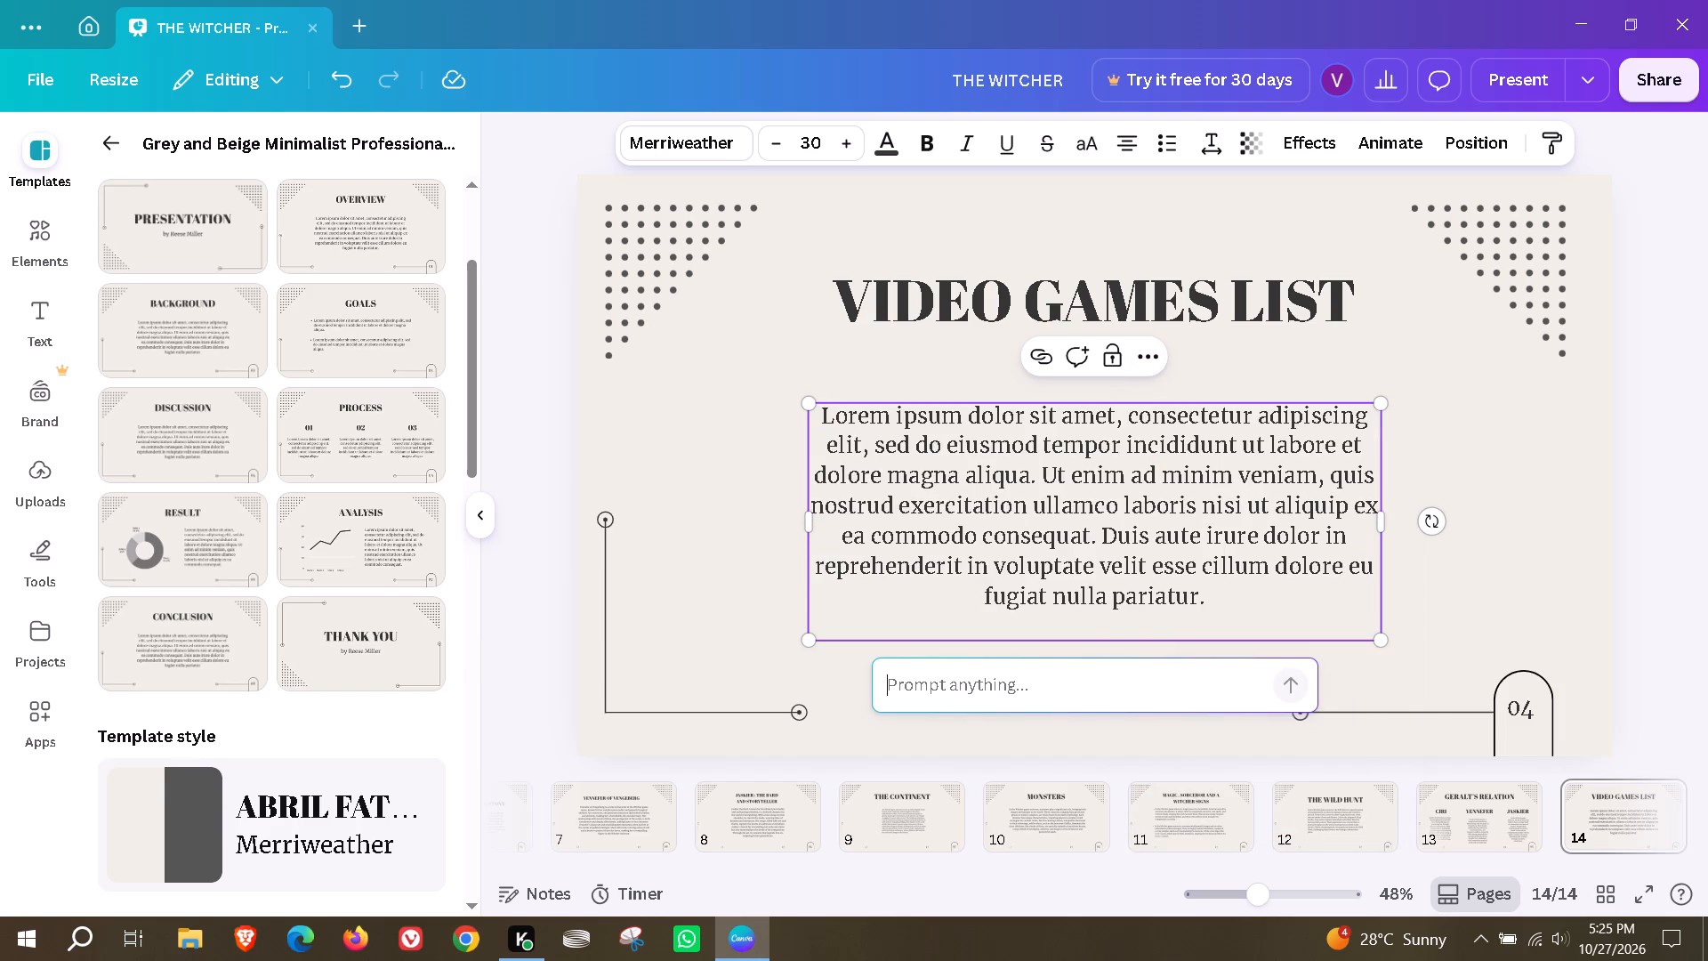
pyautogui.write('generate')
pyautogui.press('space')
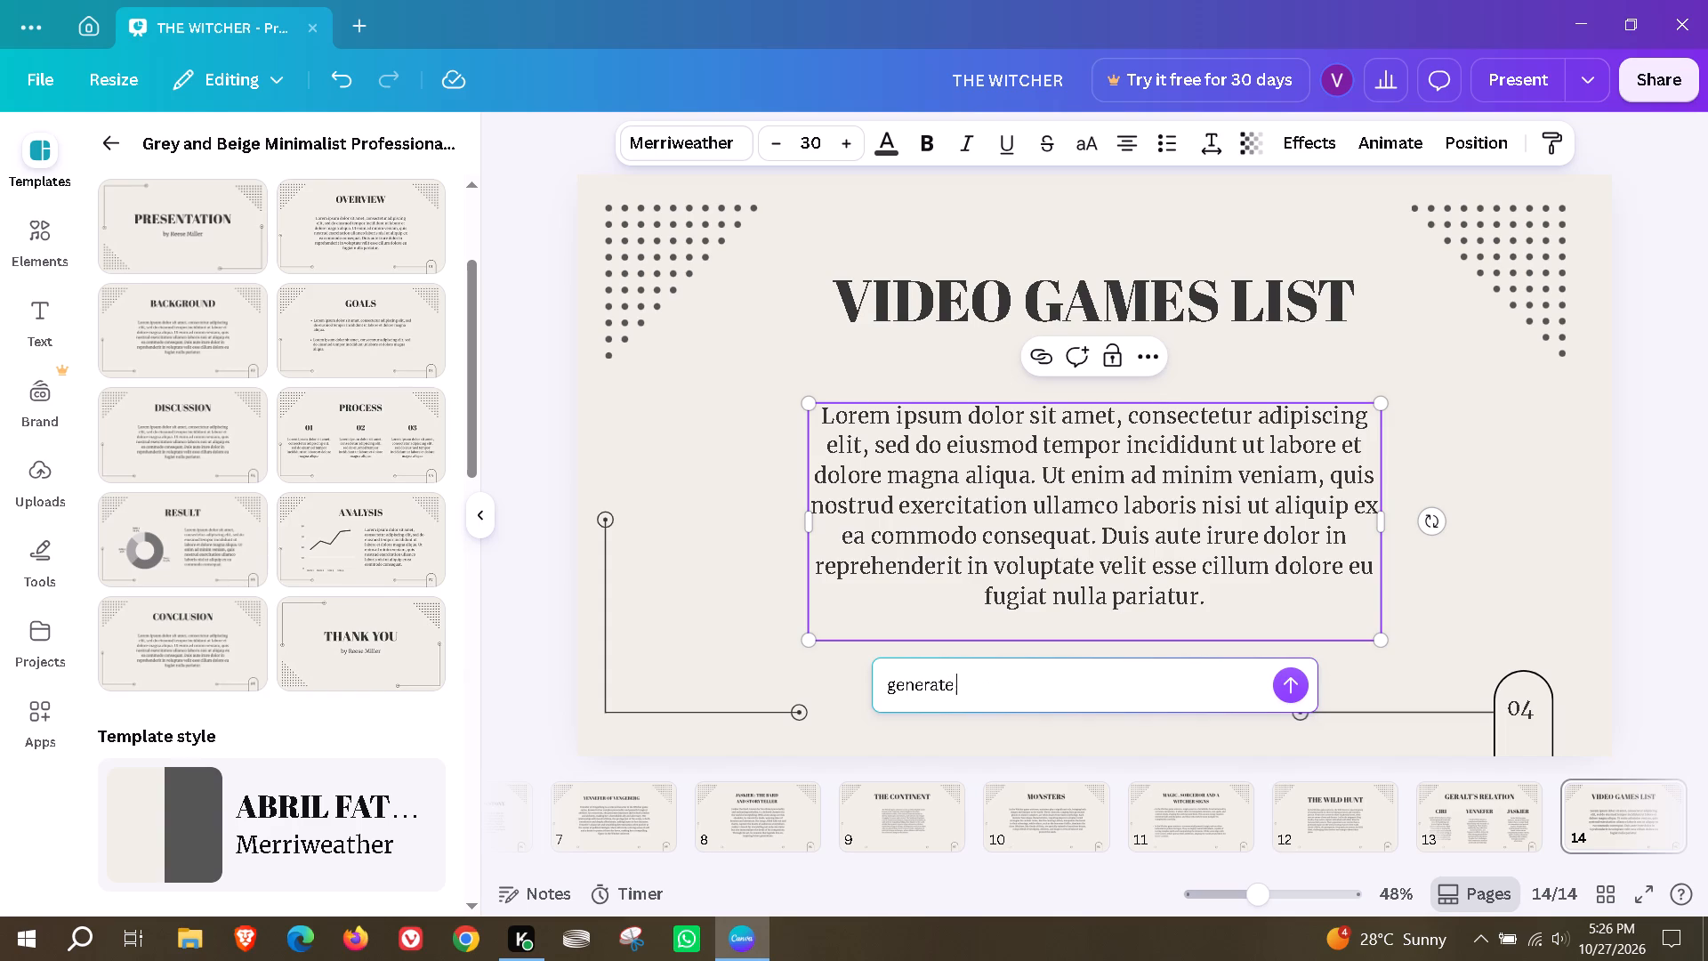
pyautogui.write('in 5-6 points abot')
pyautogui.press('BackSpace')
pyautogui.write('ut videos games released o')
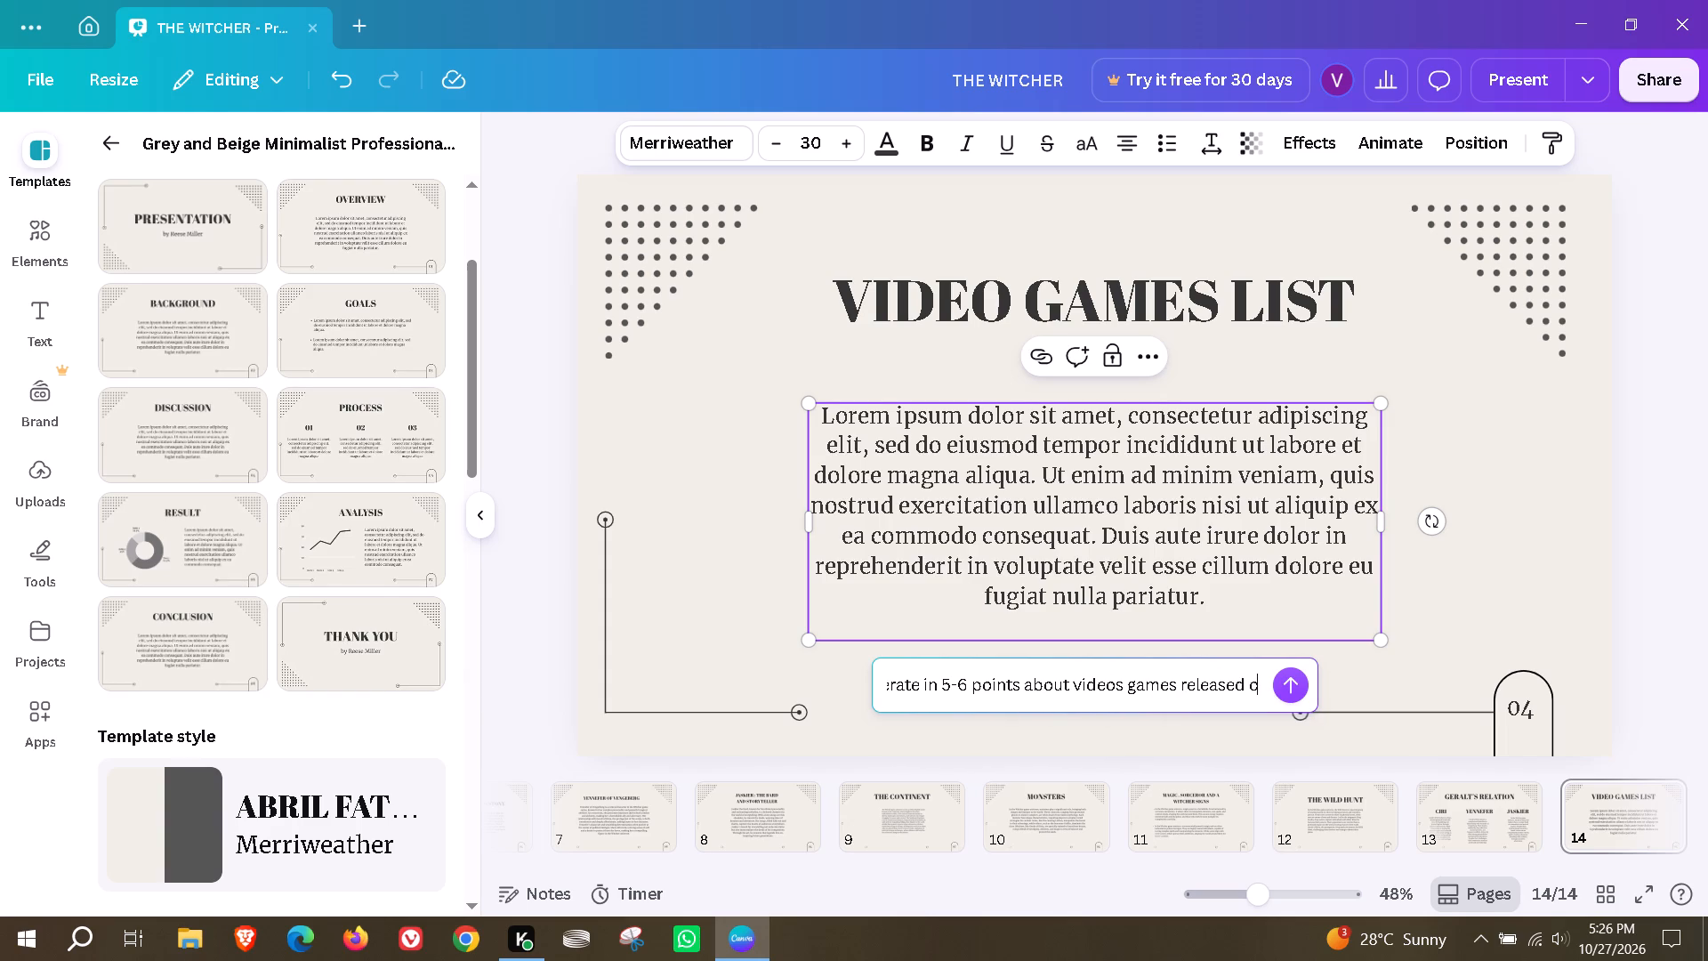
pyautogui.press('BackSpace')
pyautogui.write('in witcher universe')
pyautogui.press('Return')
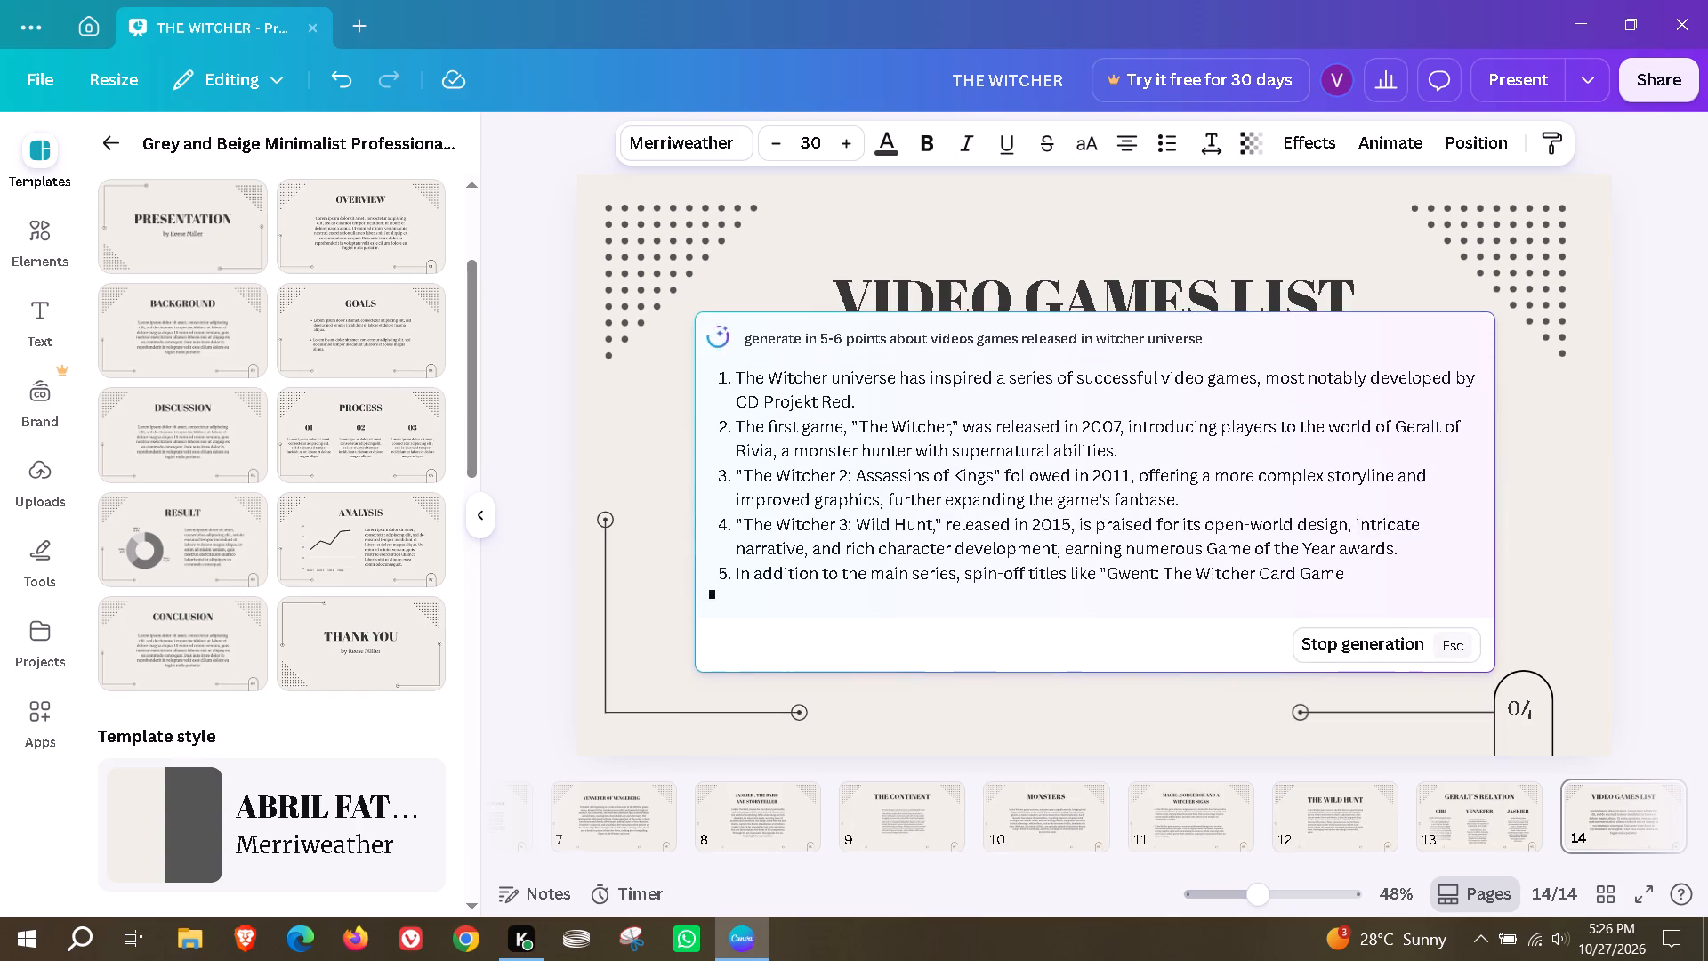
pyautogui.click(1369, 694)
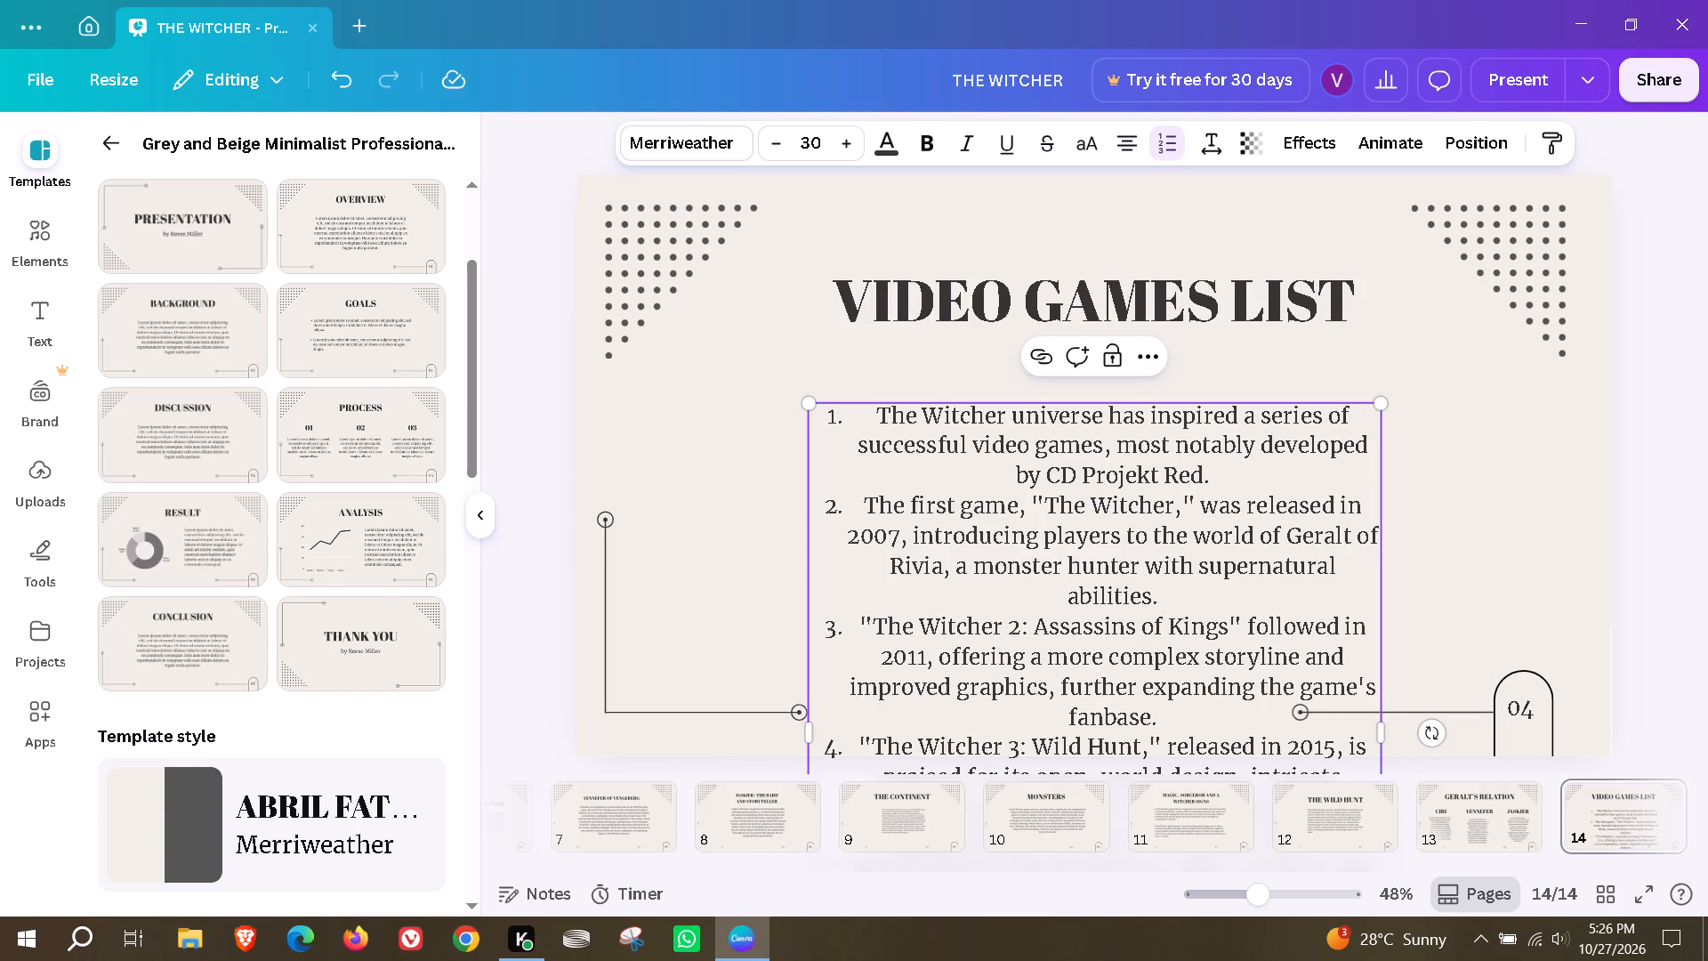
# Scale the games list down to about size 24.6, widen its text box and place it beneath the VIDEO GAMES LIST heading.
pyautogui.moveTo(1380, 405); pyautogui.dragTo(1237, 489)
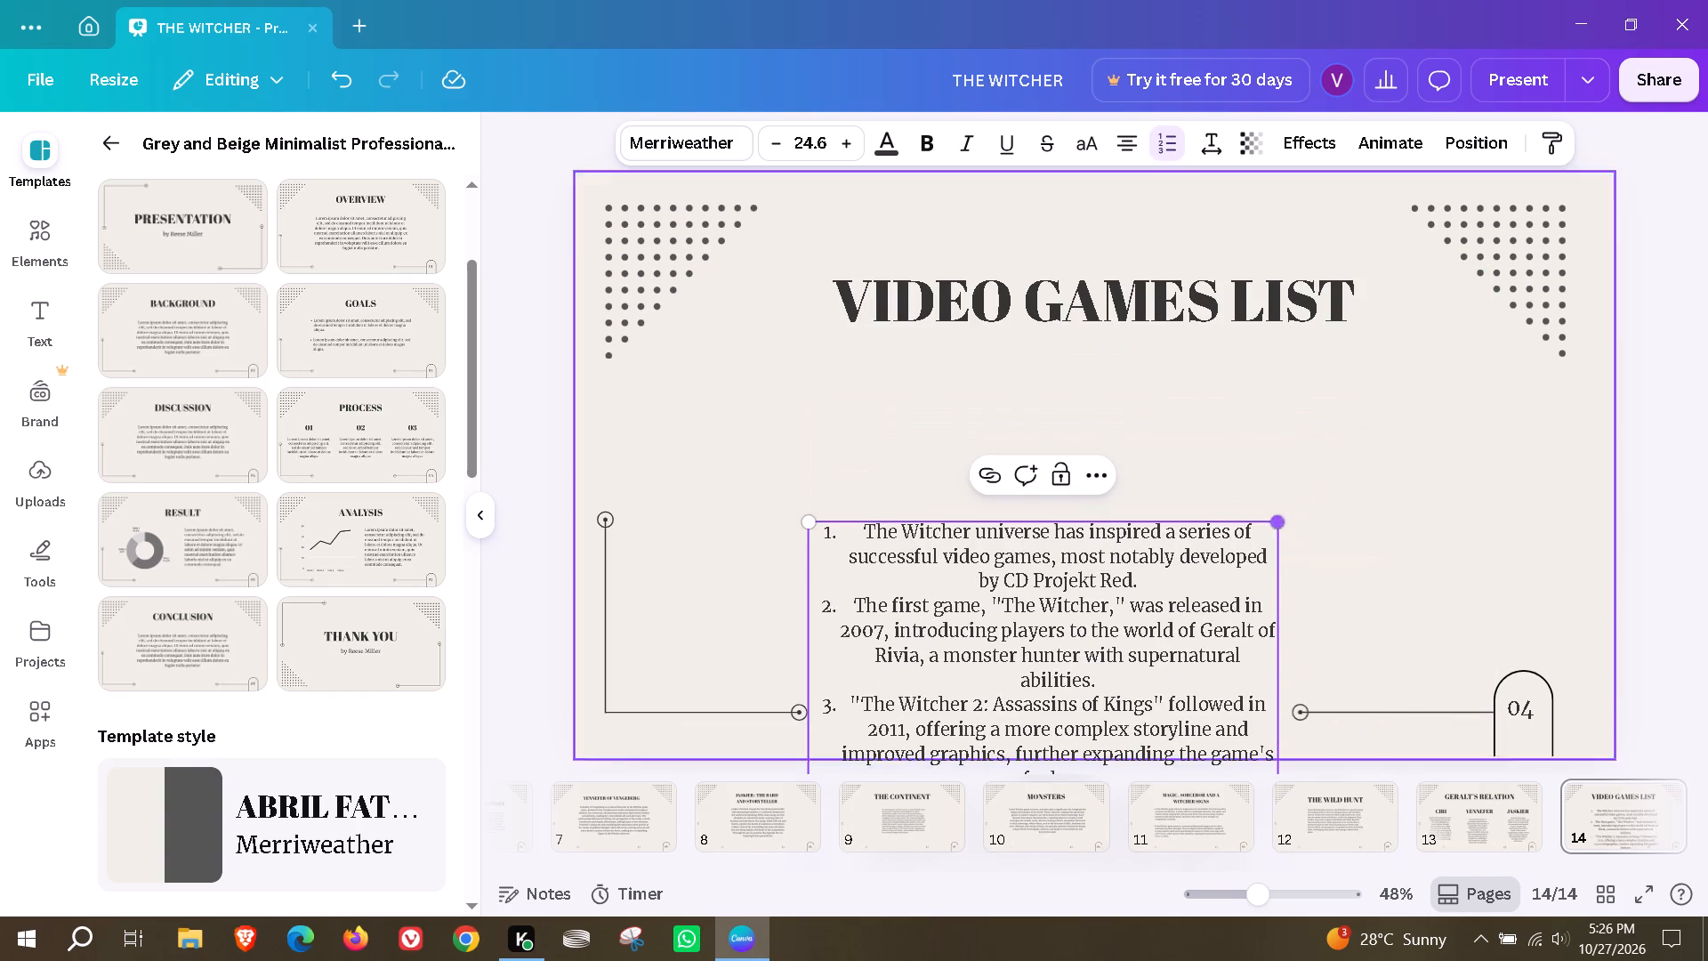
pyautogui.click(1390, 505)
pyautogui.moveTo(1170, 596); pyautogui.dragTo(1193, 424)
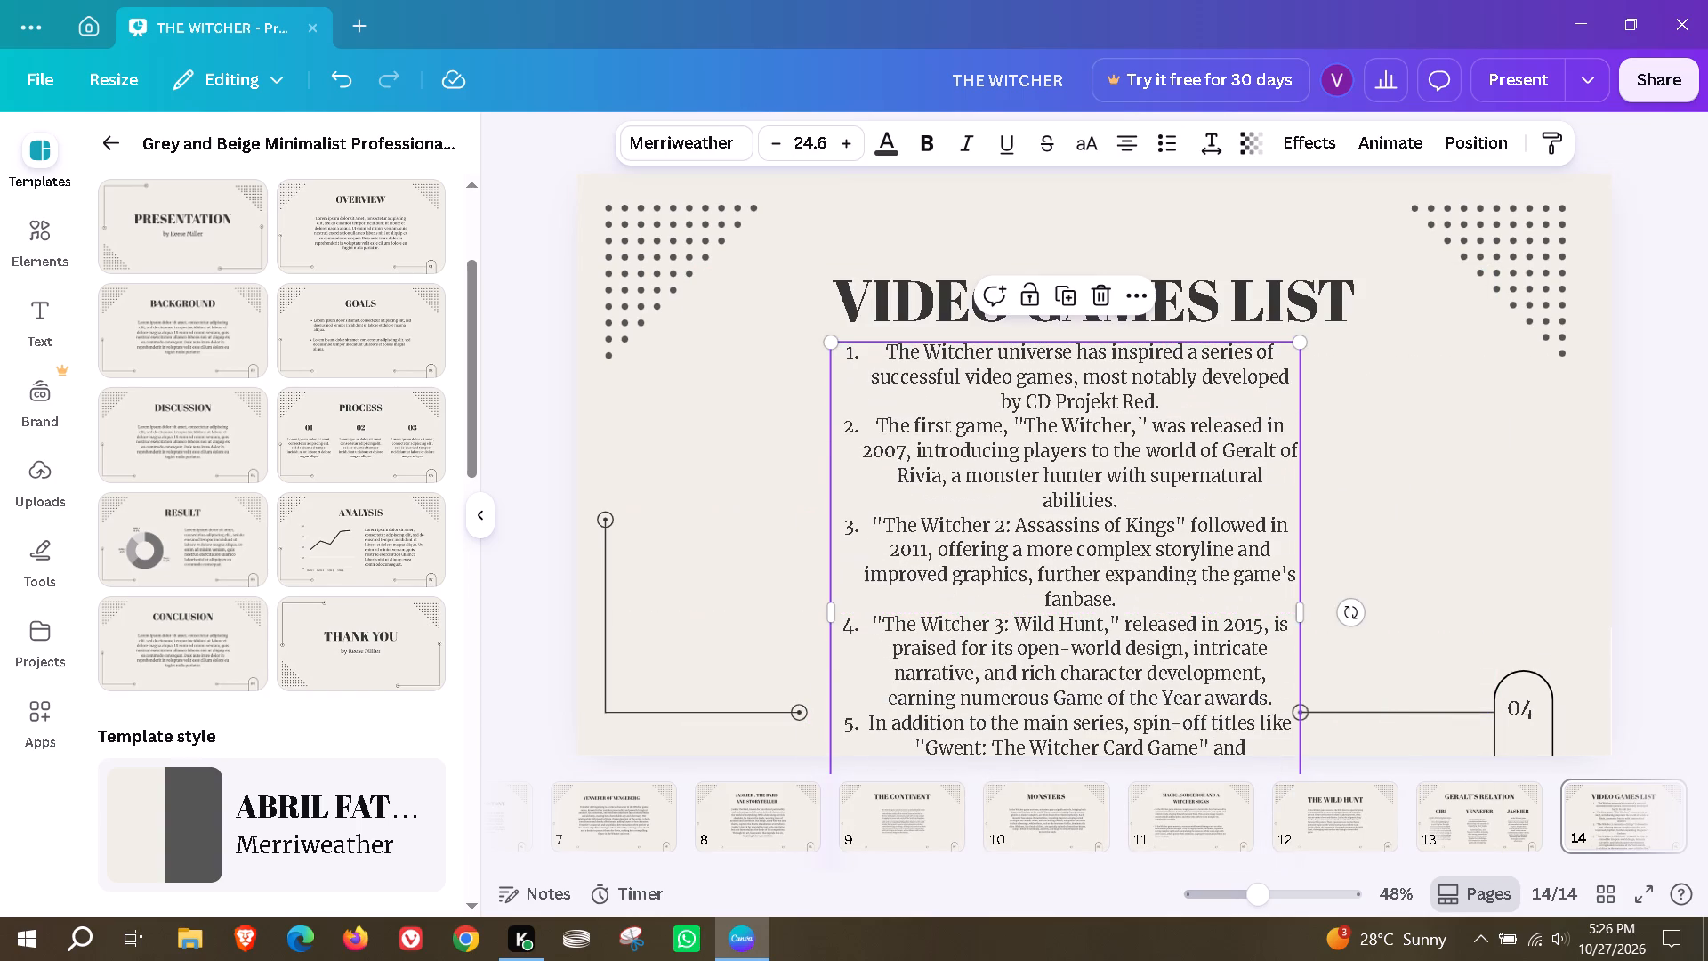
pyautogui.moveTo(1300, 611); pyautogui.dragTo(1251, 583)
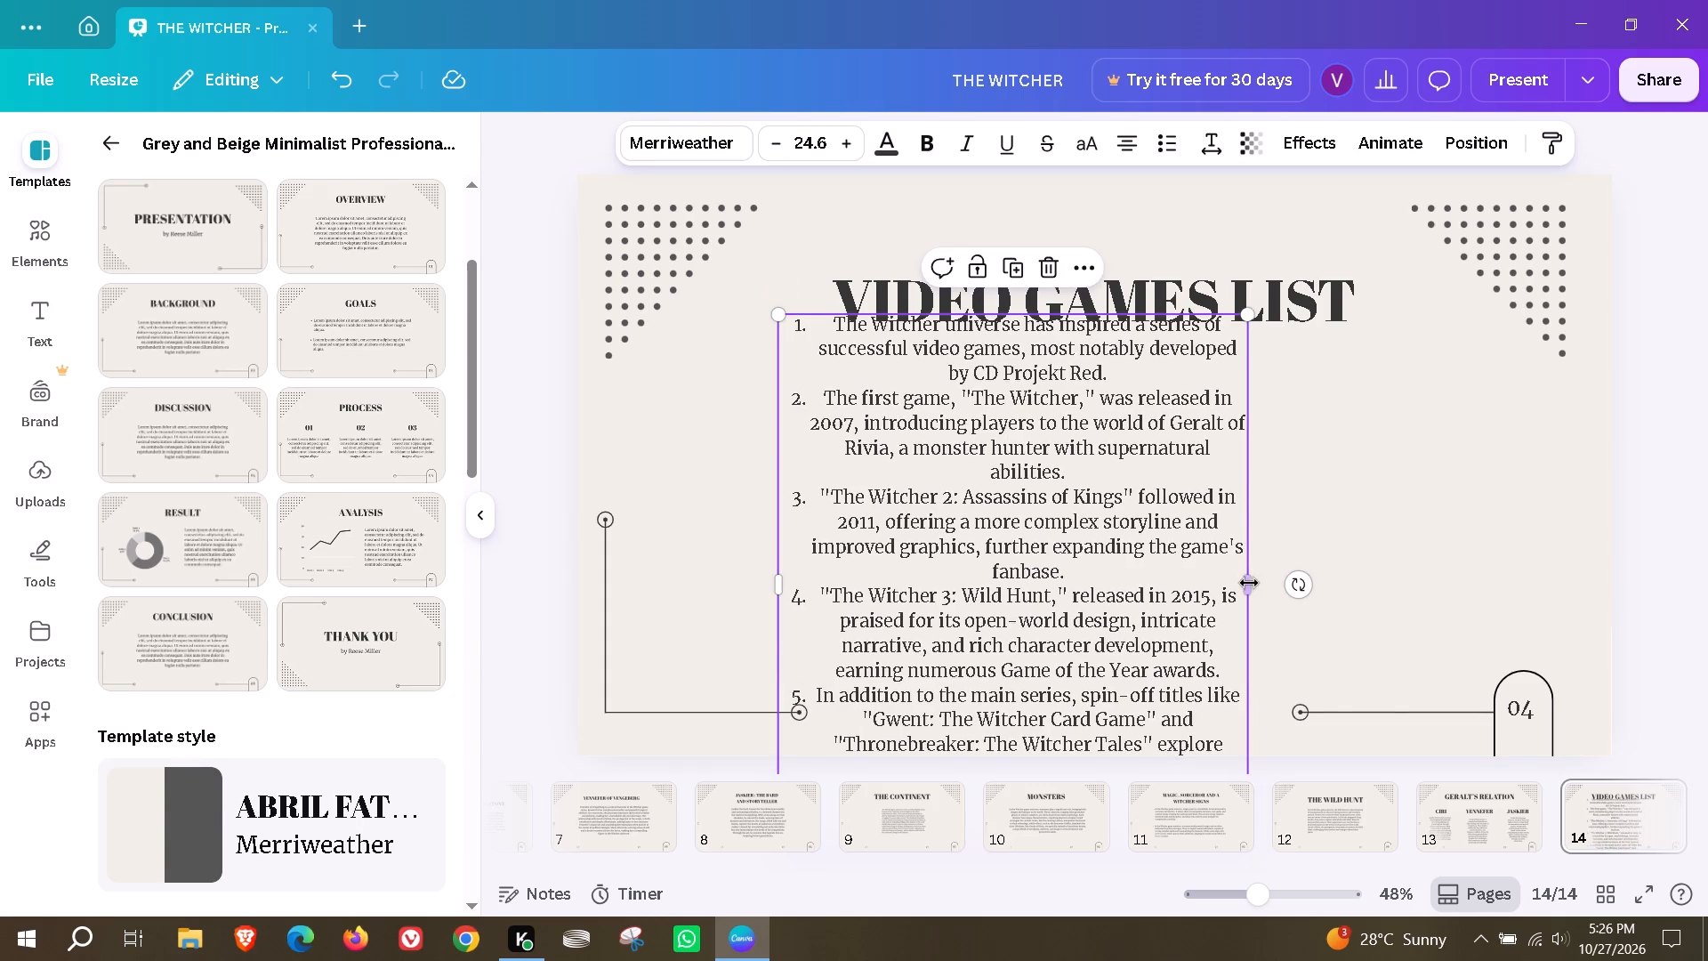
pyautogui.moveTo(1249, 583); pyautogui.dragTo(1546, 583)
pyautogui.click(1436, 272)
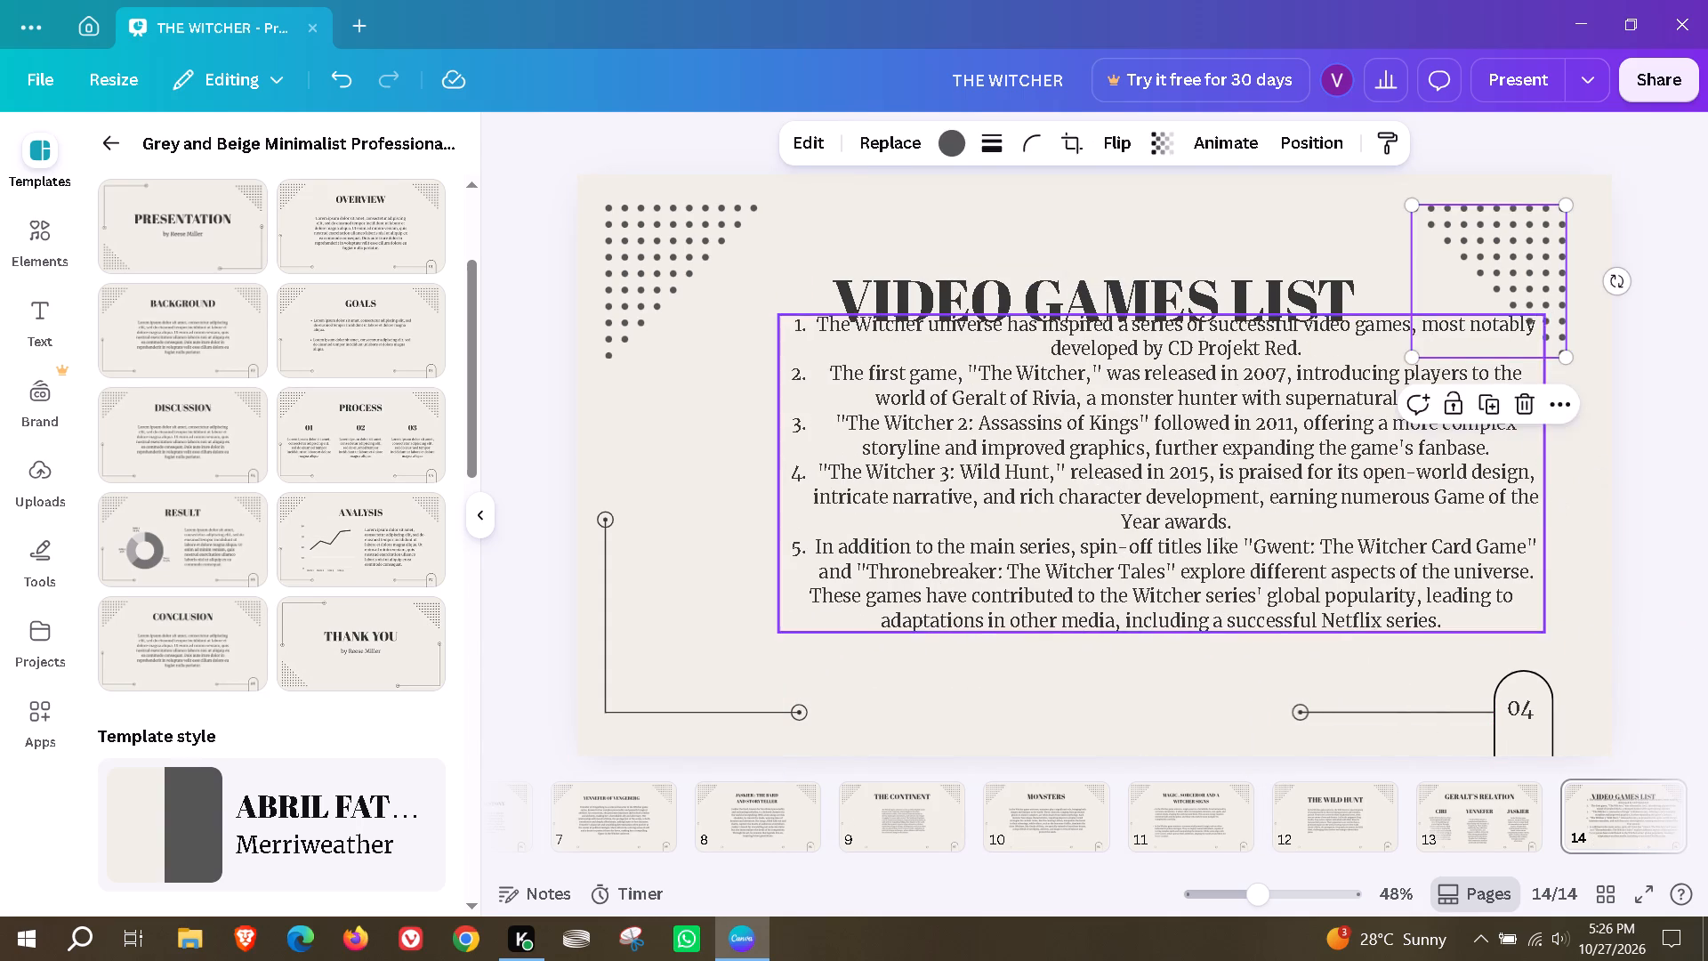
pyautogui.moveTo(1310, 426); pyautogui.dragTo(1273, 476)
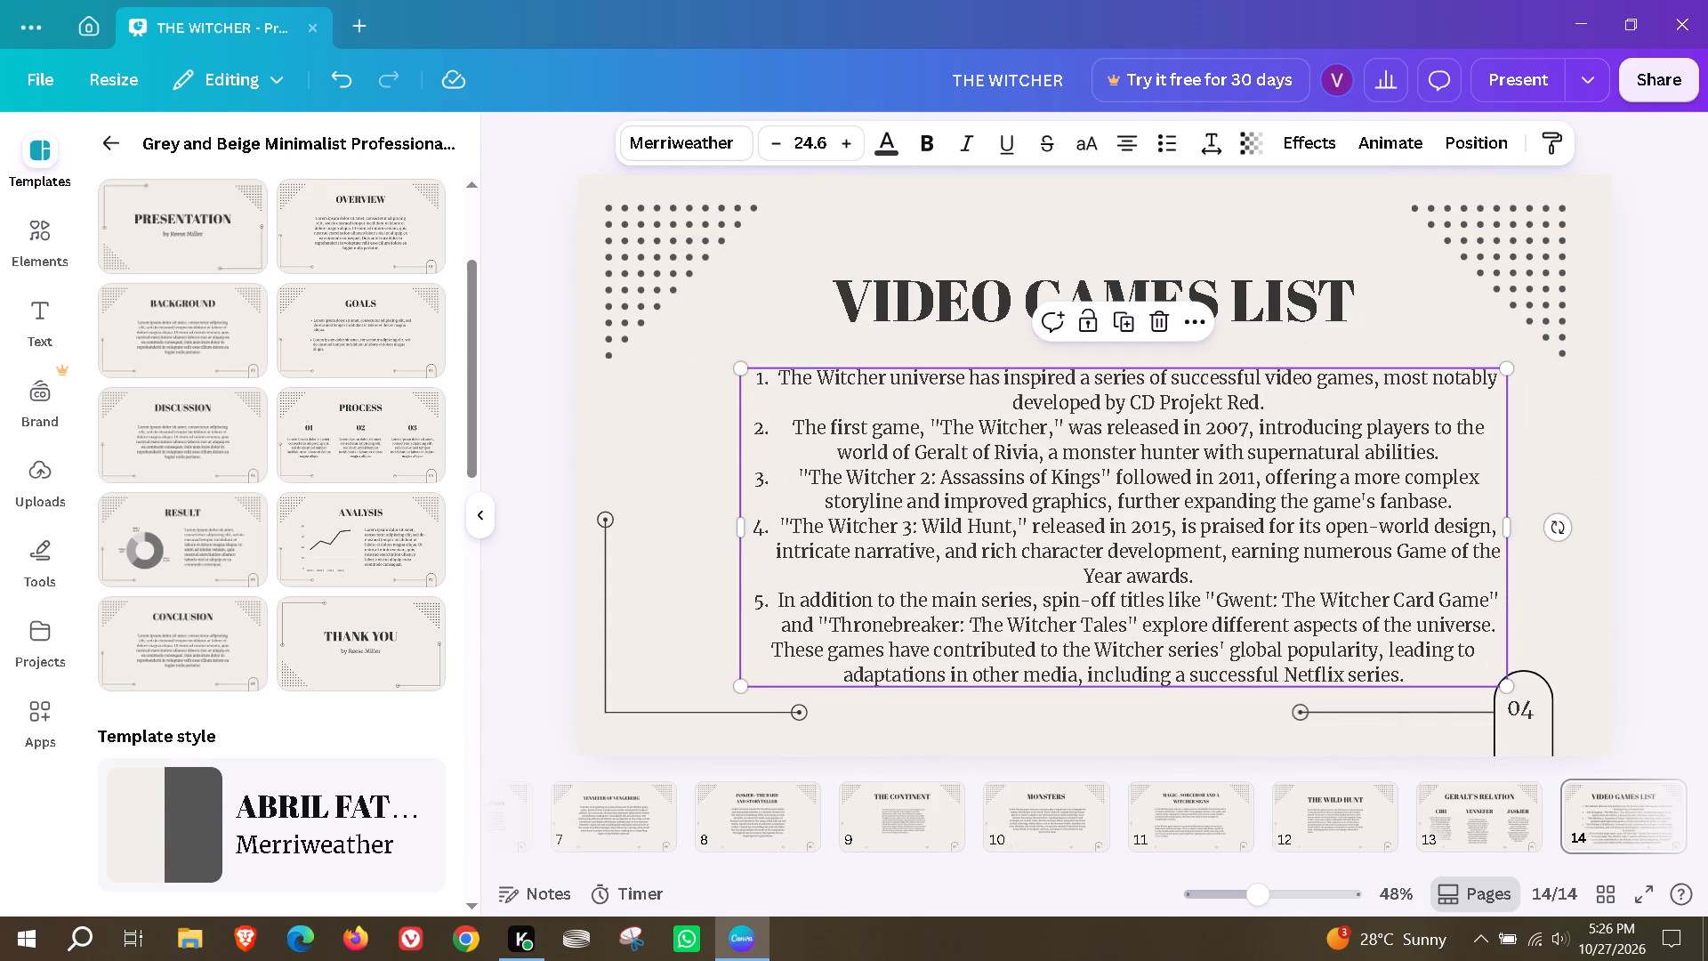
# Nudge the games list text box on page 14 slightly to the left beneath the VIDEO GAMES LIST heading.
pyautogui.click(1011, 293)
pyautogui.click(714, 338)
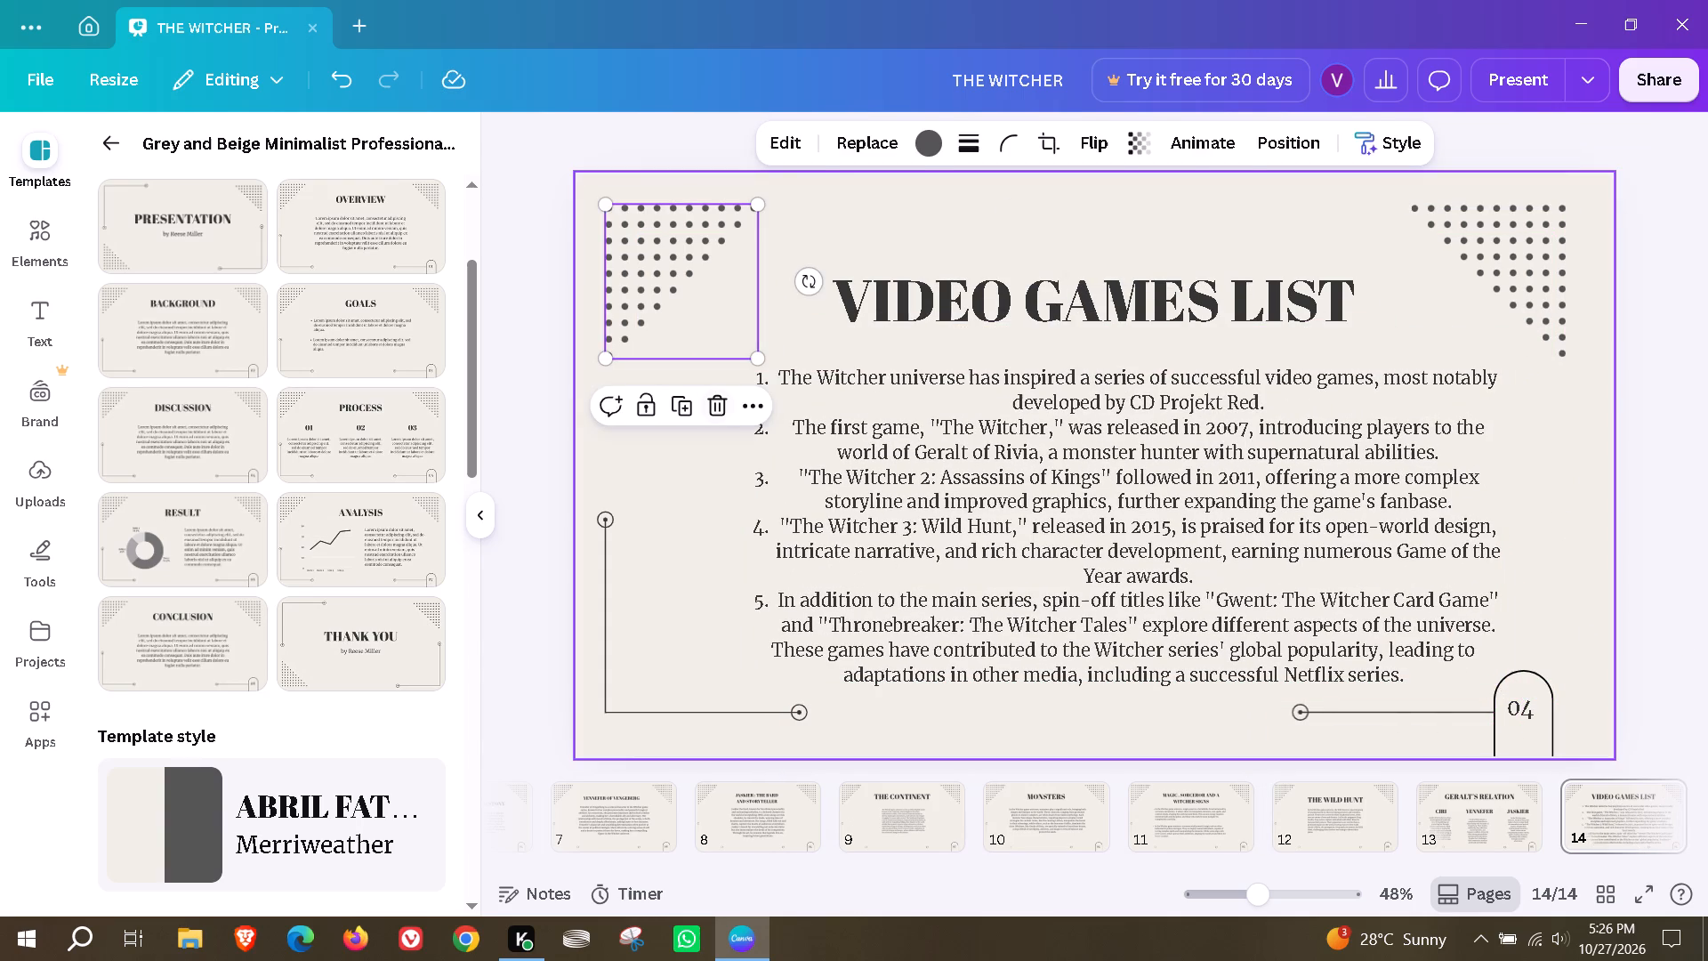
pyautogui.click(682, 504)
pyautogui.moveTo(1306, 596); pyautogui.dragTo(1293, 592)
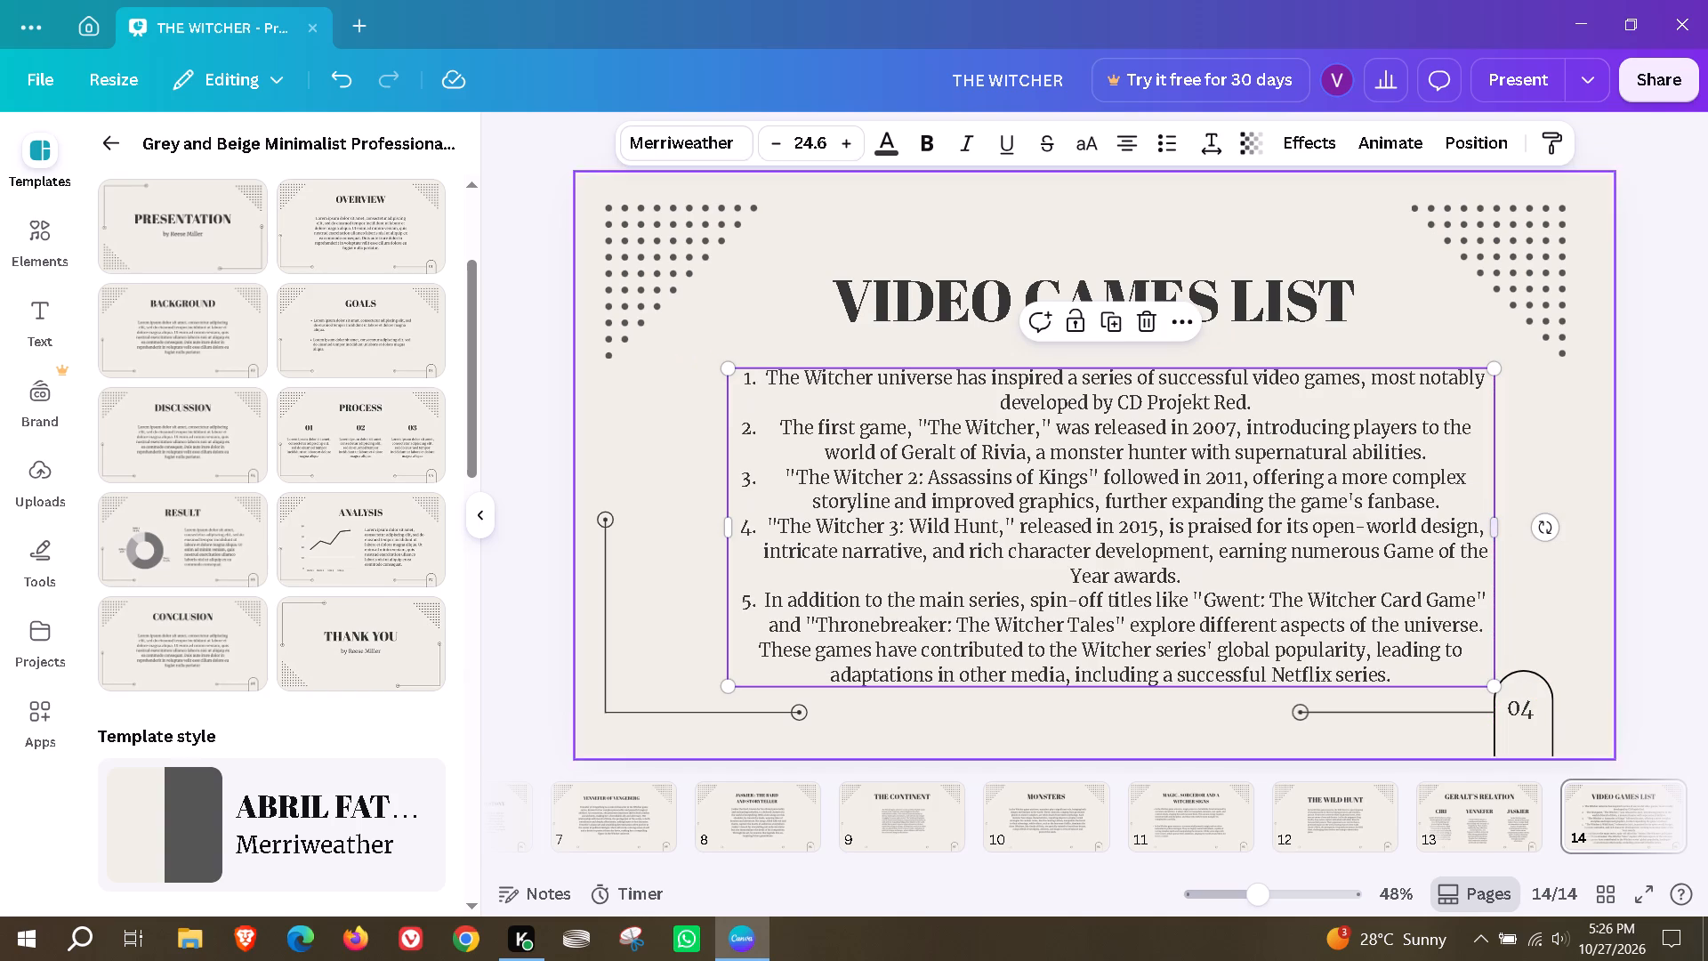
# Add the template's PROCESS layout as page 15 after the VIDEO GAMES LIST page.
pyautogui.scroll(-8, 1528, 812)
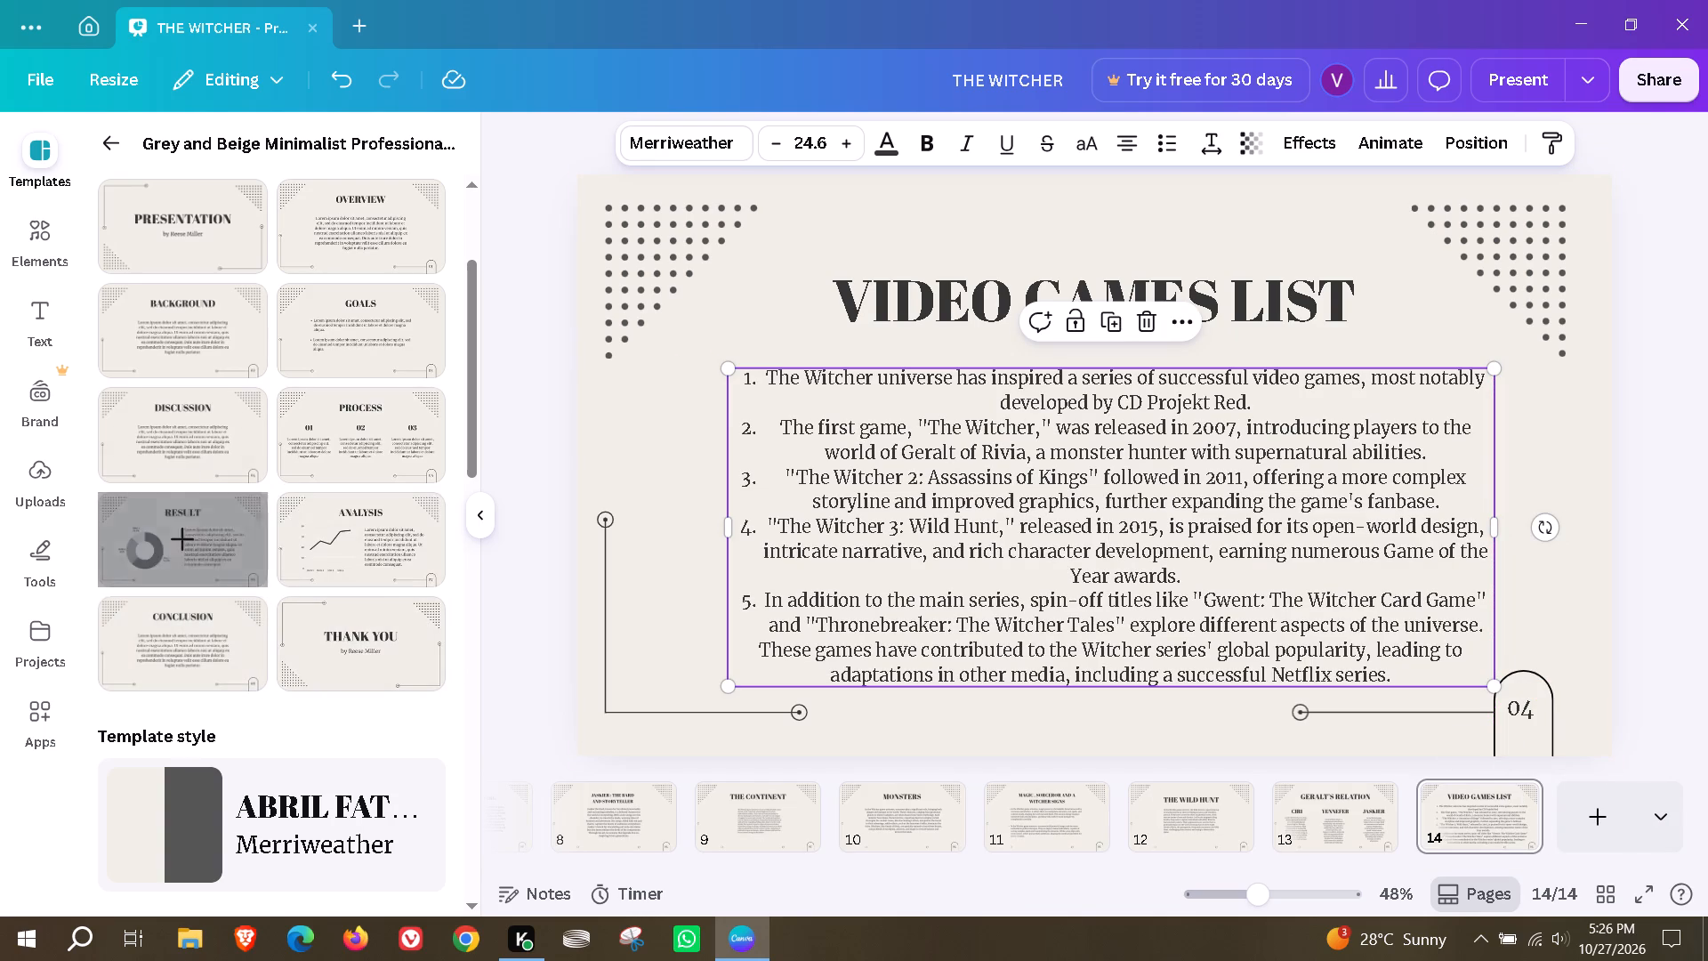
pyautogui.click(329, 415)
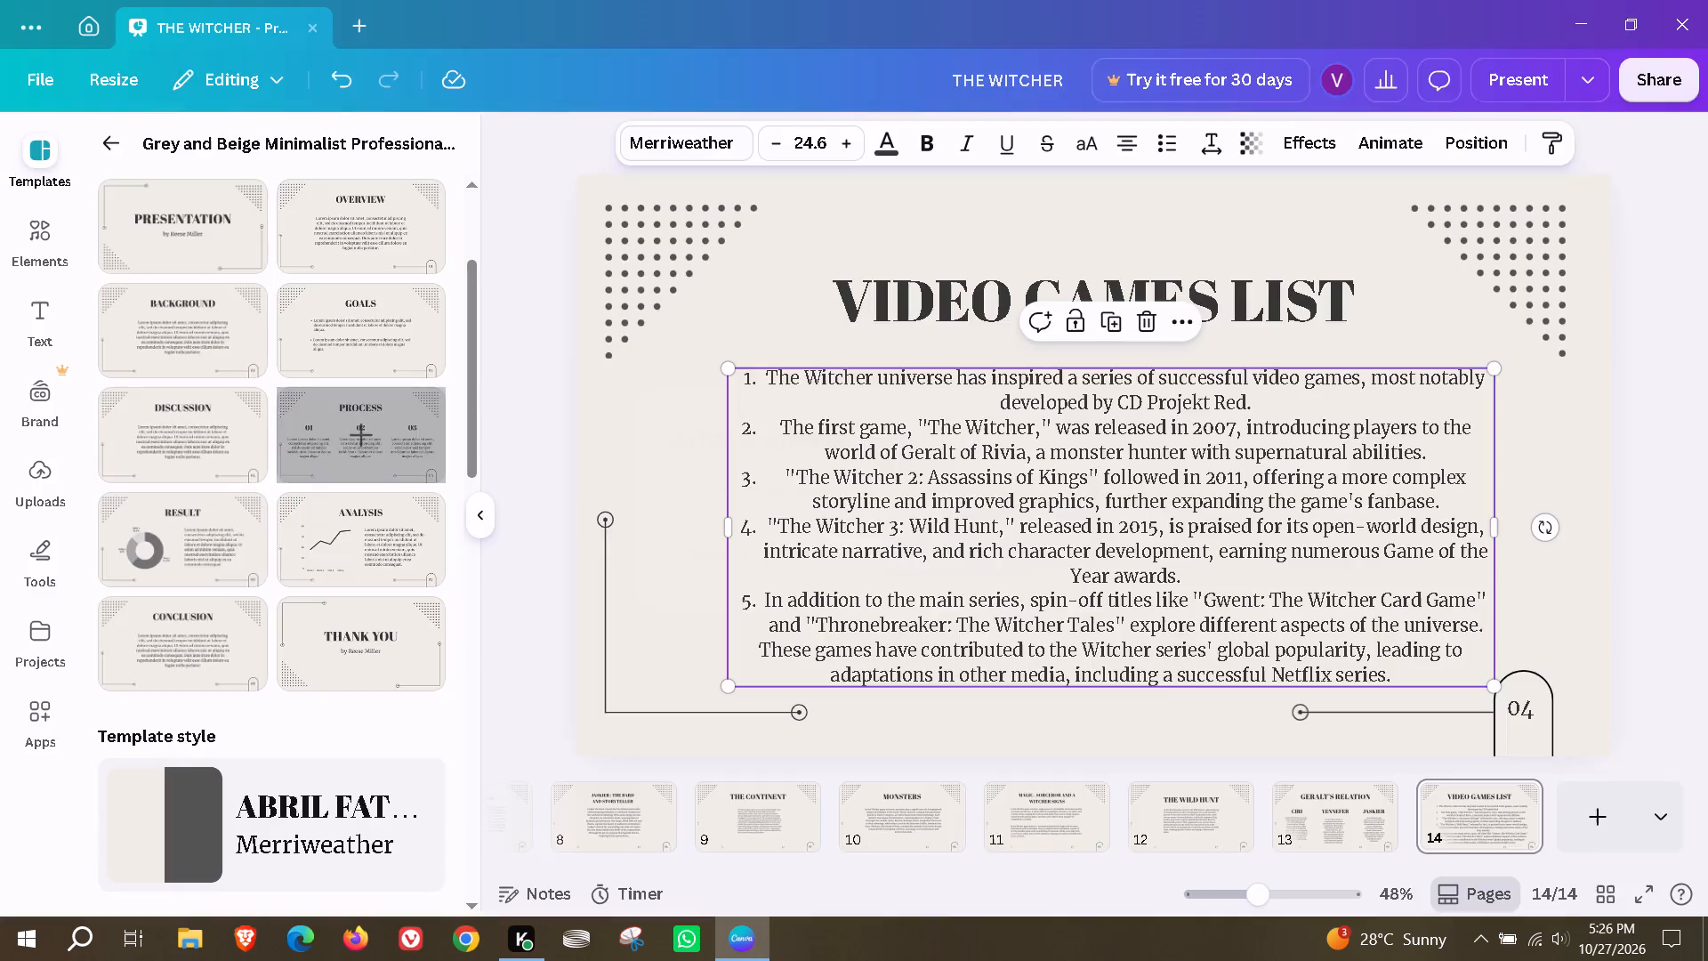
pyautogui.click(934, 531)
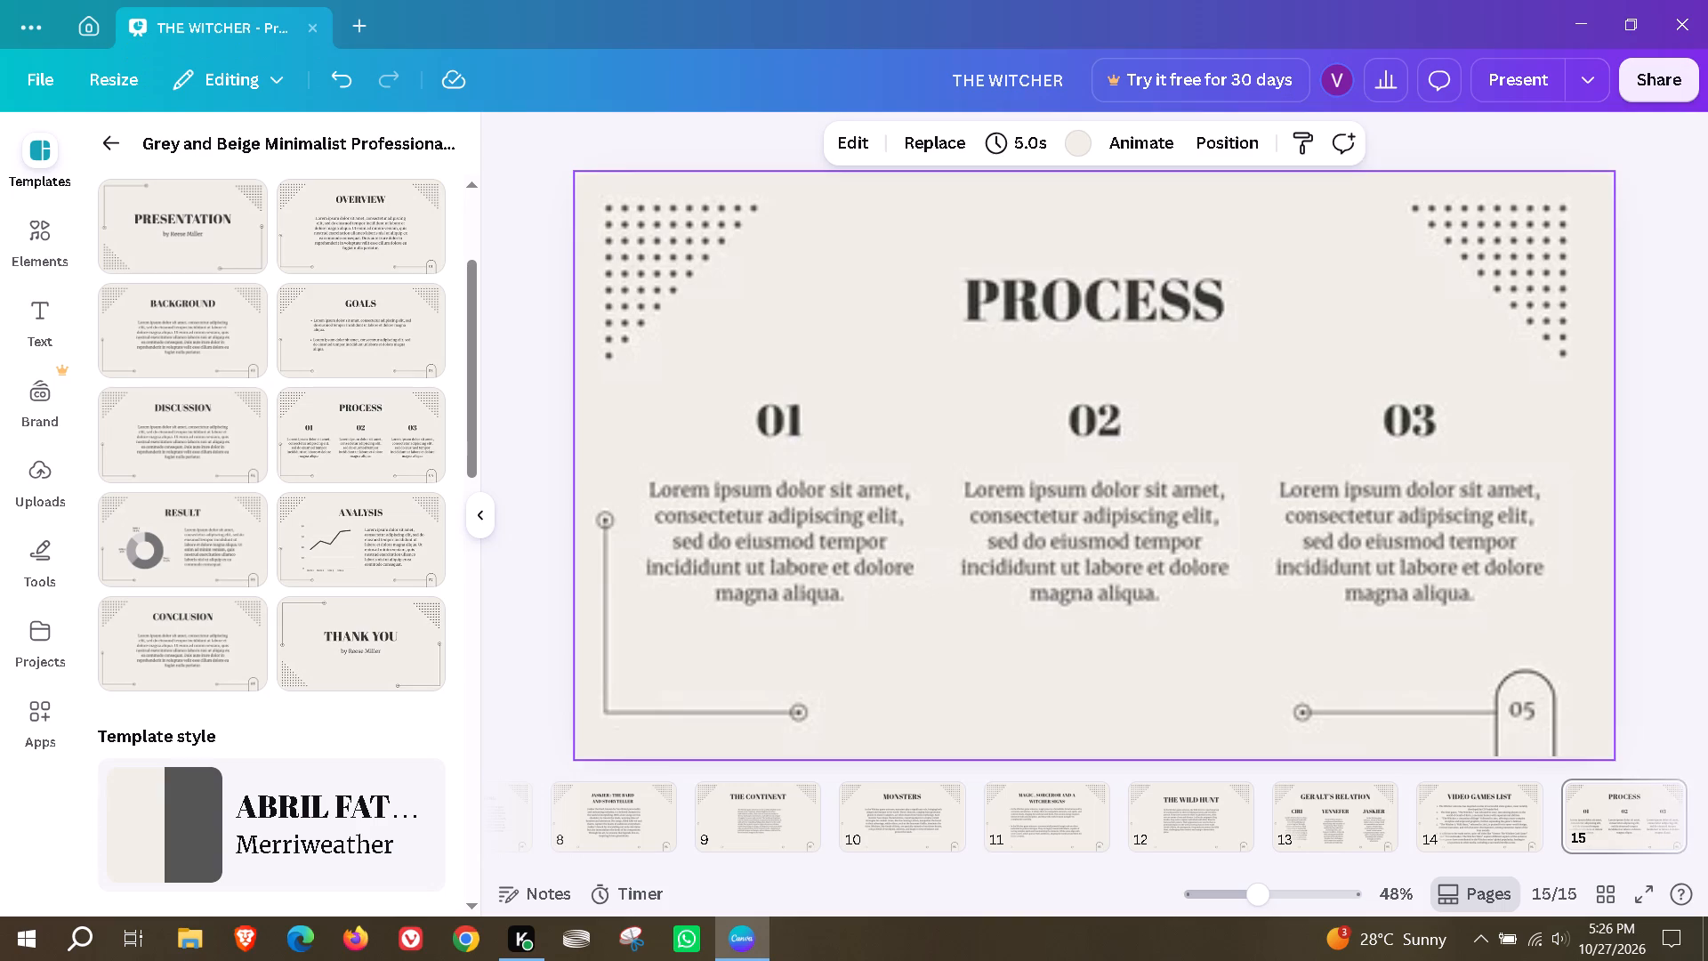
# Replace the PROCESS heading on page 15 with "COMPARISON".
pyautogui.doubleClick(1067, 297)
pyautogui.write('COMAP')
pyautogui.hotkey('shift', 'BackSpace')
pyautogui.press('BackSpace')
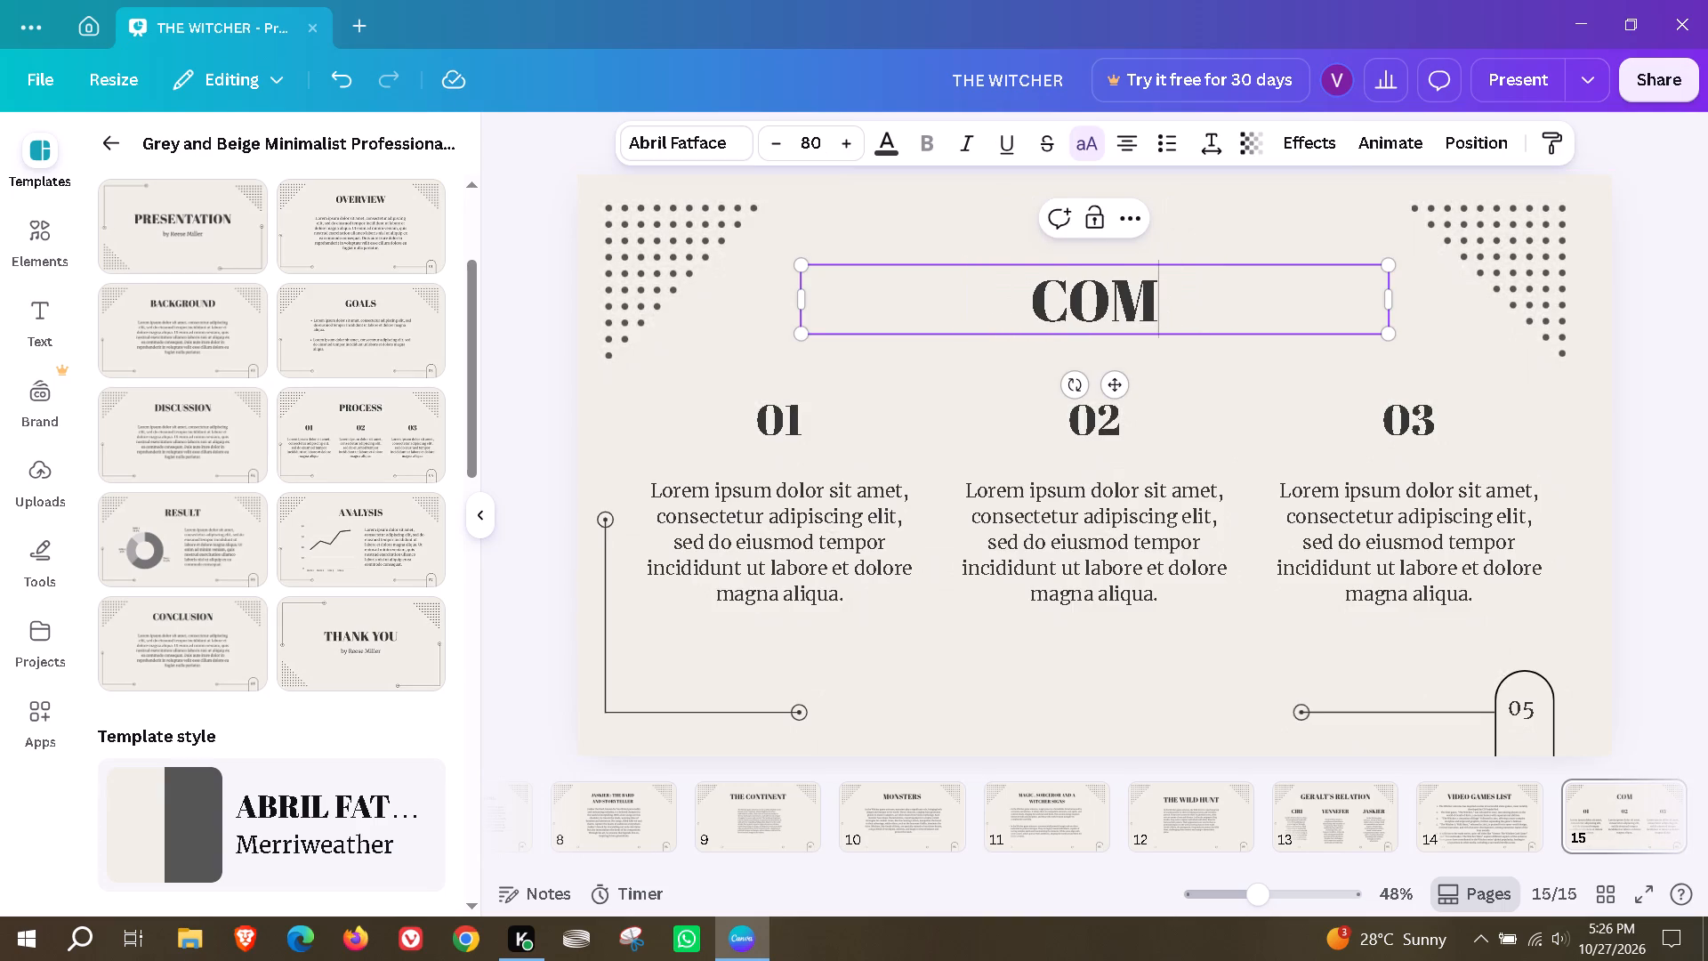
pyautogui.hotkey('shift', 'p')
pyautogui.write('ARISON')
# Replace the column headings 01, 02 and 03 on page 15 with "BOOKS", "GAMES" and "MOVIES".
pyautogui.doubleClick(783, 434)
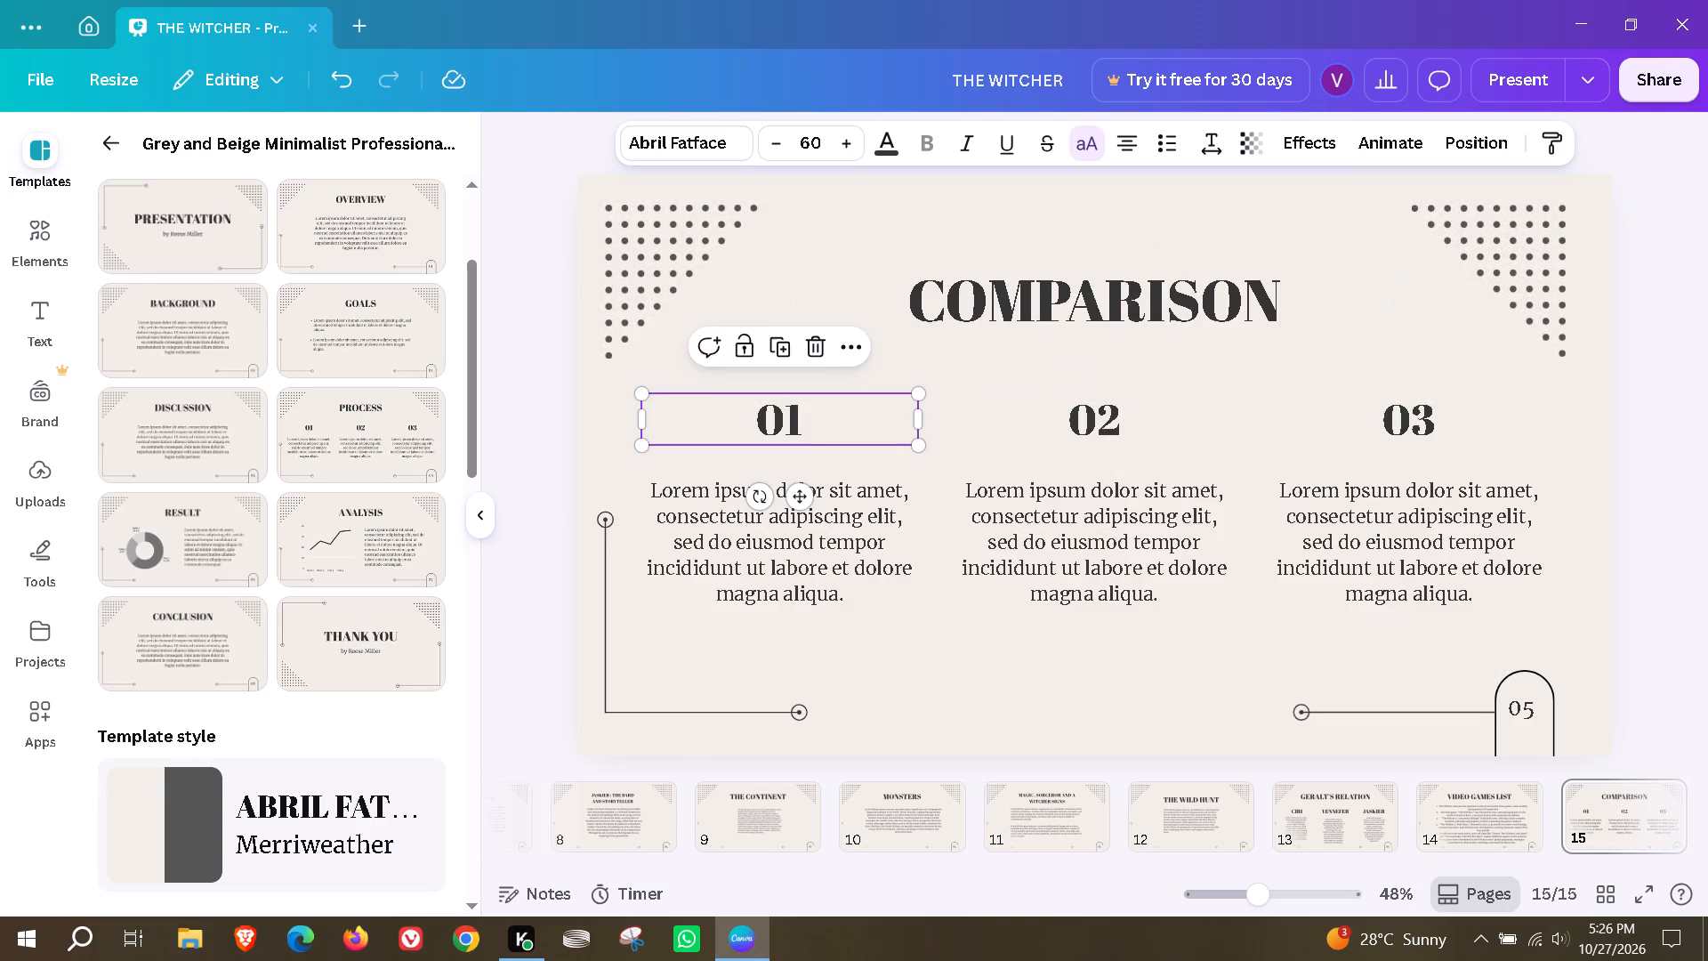
pyautogui.write('BOOKS')
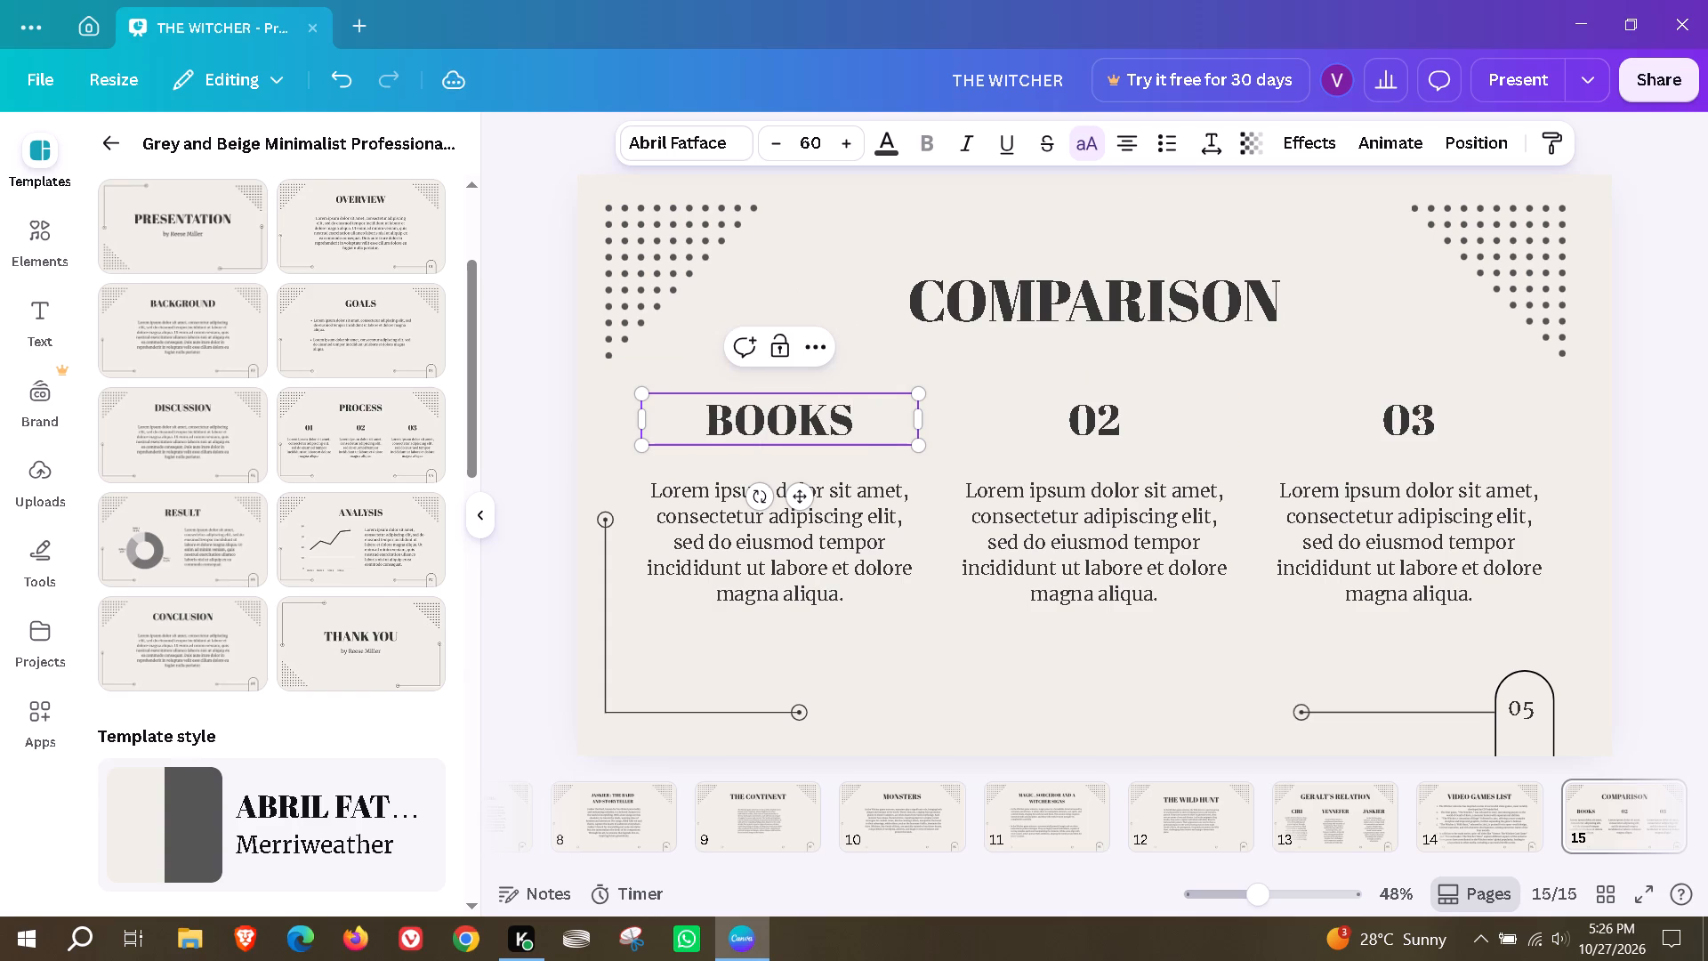
pyautogui.doubleClick(1082, 422)
pyautogui.write('GAMES')
pyautogui.doubleClick(1432, 416)
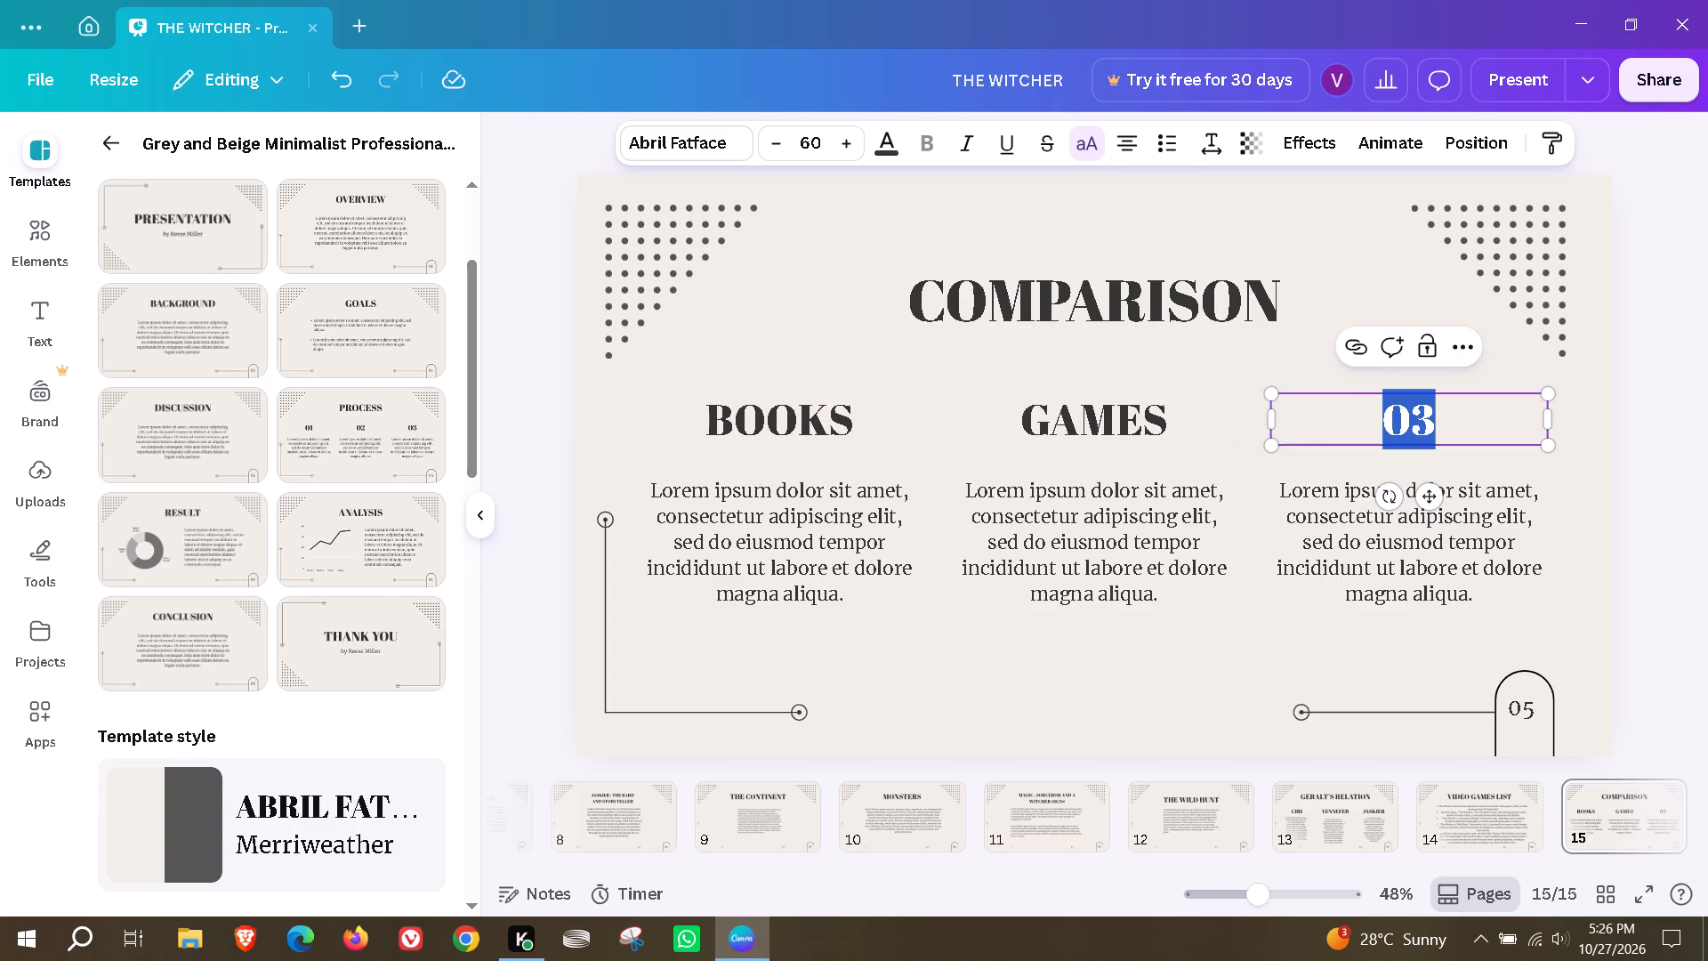
pyautogui.hotkey('shift', 's')
pyautogui.hotkey('shift', 'BackSpace')
pyautogui.write('NETFLI')
pyautogui.hotkey('shift', 'BackSpace')
pyautogui.hotkey('shift', 'BackSpace')
pyautogui.hotkey('shift', 'BackSpace')
pyautogui.hotkey('shift', 'BackSpace')
pyautogui.hotkey('shift', 'BackSpace')
pyautogui.hotkey('shift', 'BackSpace')
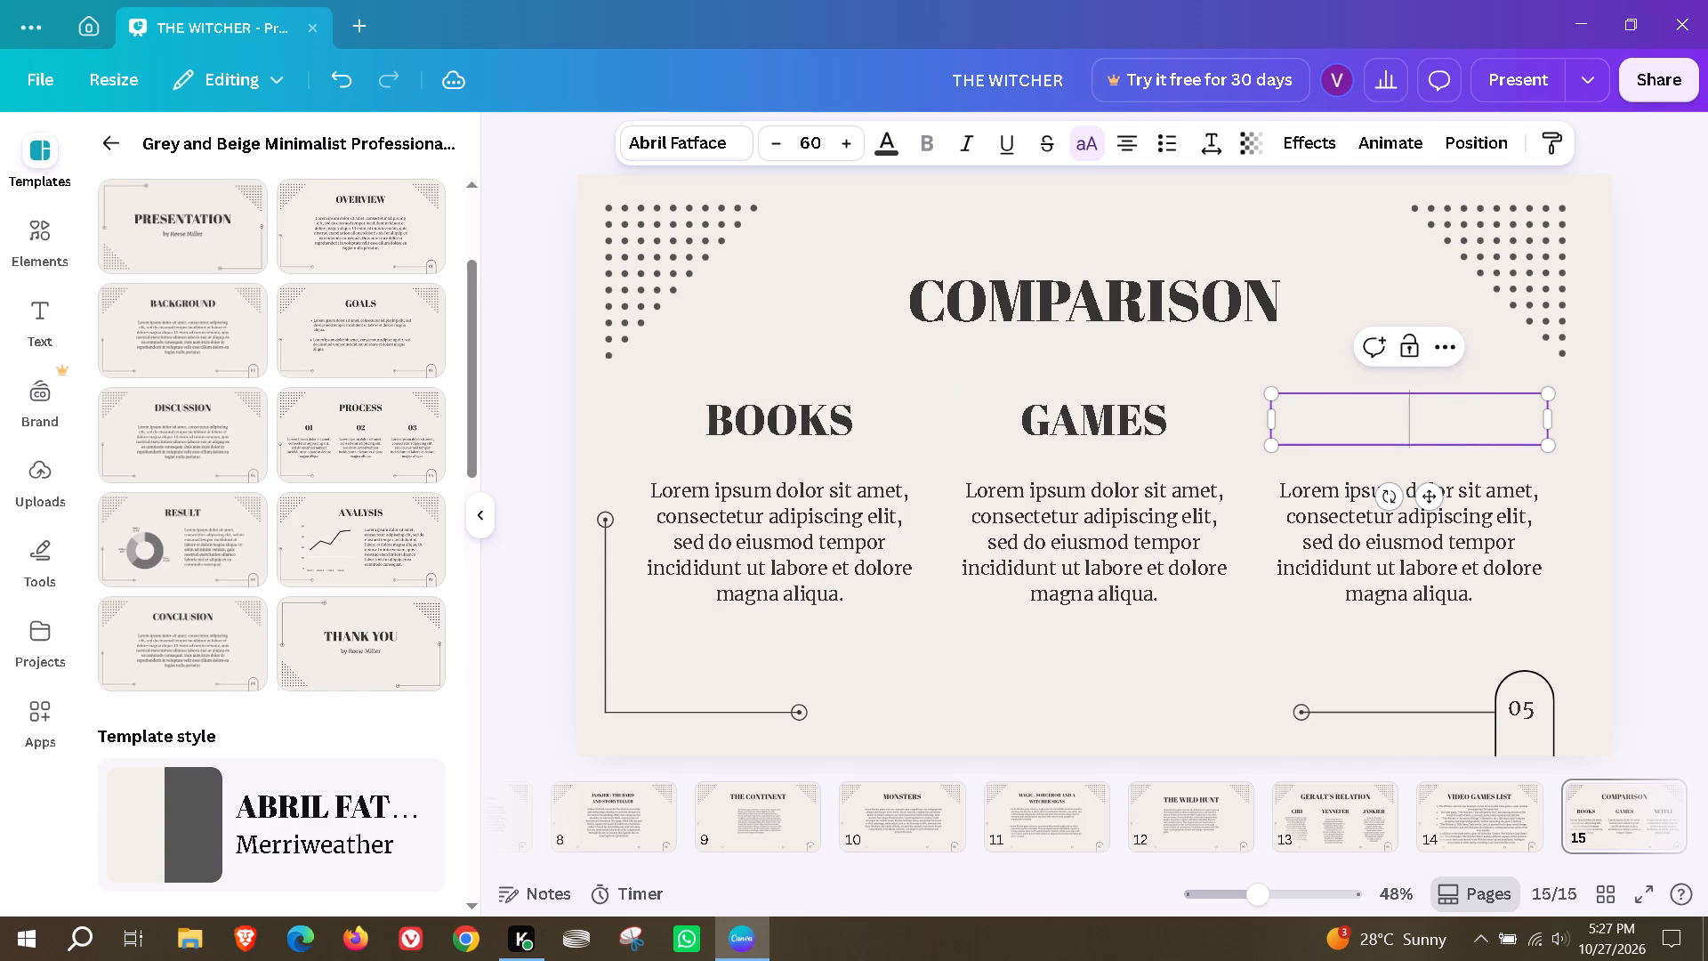
pyautogui.write('MOVIES')
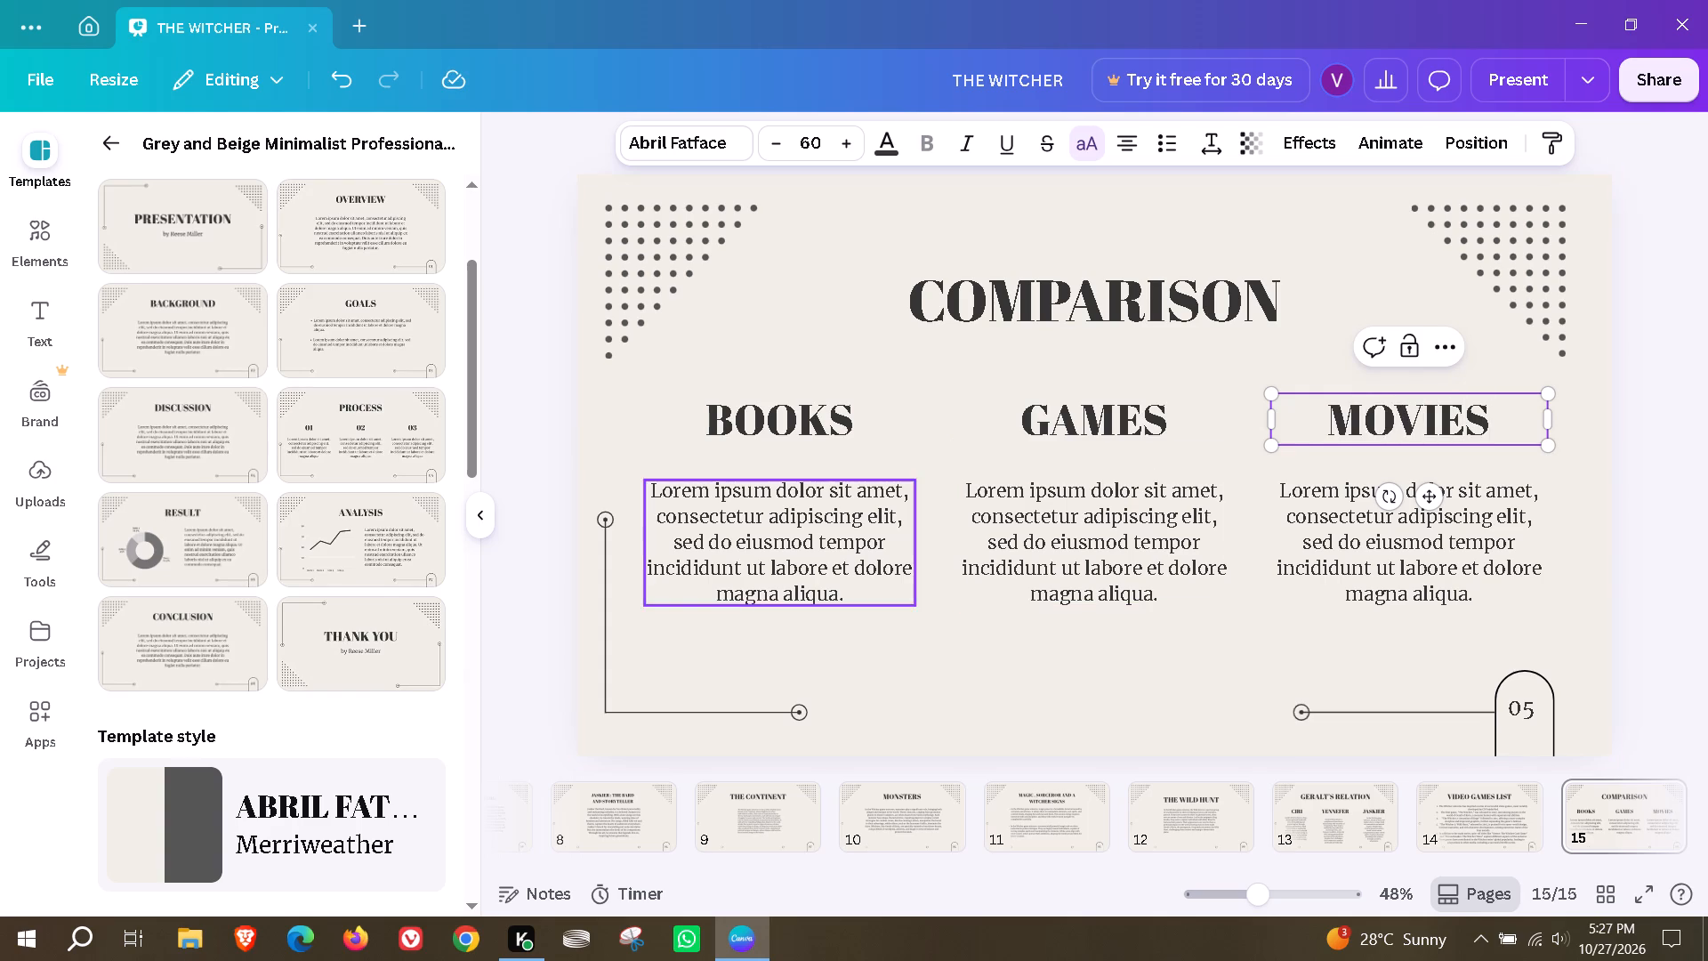
# Replace the placeholder beneath BOOKS with Magic Write text from "generate in 2 lines about books on the witcher universe".
pyautogui.doubleClick(788, 537)
pyautogui.click(842, 438)
pyautogui.scroll(-3, 927, 763)
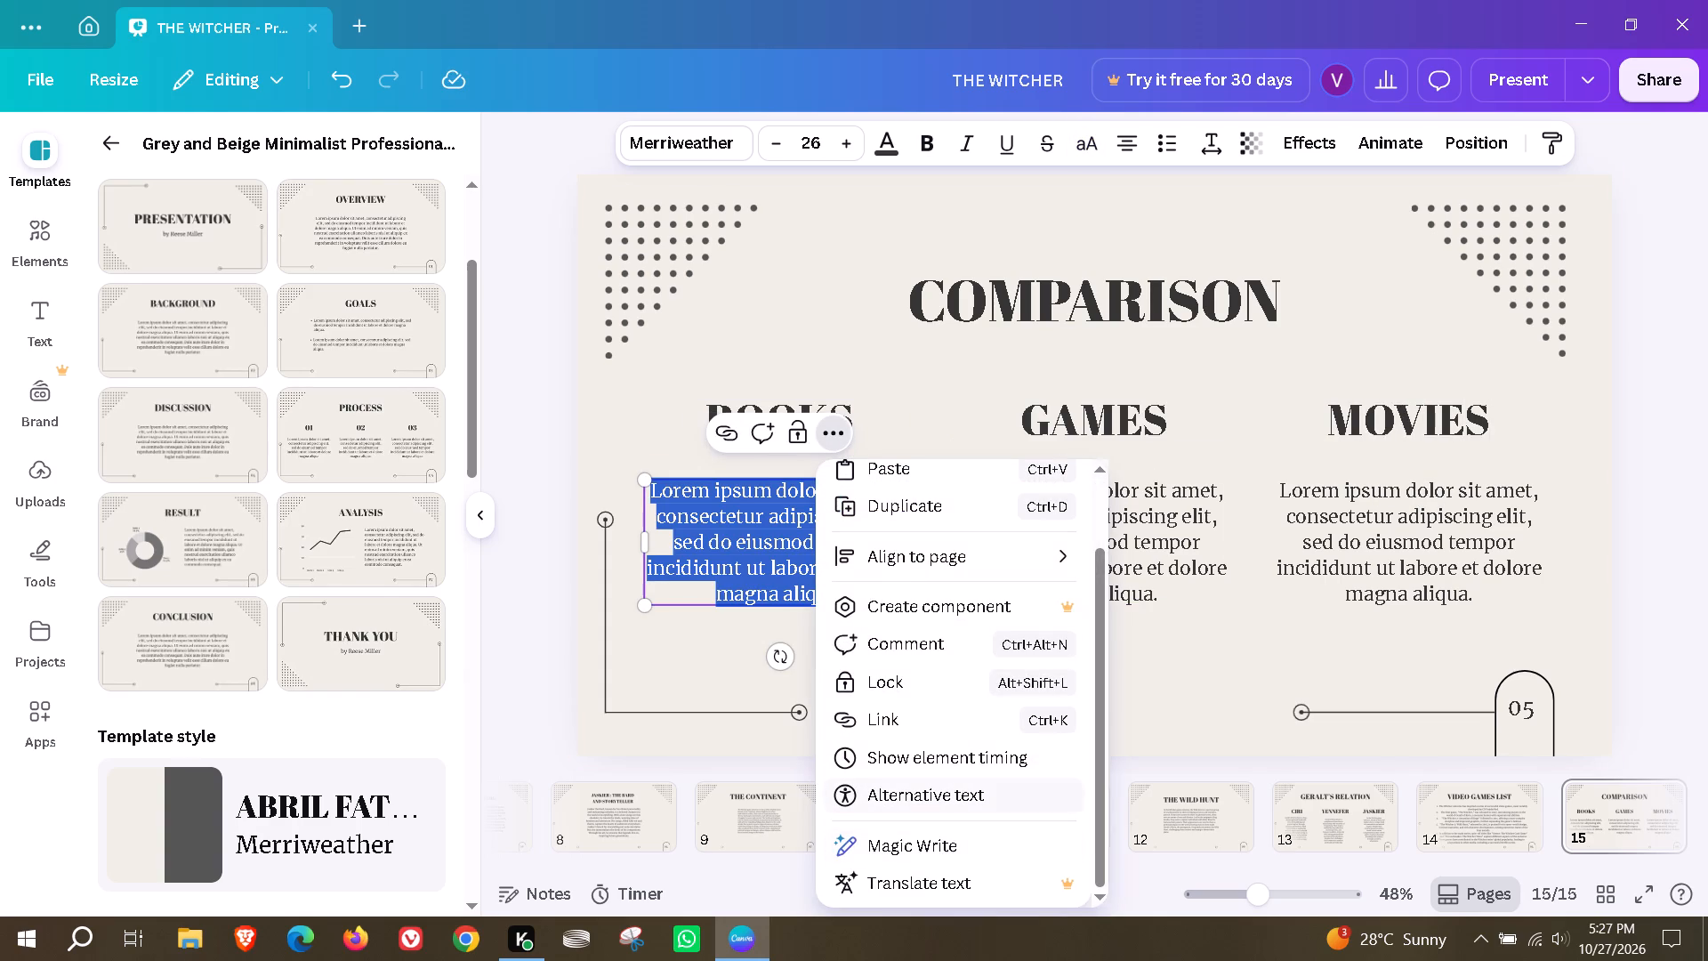
pyautogui.click(971, 839)
pyautogui.click(940, 499)
pyautogui.write('generate in 2')
pyautogui.press('space')
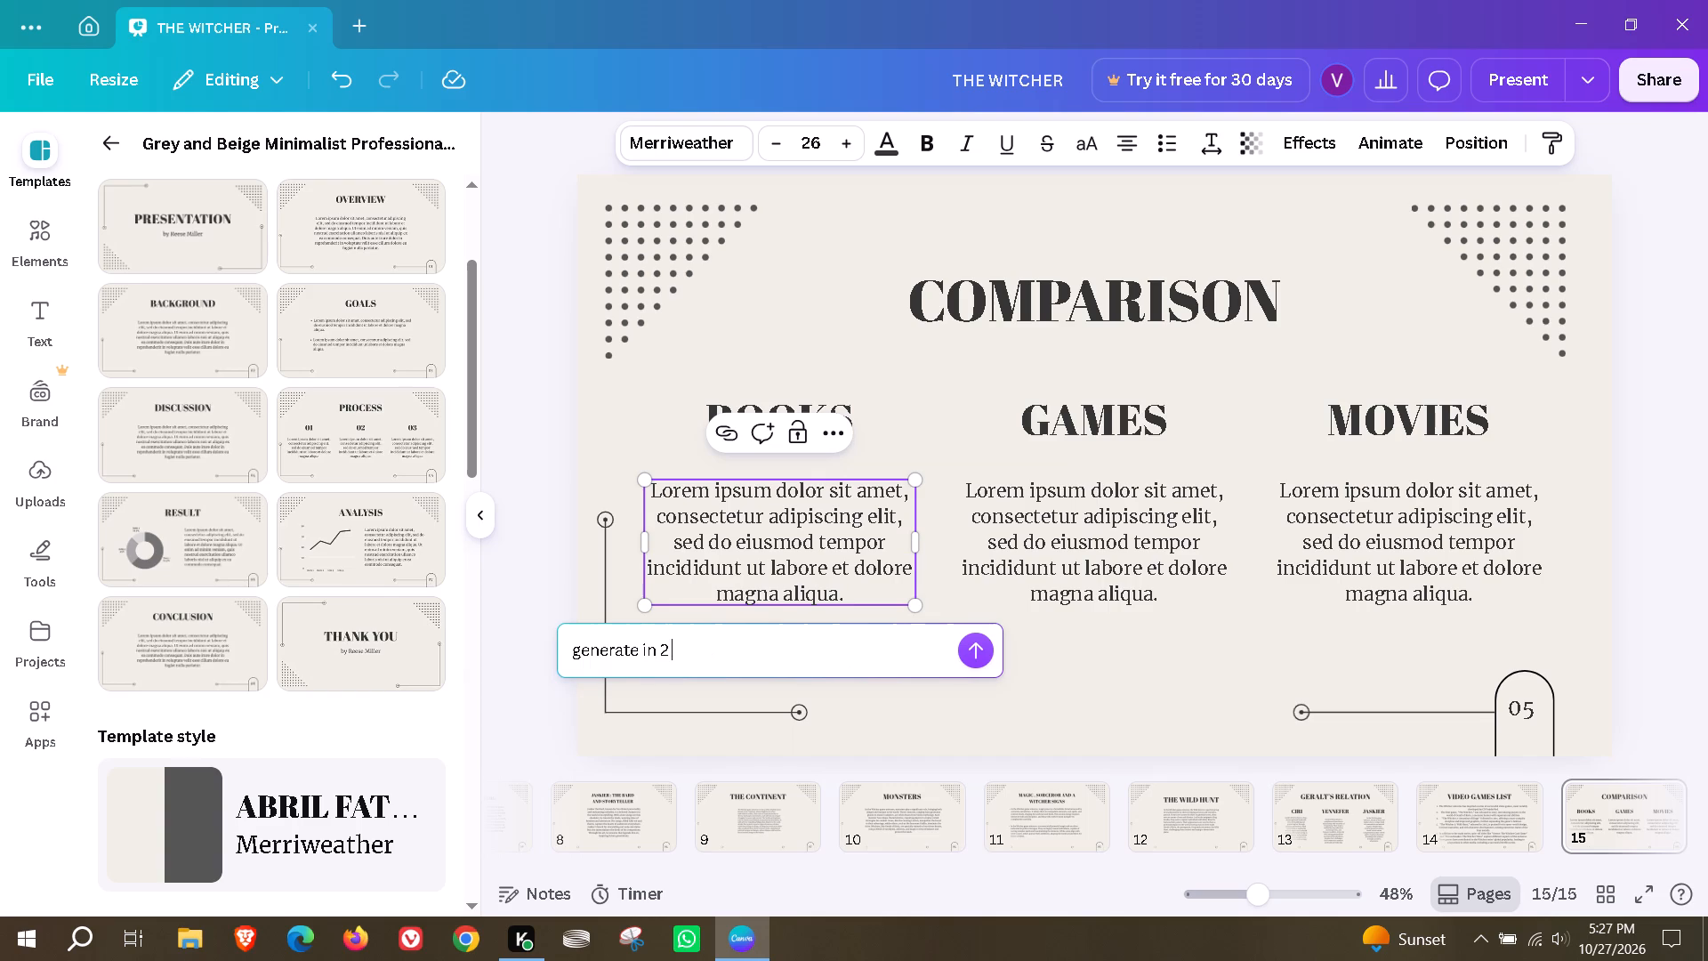
pyautogui.write('points ab')
pyautogui.press('BackSpace')
pyautogui.press('BackSpace')
pyautogui.press('BackSpace')
pyautogui.press('BackSpace')
pyautogui.press('BackSpace')
pyautogui.press('BackSpace')
pyautogui.press('BackSpace')
pyautogui.press('BackSpace')
pyautogui.press('BackSpace')
pyautogui.write('lines bao')
pyautogui.press('BackSpace')
pyautogui.press('BackSpace')
pyautogui.press('BackSpace')
pyautogui.write('about')
pyautogui.press('space')
pyautogui.write('books on the witcher unvierse')
pyautogui.press('BackSpace')
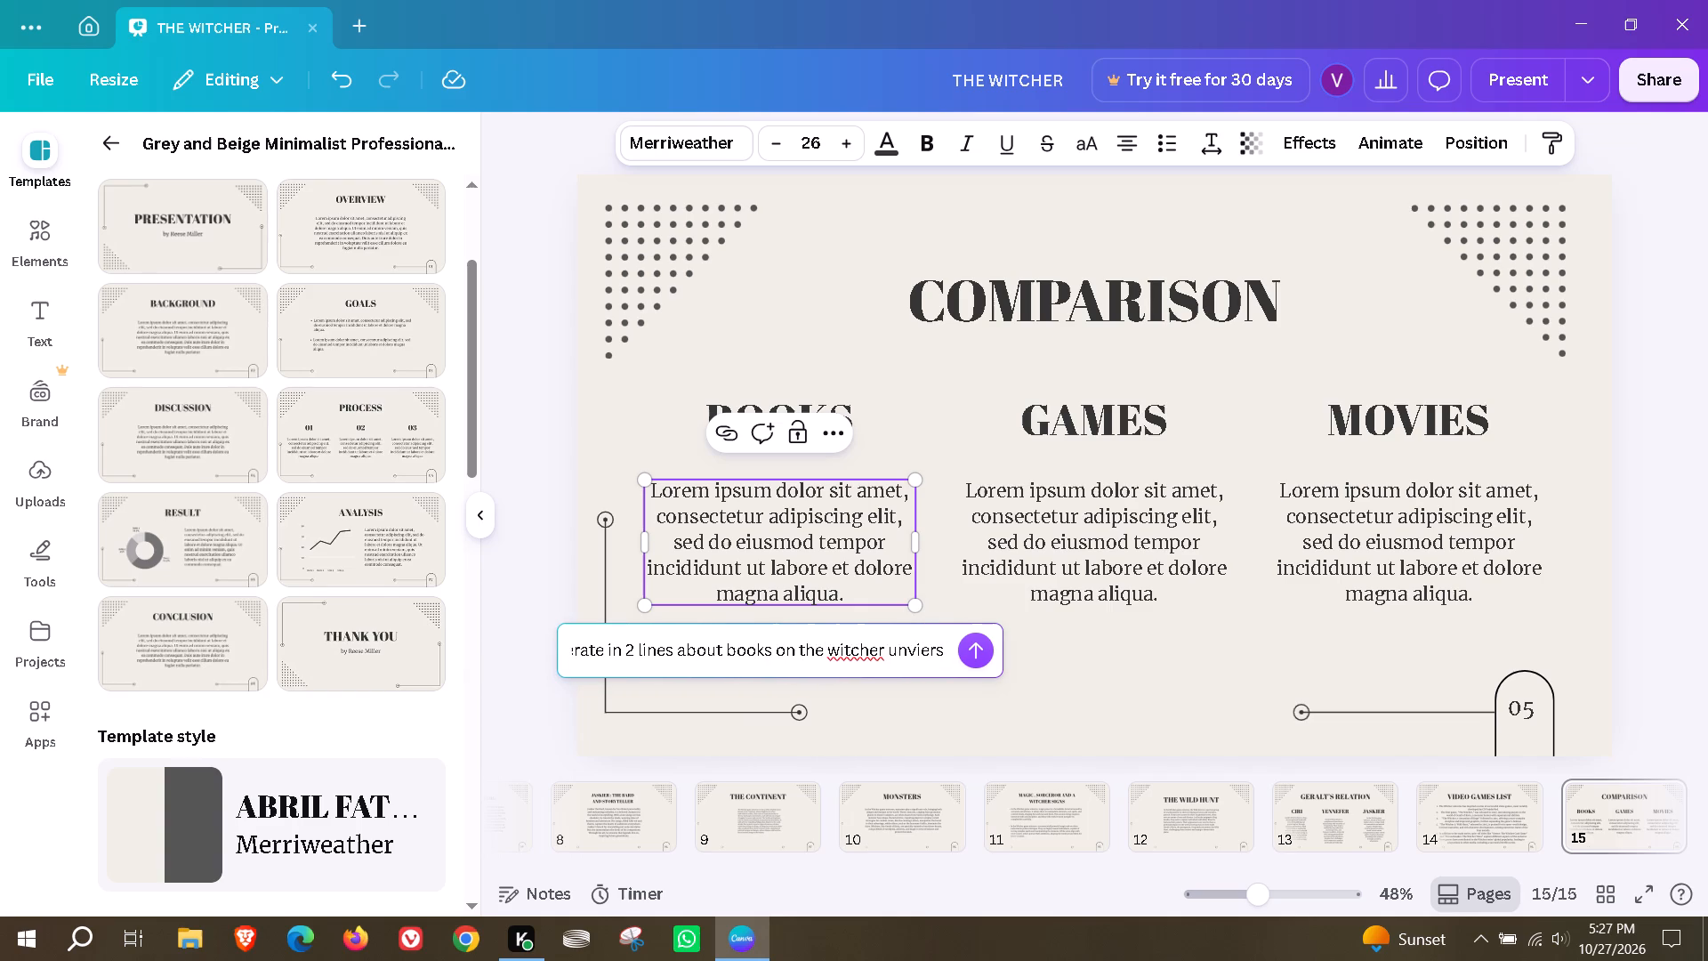
pyautogui.press('BackSpace')
pyautogui.press('BackSpace')
pyautogui.press('BackSpace')
pyautogui.press('BackSpace')
pyautogui.press('BackSpace')
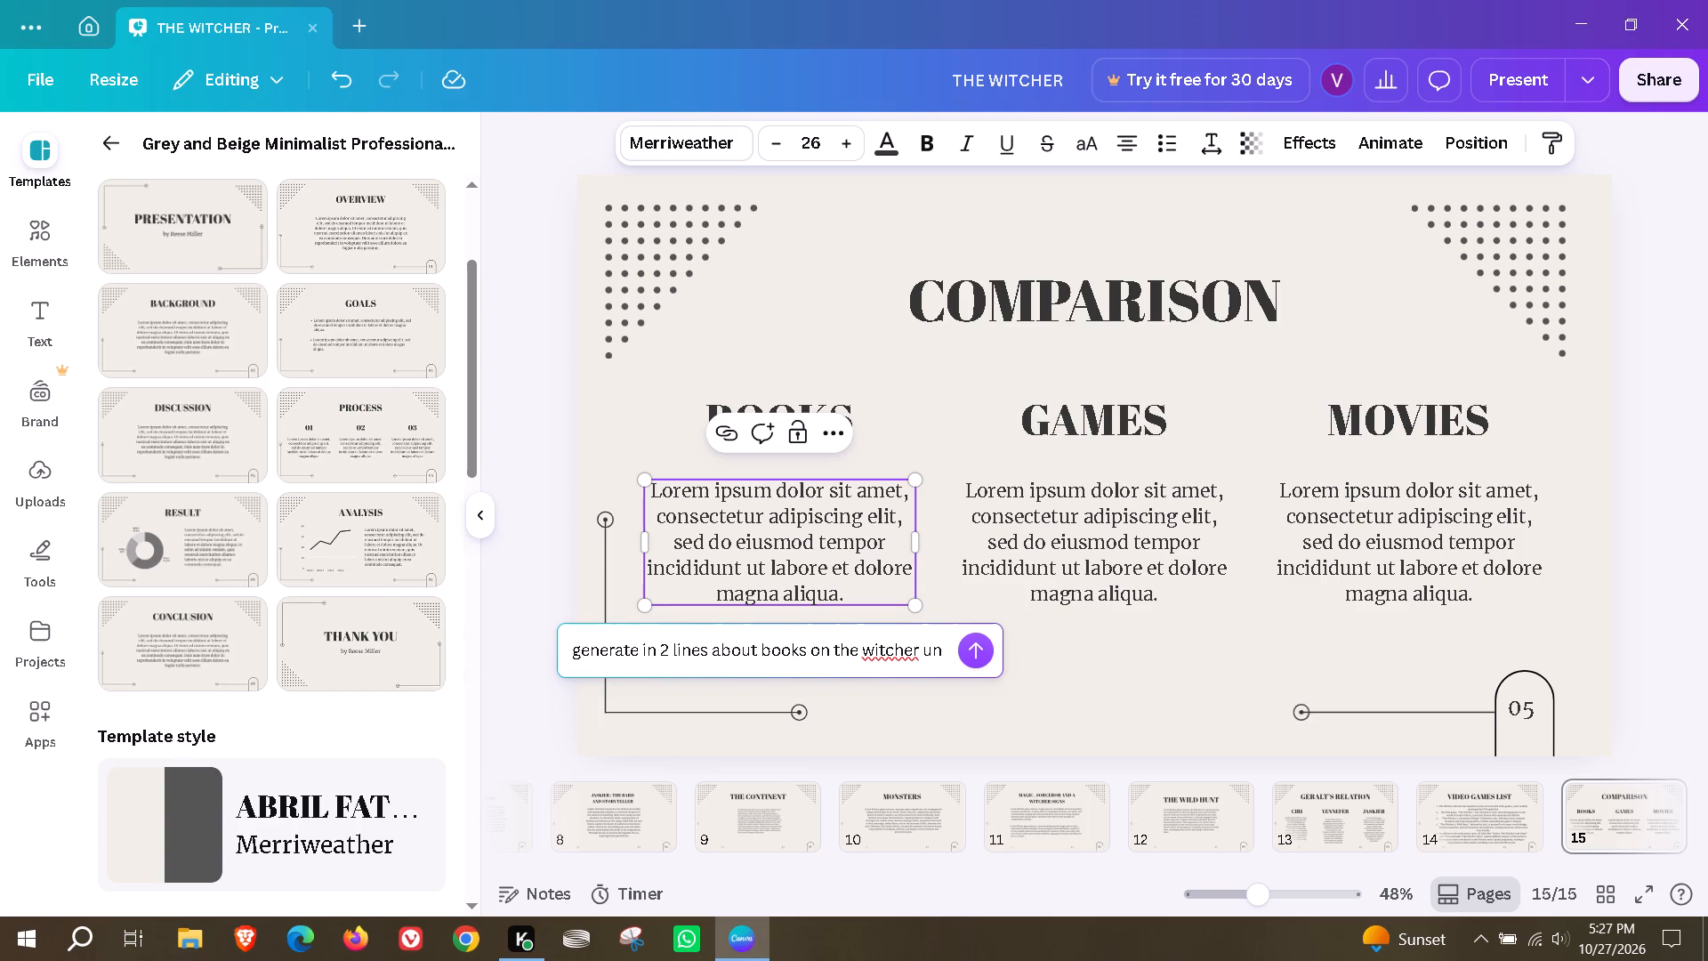
pyautogui.write('iverse')
pyautogui.press('Return')
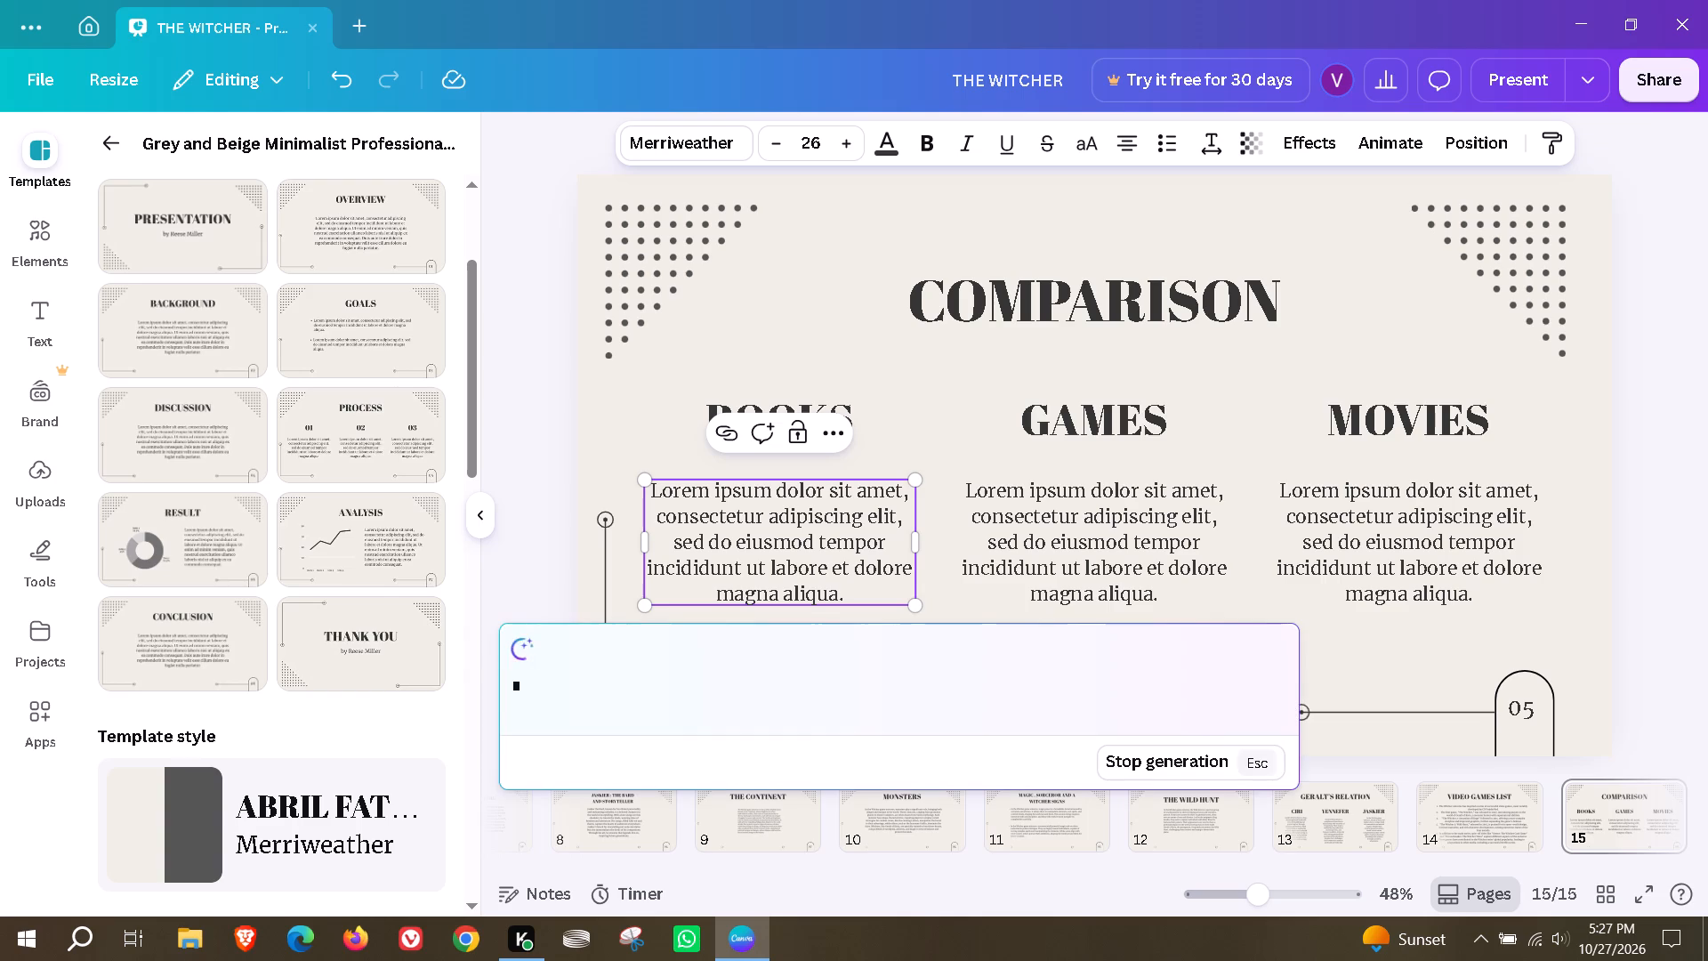
pyautogui.click(1179, 798)
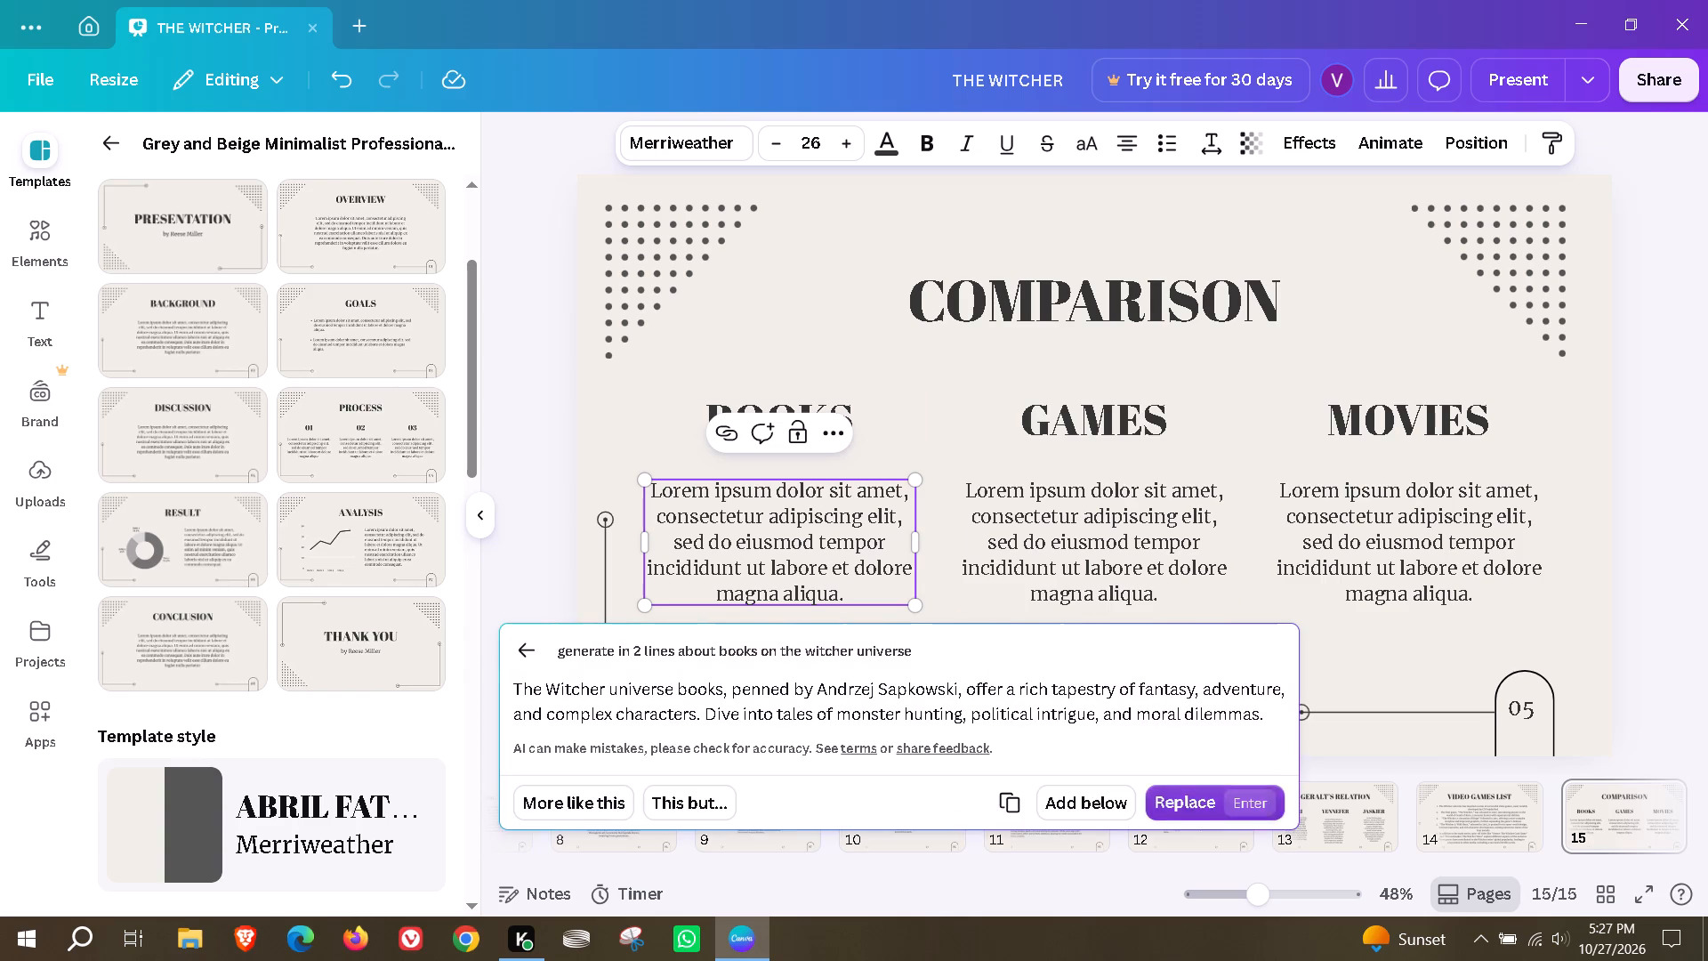
# Scale the BOOKS paragraph down and move it up beneath its column heading.
pyautogui.moveTo(921, 484); pyautogui.dragTo(866, 524)
pyautogui.click(894, 661)
pyautogui.moveTo(769, 658); pyautogui.dragTo(769, 626)
# Replace the placeholder beneath GAMES with Magic Write text from "generate 2 lines on games developed on the witcher universe".
pyautogui.doubleClick(1054, 542)
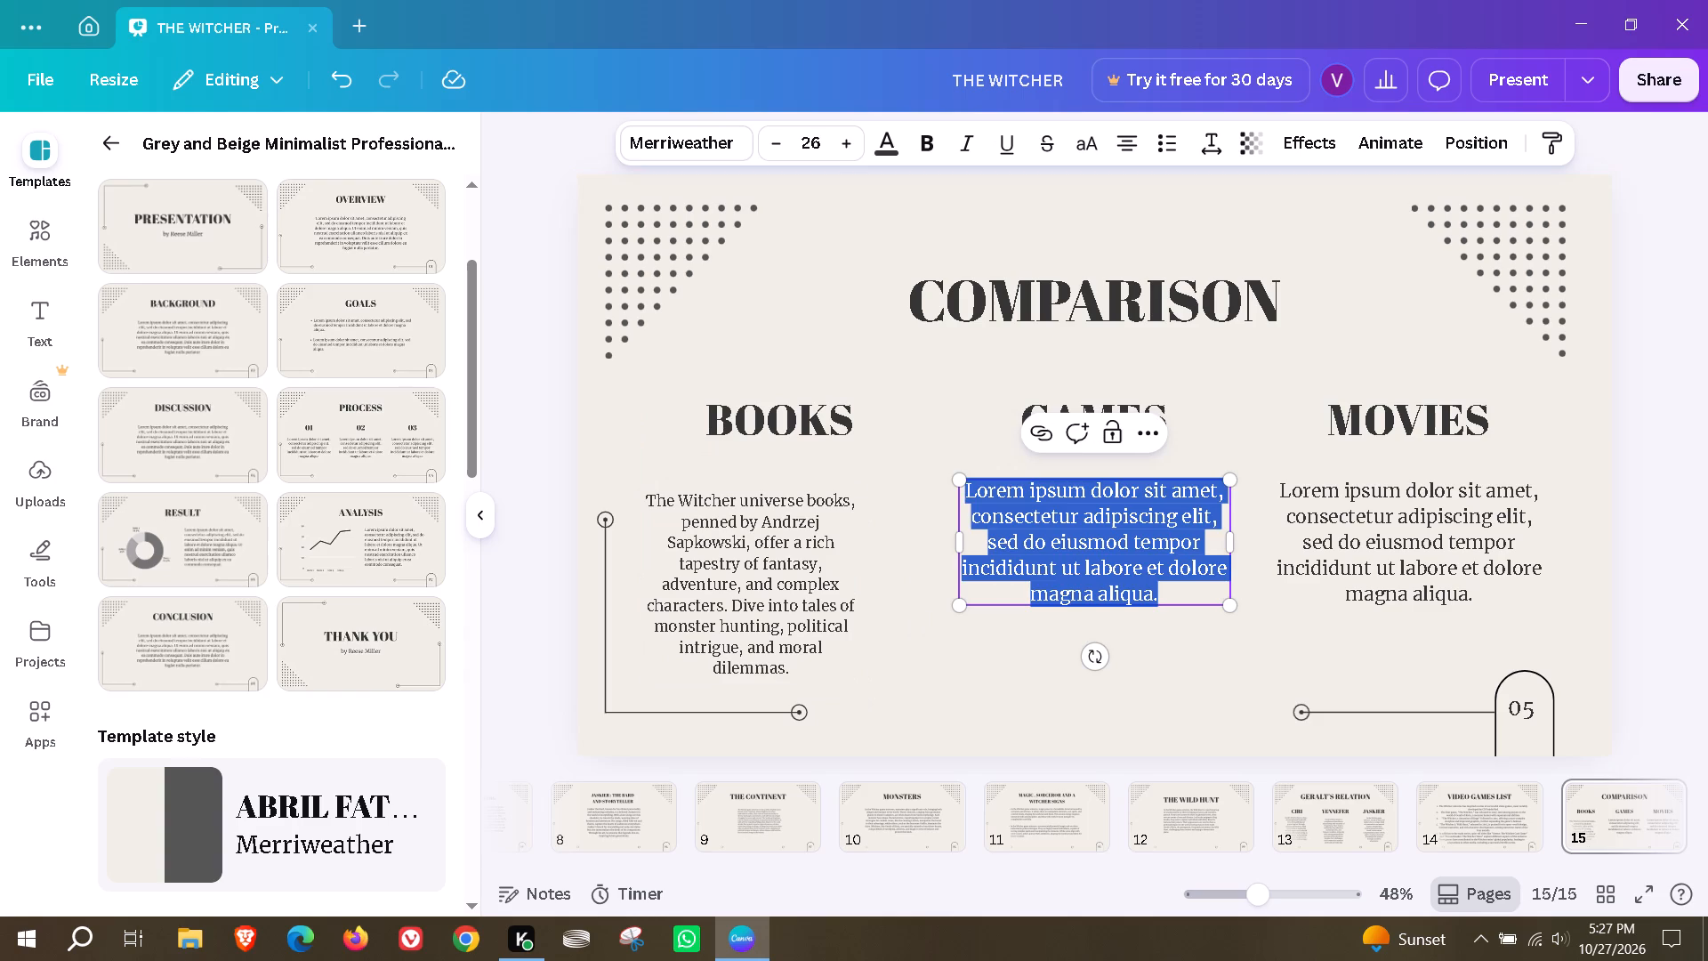
pyautogui.click(1142, 444)
pyautogui.scroll(-3, 1196, 770)
pyautogui.click(1218, 844)
pyautogui.click(1219, 504)
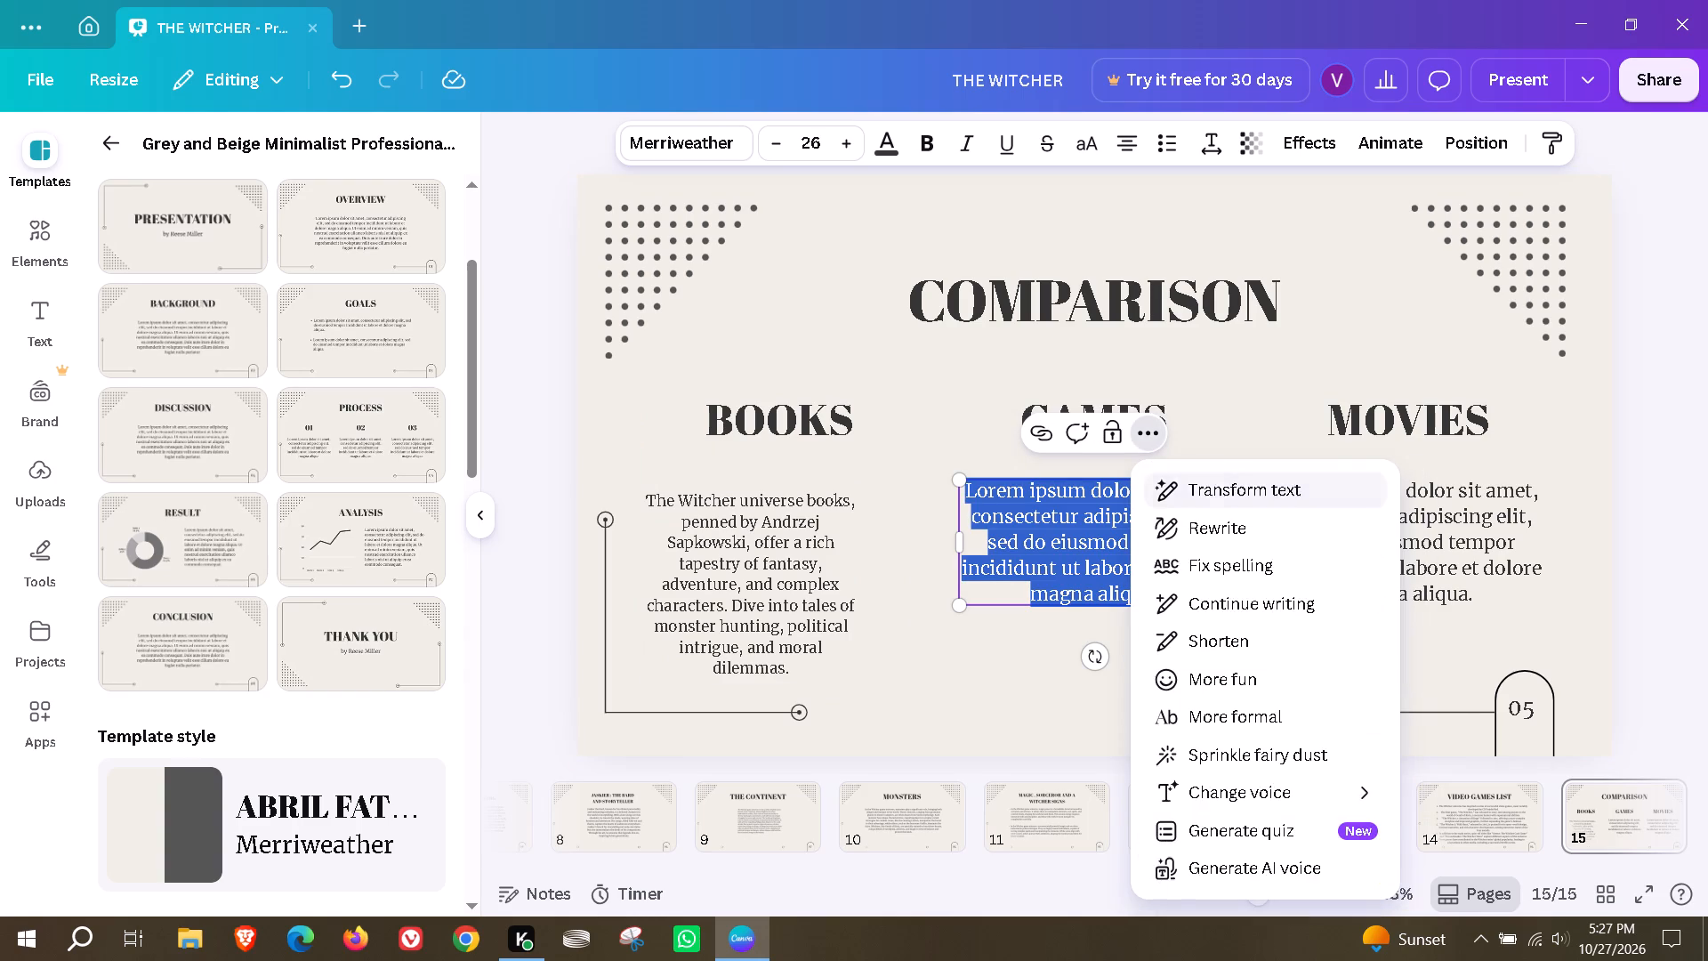
pyautogui.write('genera')
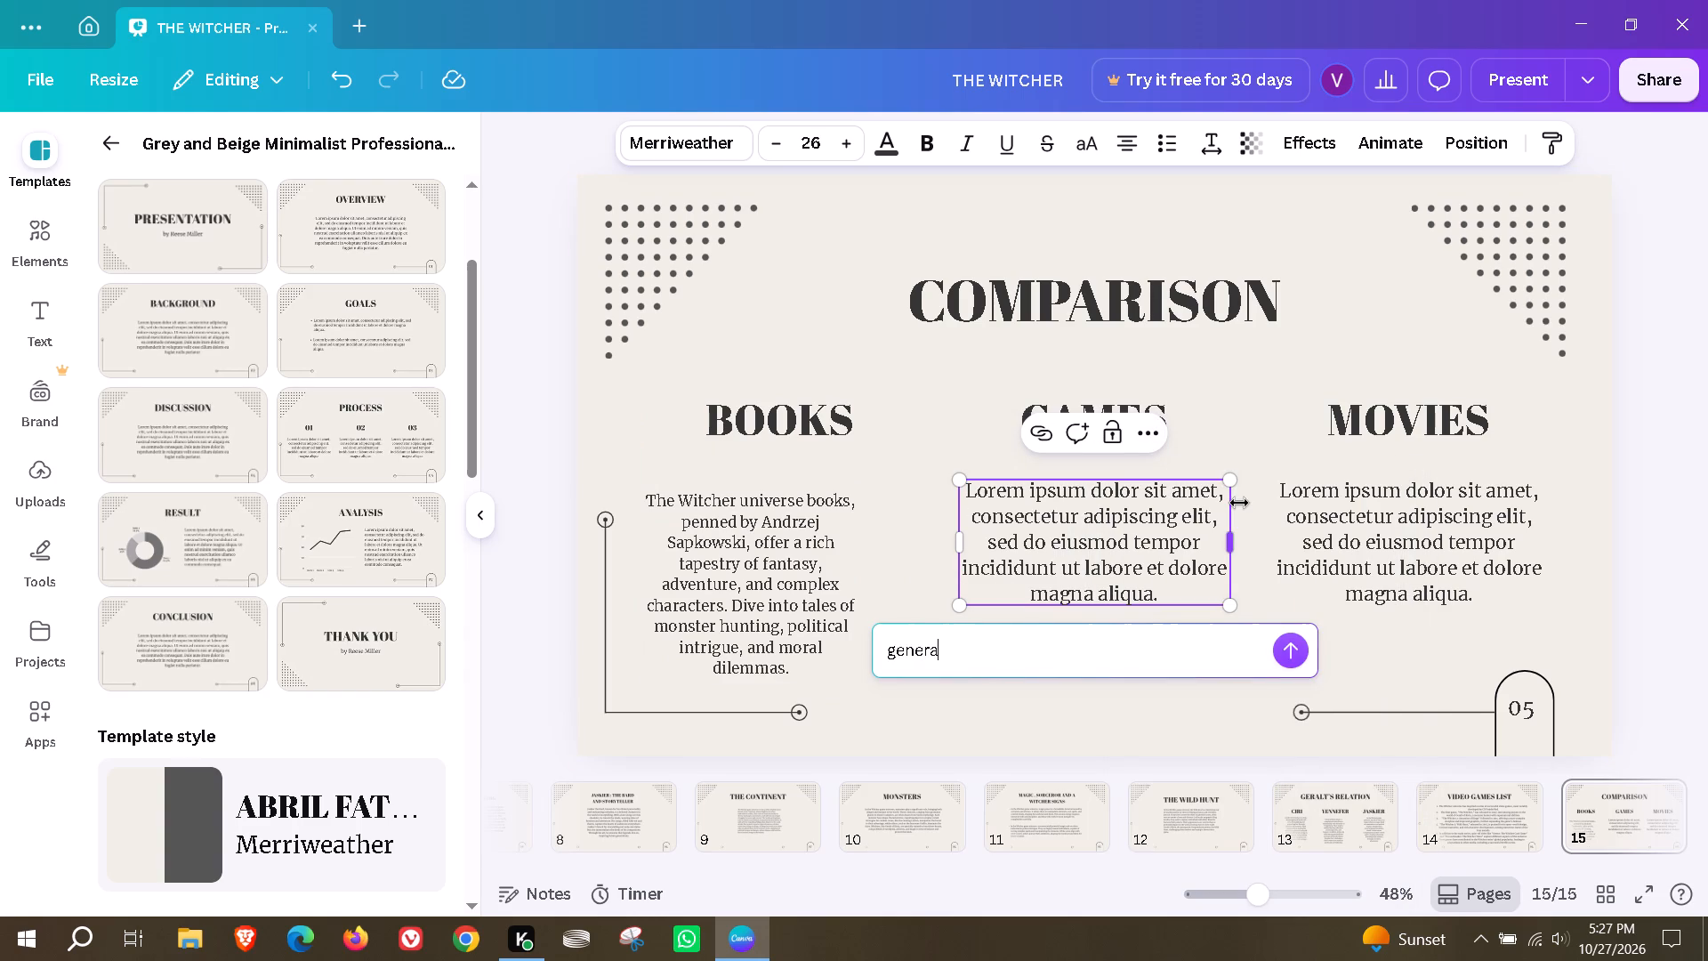
pyautogui.write('te')
pyautogui.press('space')
pyautogui.write('2 lines on')
pyautogui.press('space')
pyautogui.write('games')
pyautogui.press('space')
pyautogui.write('developed on the witcher universe')
pyautogui.press('space')
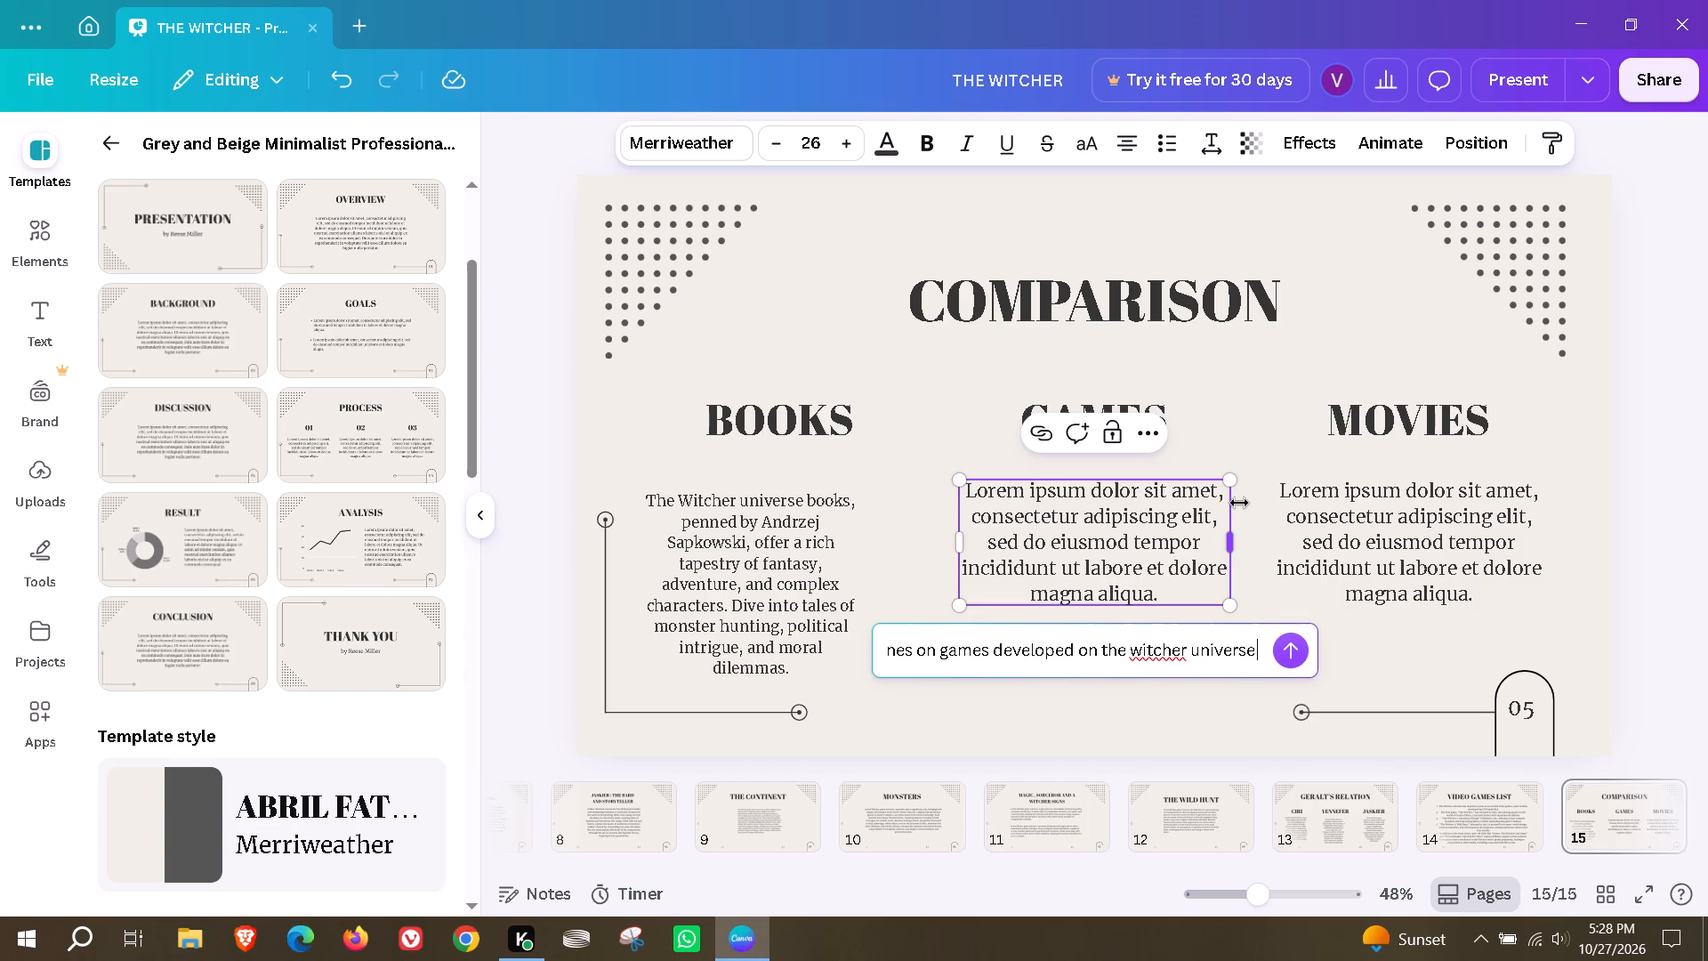
pyautogui.press('Return')
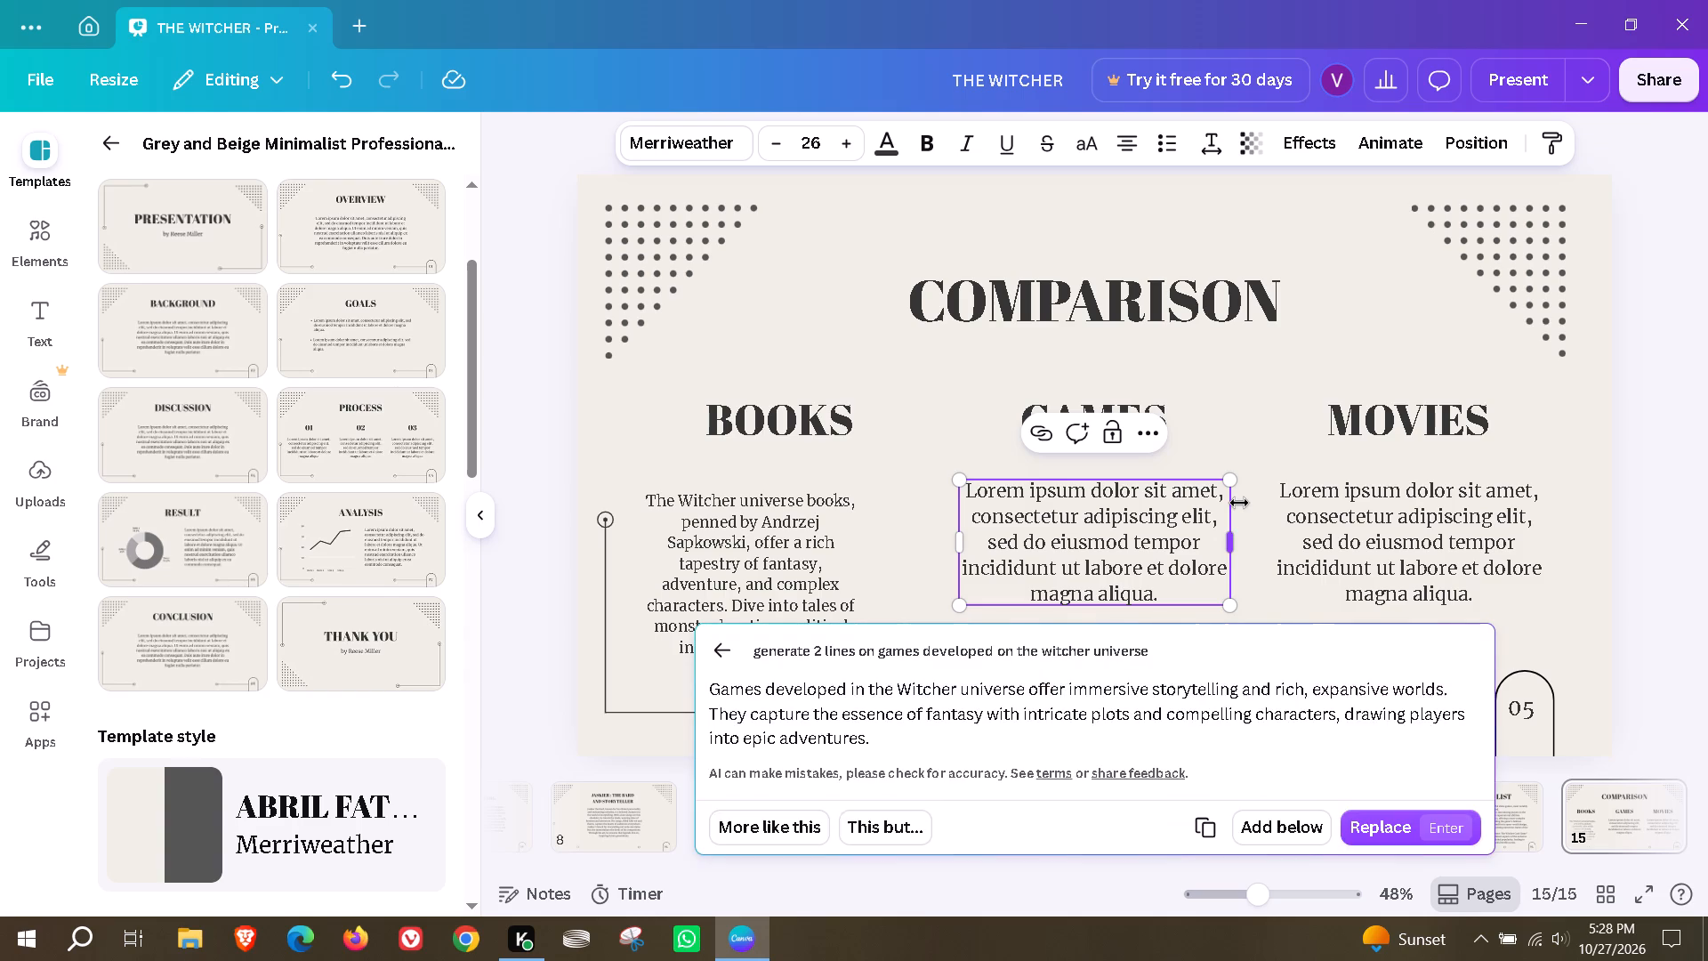
pyautogui.click(1371, 419)
# Scale the GAMES paragraph down to about size 21 and place it beneath its heading, level with the BOOKS paragraph.
pyautogui.moveTo(1233, 484); pyautogui.dragTo(1172, 520)
pyautogui.moveTo(1086, 642); pyautogui.dragTo(1107, 634)
pyautogui.click(1188, 491)
pyautogui.moveTo(1110, 629); pyautogui.dragTo(1149, 601)
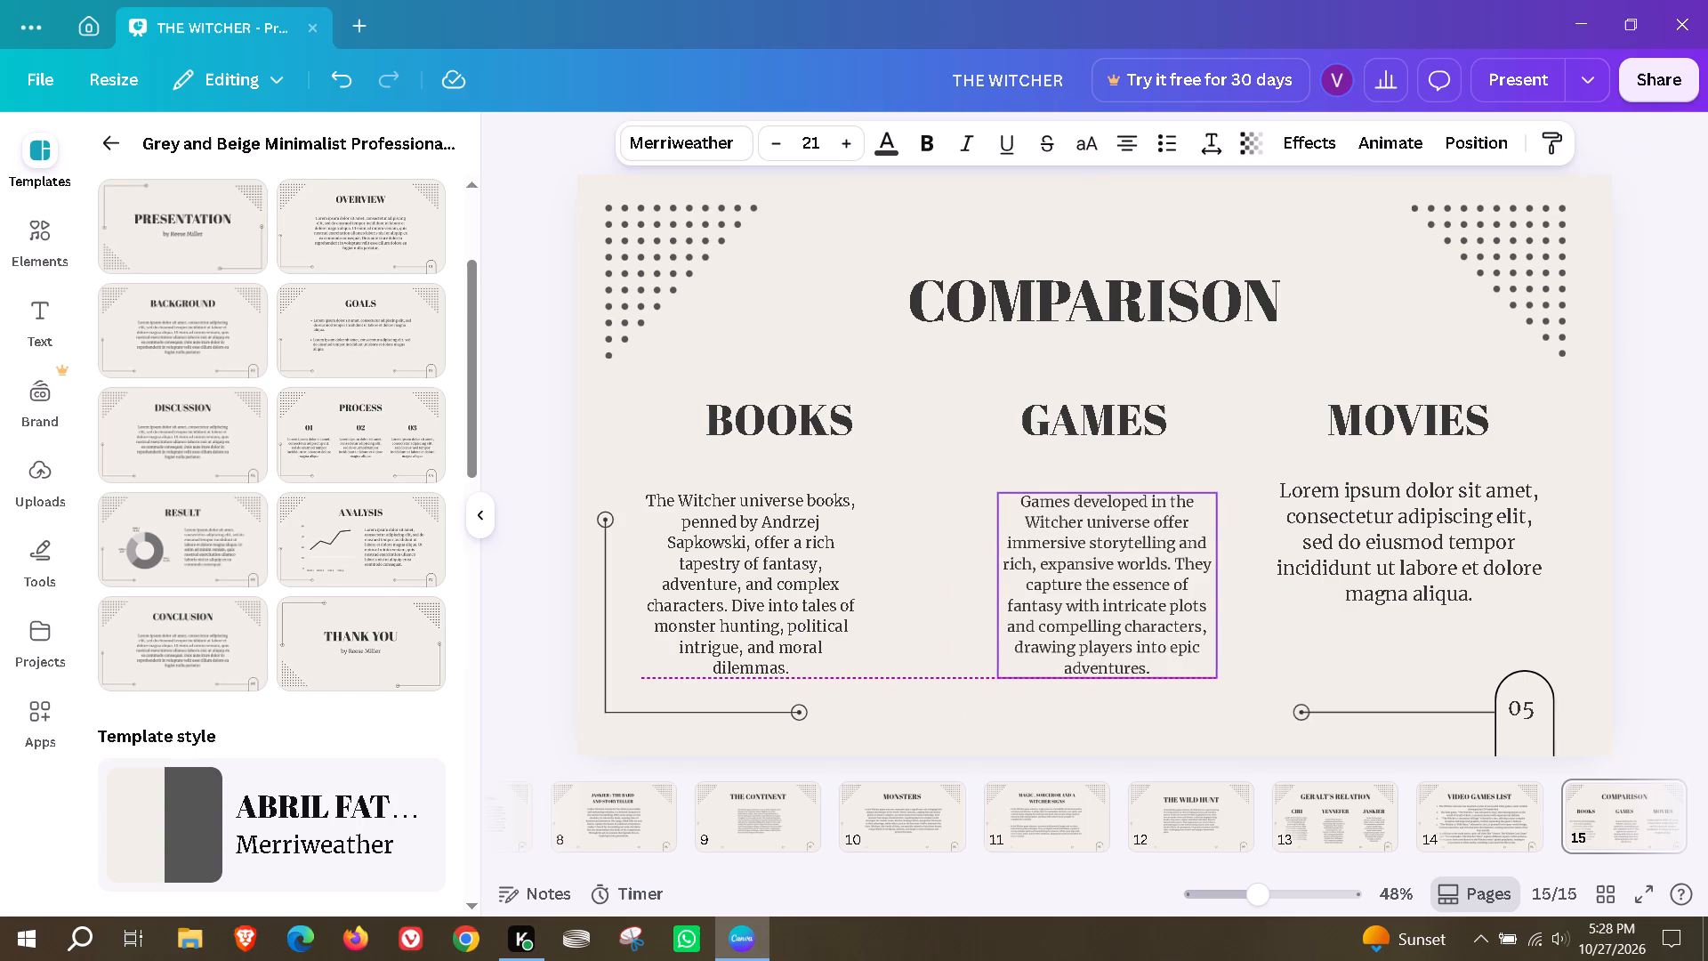
pyautogui.moveTo(1149, 601); pyautogui.dragTo(1151, 602)
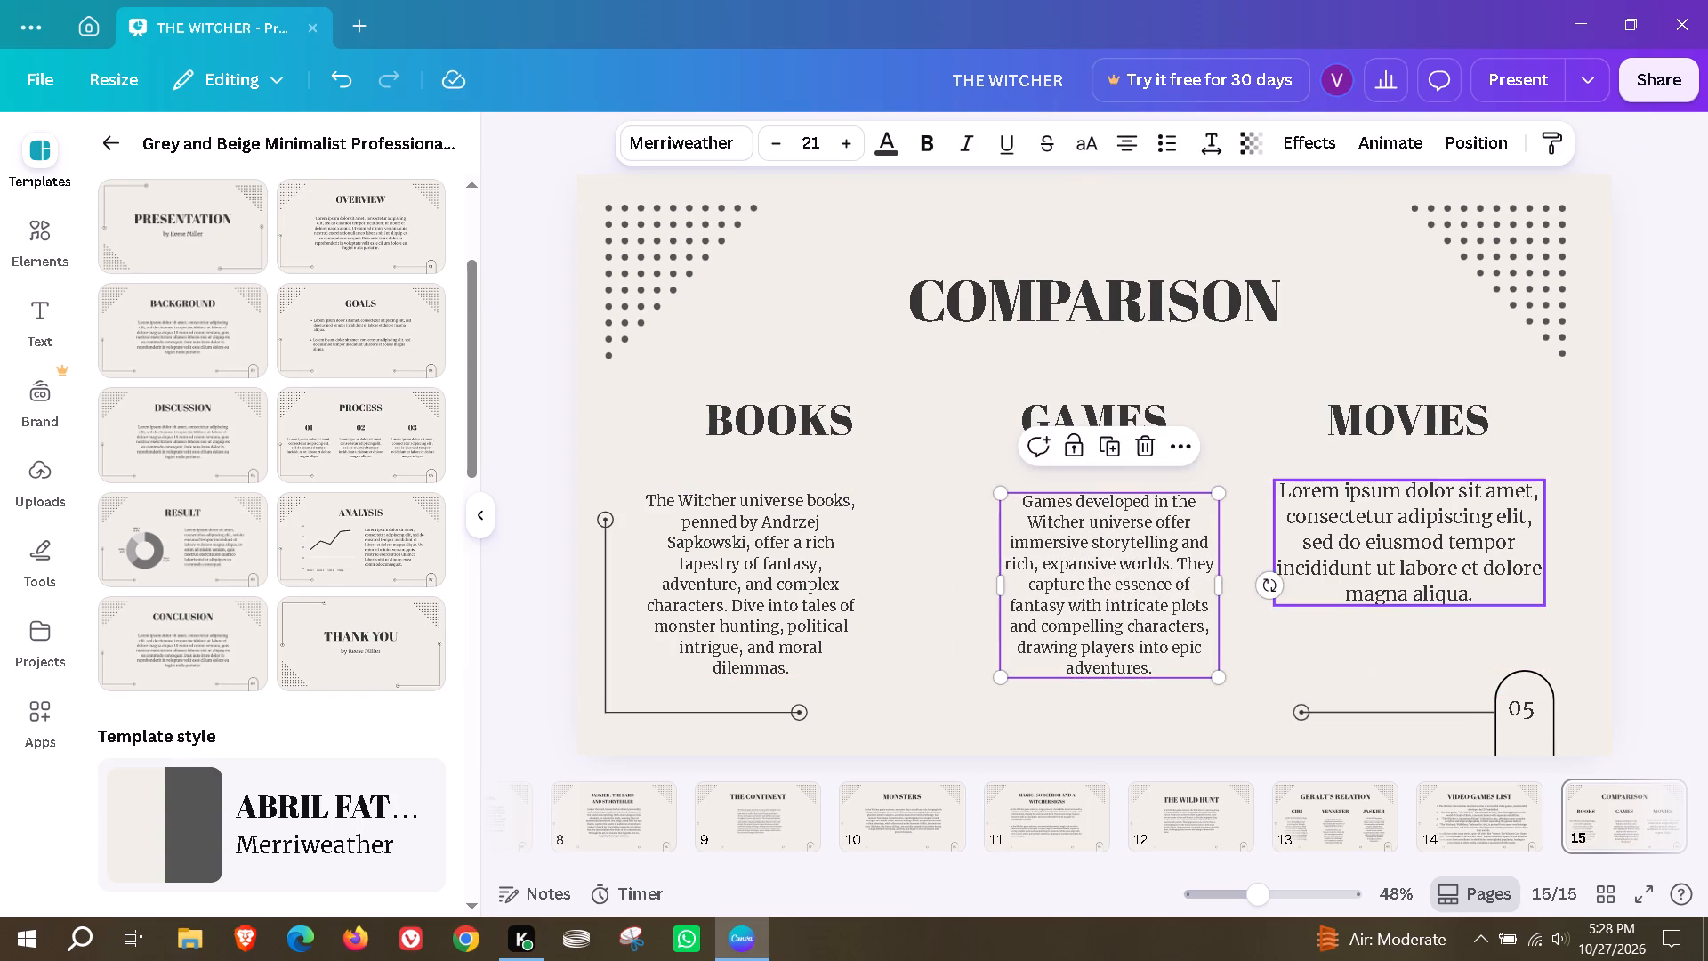
# Replace the placeholder beneath MOVIES with Magic Write text from "generate in 2 lines about netflix series developed on the witcher universe".
pyautogui.doubleClick(1366, 560)
pyautogui.click(1474, 444)
pyautogui.scroll(-3, 1474, 721)
pyautogui.click(1476, 844)
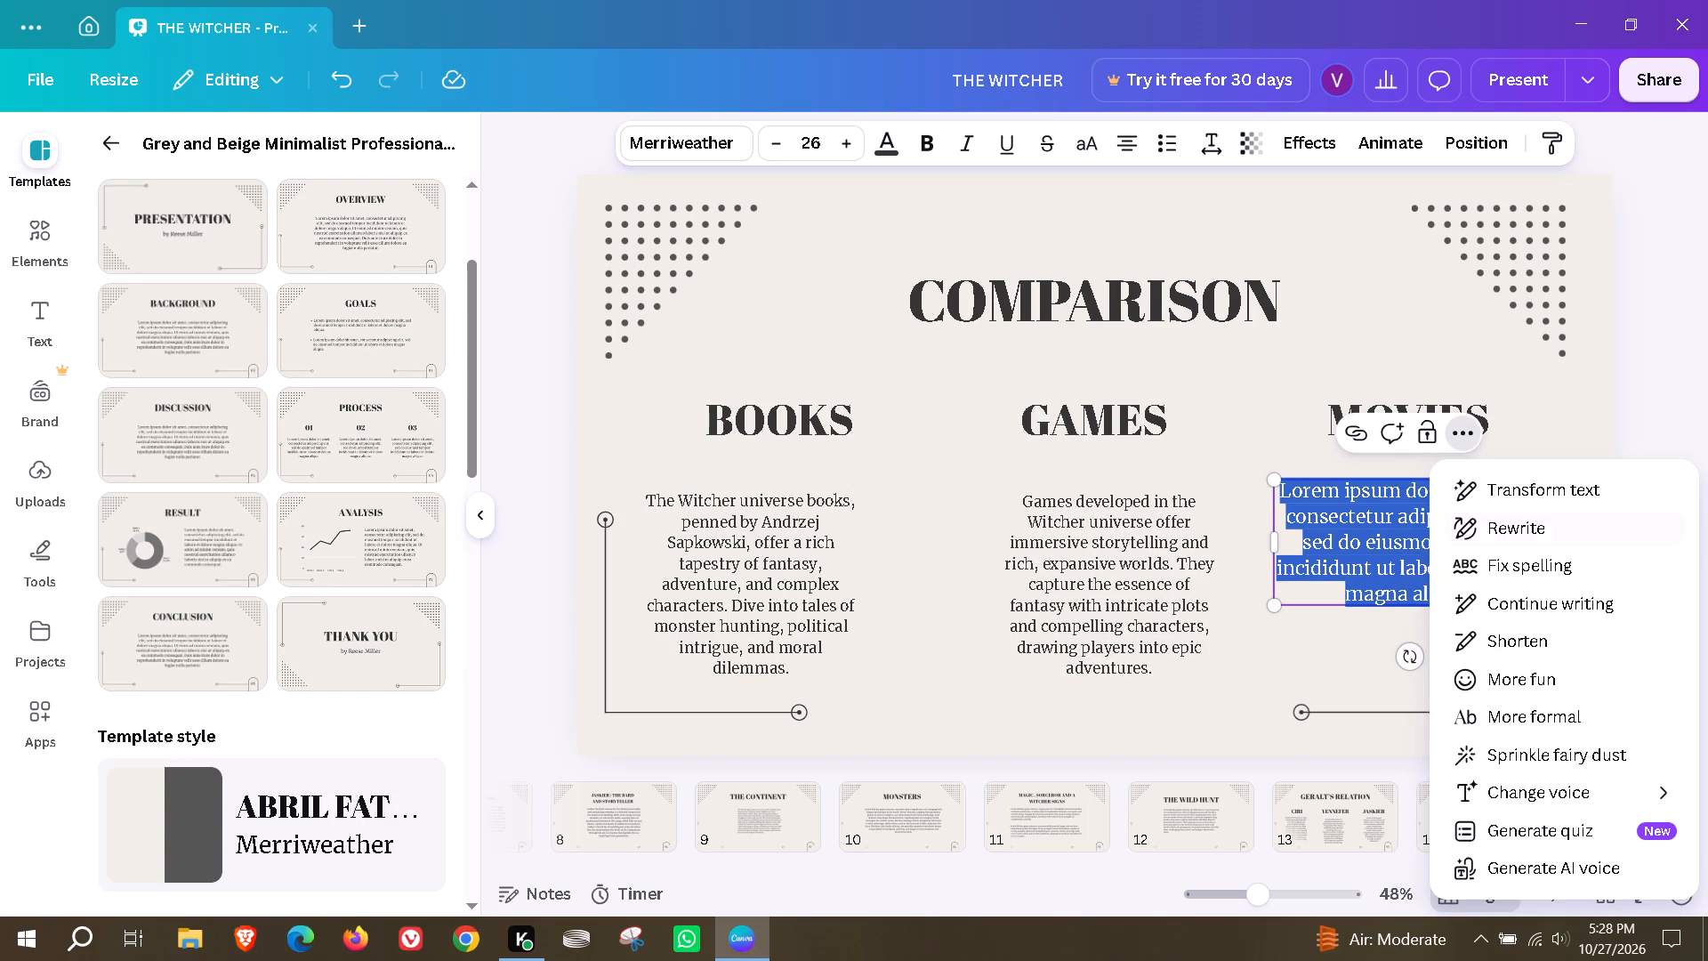
pyautogui.click(1531, 496)
pyautogui.write('gee')
pyautogui.press('BackSpace')
pyautogui.write('nerate')
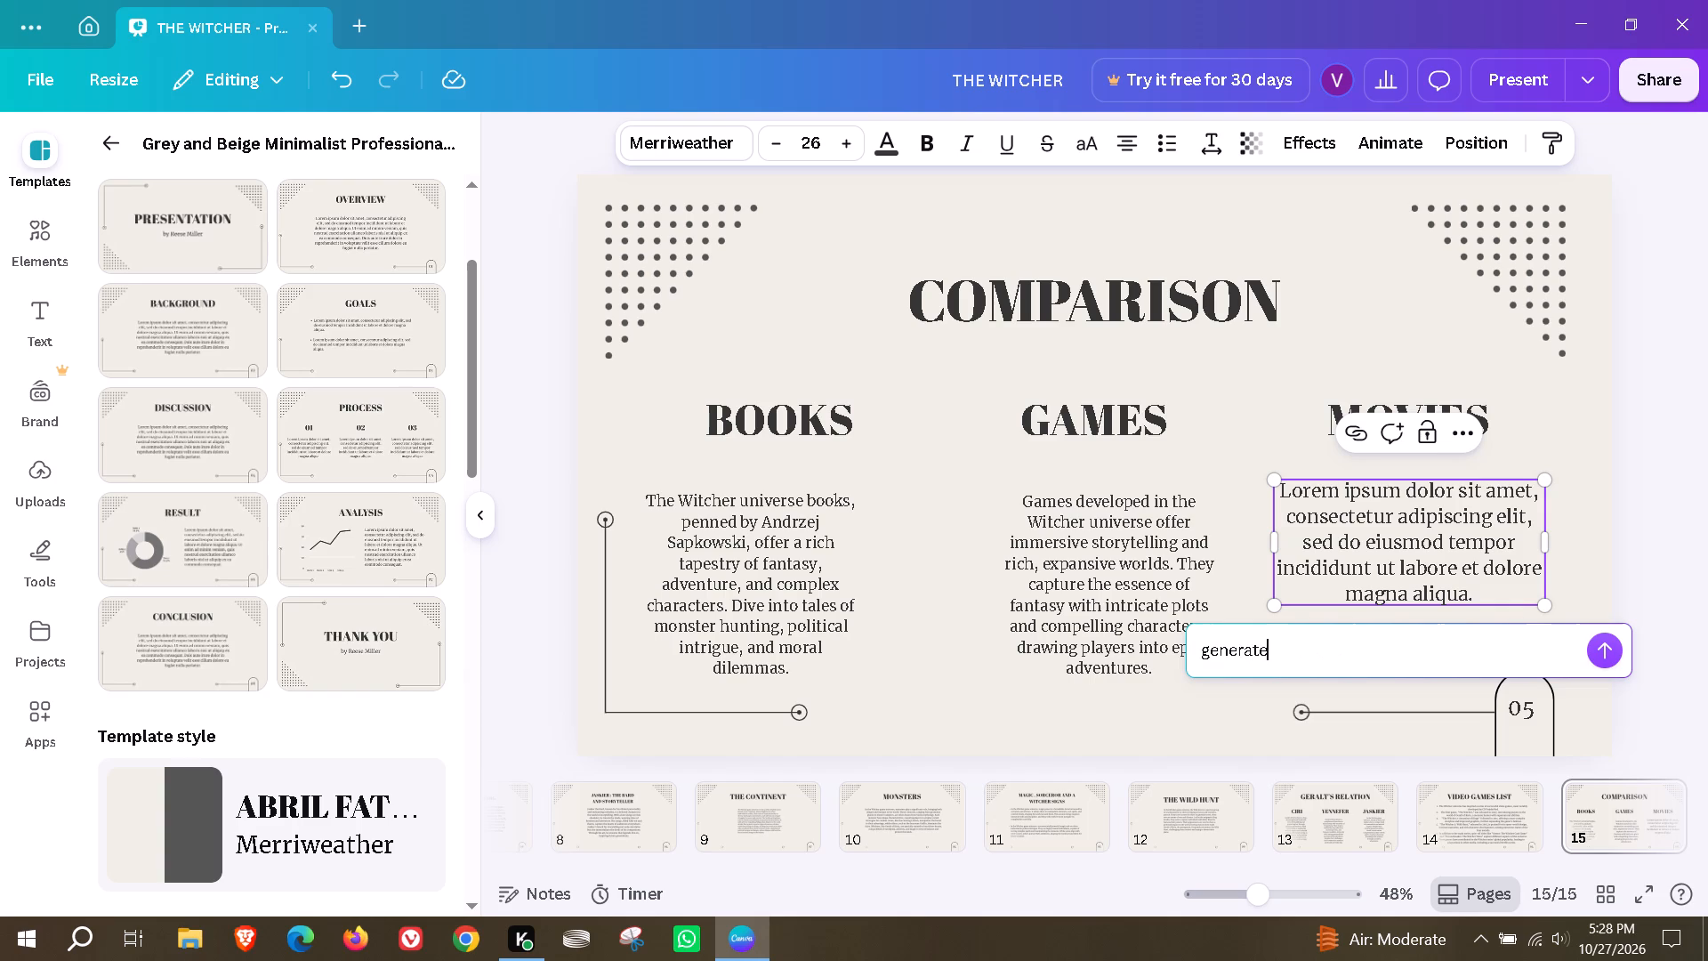
pyautogui.press('space')
pyautogui.write('in')
pyautogui.press('space')
pyautogui.write('2 ines')
pyautogui.press('space')
pyautogui.press('BackSpace')
pyautogui.press('BackSpace')
pyautogui.press('BackSpace')
pyautogui.press('BackSpace')
pyautogui.press('BackSpace')
pyautogui.write('lines about')
pyautogui.press('space')
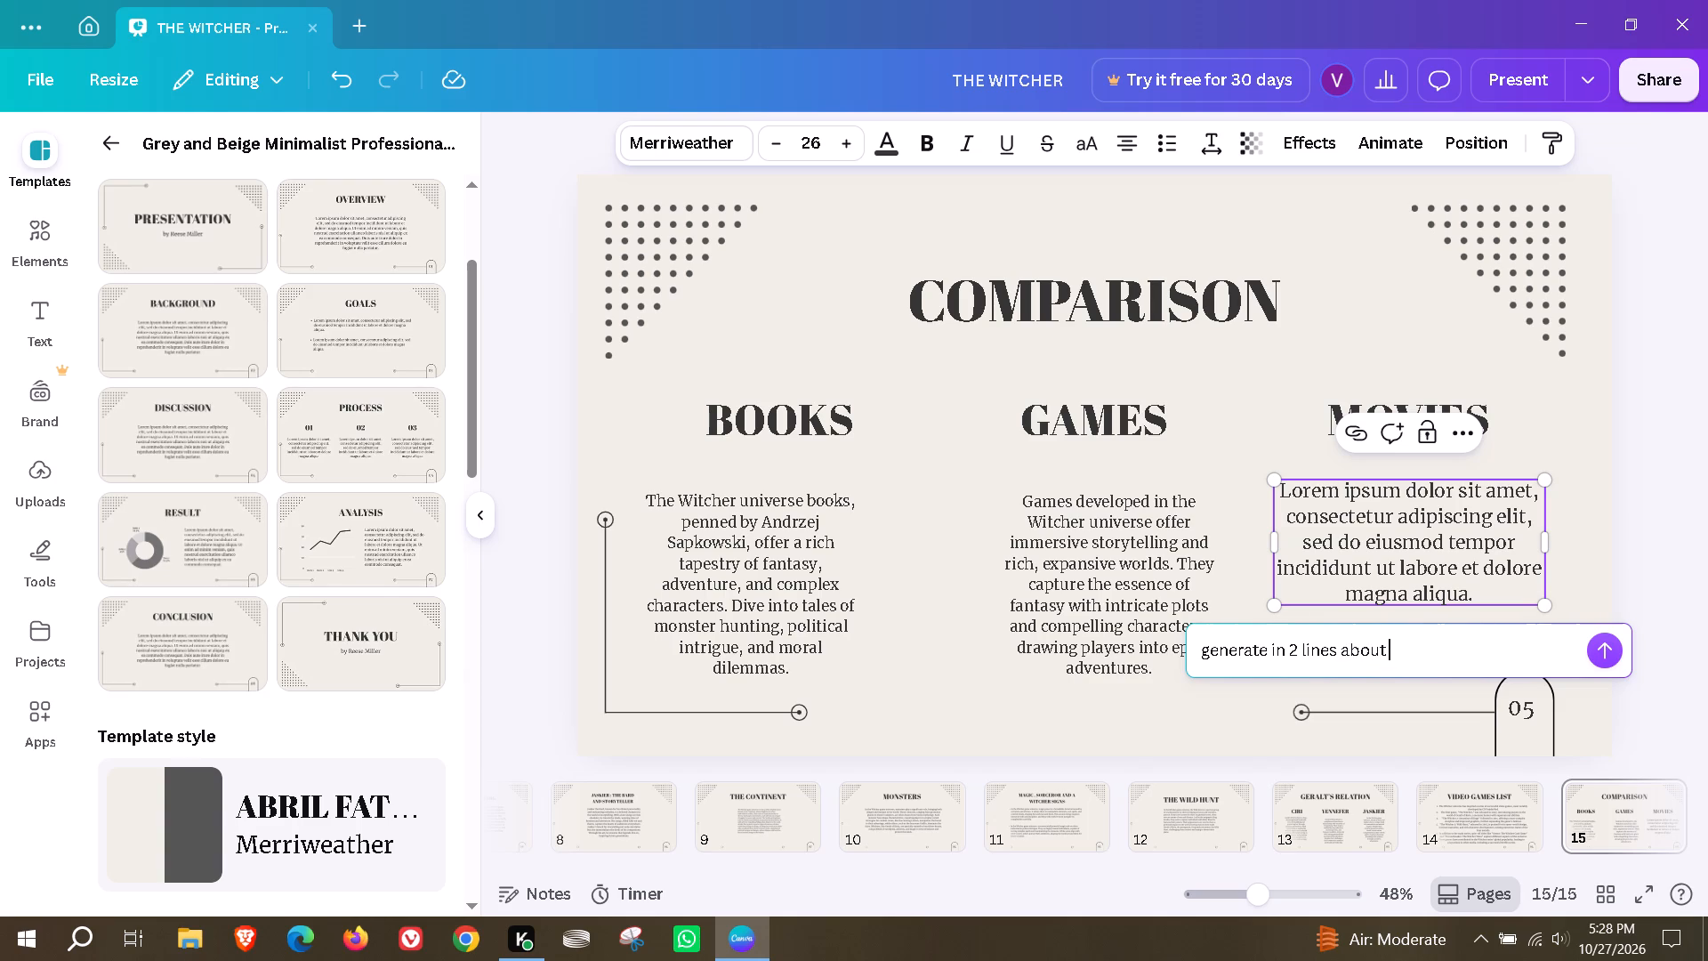
pyautogui.write('netflix series f')
pyautogui.press('BackSpace')
pyautogui.write('dee')
pyautogui.press('BackSpace')
pyautogui.write('veloped i')
pyautogui.press('BackSpace')
pyautogui.write('on the witcher universe')
pyautogui.press('Return')
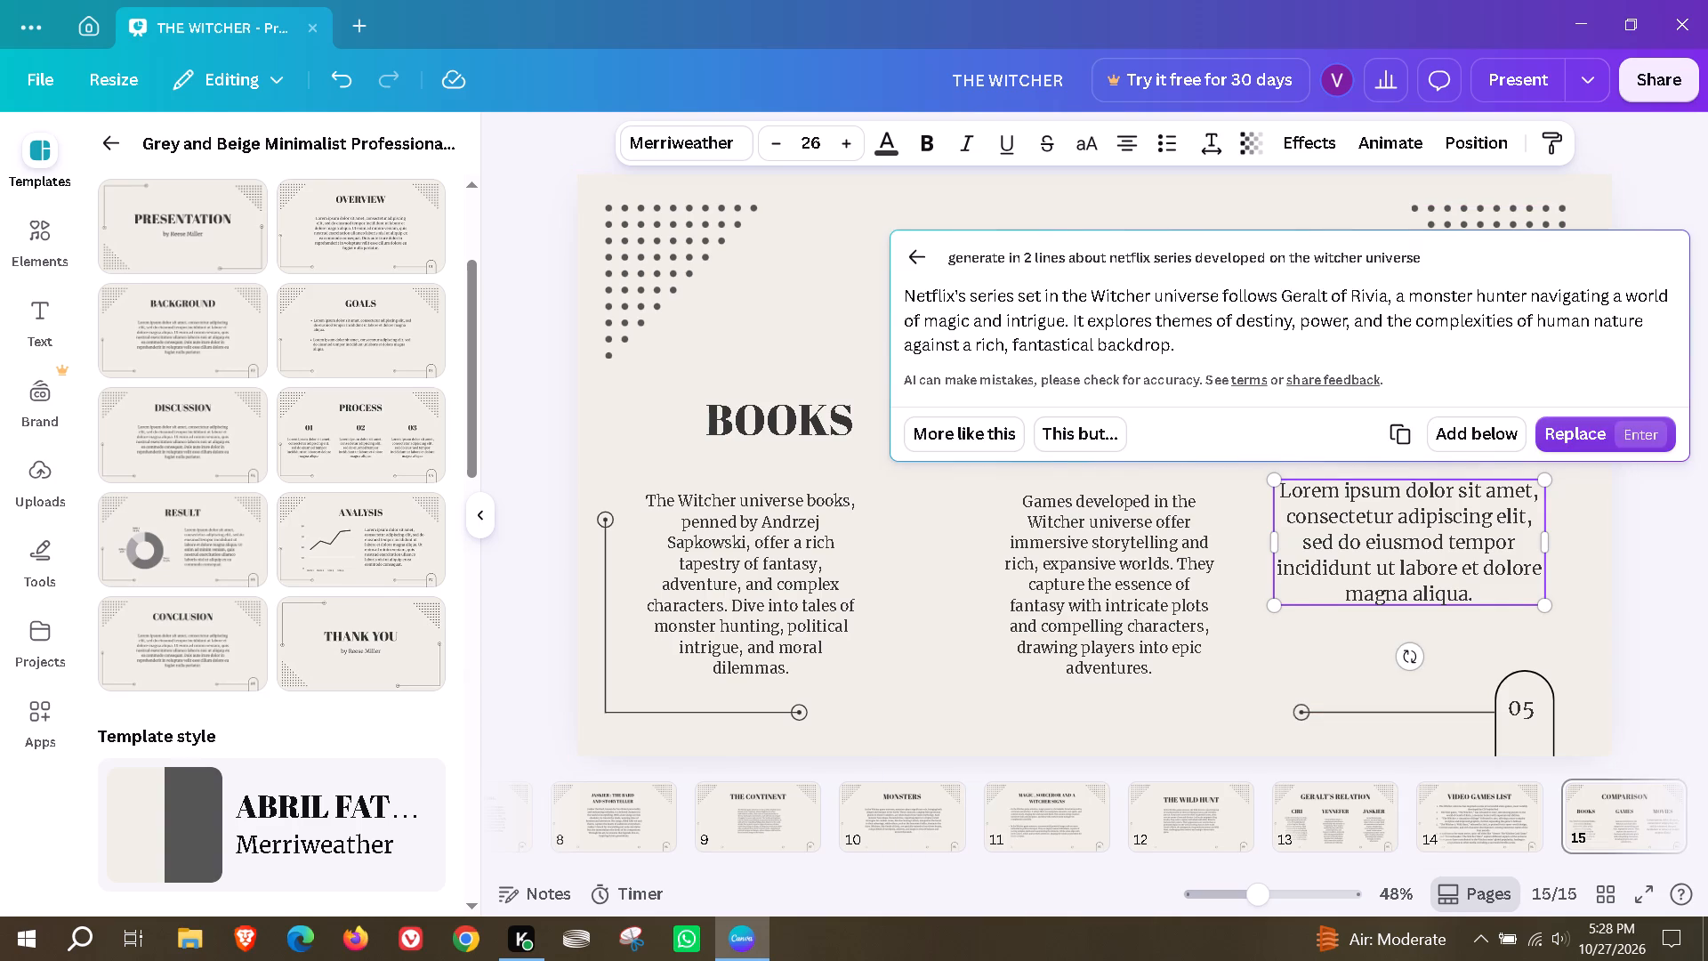
pyautogui.click(1567, 446)
# Scale the MOVIES paragraph down and place it beneath its heading, level with the BOOKS and GAMES paragraphs.
pyautogui.moveTo(1549, 704); pyautogui.dragTo(1479, 663)
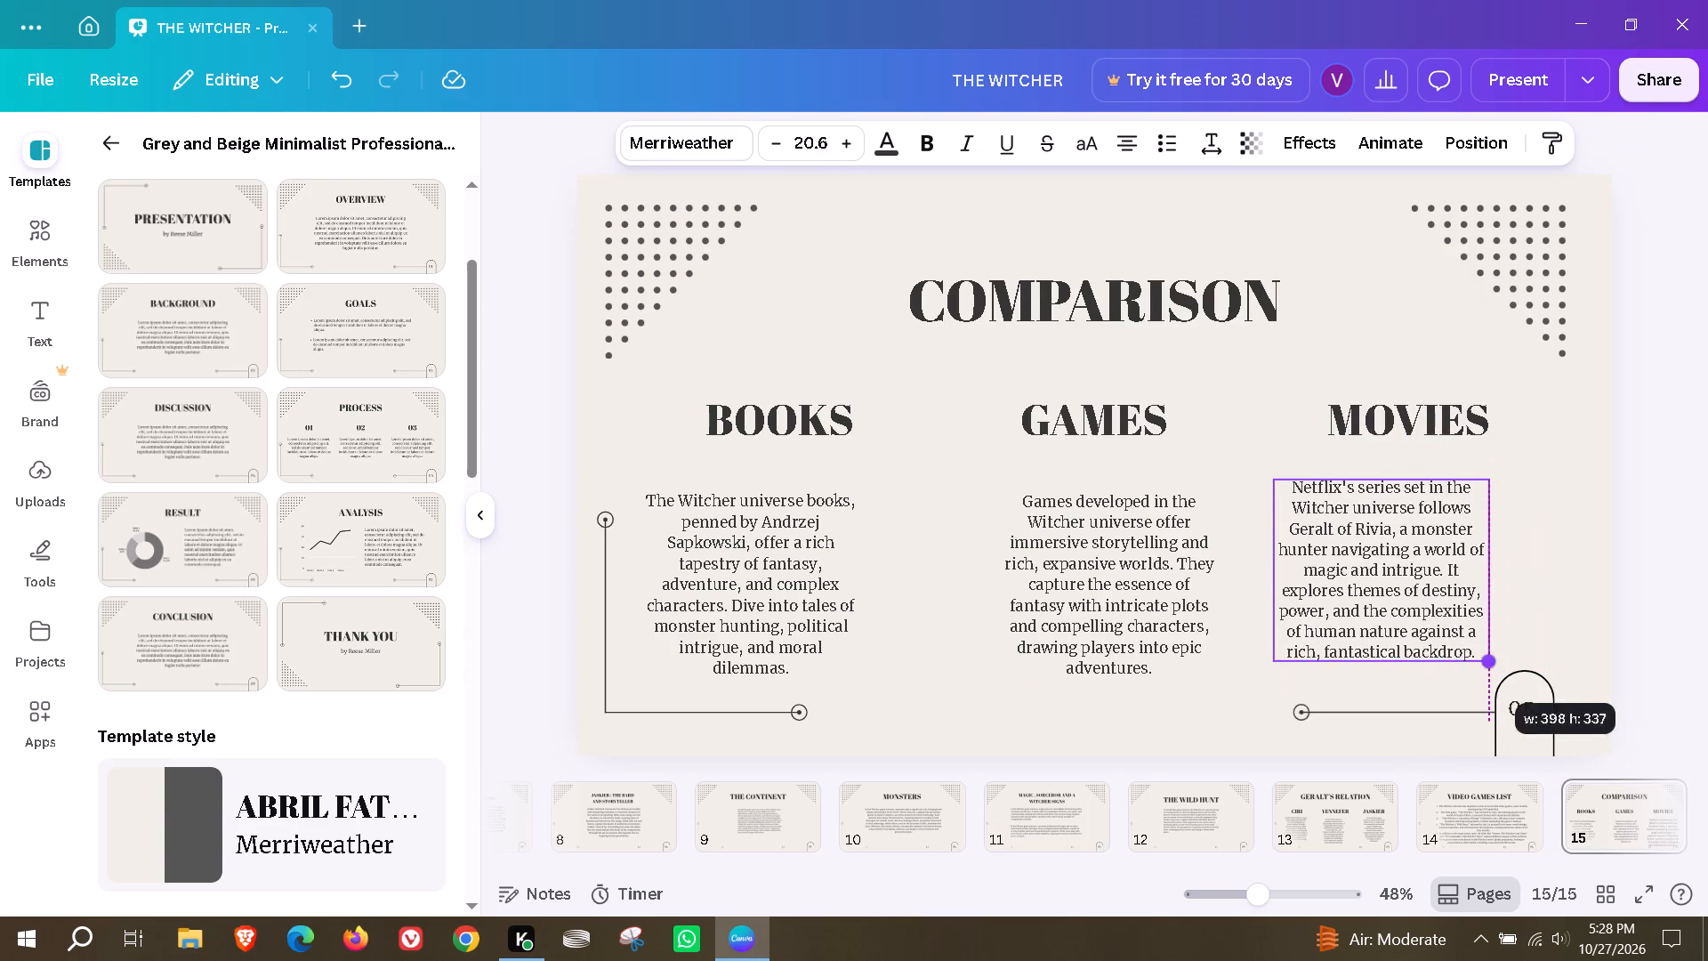
pyautogui.moveTo(1479, 663); pyautogui.dragTo(1462, 642)
pyautogui.click(1548, 505)
pyautogui.moveTo(1382, 527); pyautogui.dragTo(1435, 545)
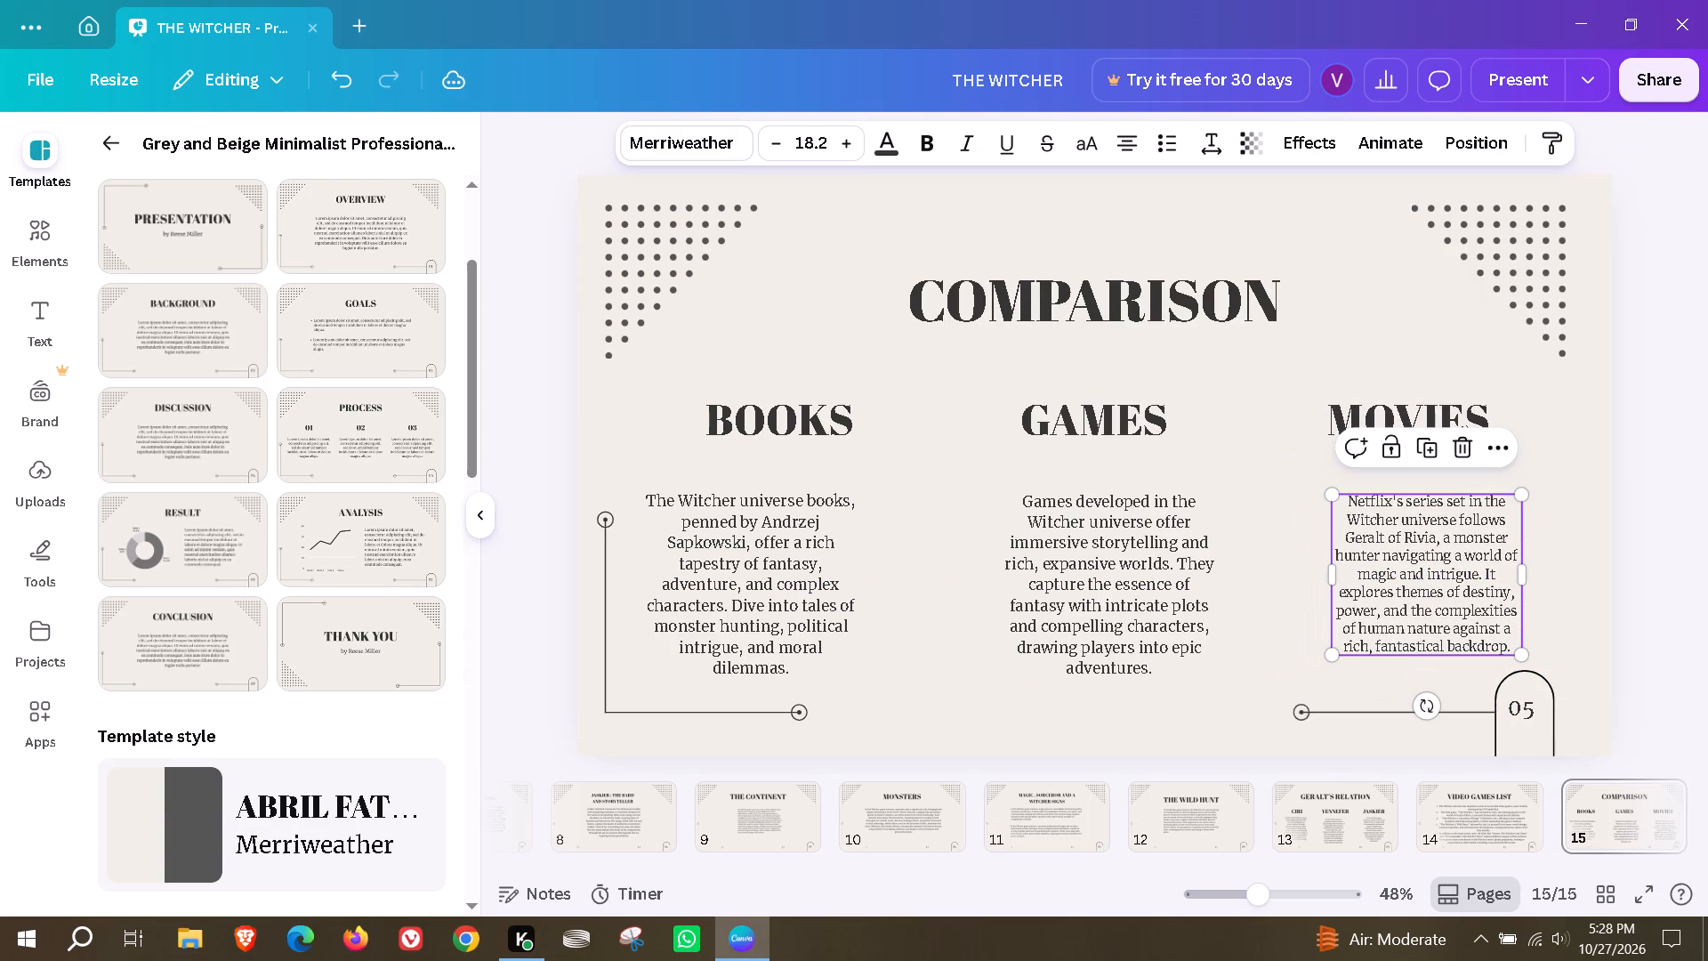
pyautogui.moveTo(1524, 656); pyautogui.dragTo(1540, 679)
pyautogui.click(1568, 607)
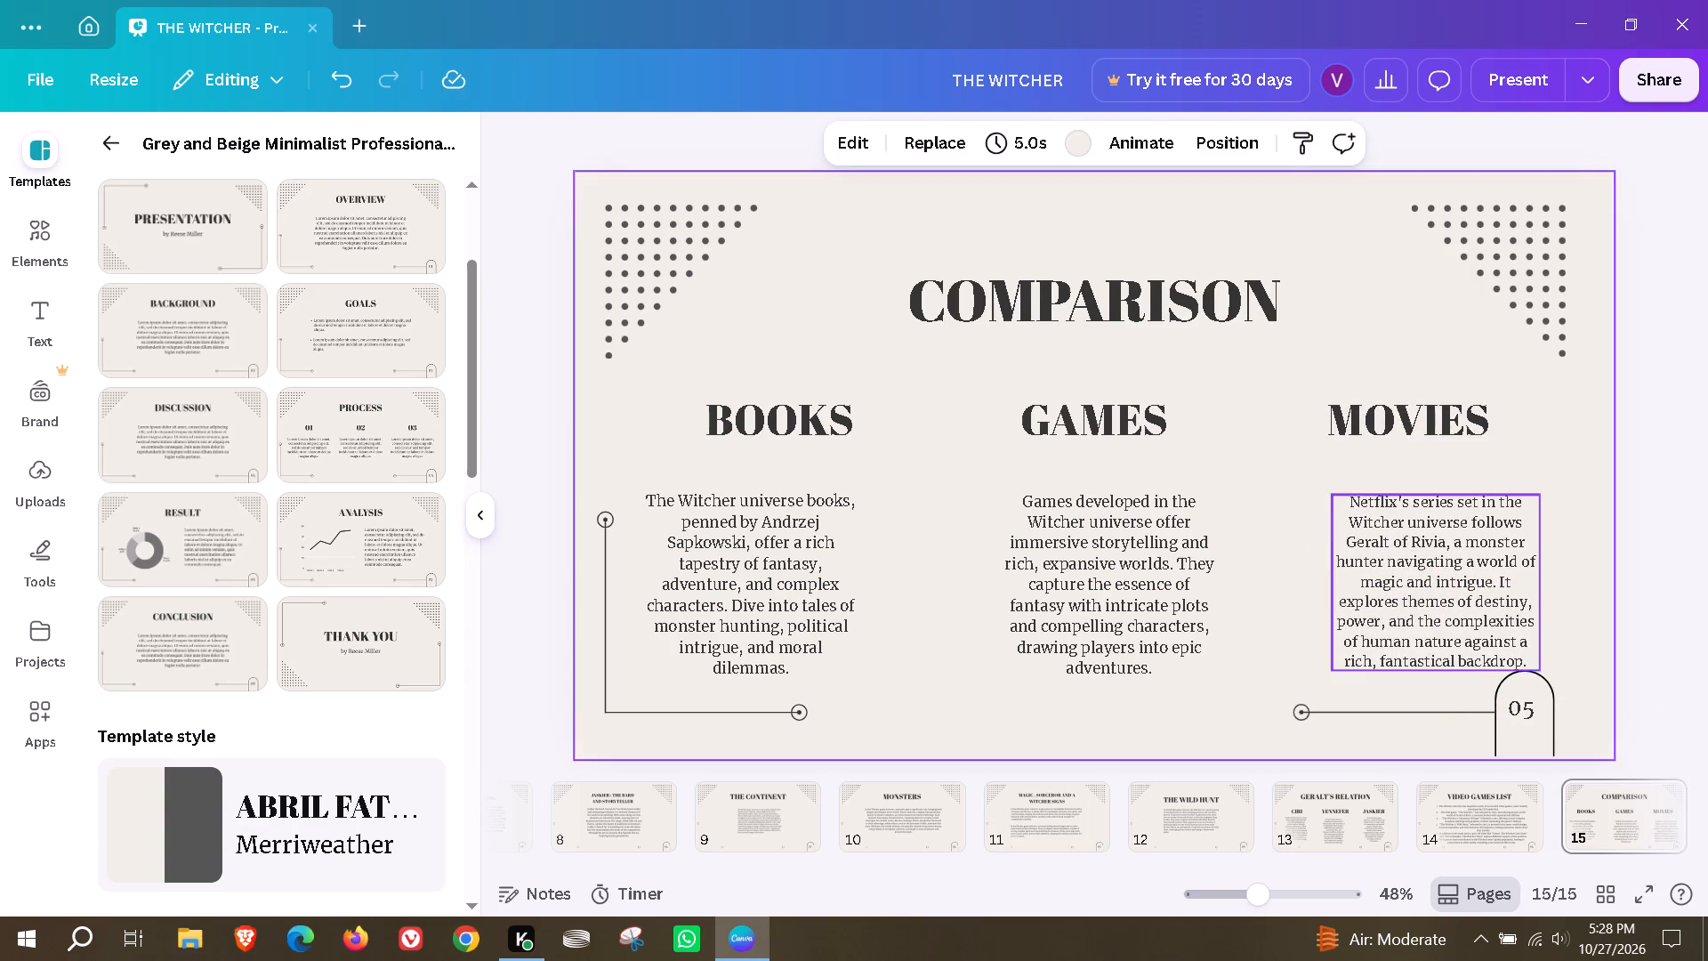
pyautogui.moveTo(1475, 614); pyautogui.dragTo(1462, 611)
pyautogui.click(1583, 577)
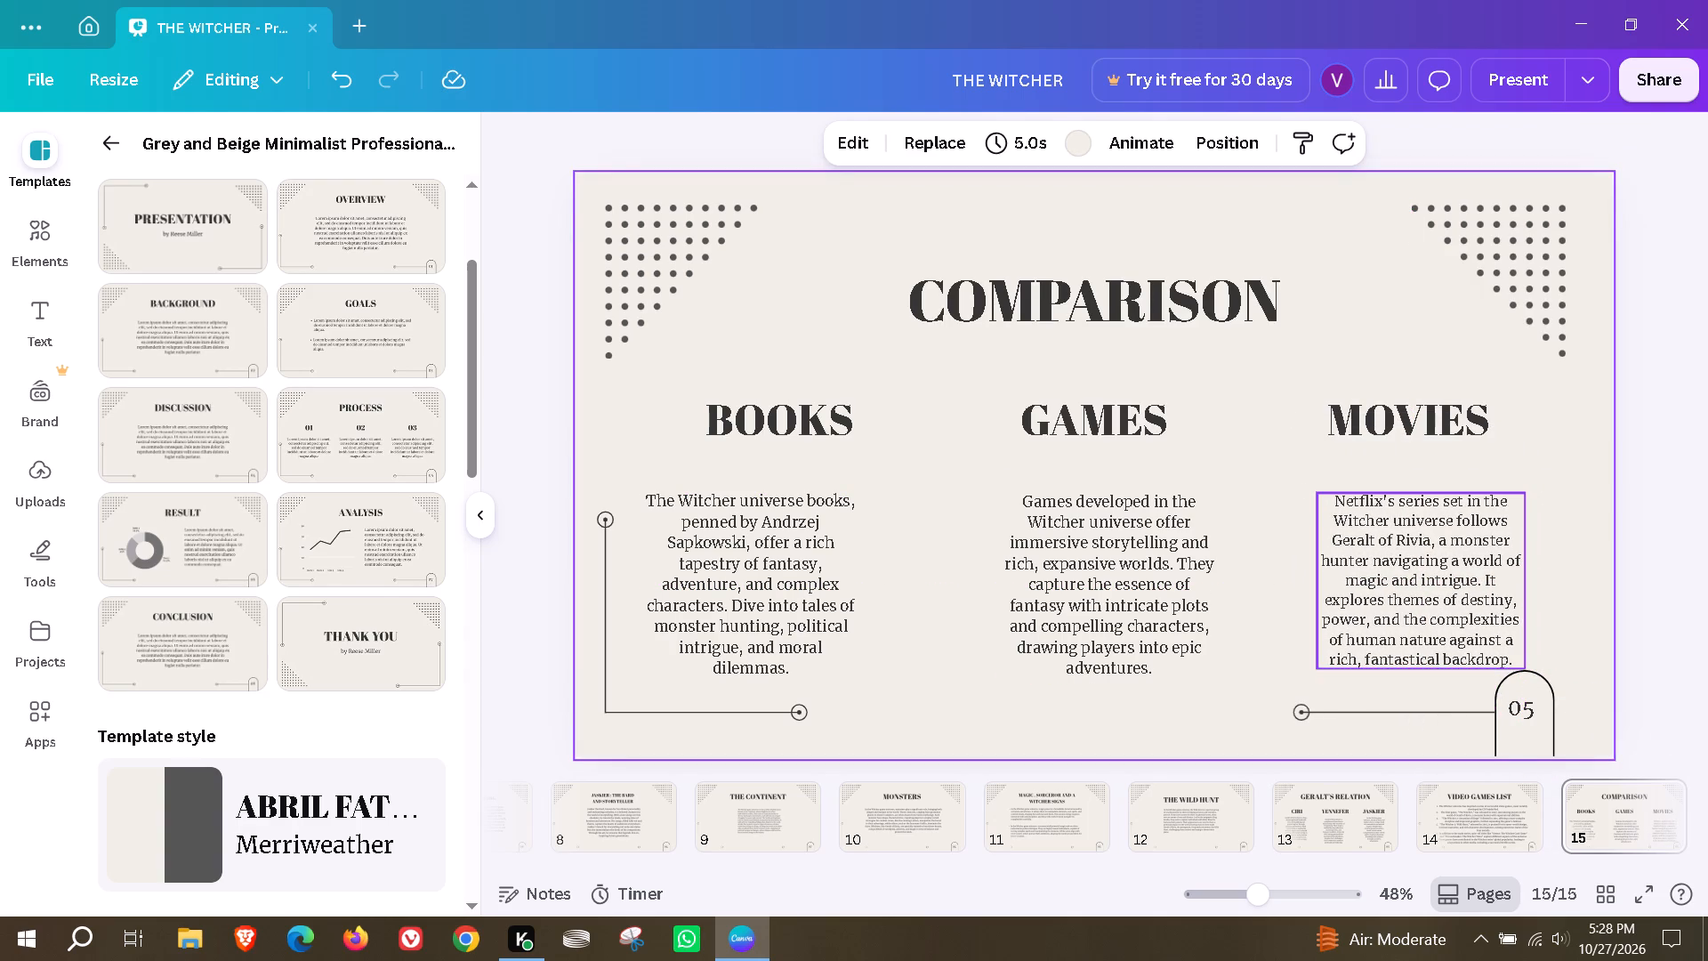
# Add the template's THANK YOU layout as a new page after the COMPARISON page.
pyautogui.scroll(-6, 1488, 838)
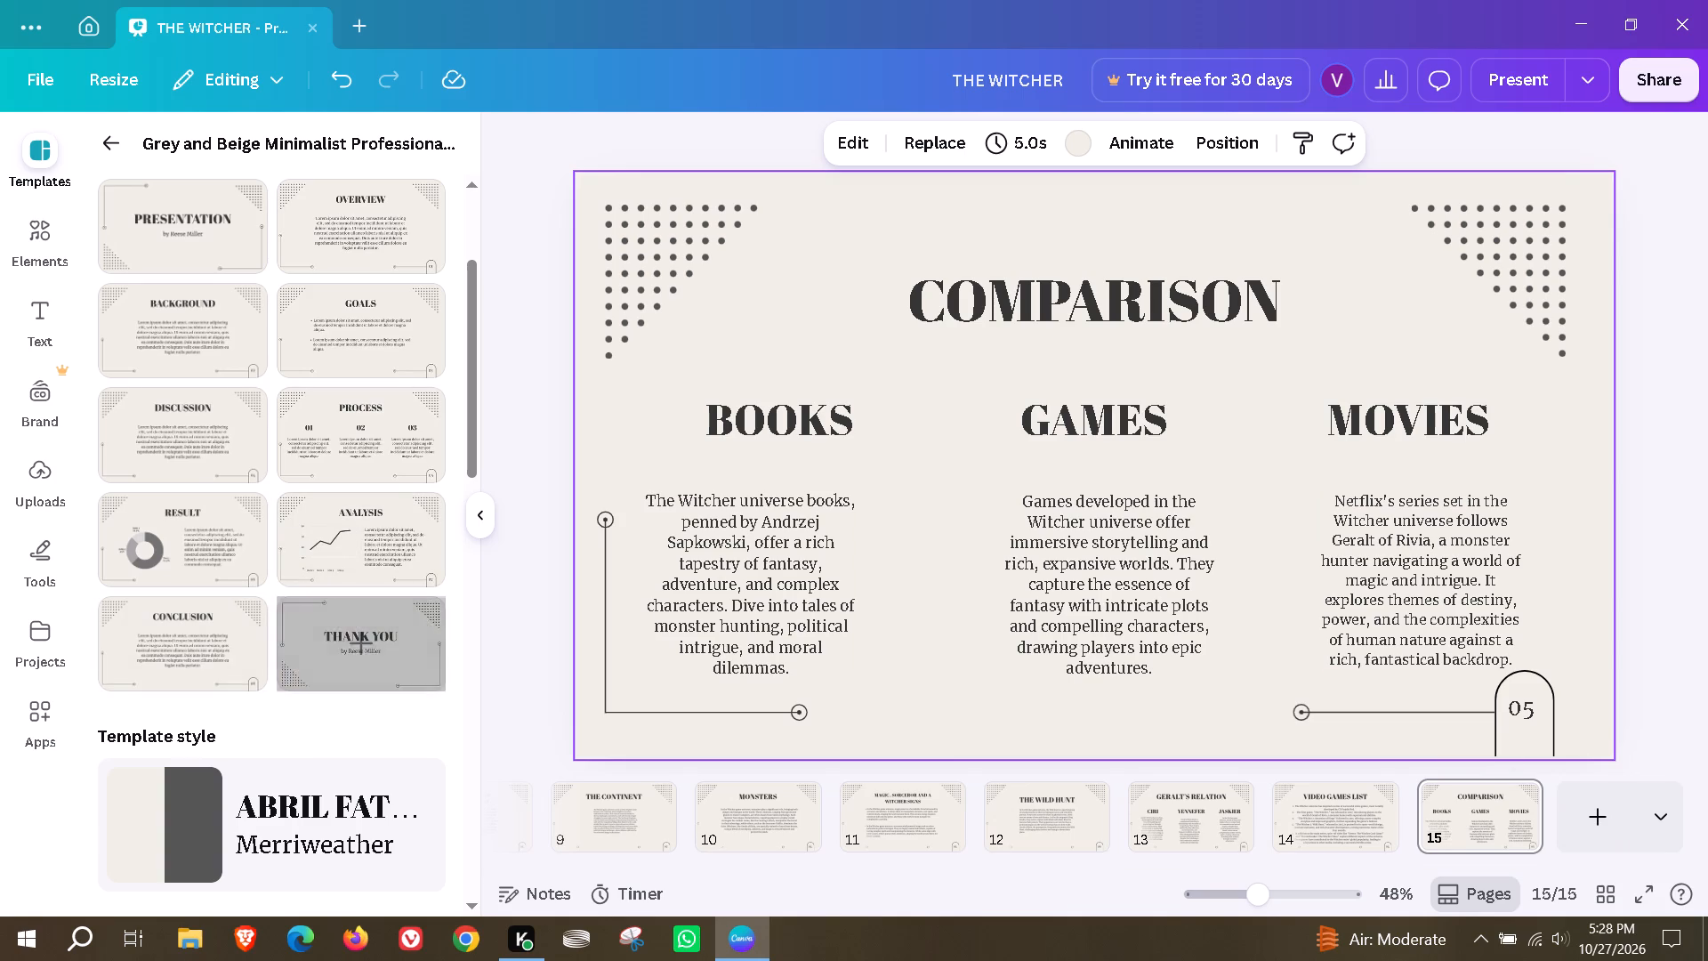
pyautogui.doubleClick(330, 664)
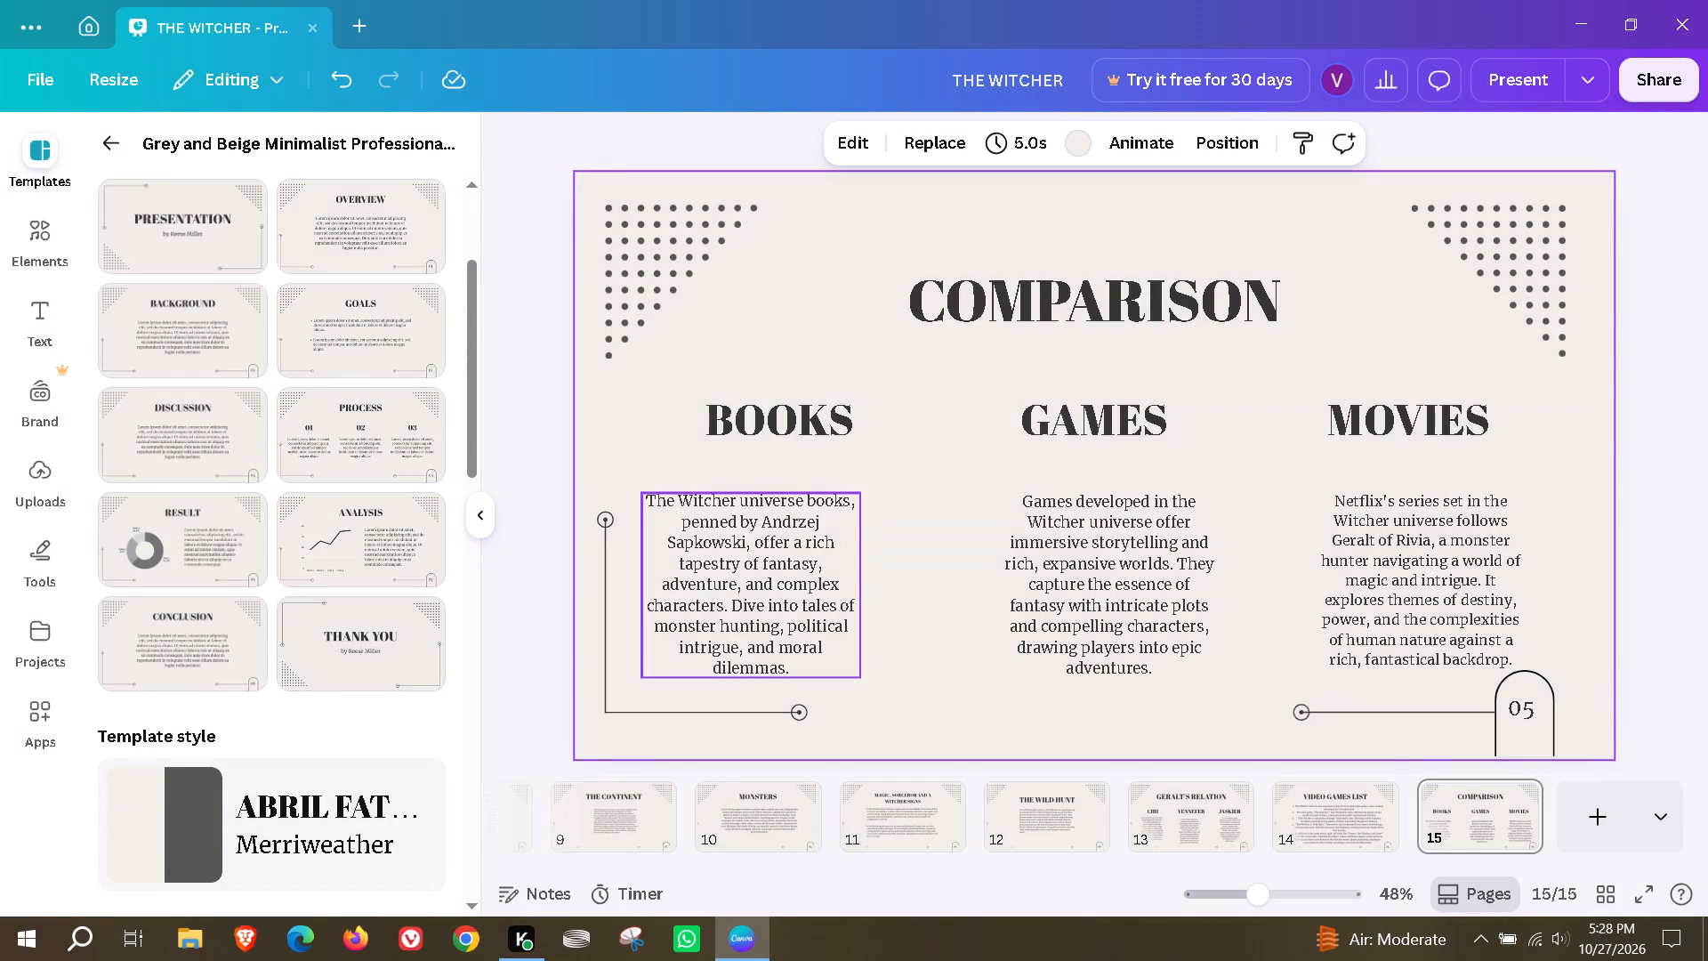
pyautogui.click(376, 631)
pyautogui.click(979, 546)
# Replace the THANK YOU heading on page 16 with "LEGACY OF WITCHER UNIVERSE".
pyautogui.doubleClick(1090, 399)
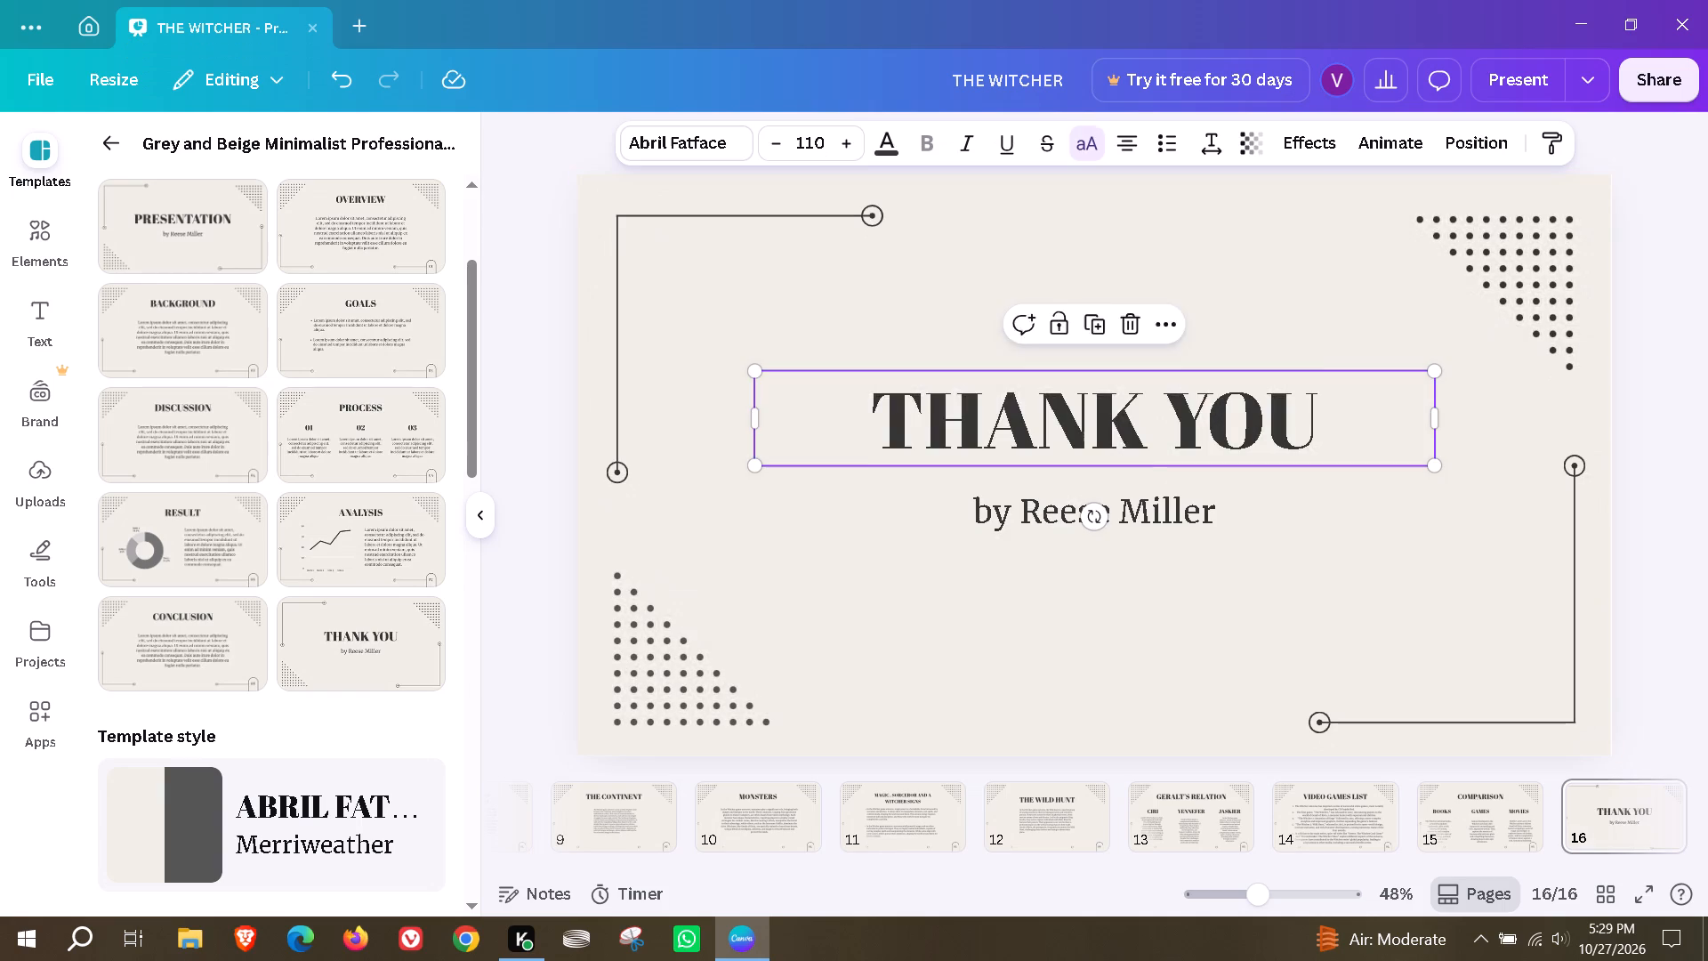
pyautogui.write('LeGCAAY')
pyautogui.hotkey('shift', 'BackSpace')
pyautogui.hotkey('shift', 'BackSpace')
pyautogui.hotkey('shift', 'BackSpace')
pyautogui.hotkey('shift', 'BackSpace')
pyautogui.write('ACY OF WITCHER UNIVERSE')
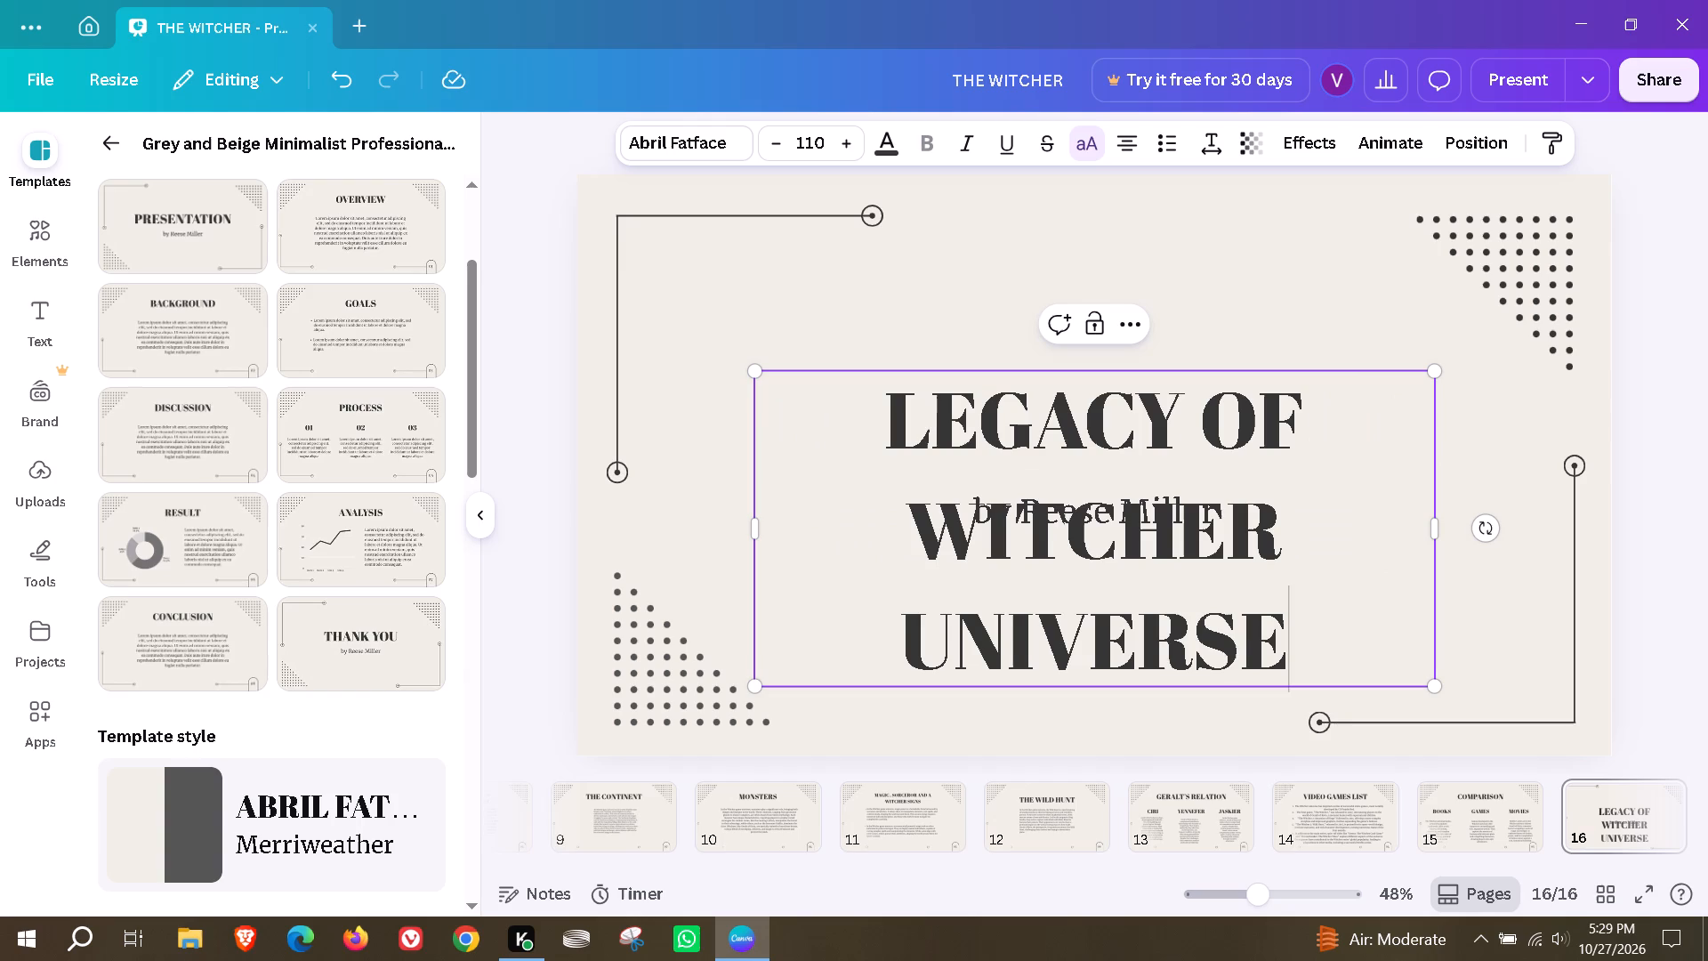
# Fit the LEGACY OF WITCHER UNIVERSE heading on two lines at about size 56 and move it up clear of the byline.
pyautogui.moveTo(1435, 538); pyautogui.dragTo(1172, 505)
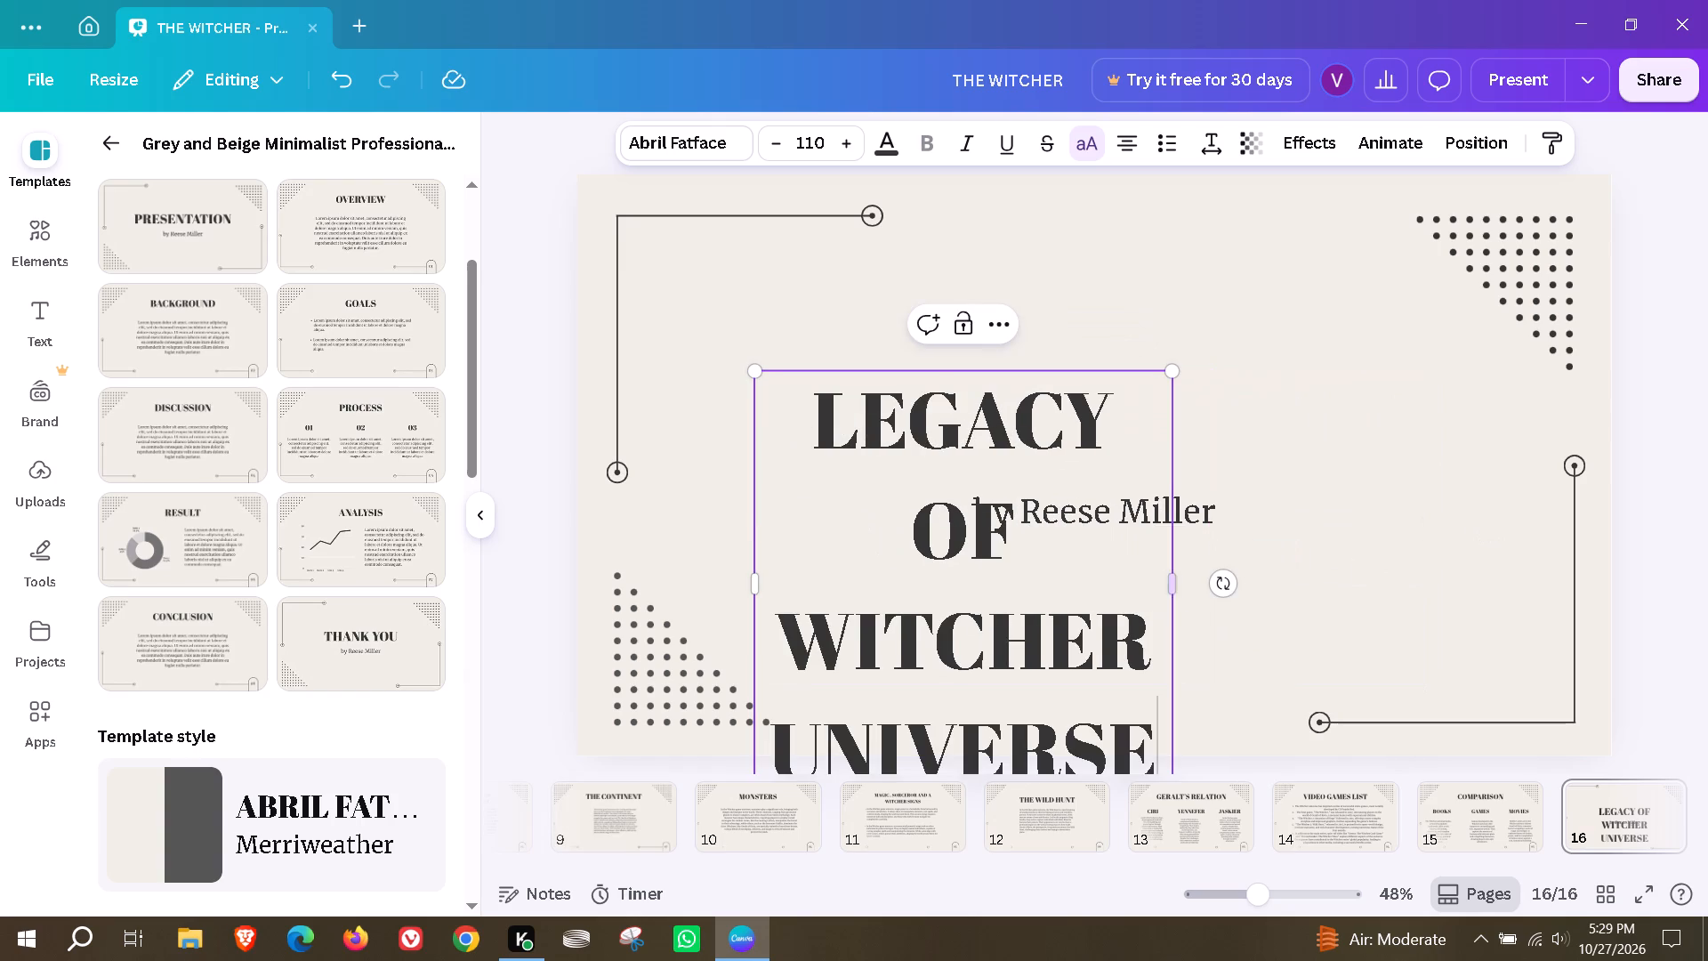
pyautogui.moveTo(1179, 586); pyautogui.dragTo(1322, 576)
pyautogui.moveTo(1315, 545); pyautogui.dragTo(1573, 545)
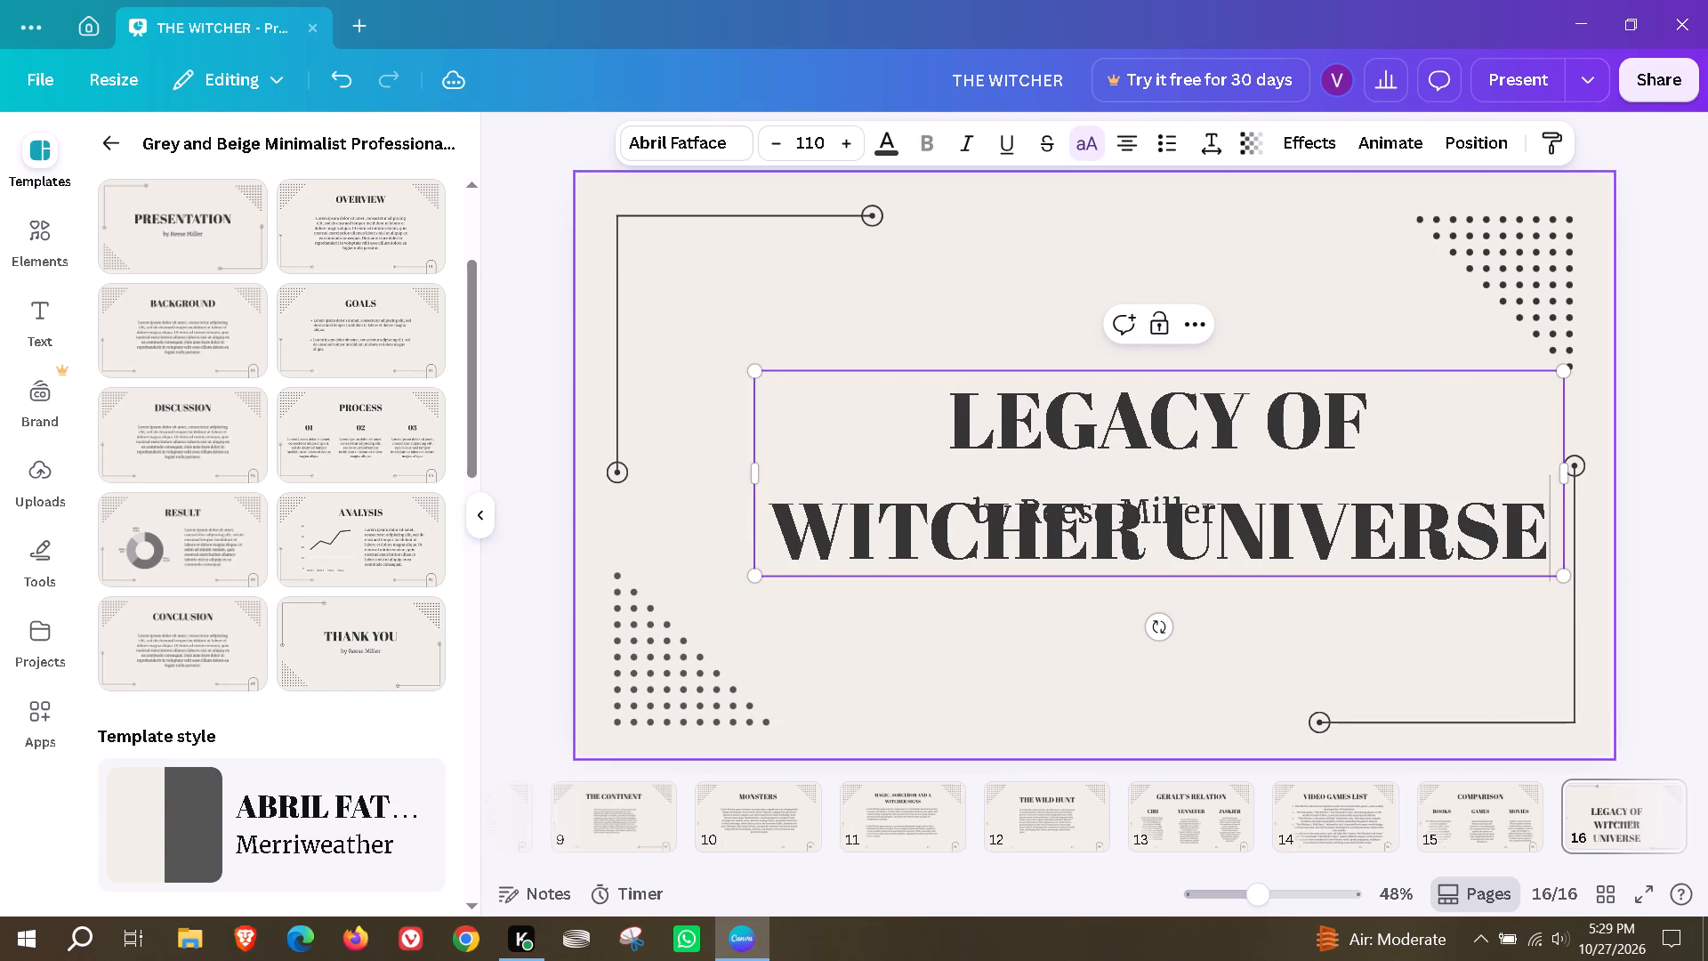
pyautogui.moveTo(1561, 579); pyautogui.dragTo(1153, 534)
pyautogui.moveTo(1011, 462); pyautogui.dragTo(1133, 423)
pyautogui.moveTo(1326, 449); pyautogui.dragTo(1295, 447)
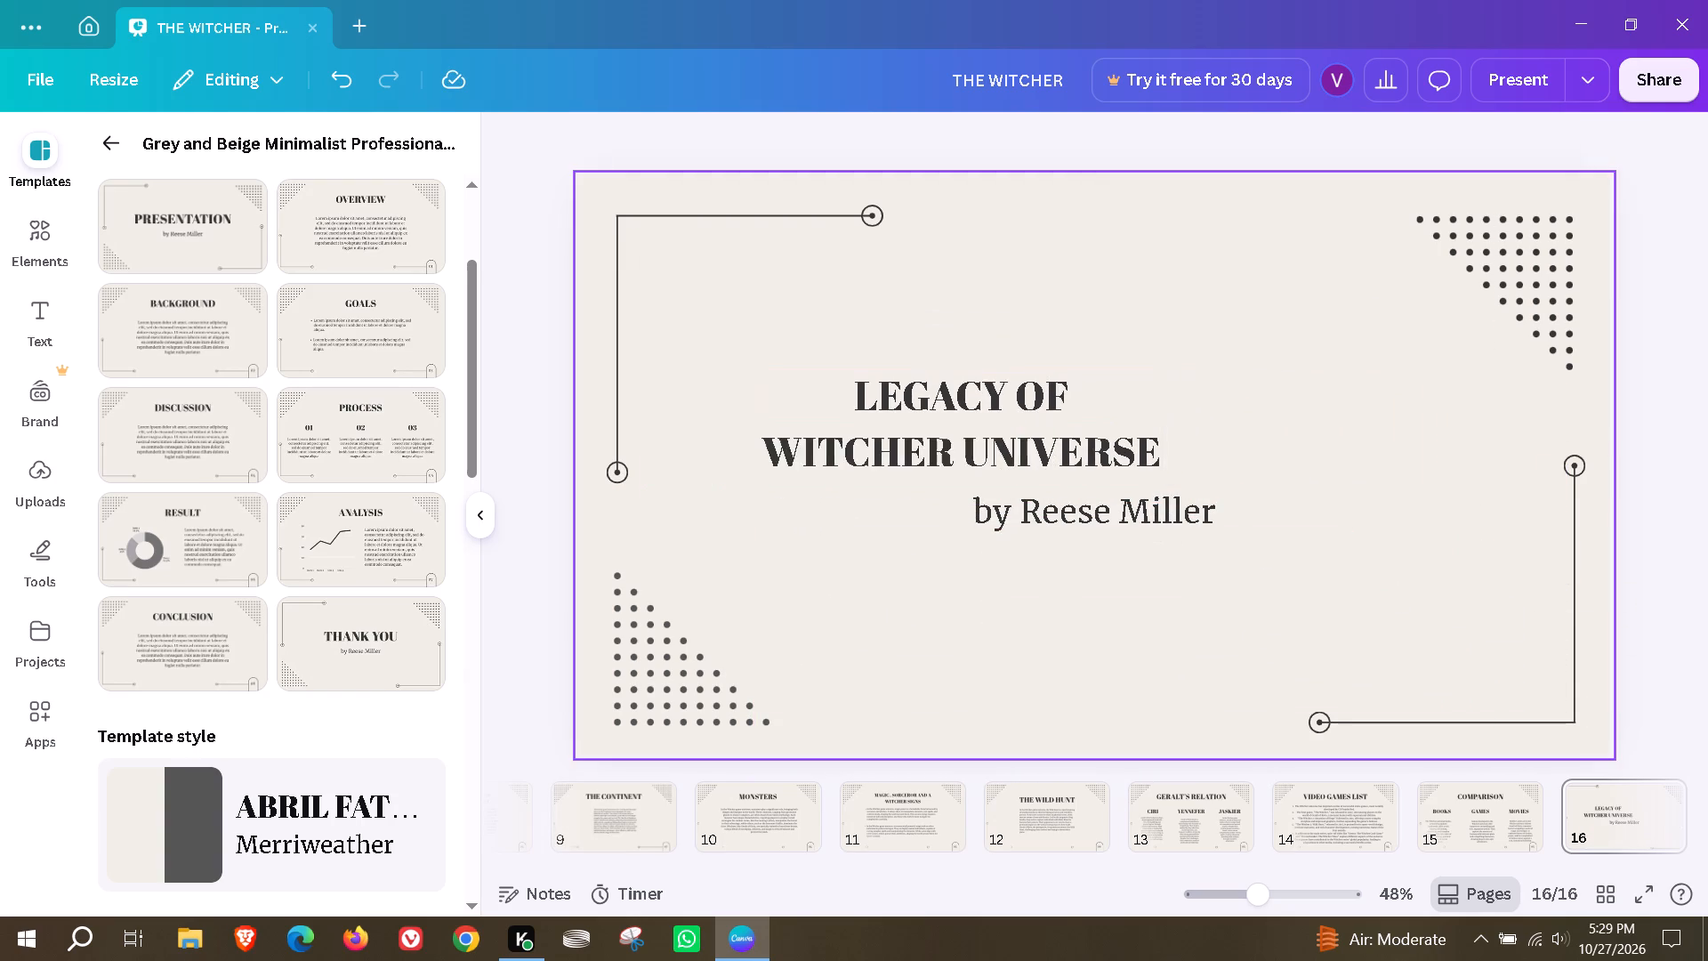
pyautogui.moveTo(1019, 436); pyautogui.dragTo(1159, 331)
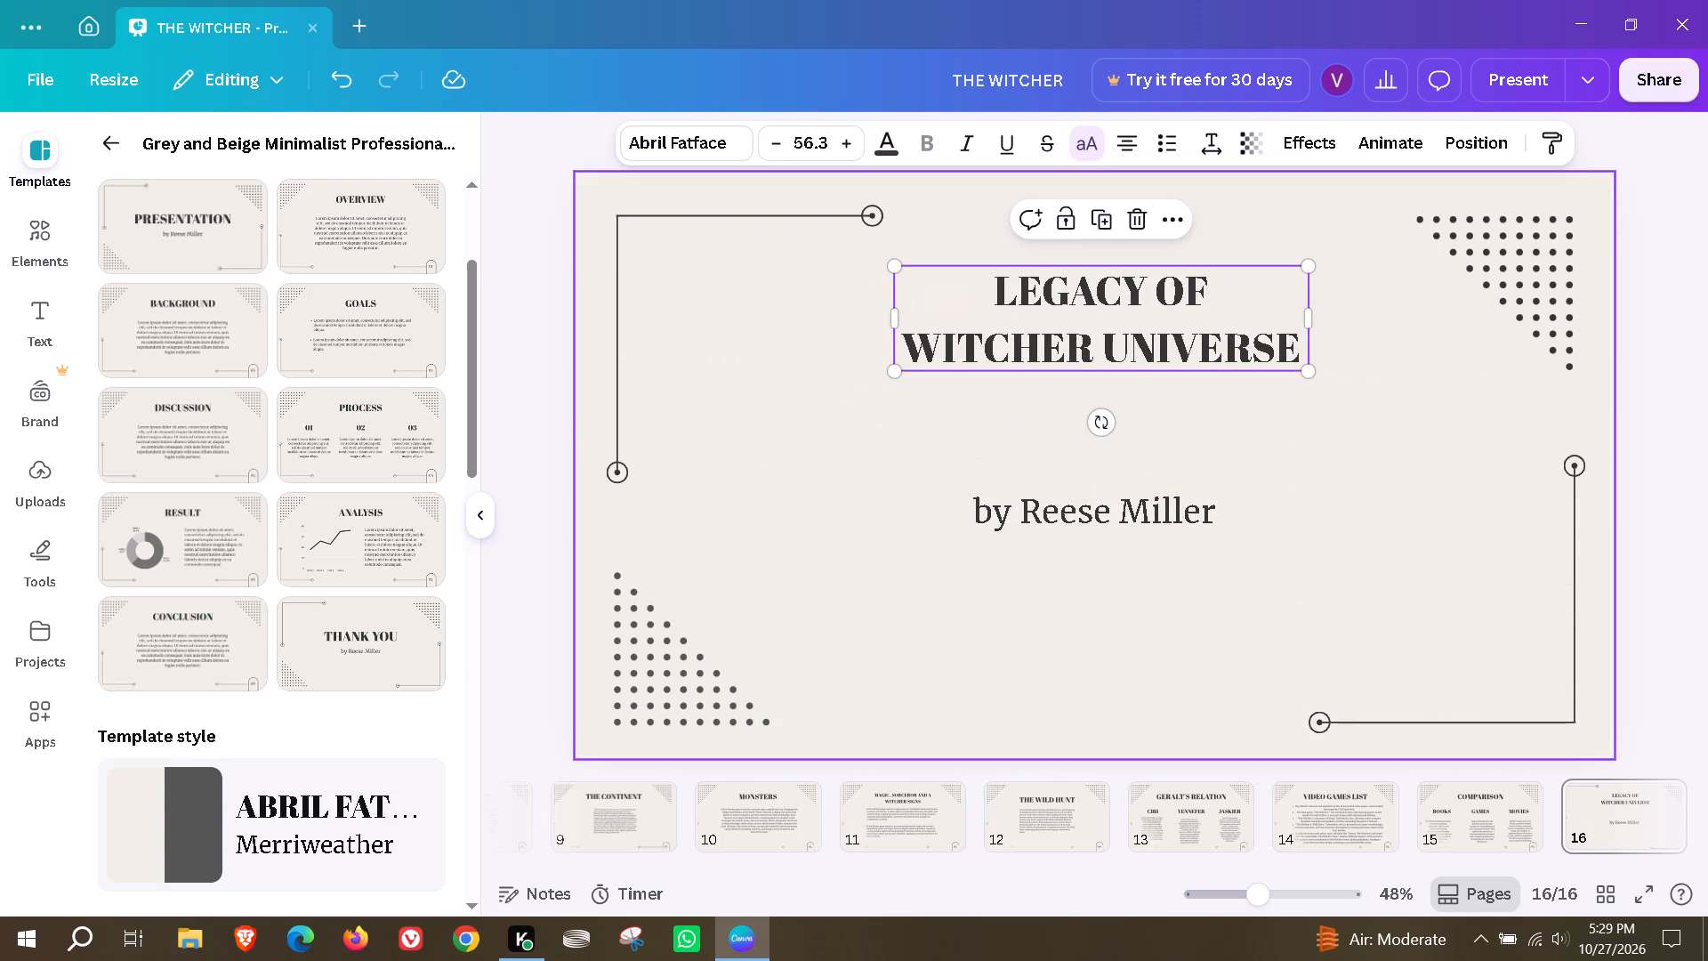
# Replace the byline placeholder with Magic Write text from "generate 3 best lines on legacy of the witcher universe".
pyautogui.doubleClick(1134, 501)
pyautogui.click(1154, 448)
pyautogui.scroll(-5, 1224, 725)
pyautogui.click(1249, 828)
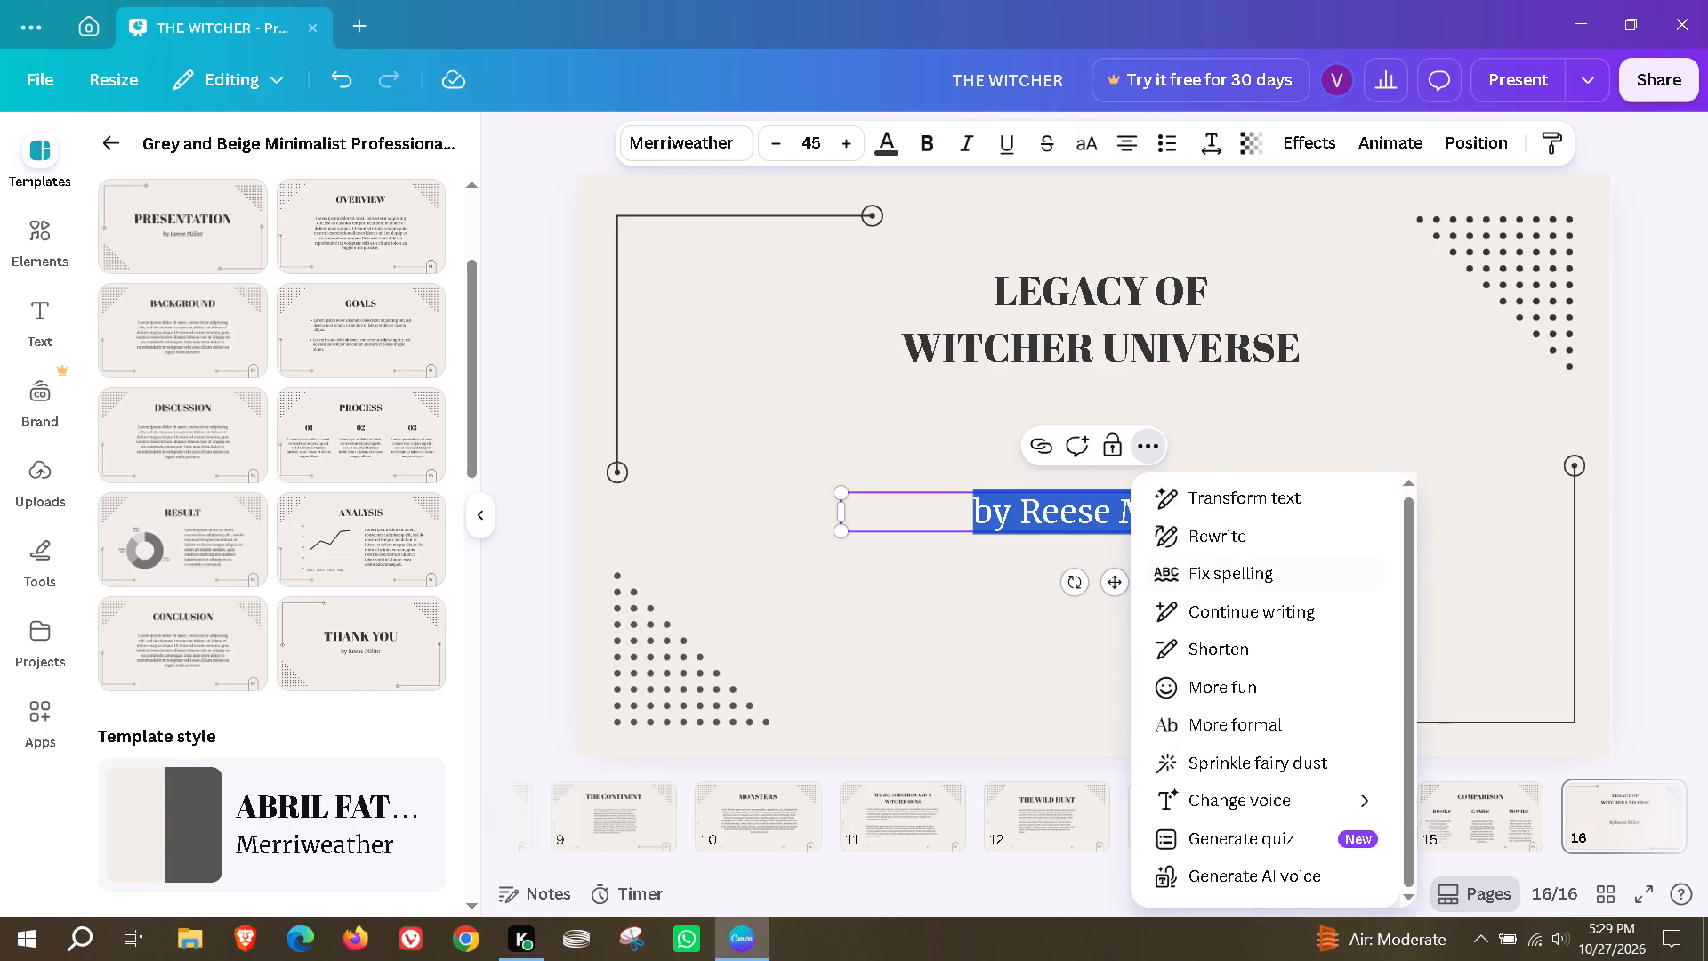
pyautogui.click(1205, 499)
pyautogui.write('generate 3 l')
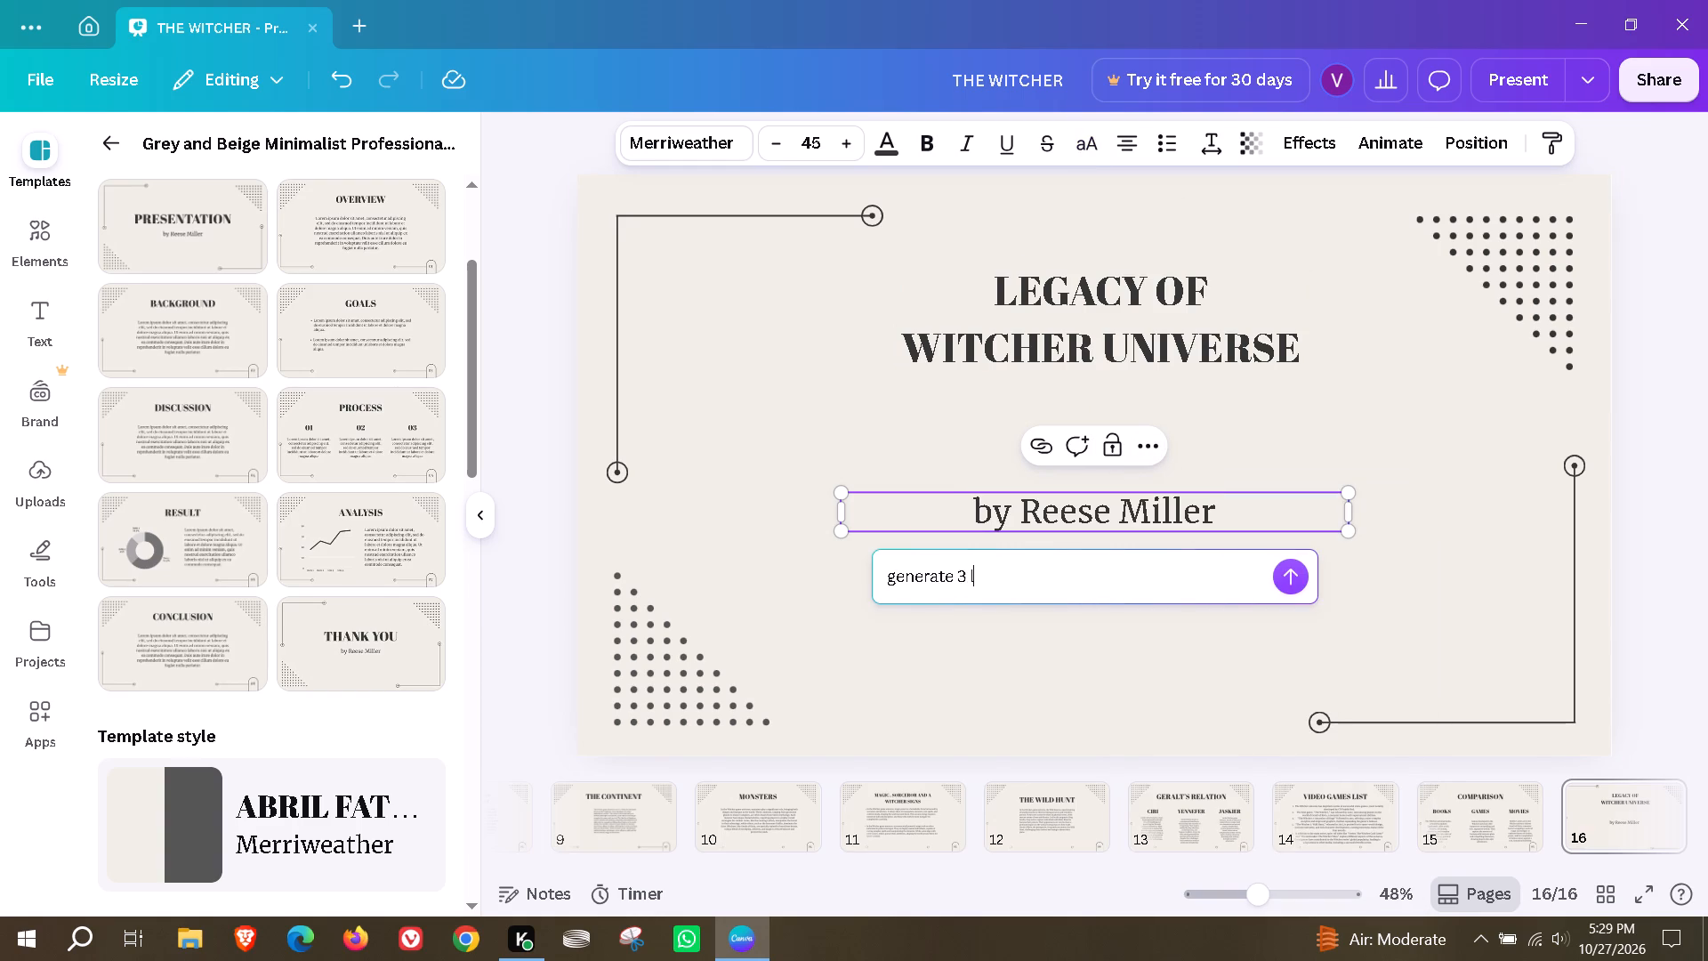
pyautogui.press('BackSpace')
pyautogui.write('best lines on')
pyautogui.press('space')
pyautogui.write('legcay o')
pyautogui.press('BackSpace')
pyautogui.press('BackSpace')
pyautogui.press('BackSpace')
pyautogui.press('BackSpace')
pyautogui.write('acy')
pyautogui.press('BackSpace')
pyautogui.press('BackSpace')
pyautogui.press('BackSpace')
pyautogui.press('BackSpace')
pyautogui.write('acy of th')
pyautogui.press('space')
pyautogui.press('BackSpace')
pyautogui.write('e witcher')
pyautogui.press('space')
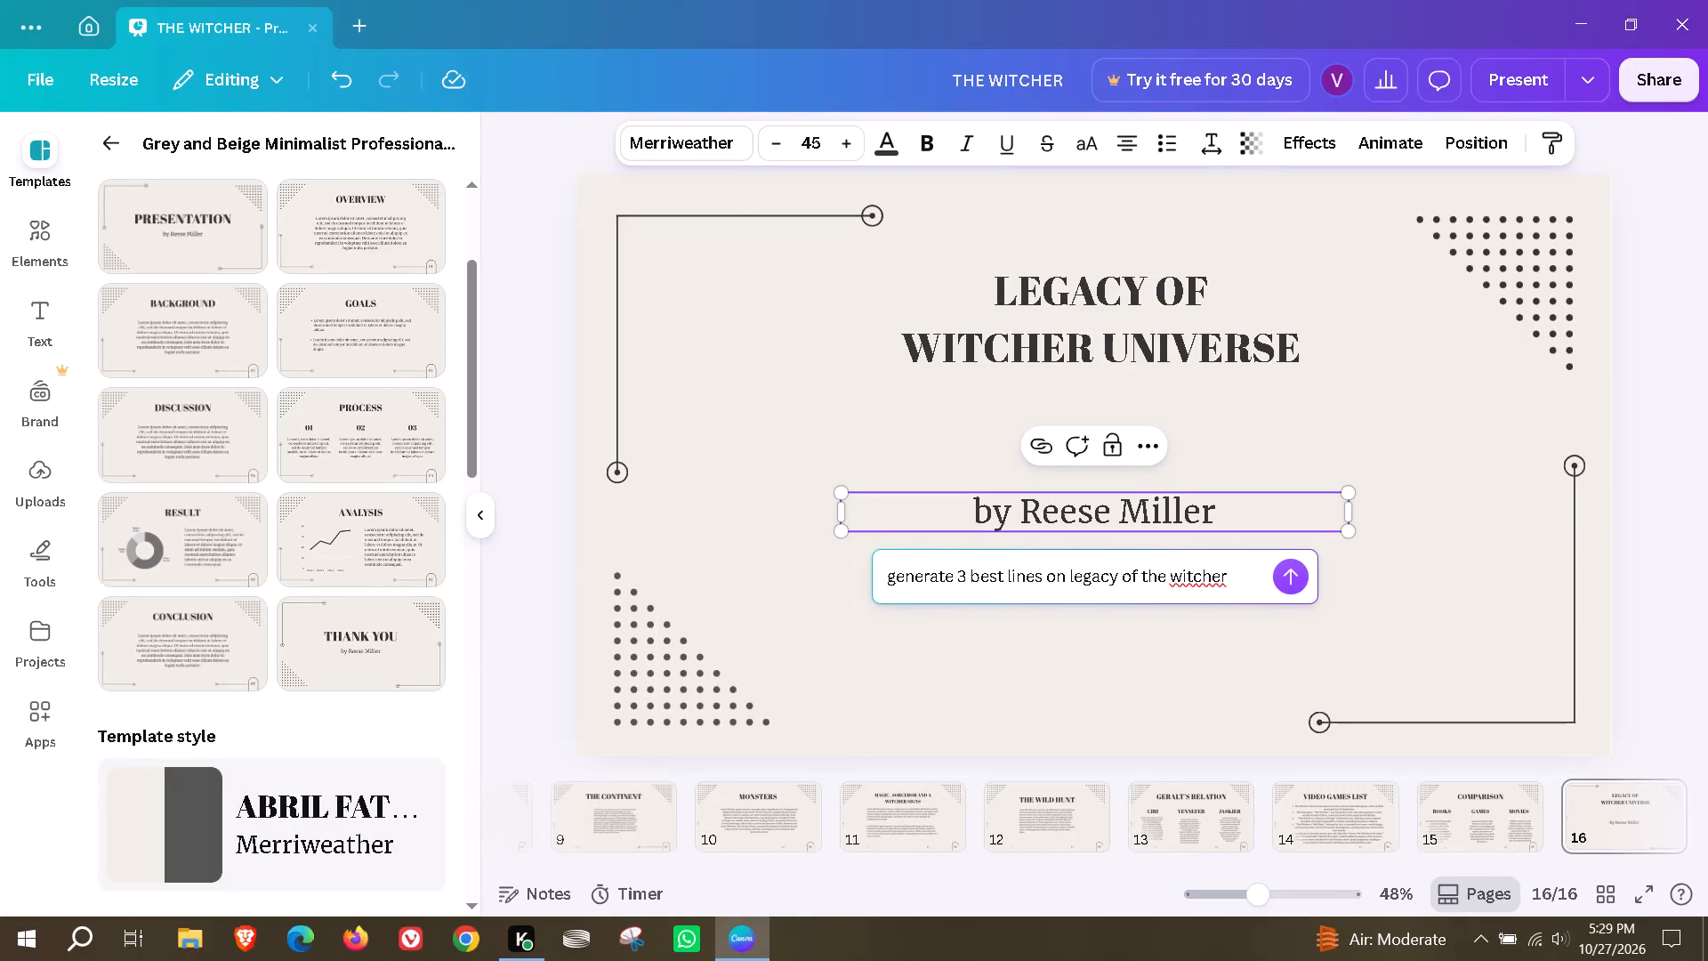
pyautogui.write('unvierse')
pyautogui.press('space')
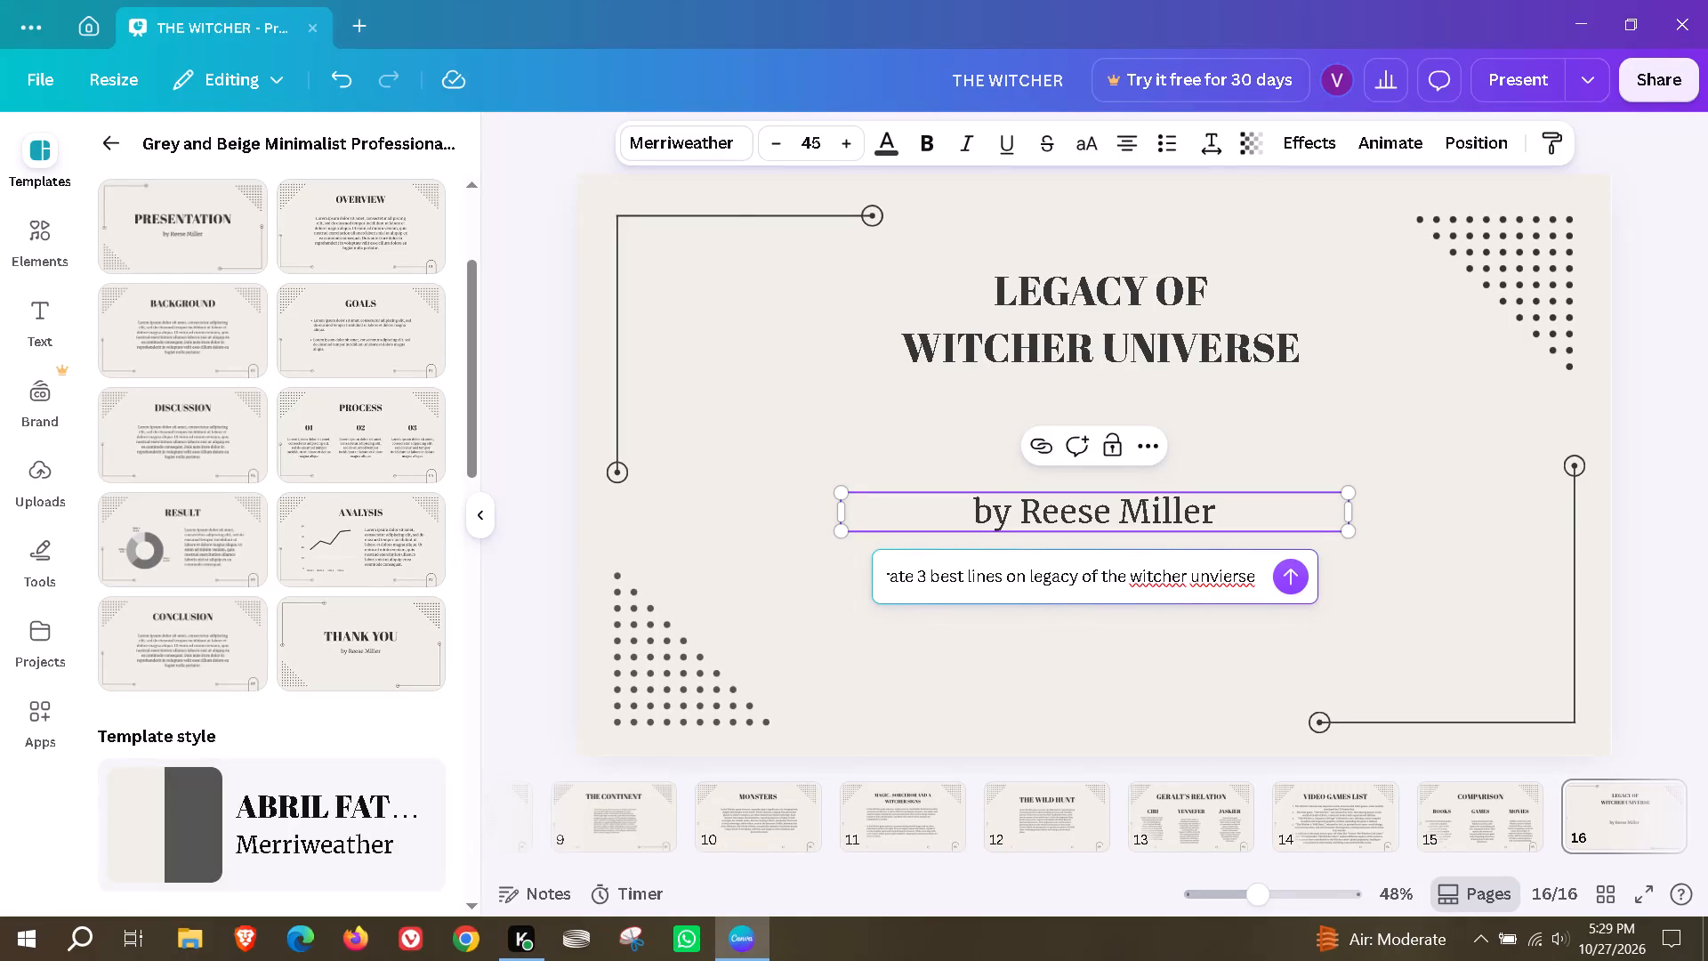
pyautogui.press('BackSpace')
pyautogui.press('BackSpace')
pyautogui.press('BackSpace')
pyautogui.press('BackSpace')
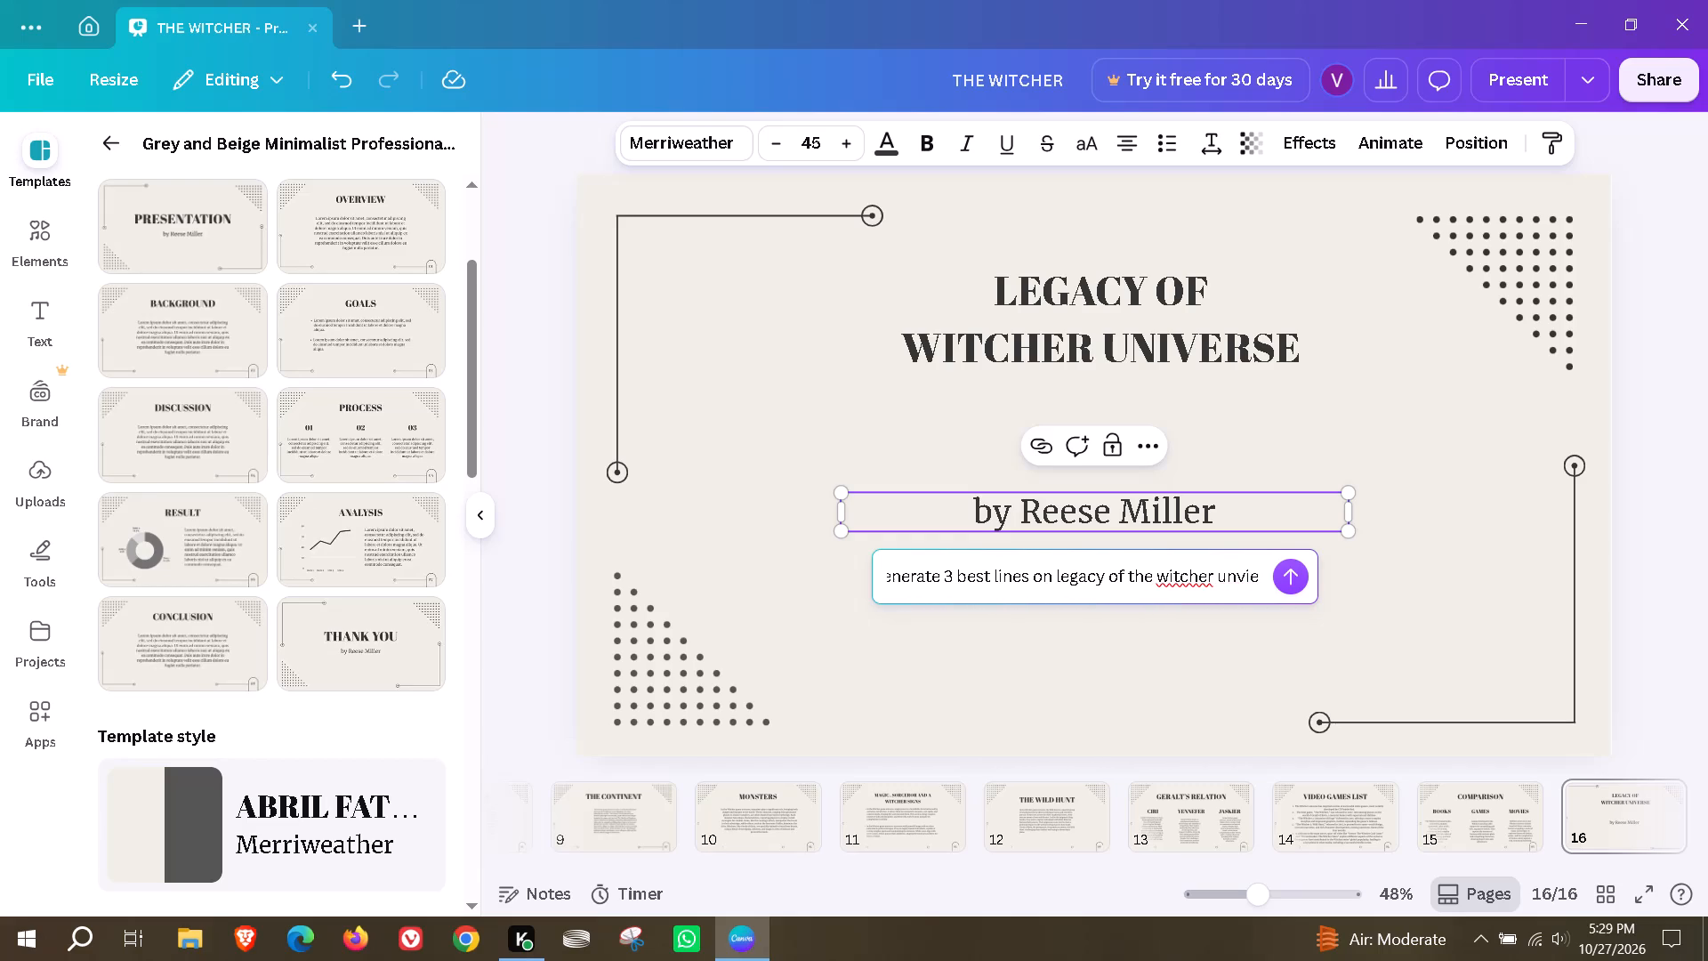
pyautogui.press('BackSpace')
pyautogui.press('BackSpace')
pyautogui.press('BackSpace')
pyautogui.write('iverse')
pyautogui.press('space')
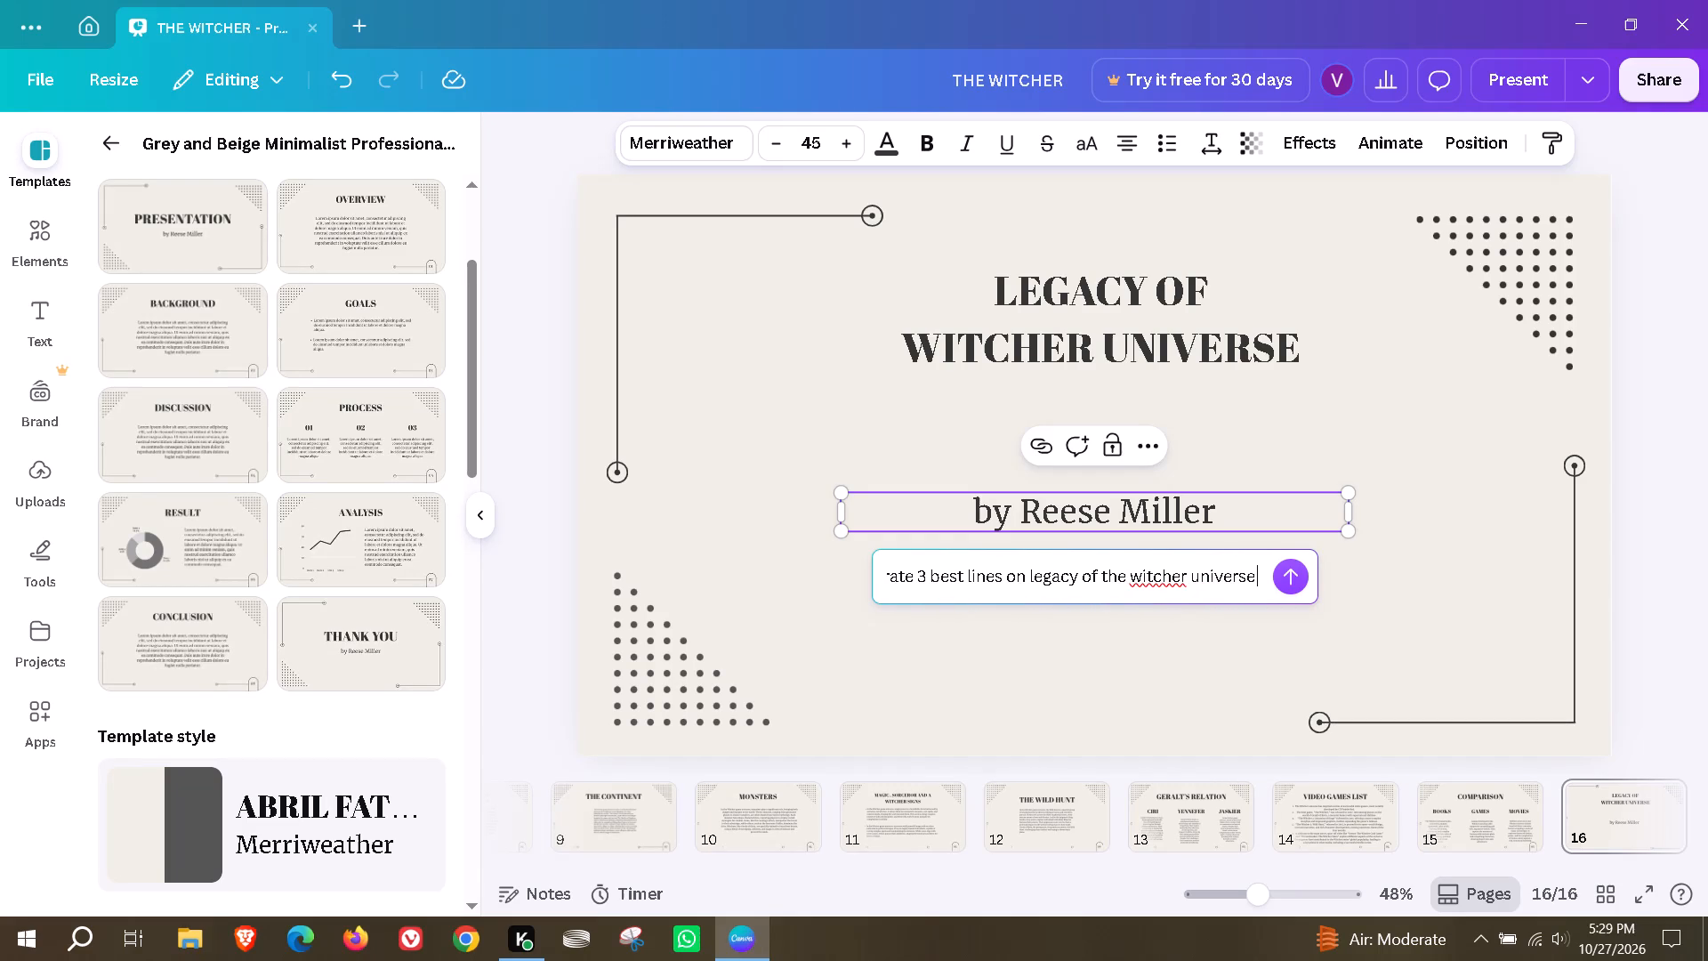
pyautogui.press('Return')
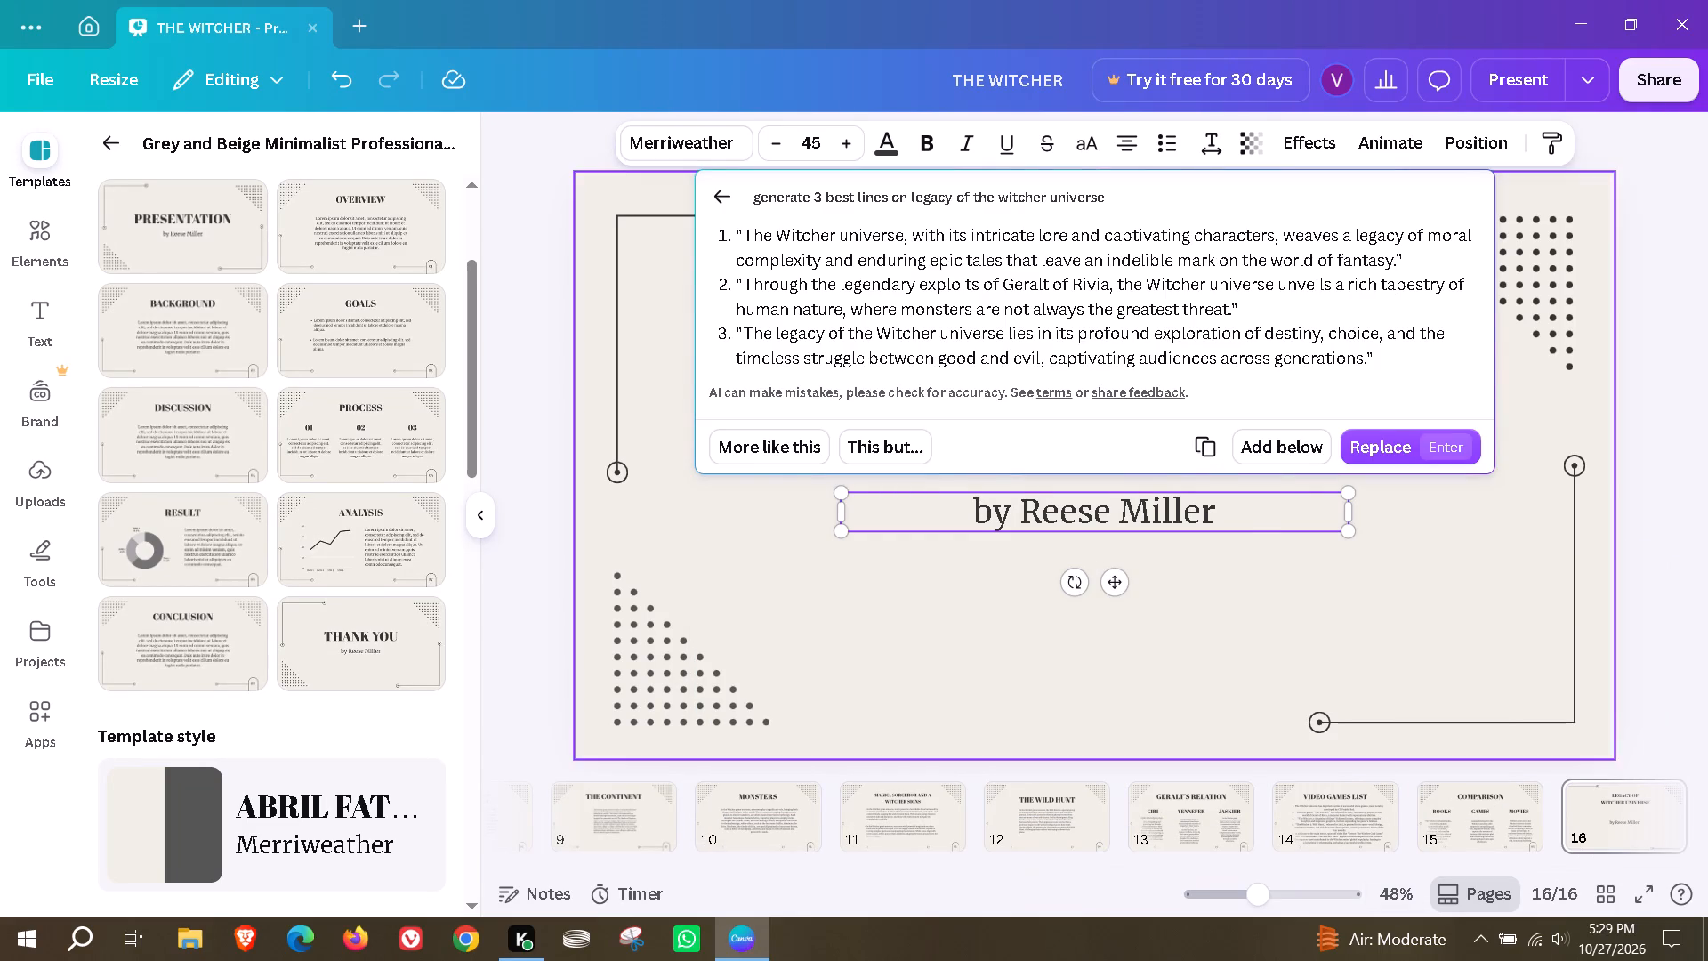
pyautogui.click(1374, 445)
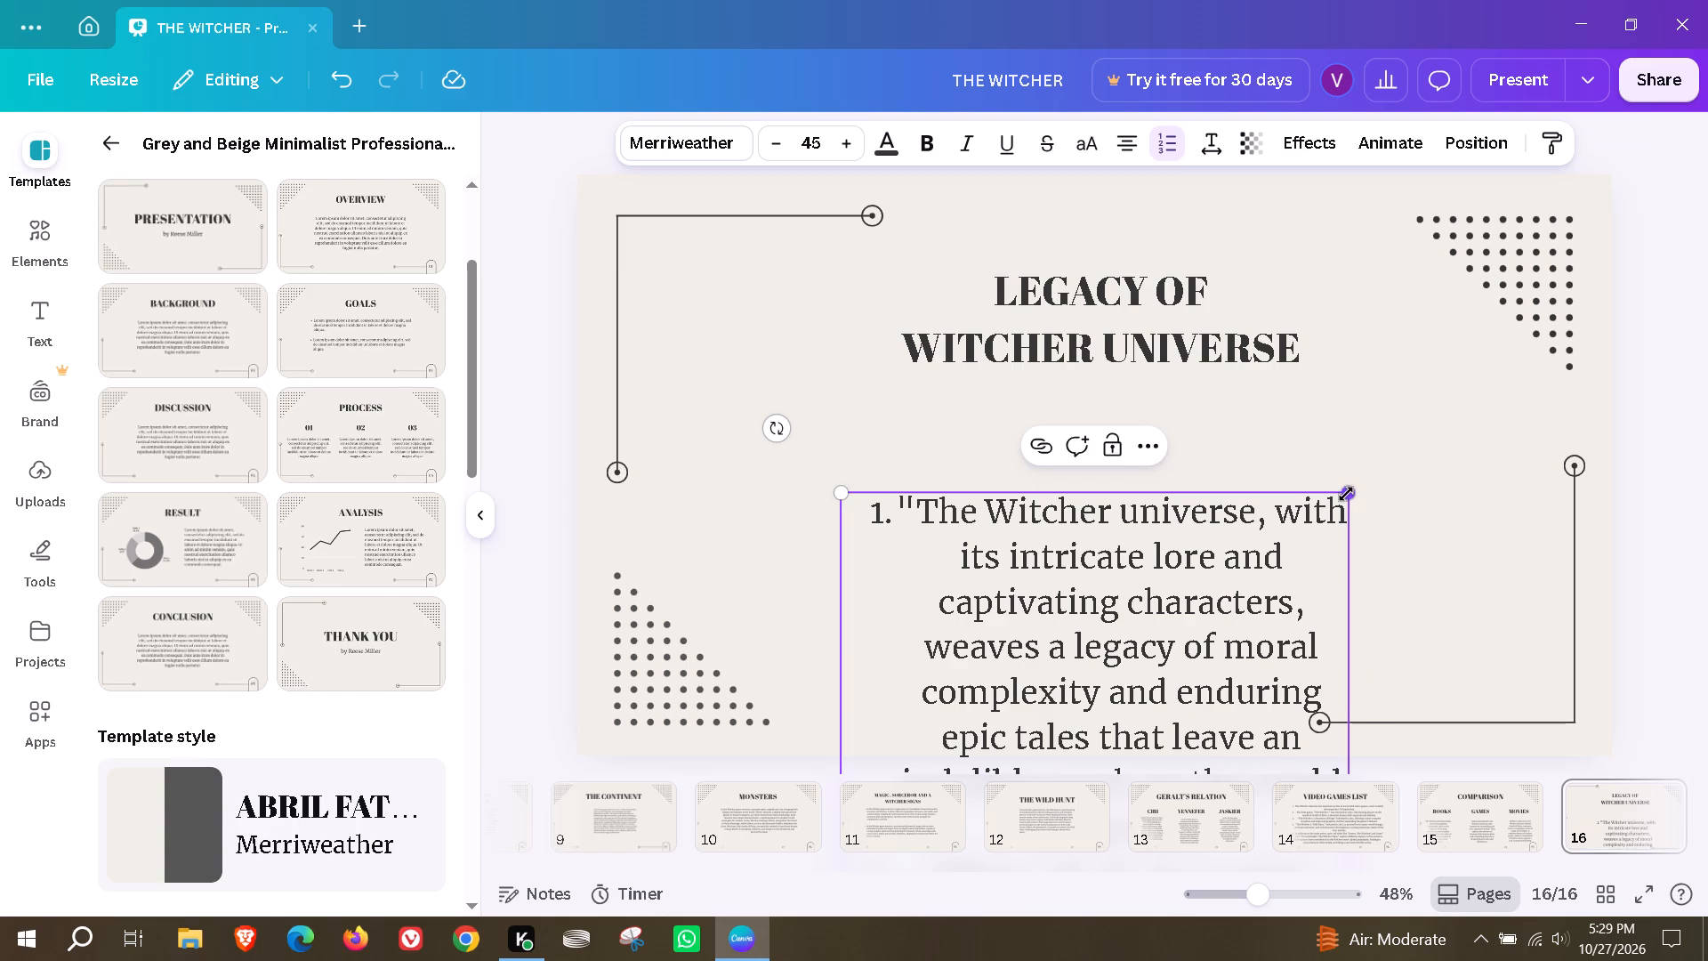
# Shrink the generated legacy lines to about size 18 in a wide text box and place it mid-page beneath the heading.
pyautogui.moveTo(1346, 494); pyautogui.dragTo(1212, 577)
pyautogui.moveTo(1307, 524); pyautogui.dragTo(1297, 536)
pyautogui.moveTo(1163, 687); pyautogui.dragTo(1204, 366)
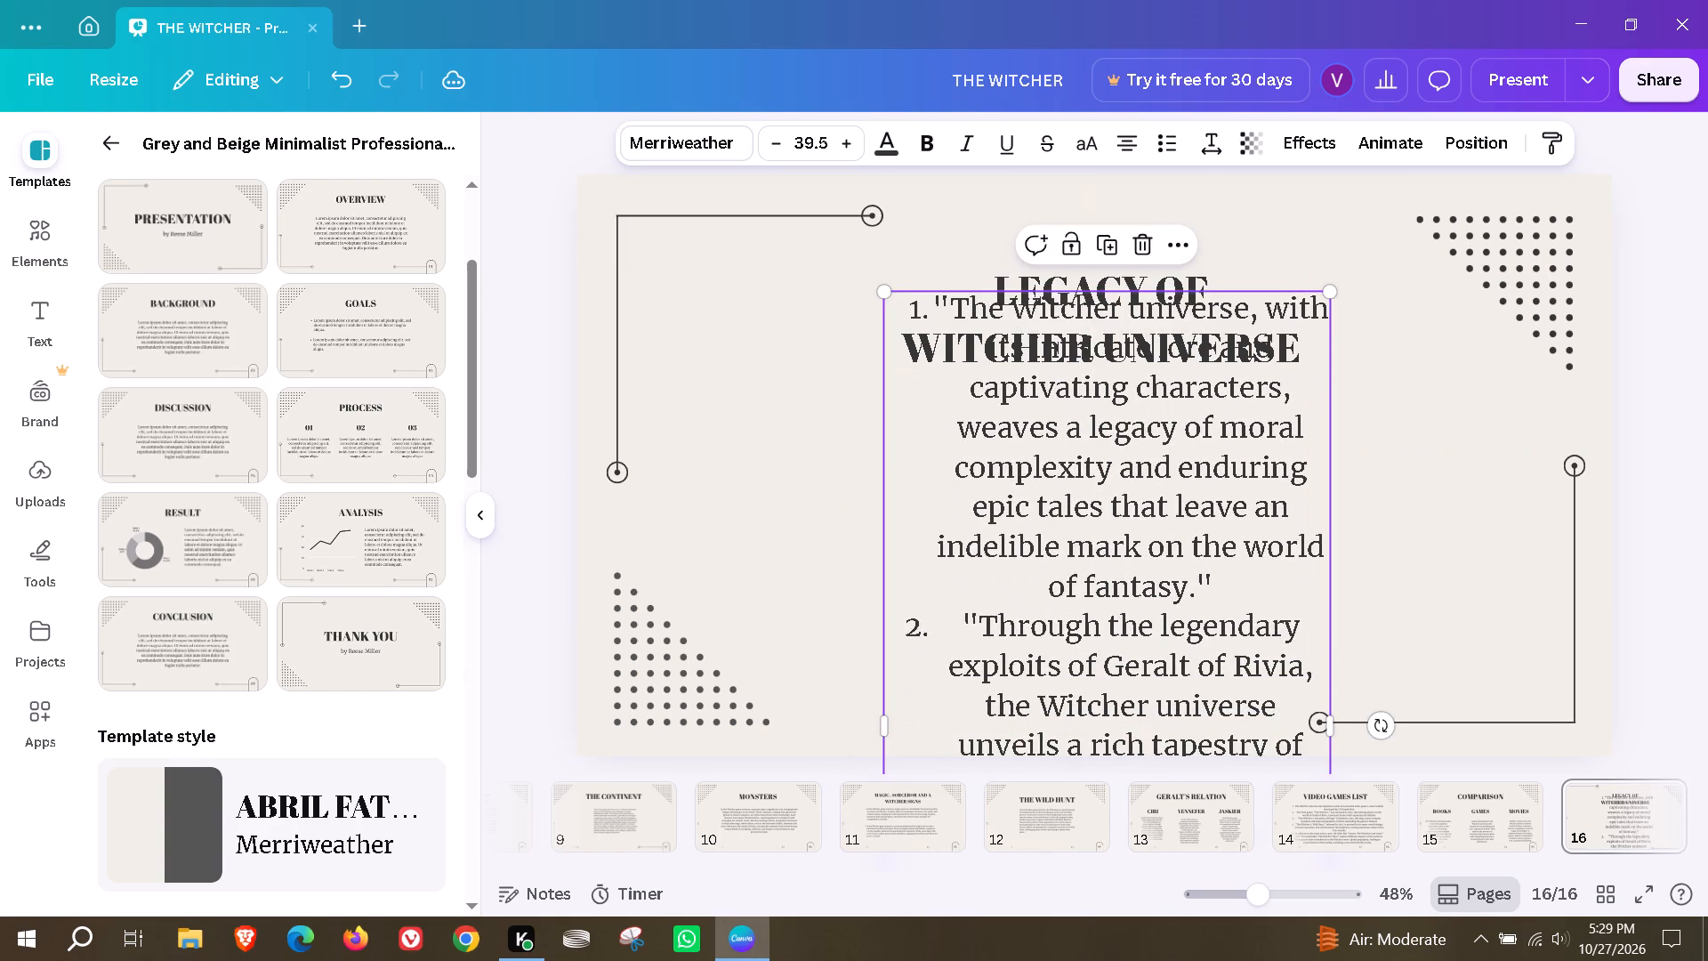
pyautogui.moveTo(1216, 650); pyautogui.dragTo(1216, 600)
pyautogui.moveTo(1331, 677); pyautogui.dragTo(1626, 650)
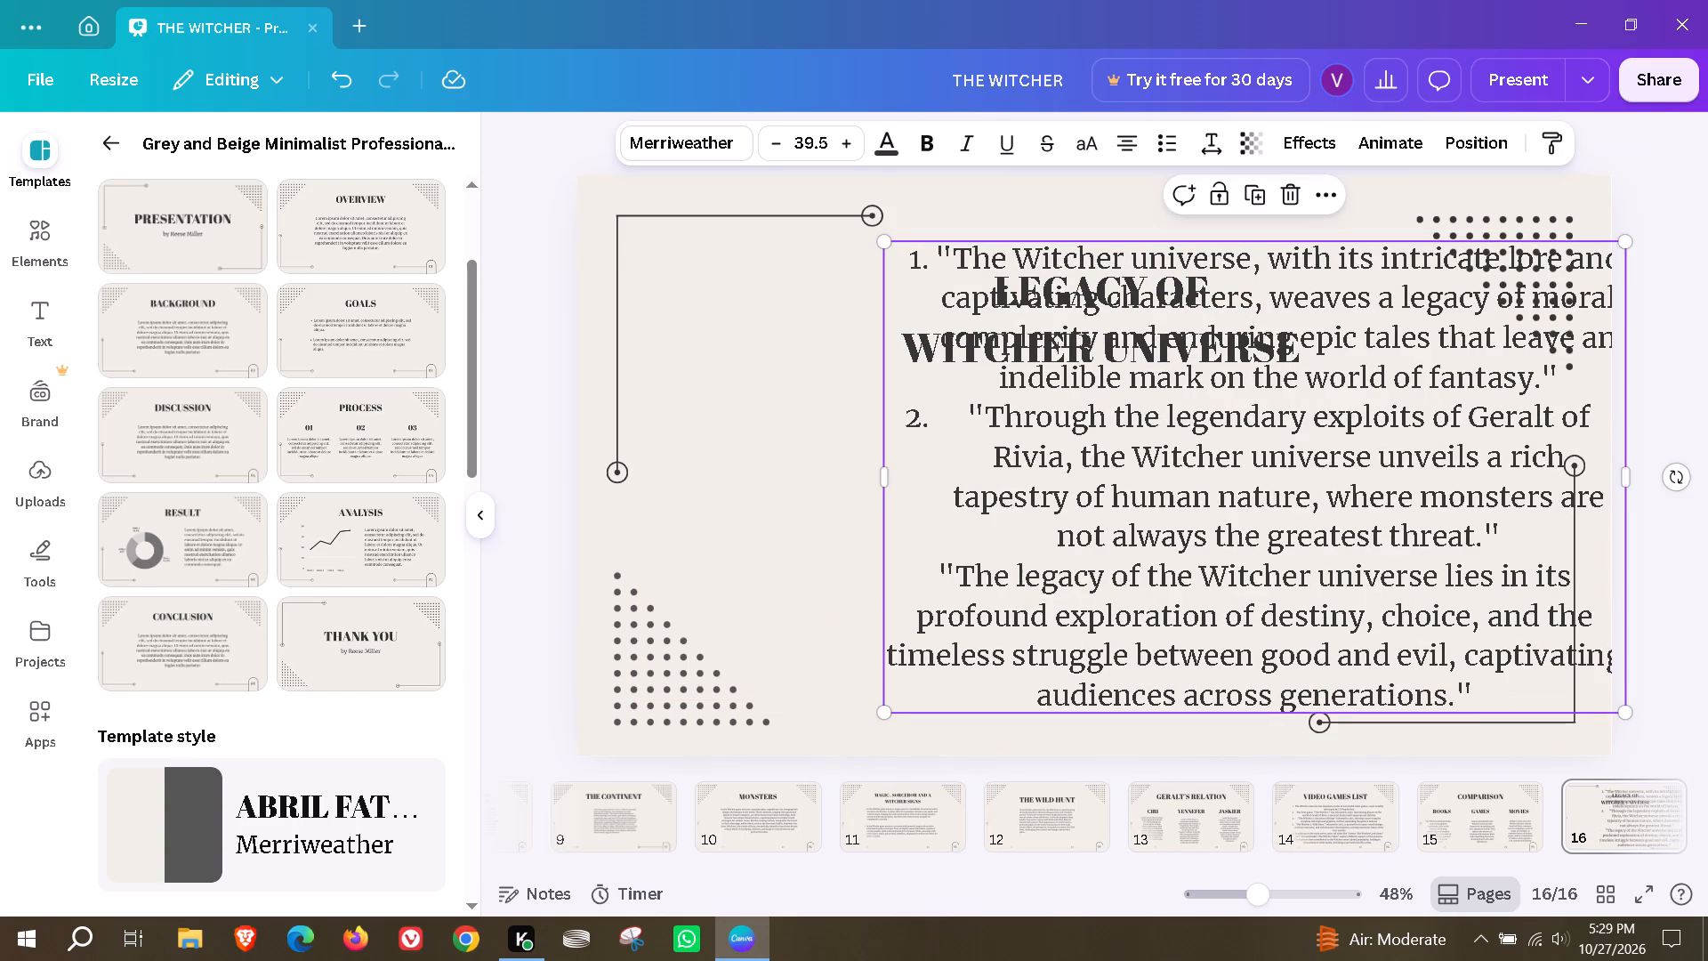
pyautogui.moveTo(1623, 246); pyautogui.dragTo(1115, 453)
pyautogui.moveTo(1170, 628); pyautogui.dragTo(1388, 640)
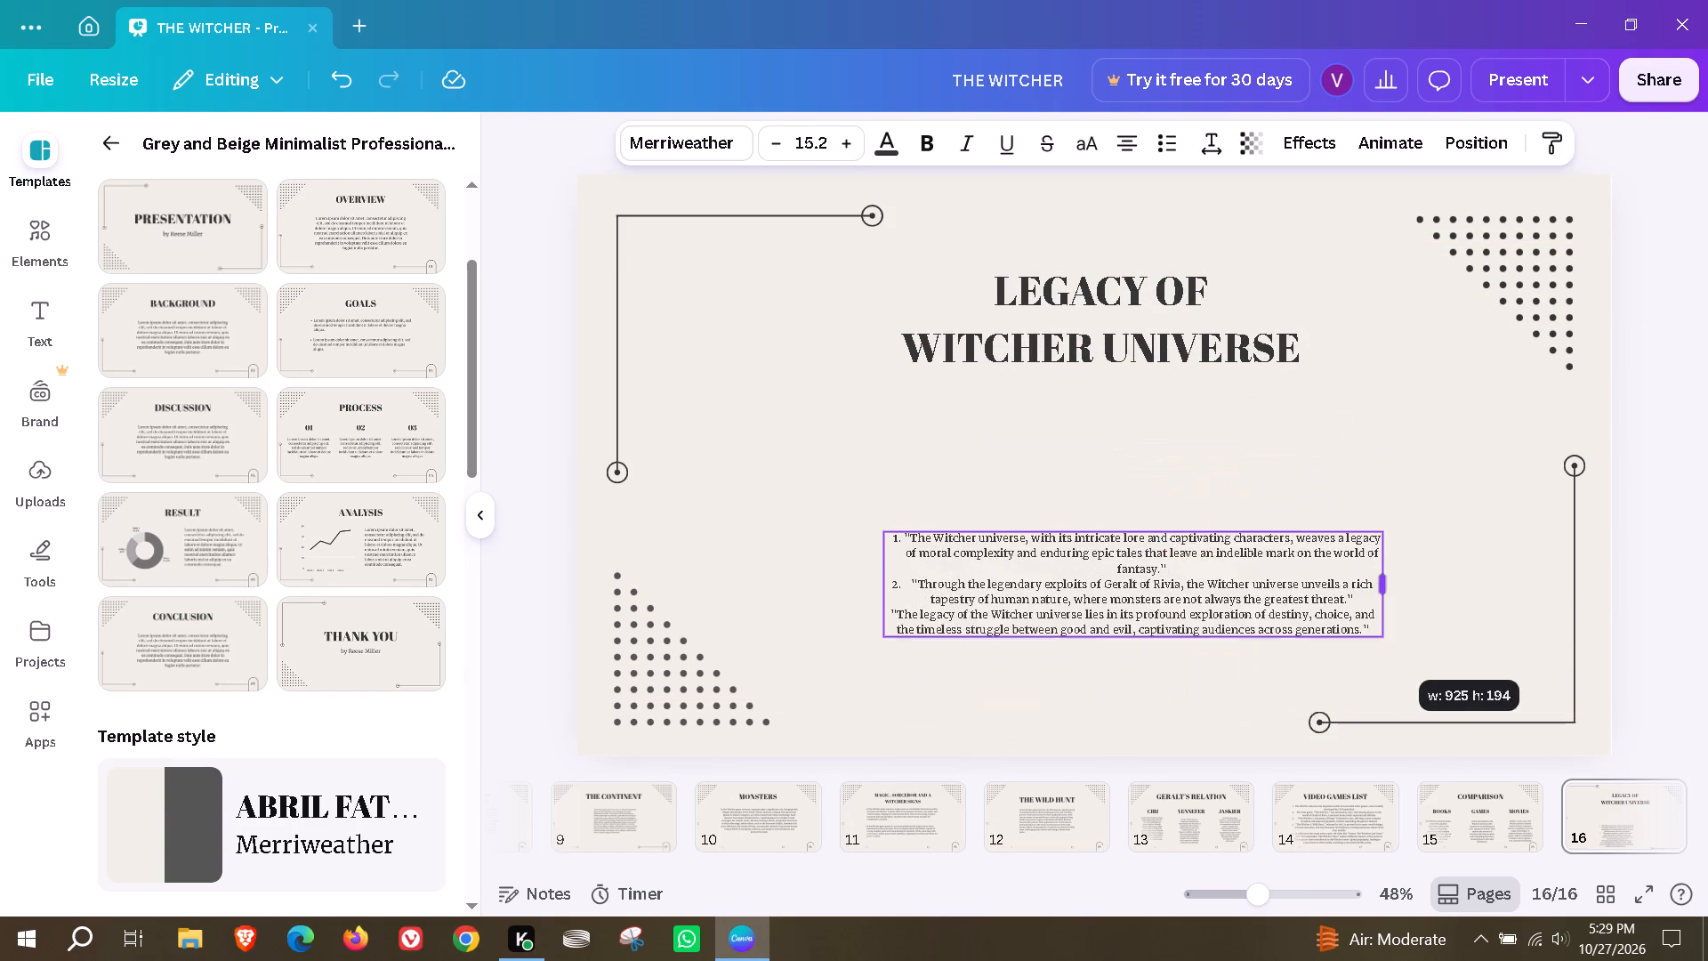
pyautogui.moveTo(1388, 640); pyautogui.dragTo(1503, 644)
pyautogui.moveTo(1509, 621); pyautogui.dragTo(1601, 720)
pyautogui.click(1436, 455)
pyautogui.moveTo(1377, 591); pyautogui.dragTo(1210, 533)
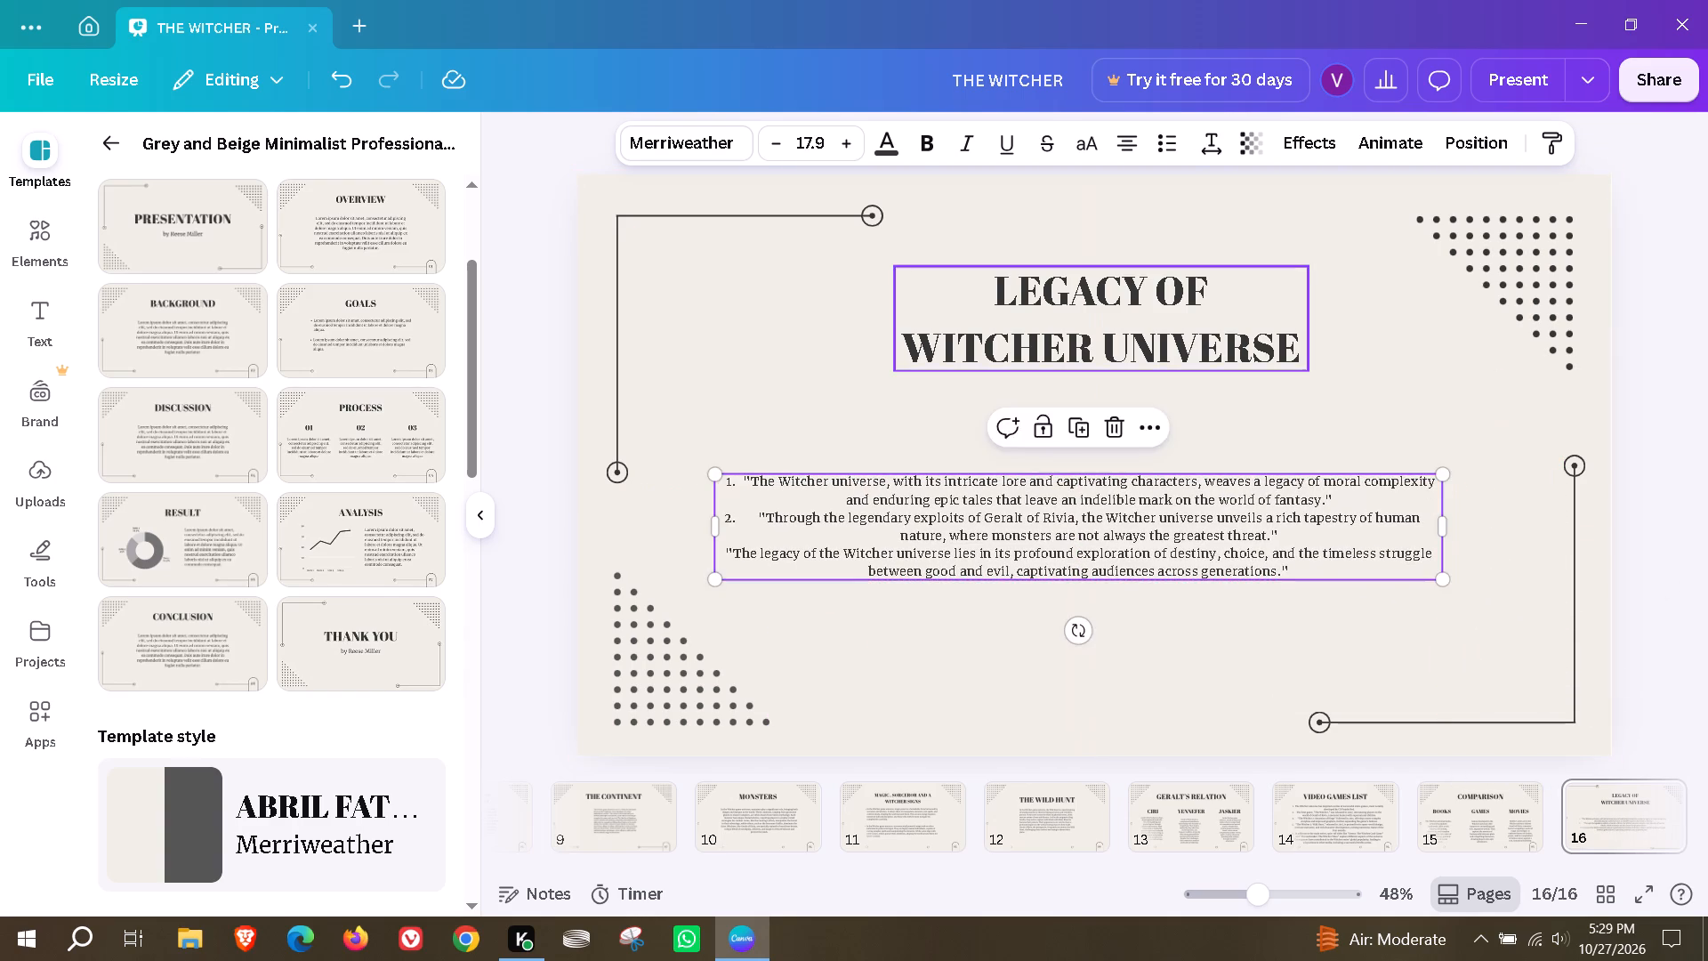
# Move the LEGACY OF WITCHER UNIVERSE heading down, centred just above the legacy lines.
pyautogui.moveTo(1171, 346); pyautogui.dragTo(1148, 402)
pyautogui.click(1202, 642)
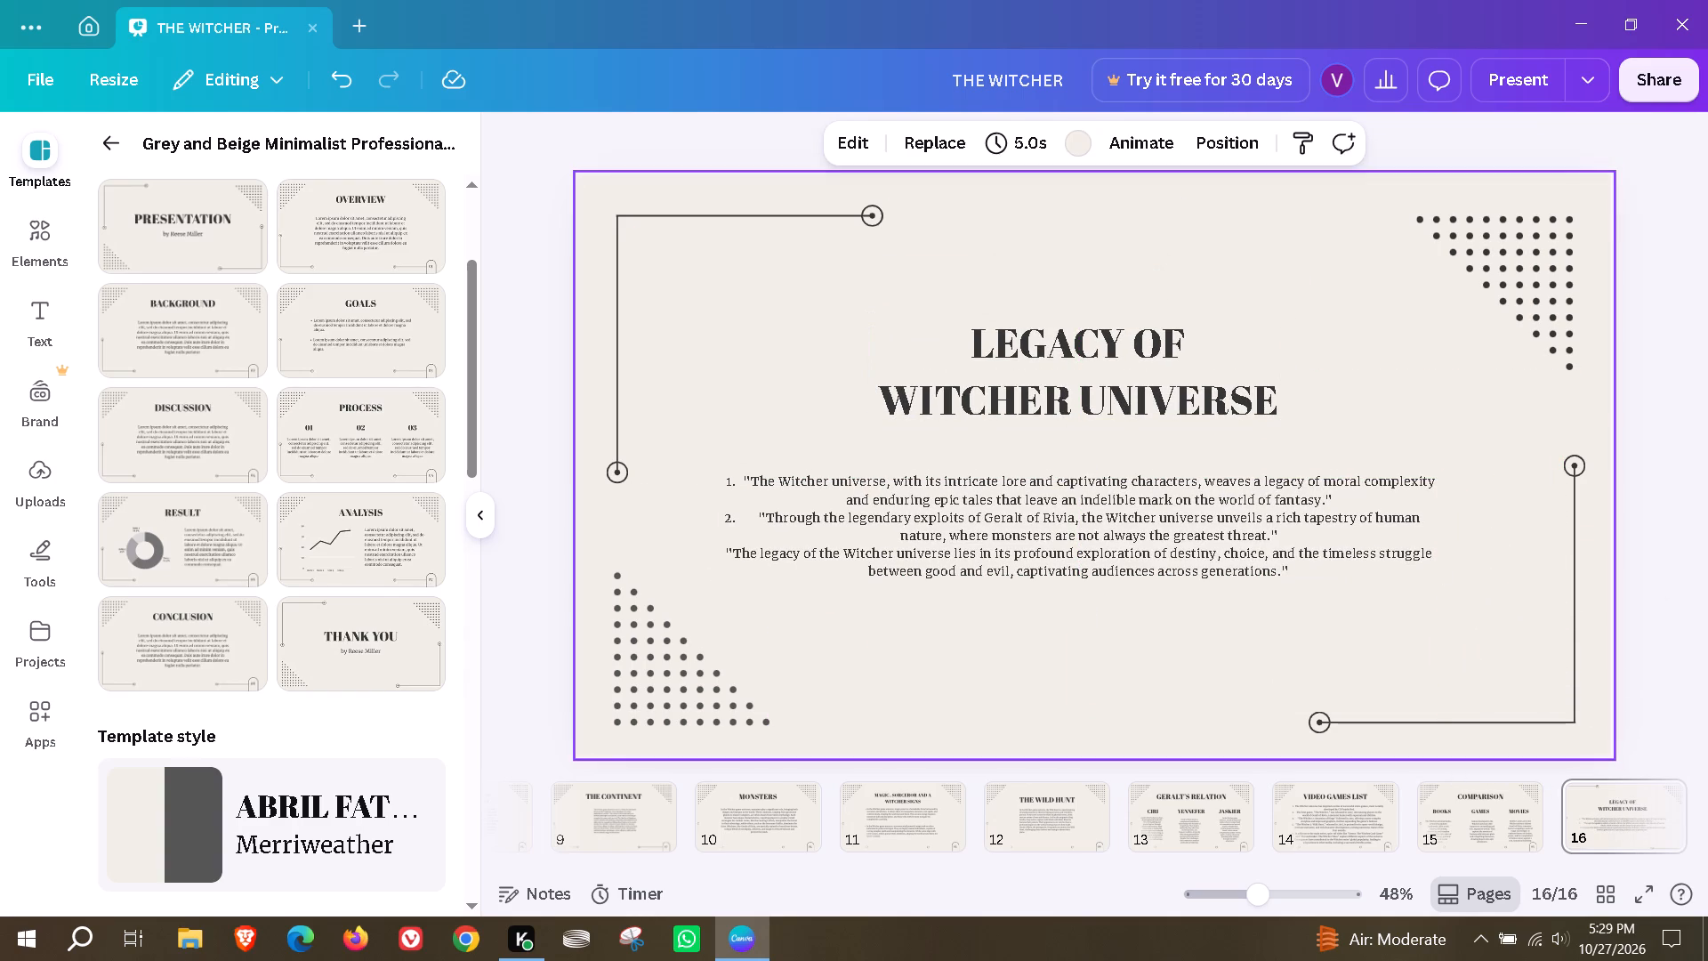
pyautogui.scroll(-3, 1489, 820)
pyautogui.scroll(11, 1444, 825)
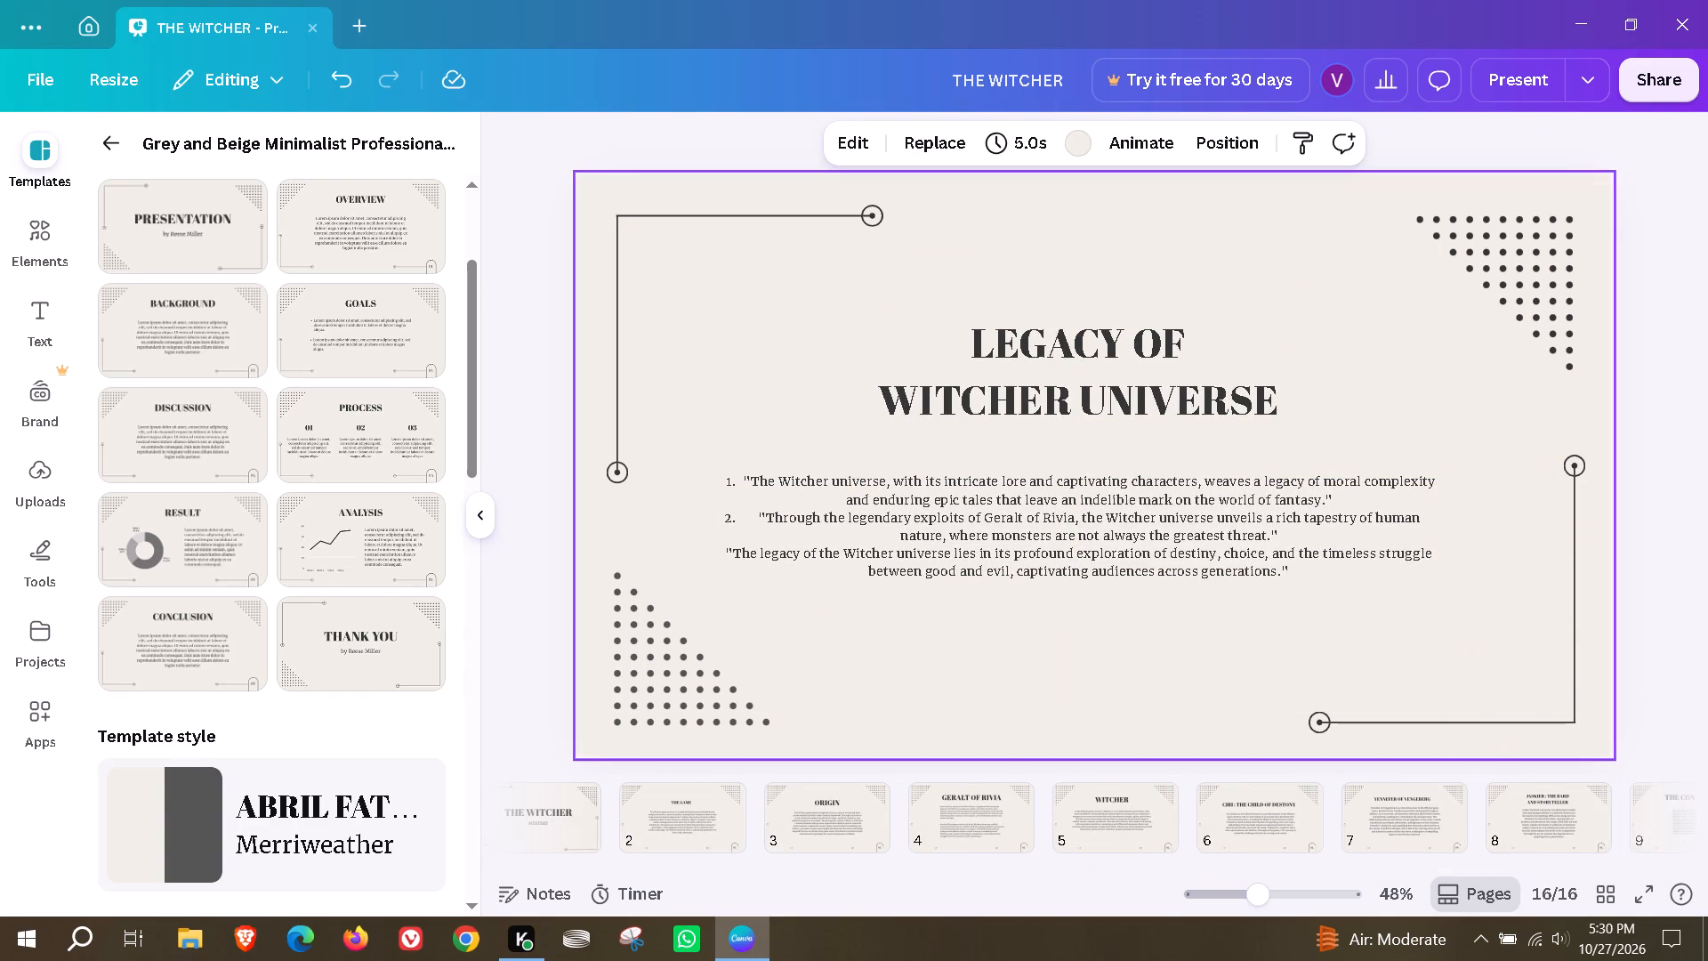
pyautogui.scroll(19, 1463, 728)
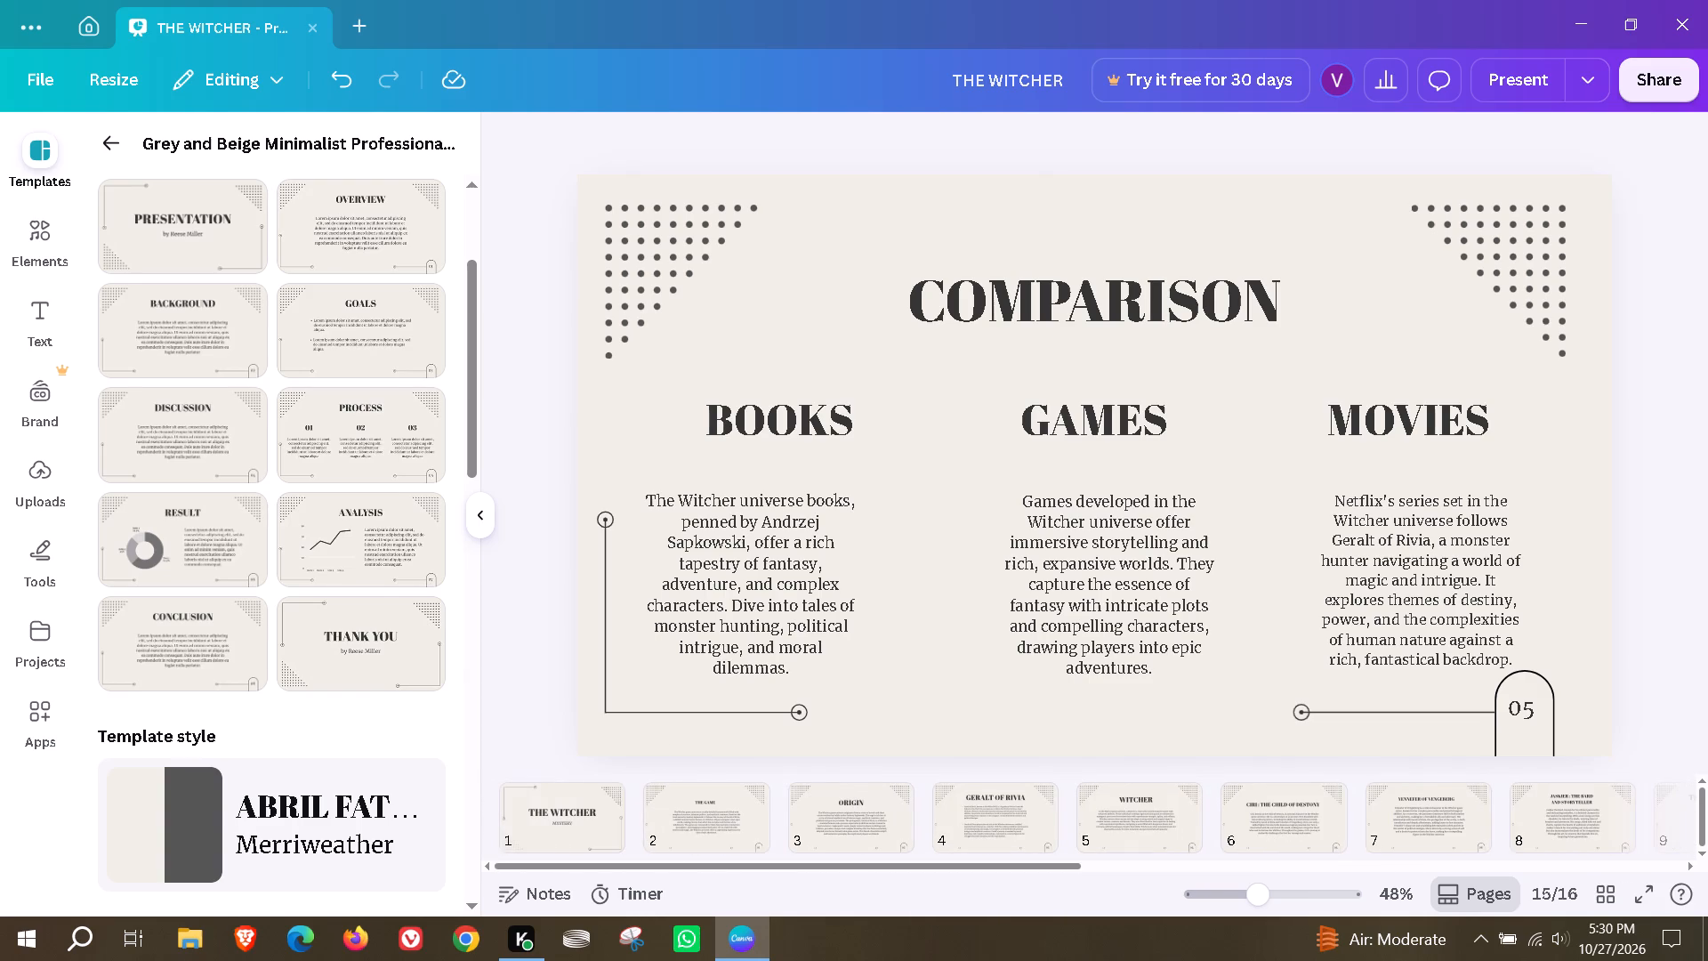
# On the cover page, shrink THE WITCHER title to about size 78.4 and move it to the page's upper left.
pyautogui.click(576, 828)
pyautogui.click(1140, 397)
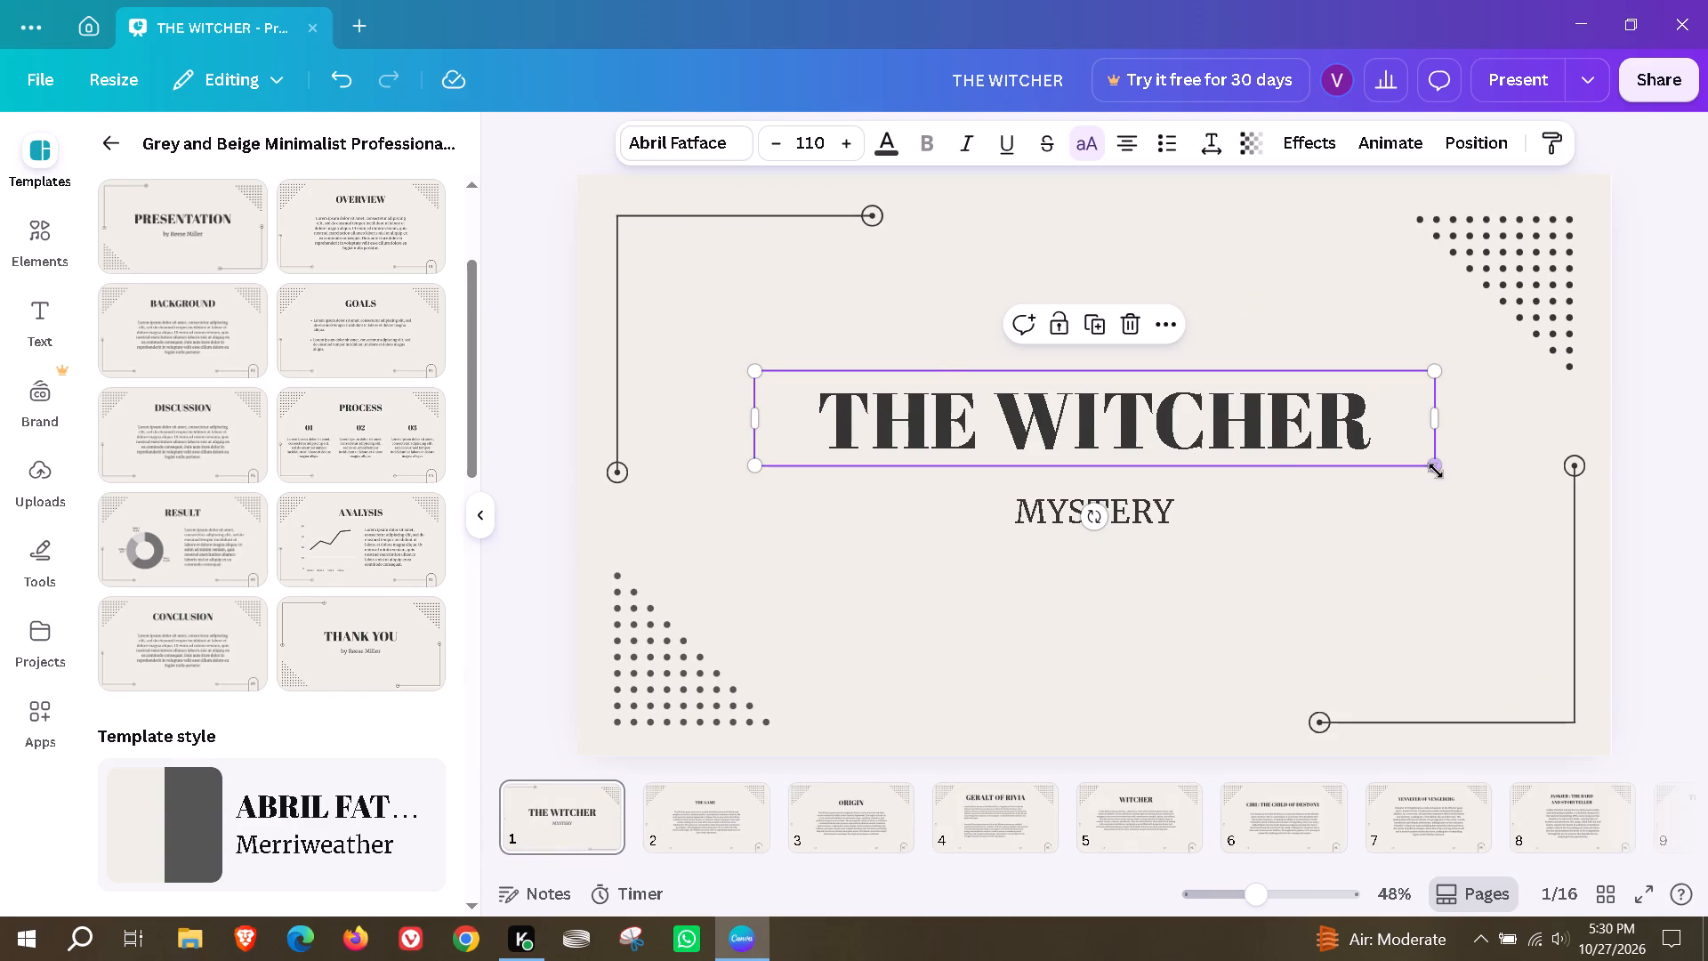
pyautogui.moveTo(1436, 471); pyautogui.dragTo(1242, 438)
pyautogui.moveTo(1059, 405); pyautogui.dragTo(1132, 411)
pyautogui.moveTo(1109, 525); pyautogui.dragTo(1082, 502)
pyautogui.click(1223, 638)
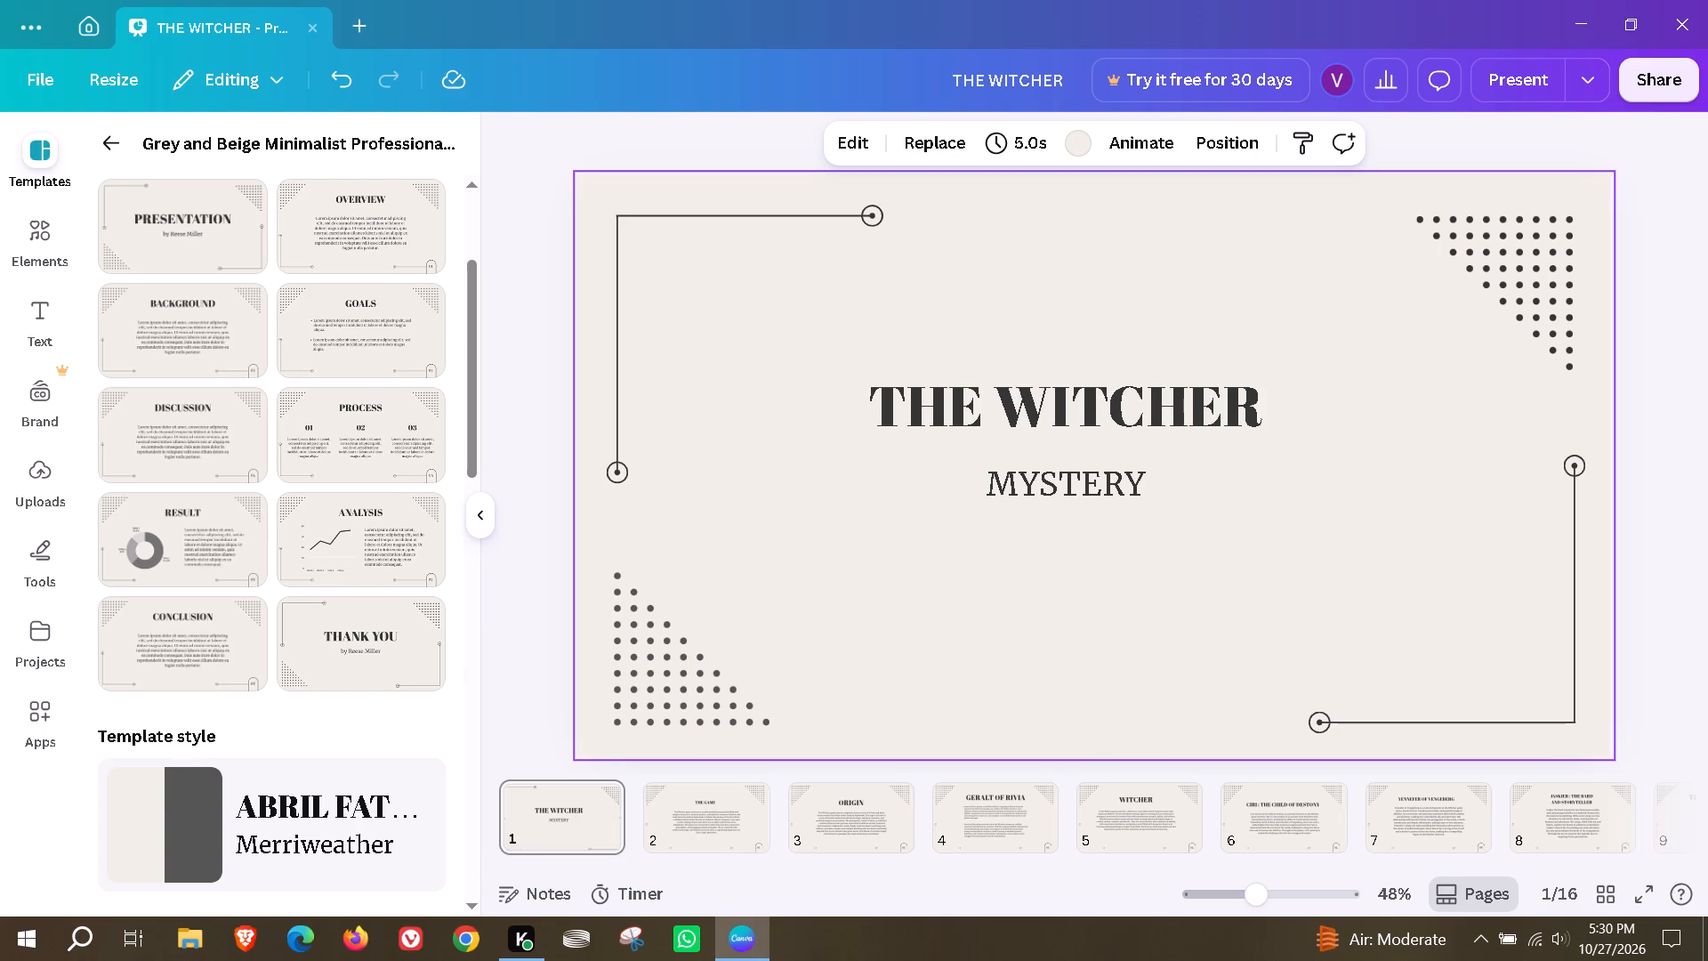
pyautogui.moveTo(1085, 408); pyautogui.dragTo(925, 361)
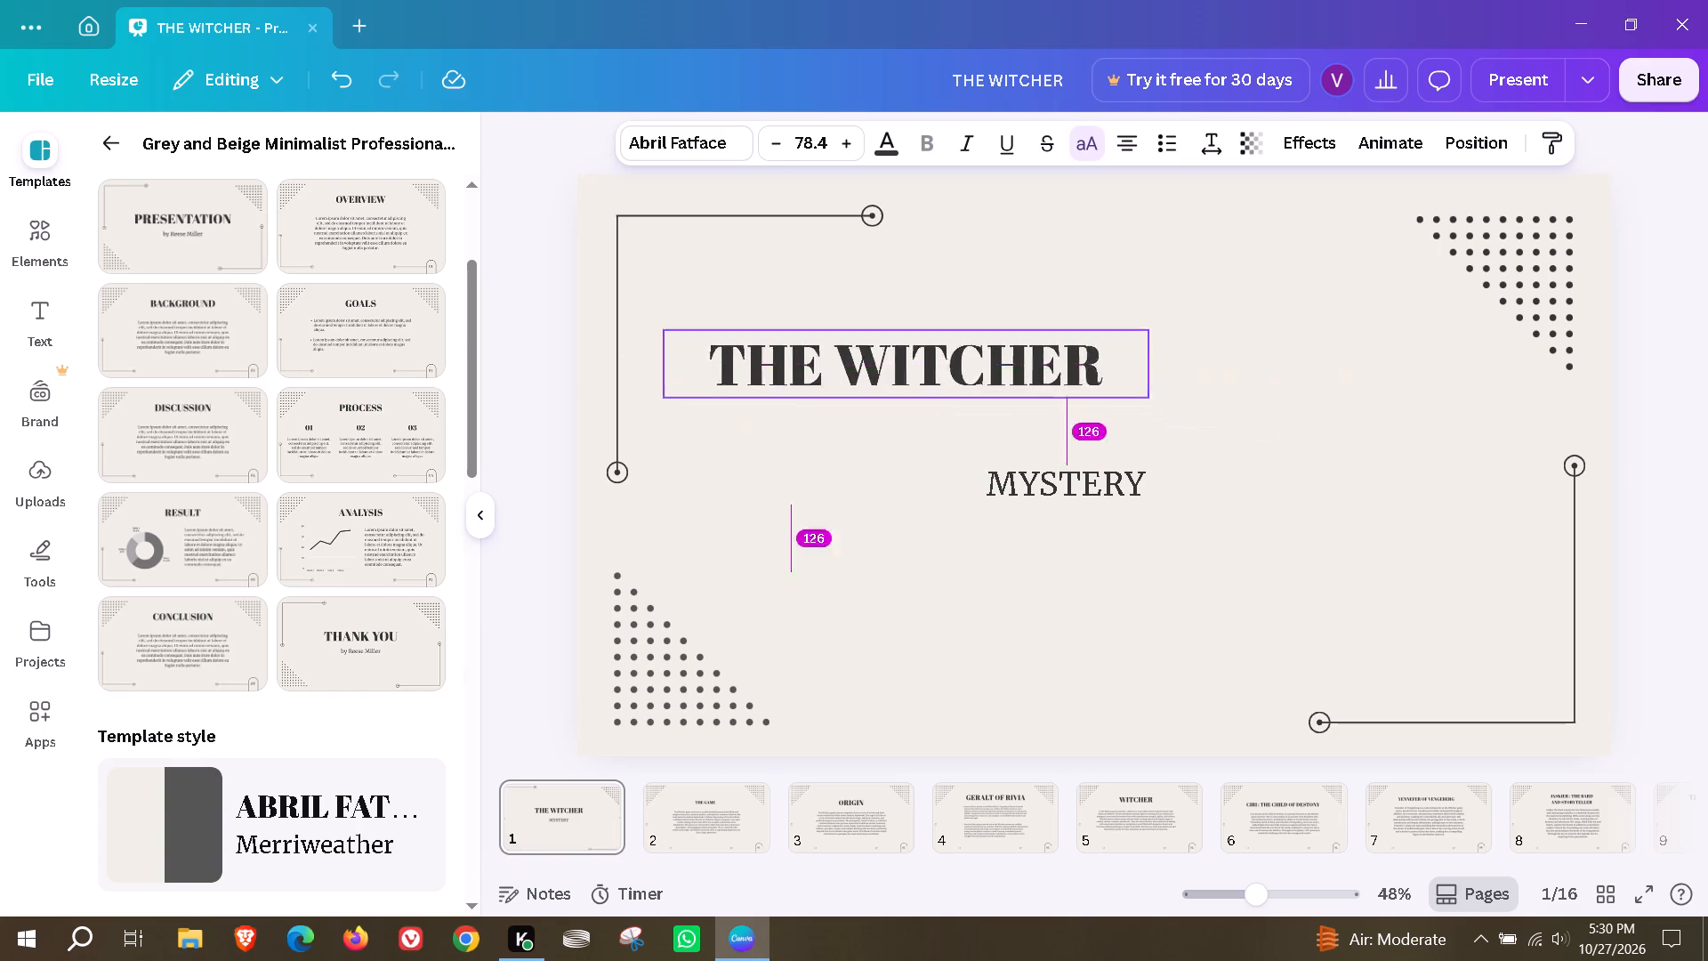
pyautogui.moveTo(925, 361); pyautogui.dragTo(922, 343)
# Move the MYSTERY subtitle up so it sits centred directly beneath THE WITCHER title.
pyautogui.moveTo(1042, 506); pyautogui.dragTo(840, 471)
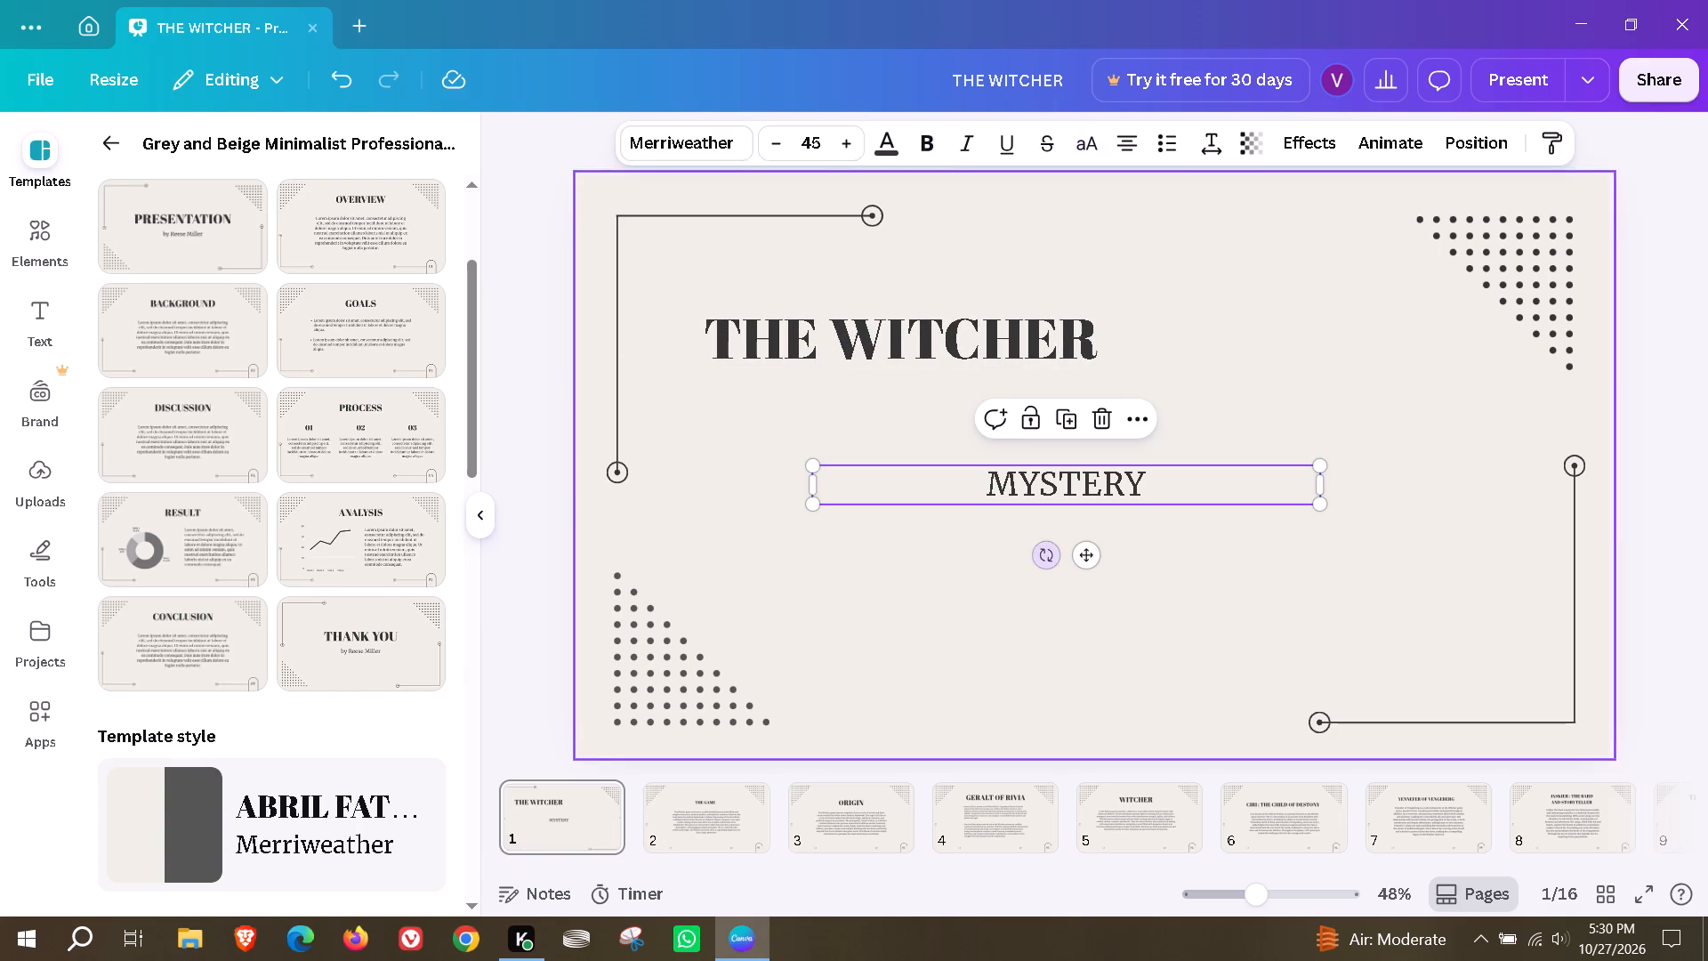
pyautogui.click(1049, 601)
pyautogui.moveTo(1042, 484); pyautogui.dragTo(875, 407)
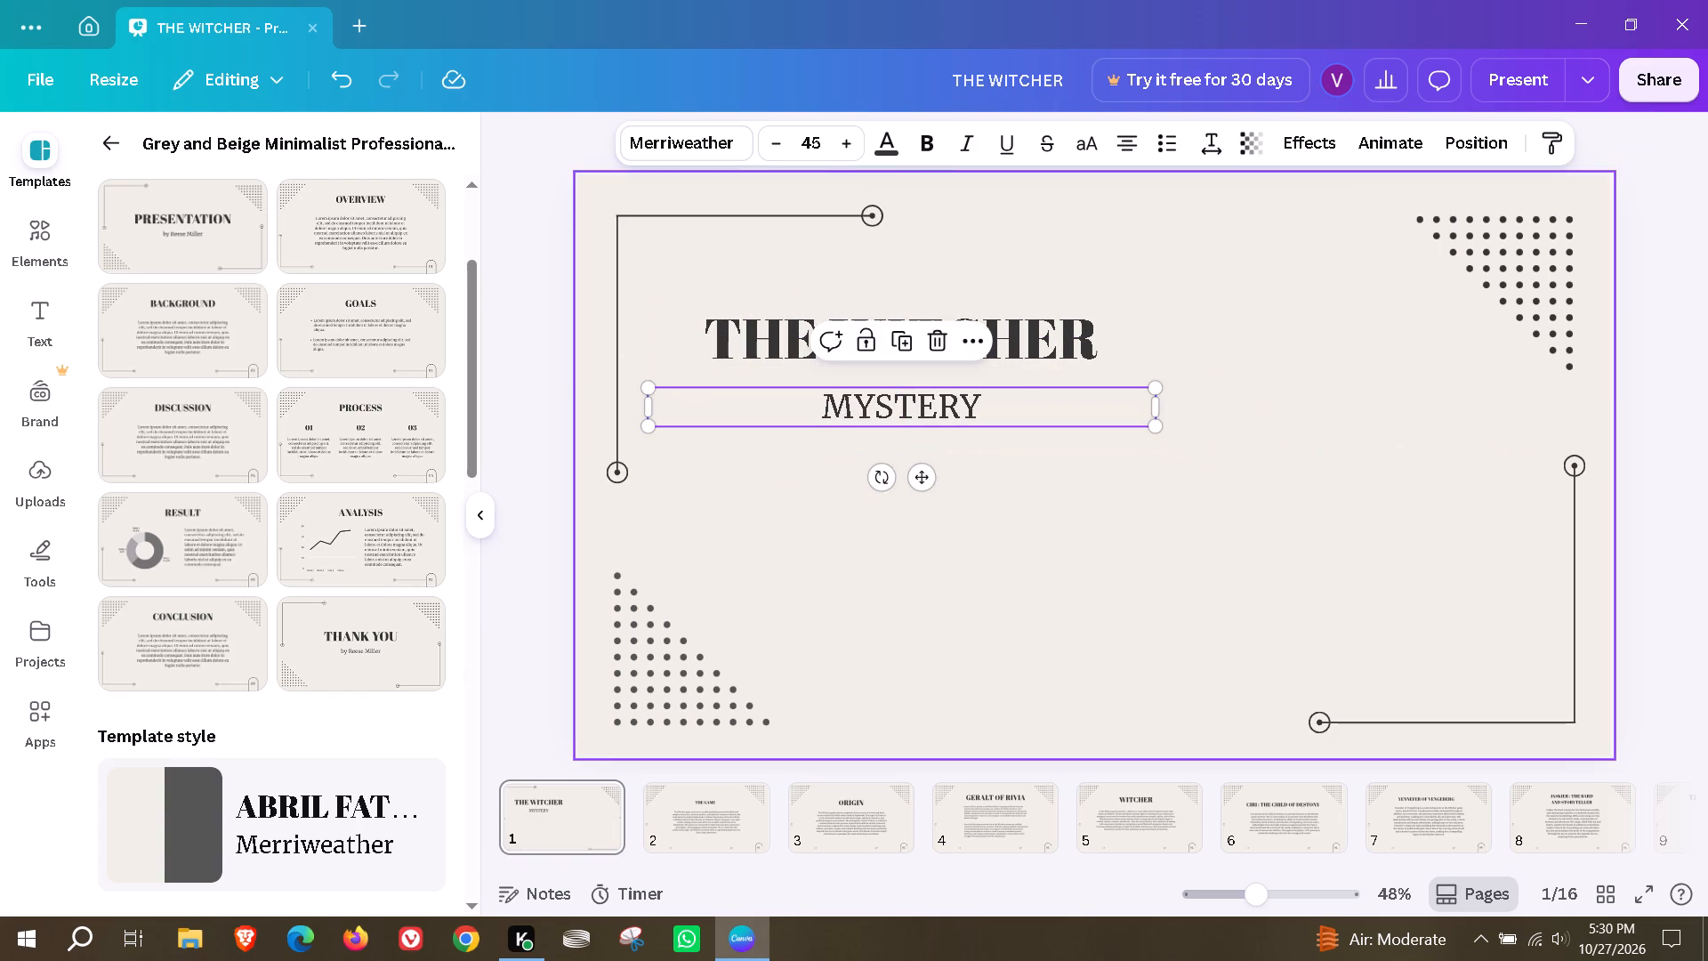
pyautogui.click(1032, 595)
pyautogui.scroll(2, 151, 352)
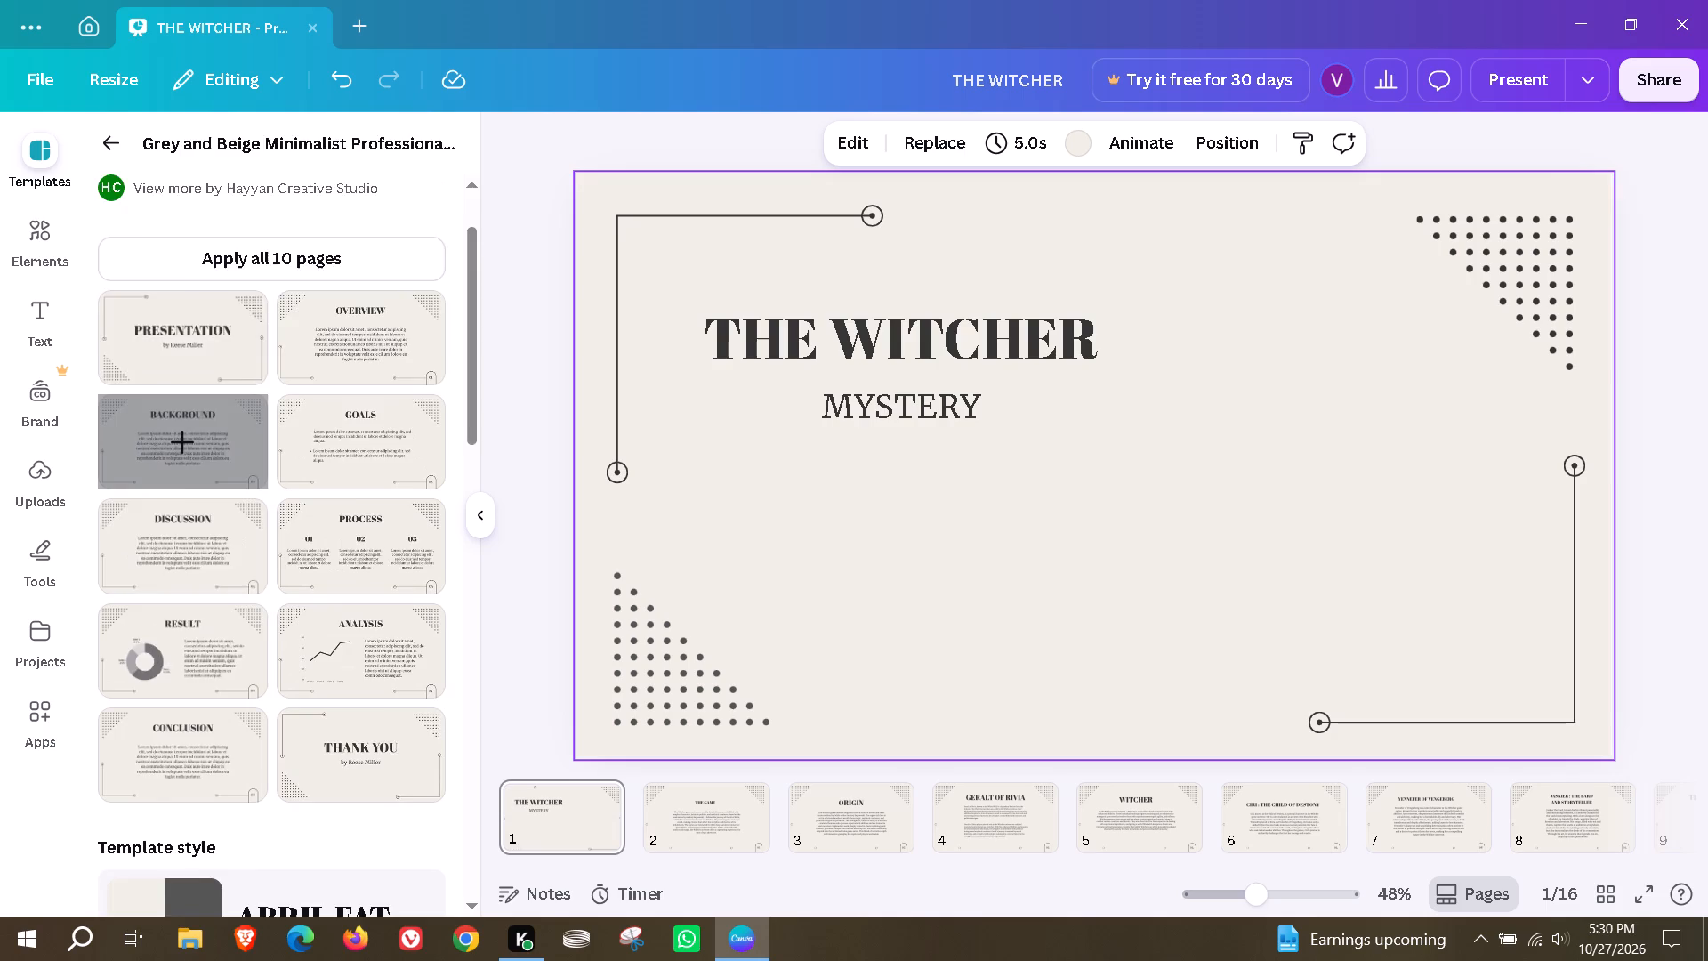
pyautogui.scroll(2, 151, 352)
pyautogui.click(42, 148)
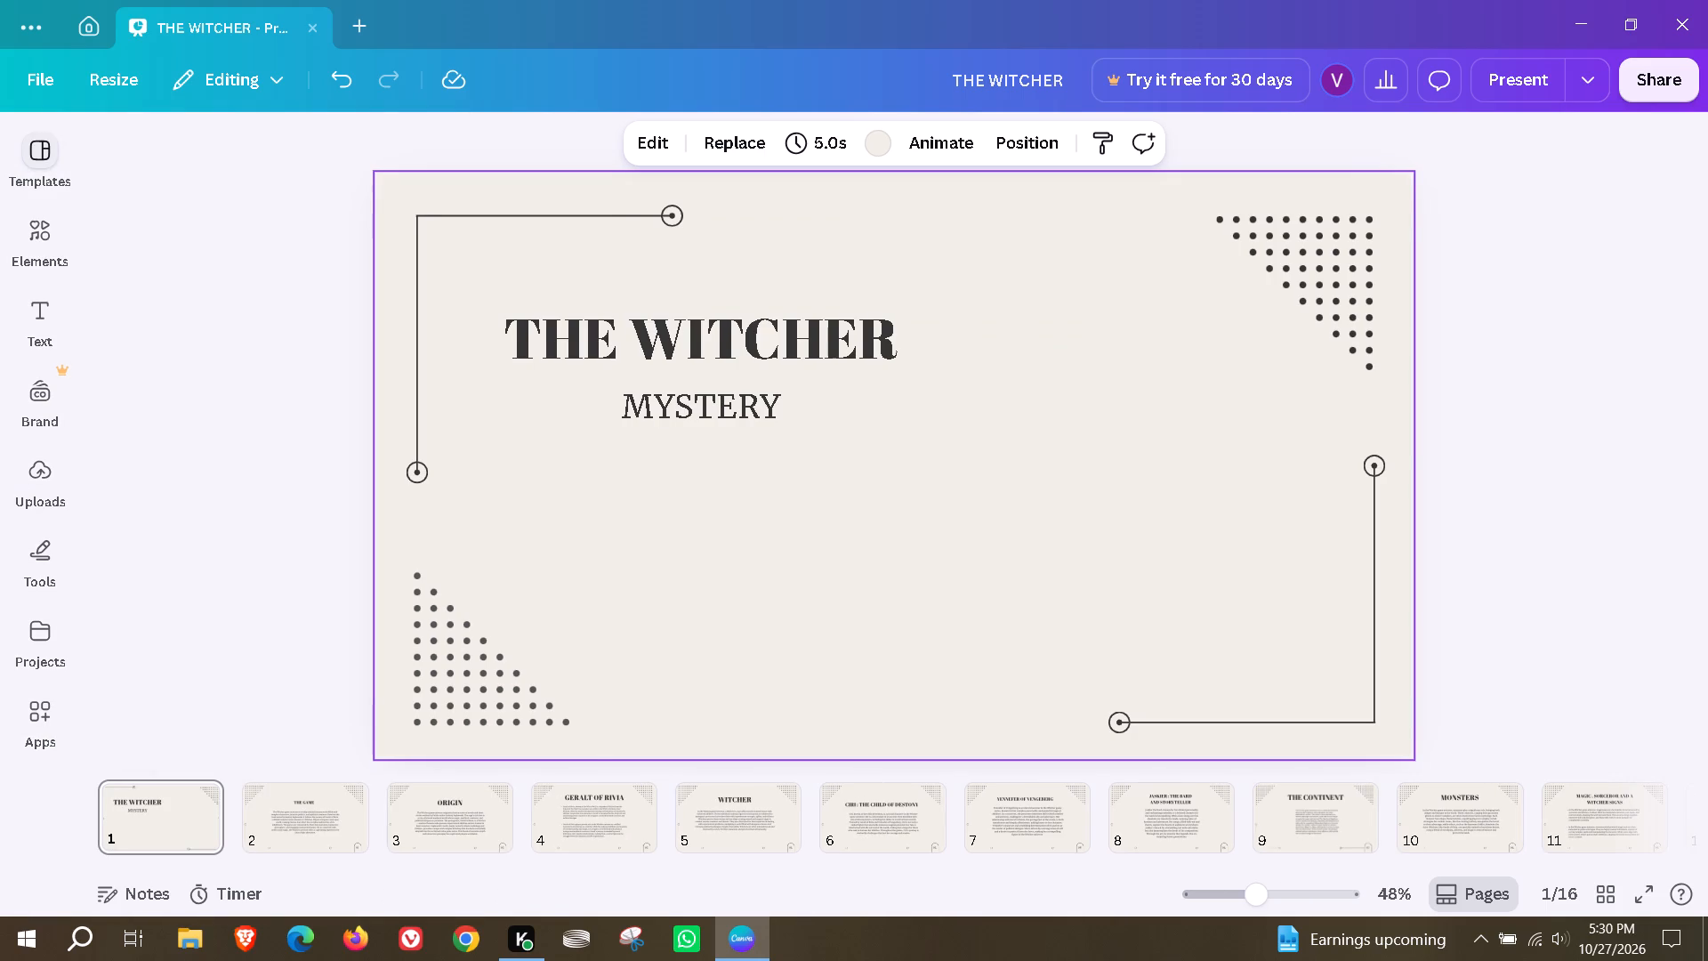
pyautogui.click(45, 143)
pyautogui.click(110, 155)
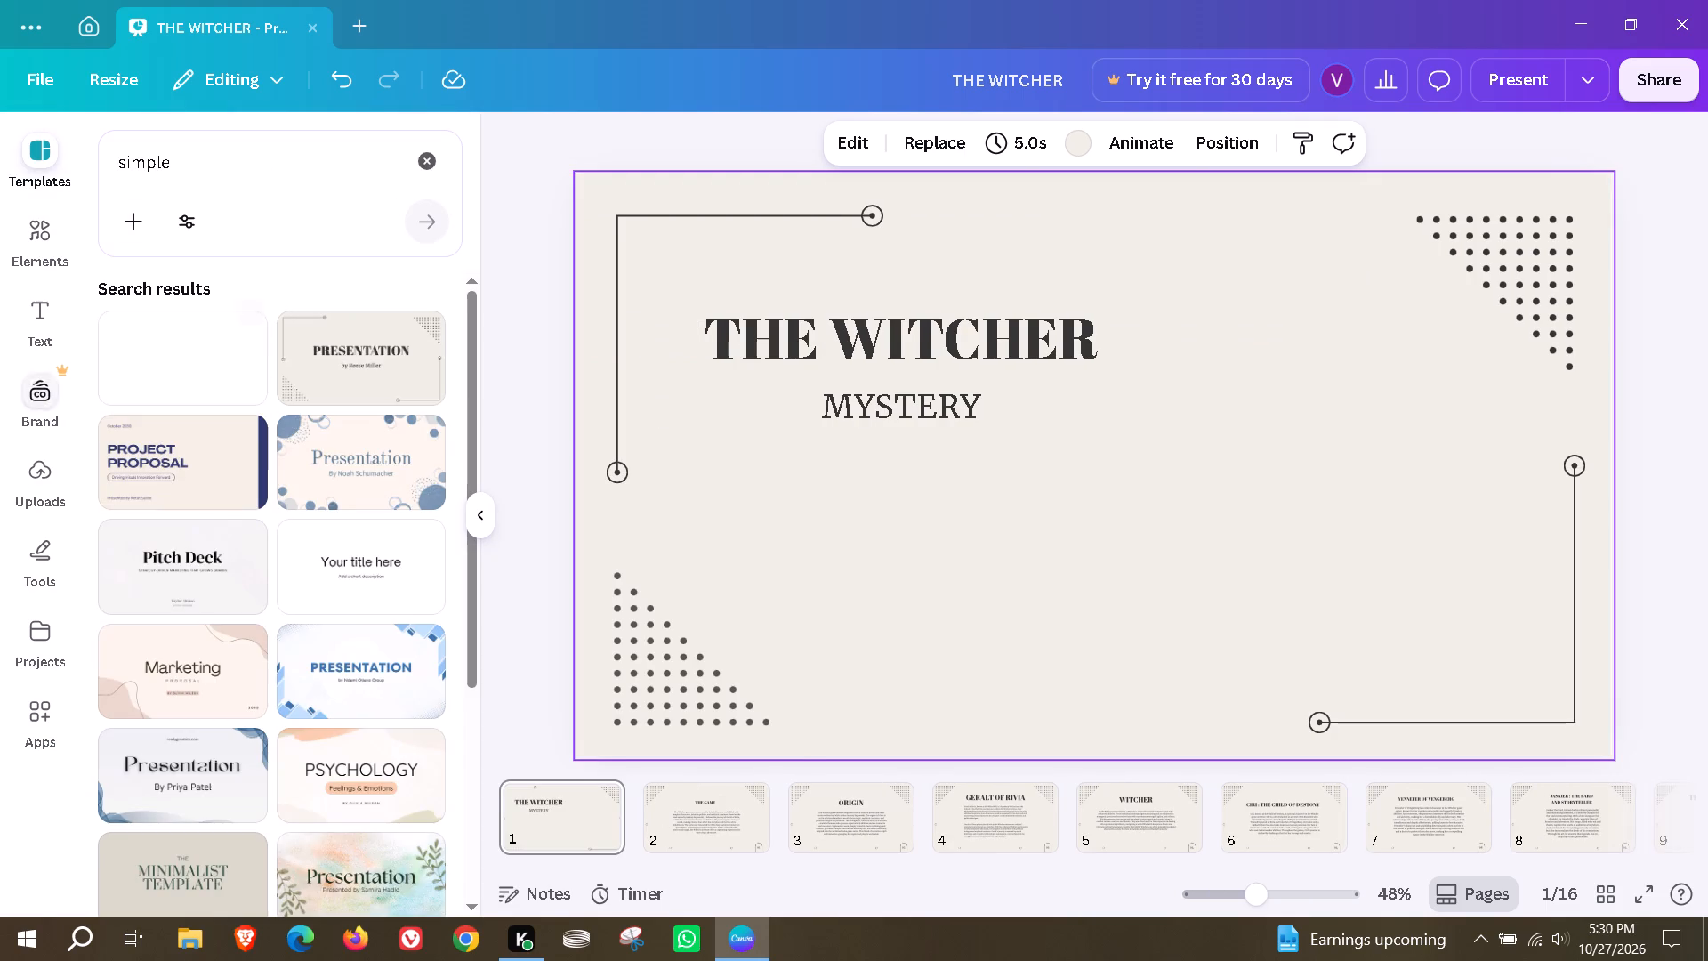
# Search the elements library for "witcher" and look through the results.
pyautogui.click(36, 259)
pyautogui.click(382, 472)
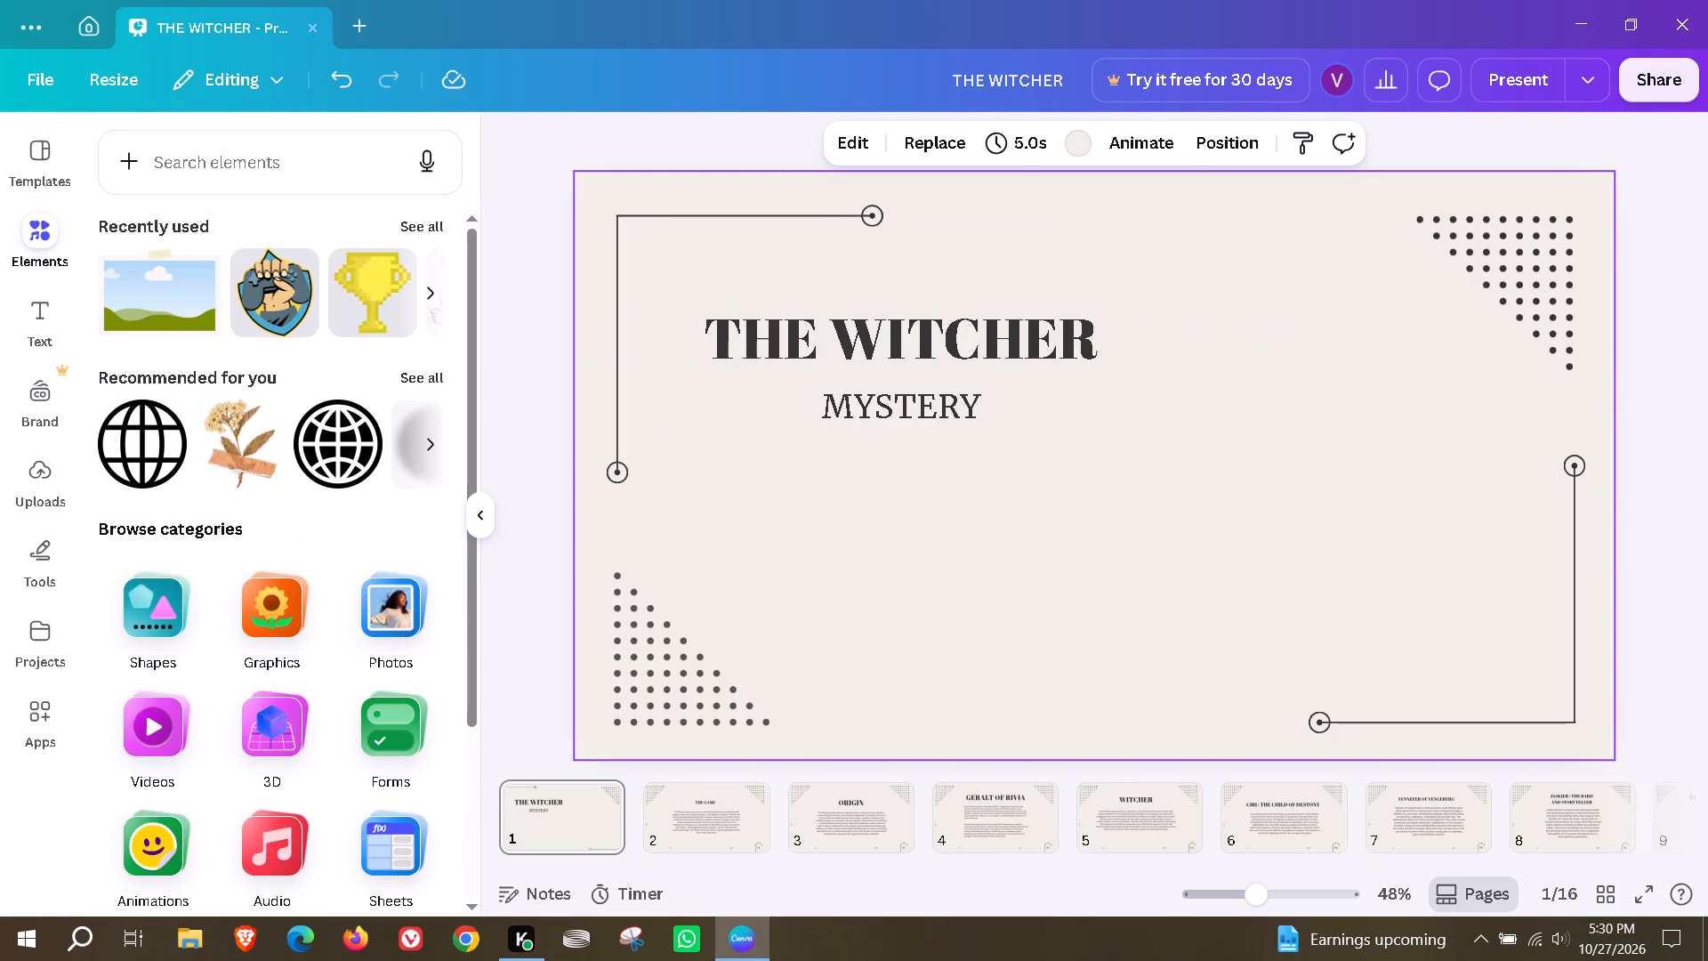
pyautogui.click(243, 187)
pyautogui.click(277, 189)
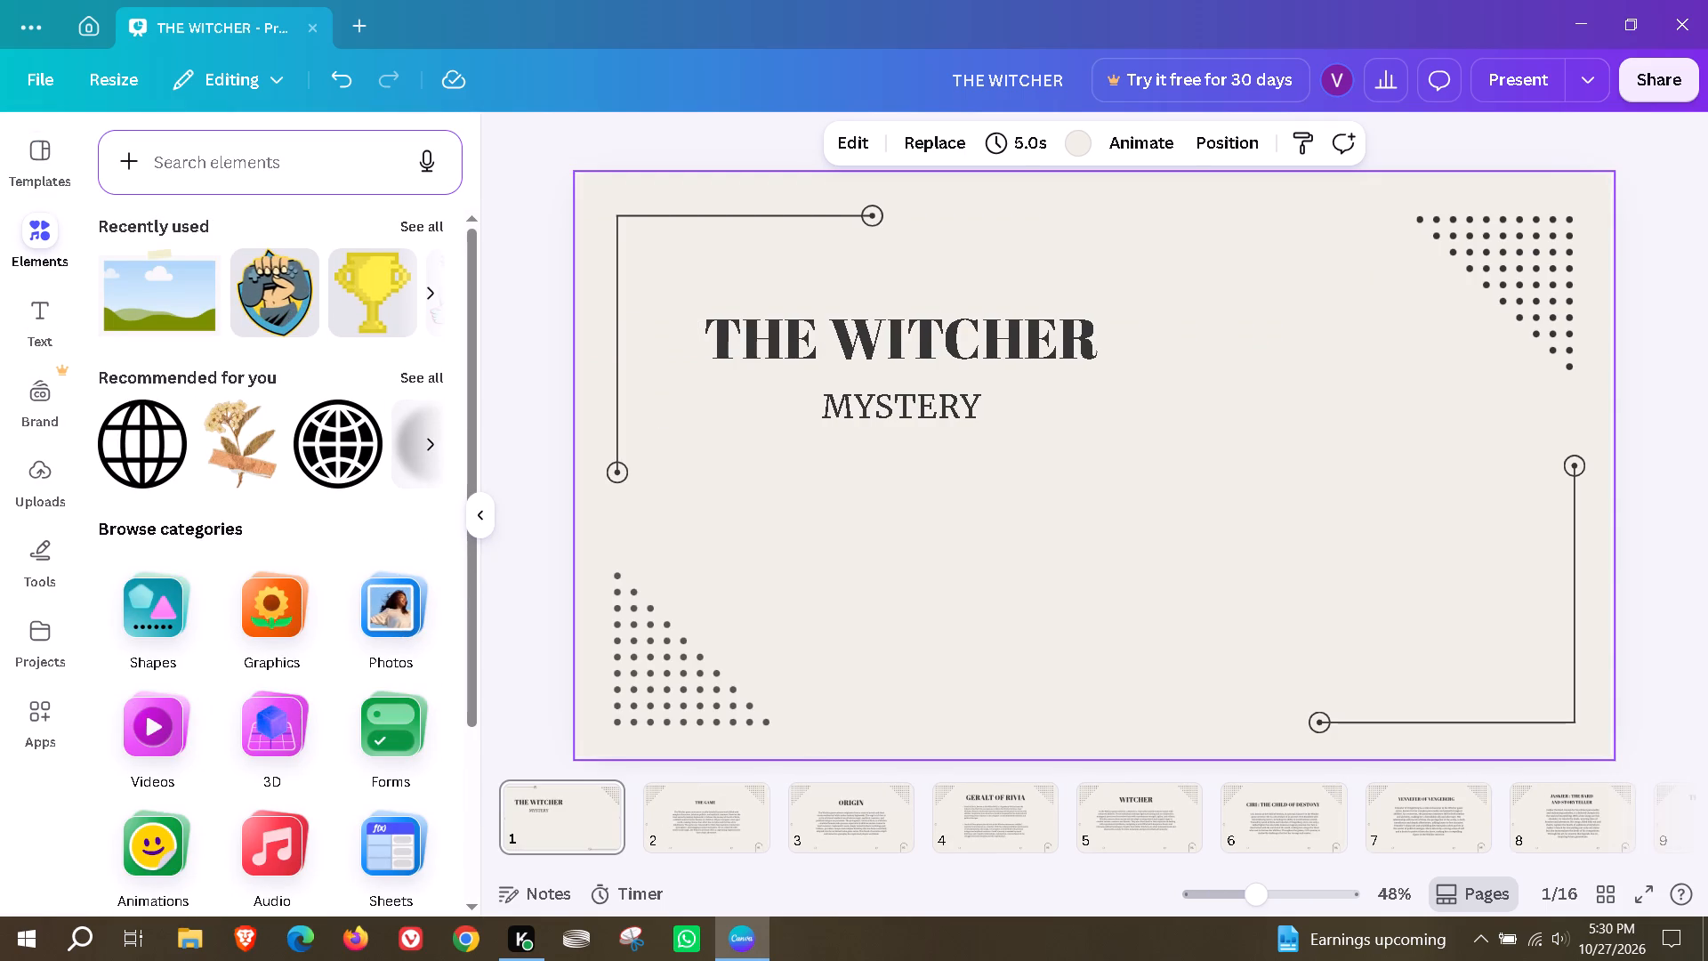
pyautogui.click(254, 179)
pyautogui.click(252, 178)
pyautogui.press('w')
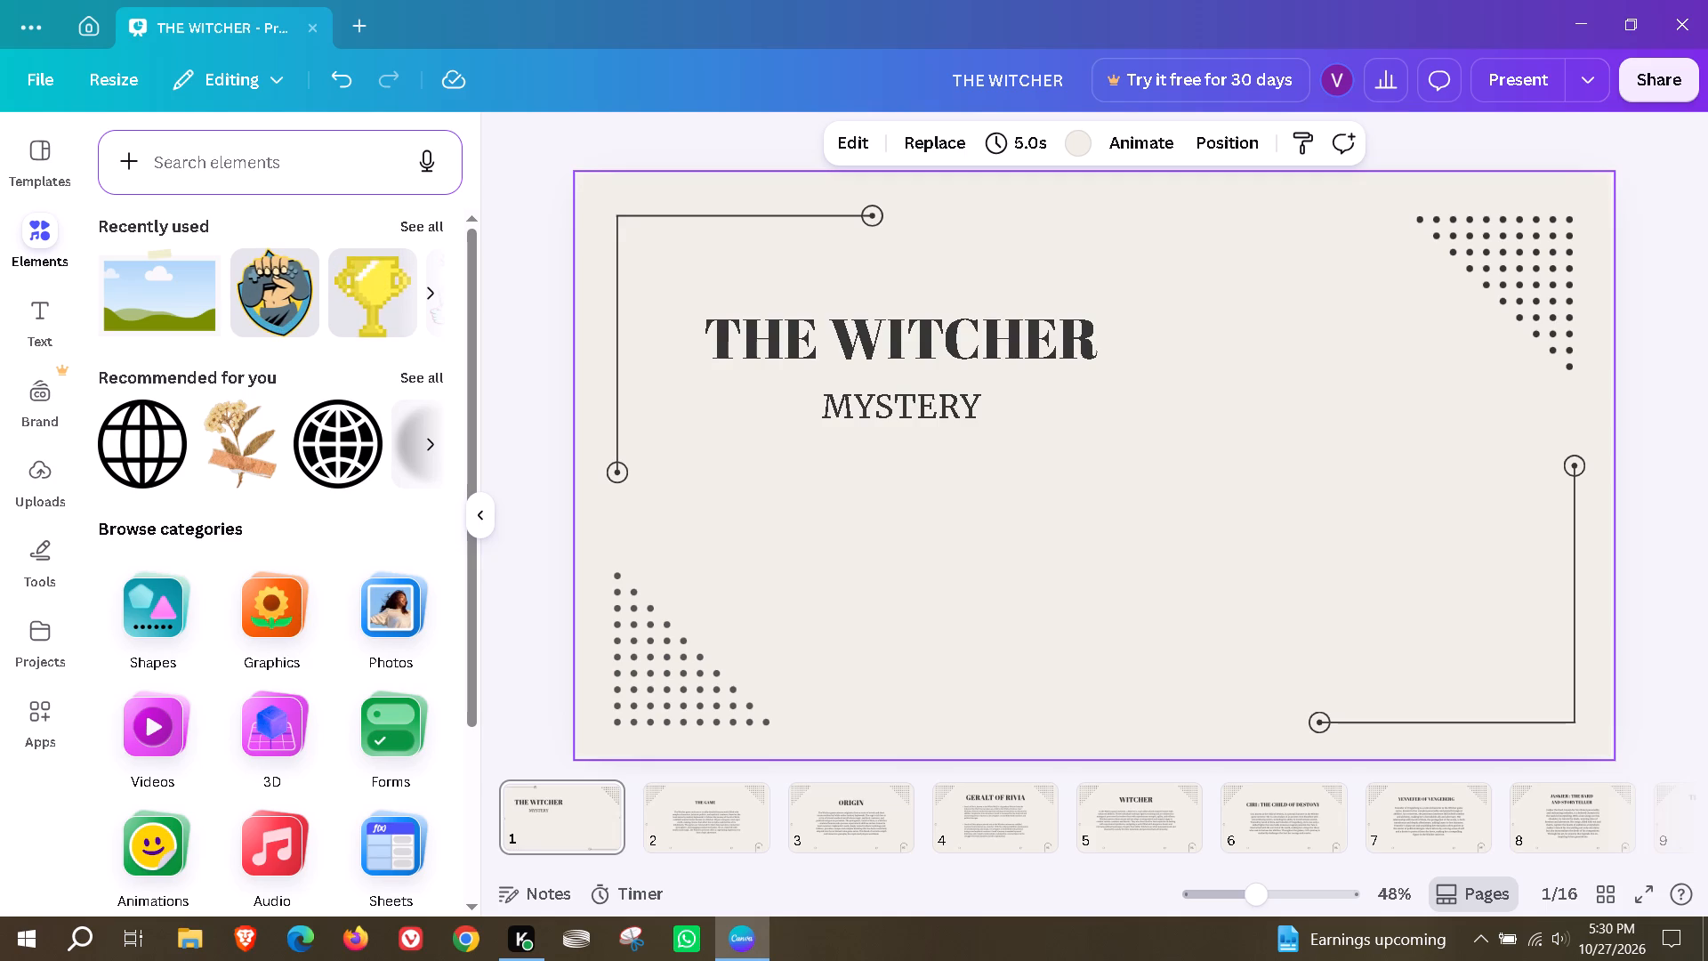
pyautogui.click(259, 147)
pyautogui.doubleClick(229, 174)
pyautogui.press('w')
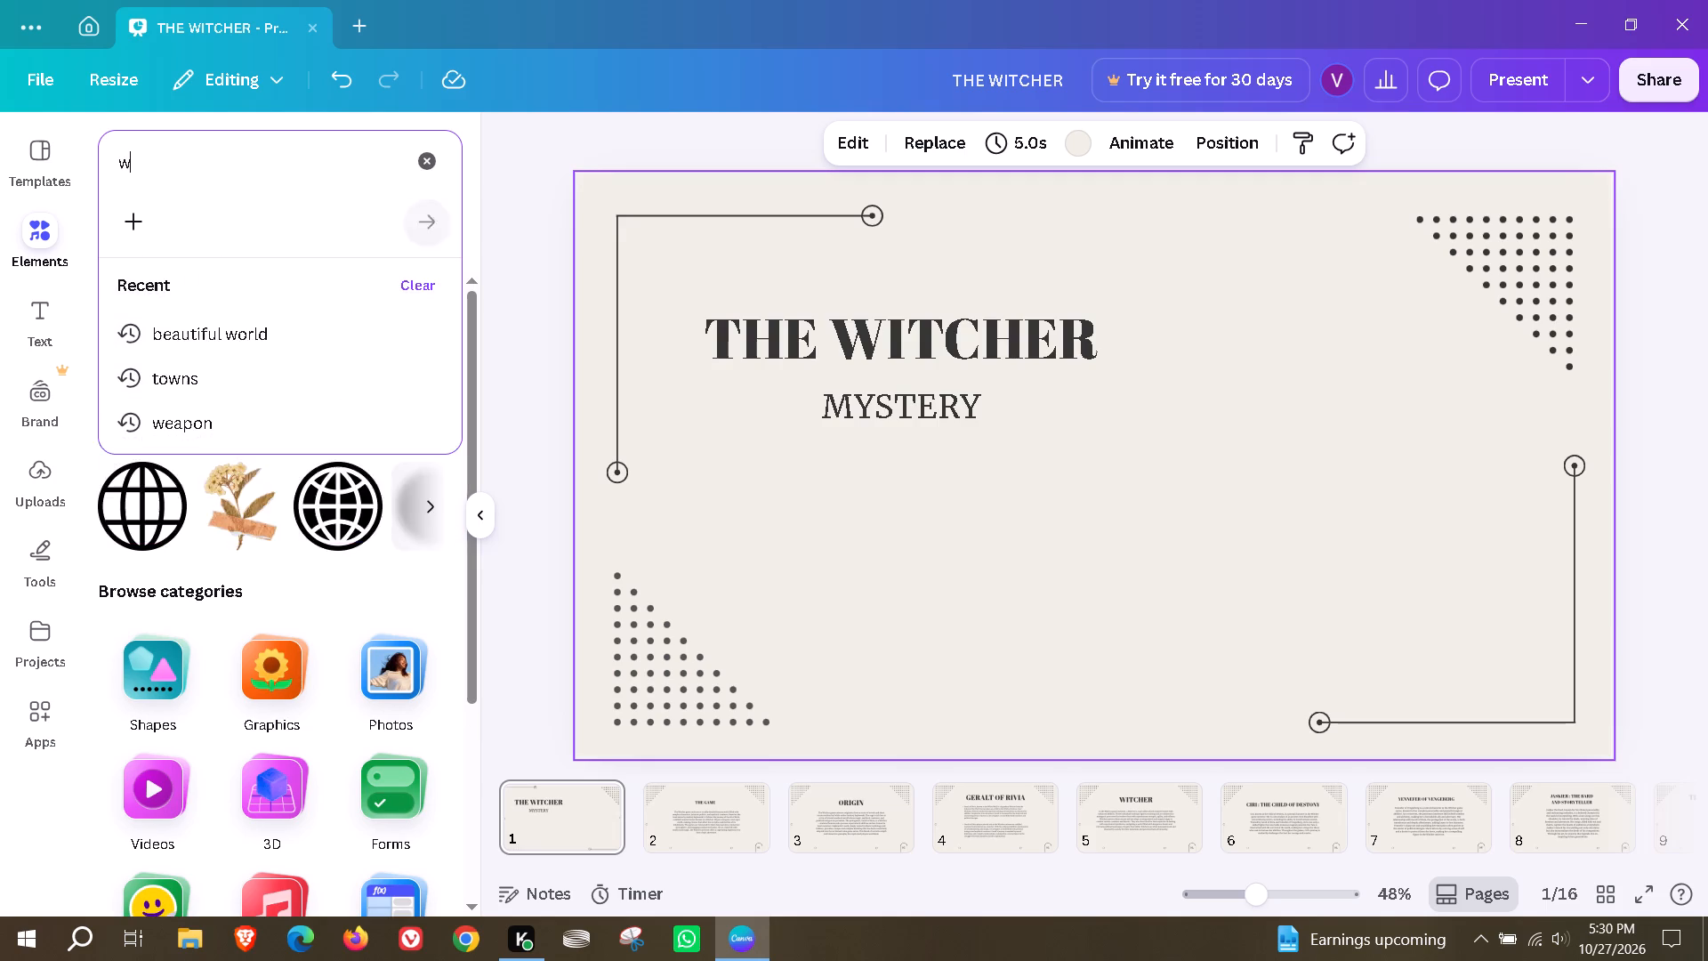
pyautogui.write('itcher')
pyautogui.press('Return')
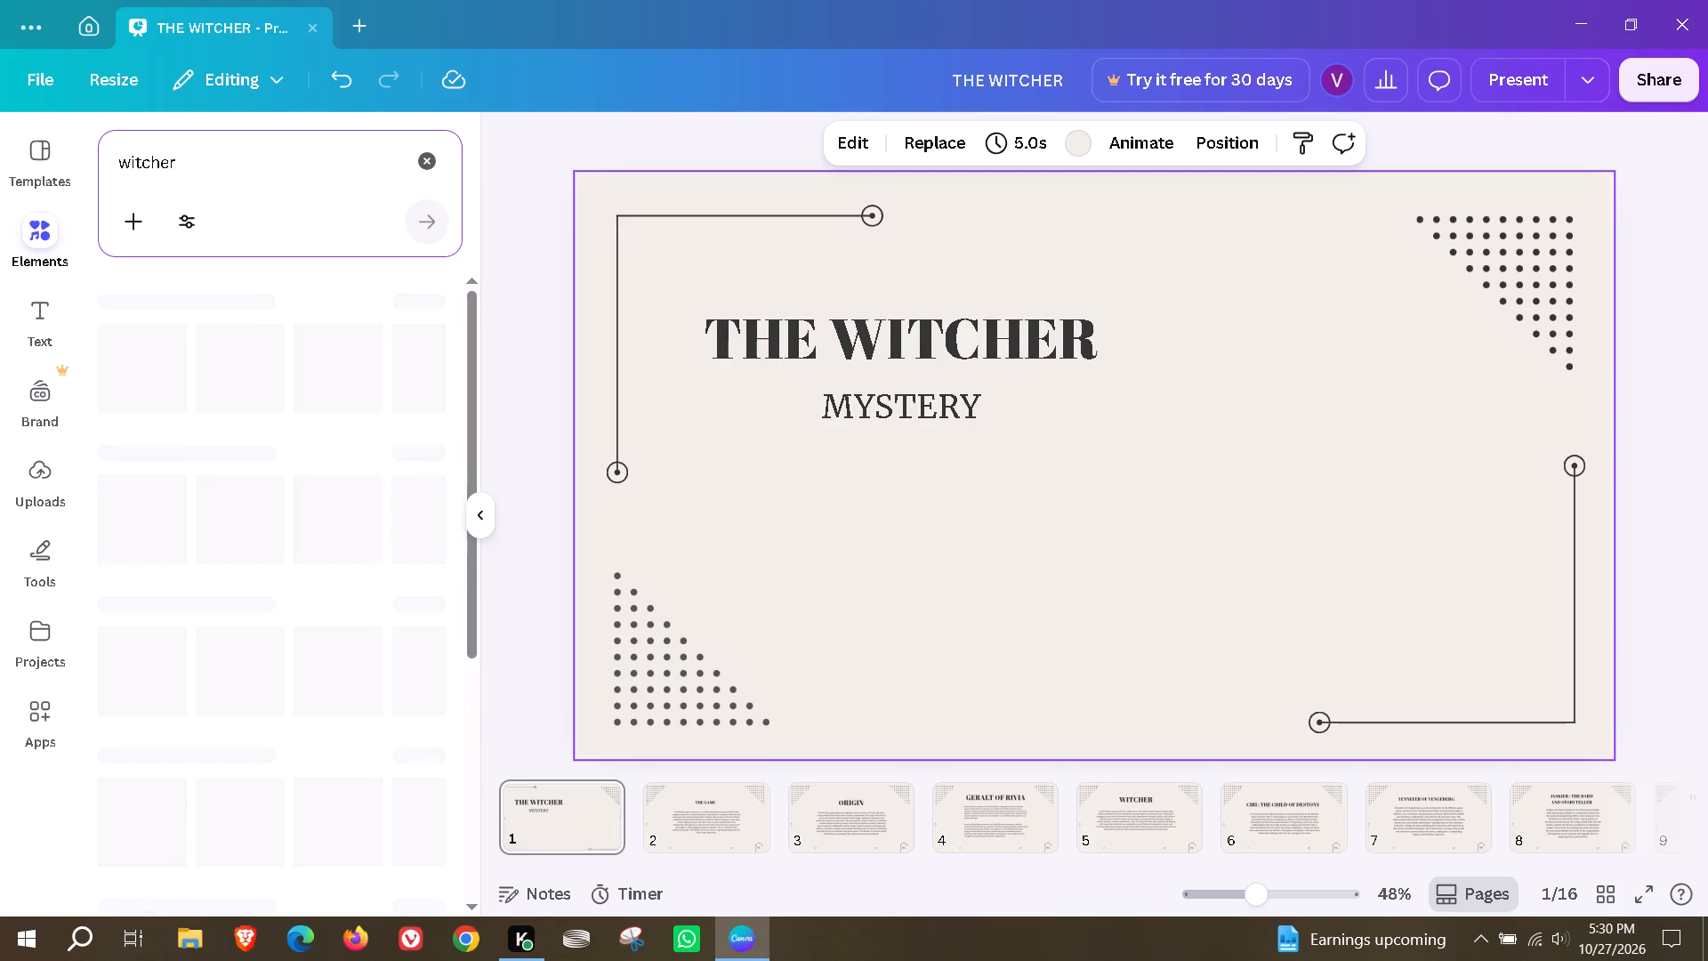
pyautogui.scroll(-2, 179, 643)
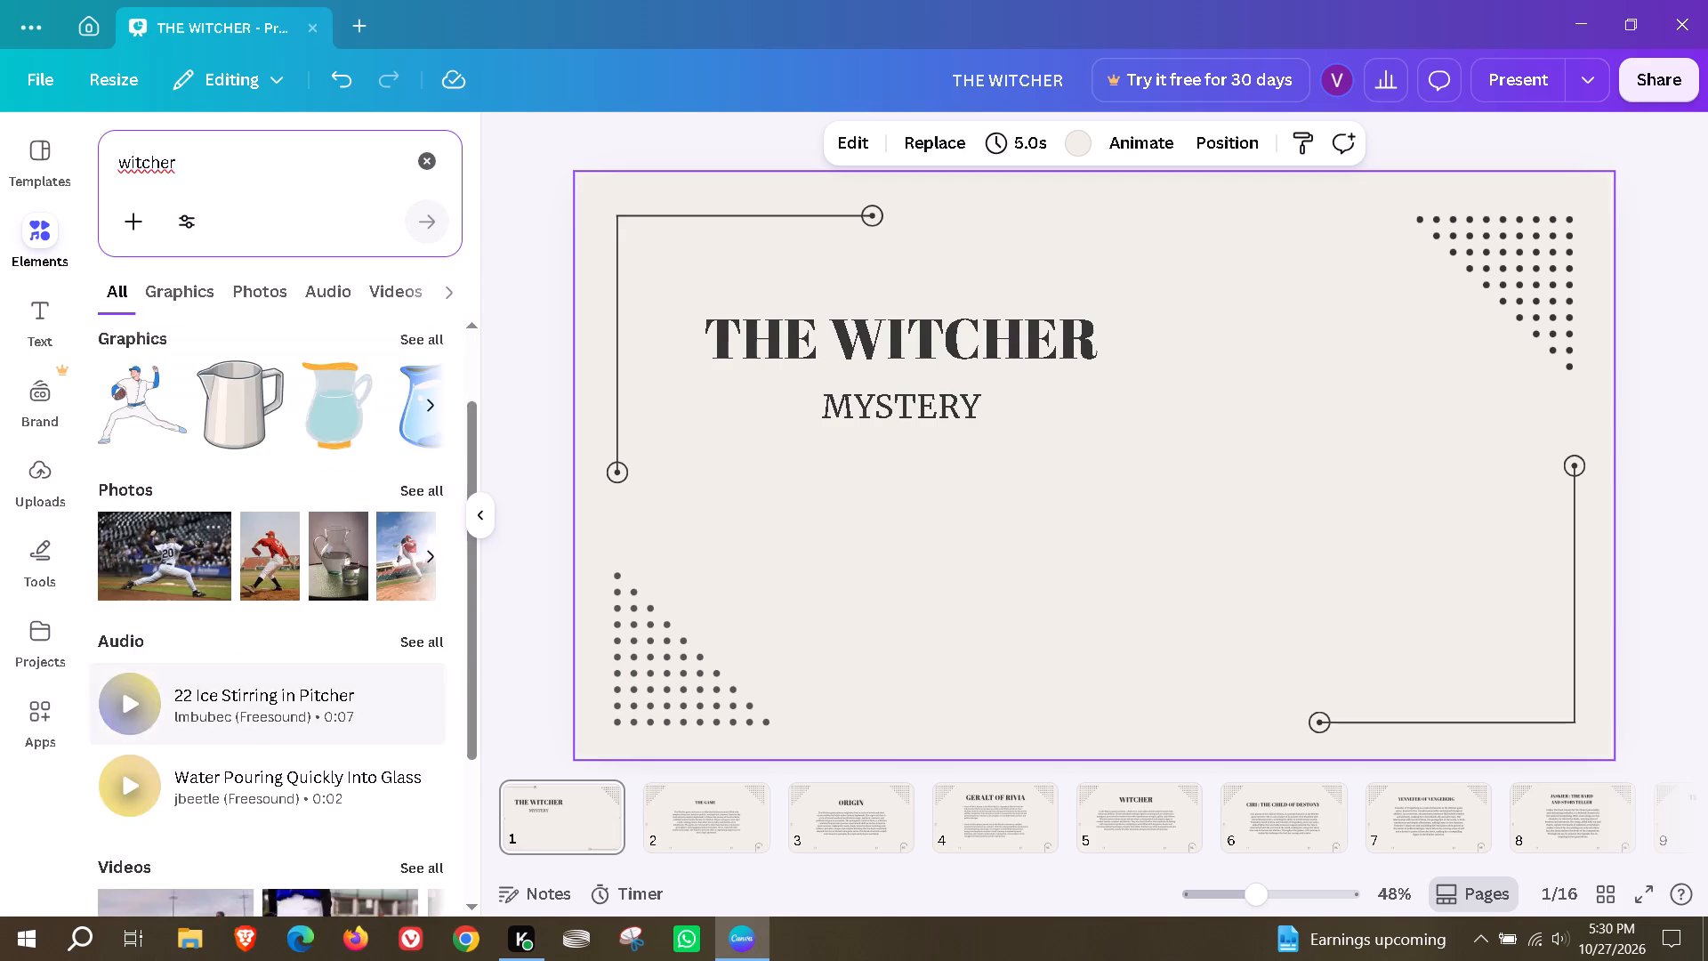
pyautogui.scroll(-4, 179, 676)
pyautogui.scroll(6, 192, 755)
# Clear the "witcher" search text and look through the listed elements again.
pyautogui.moveTo(200, 169); pyautogui.dragTo(103, 169)
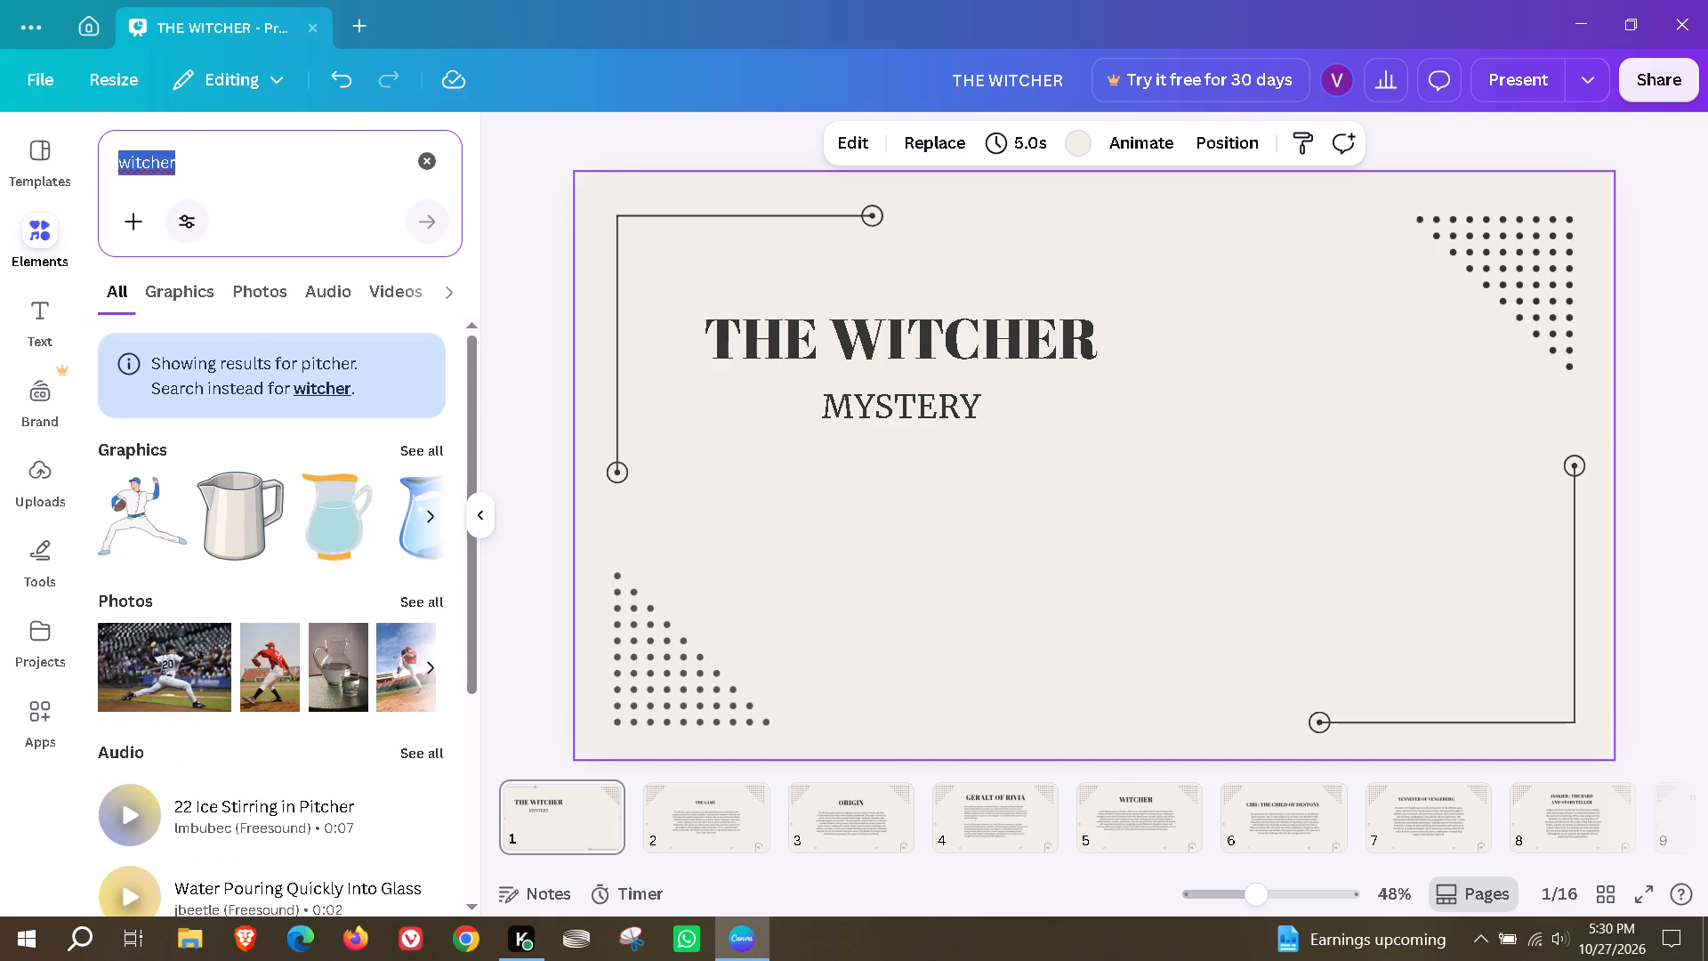
pyautogui.press('BackSpace')
pyautogui.click(133, 161)
pyautogui.click(41, 231)
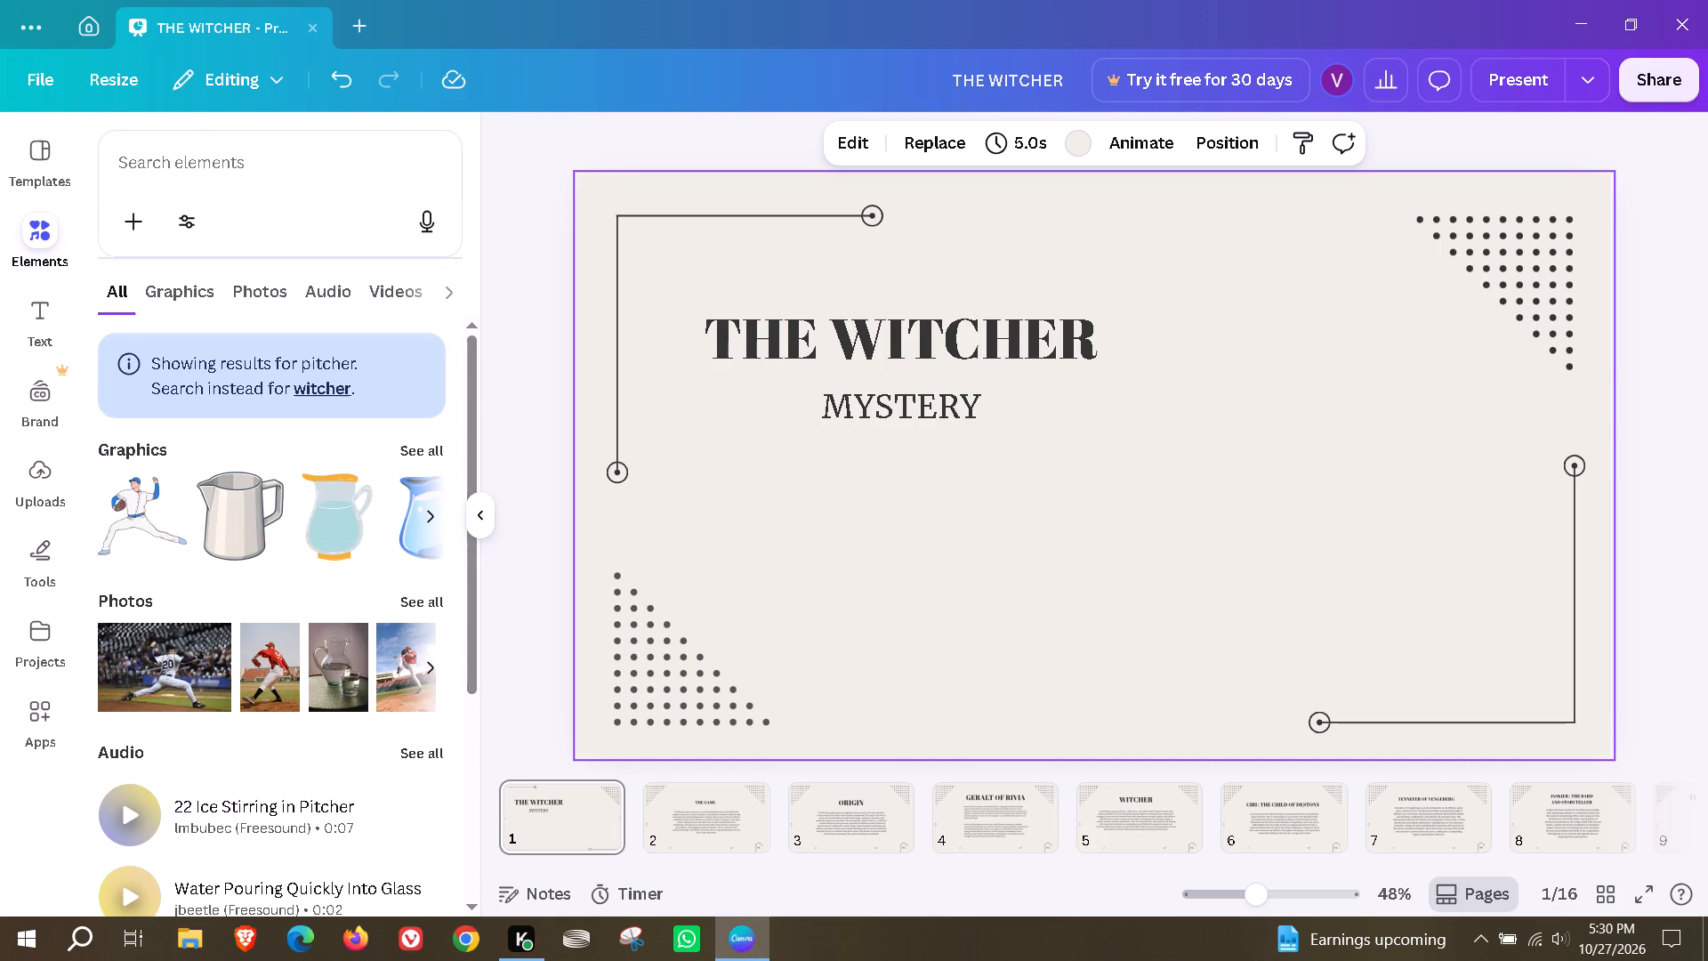
pyautogui.click(41, 231)
pyautogui.click(41, 231)
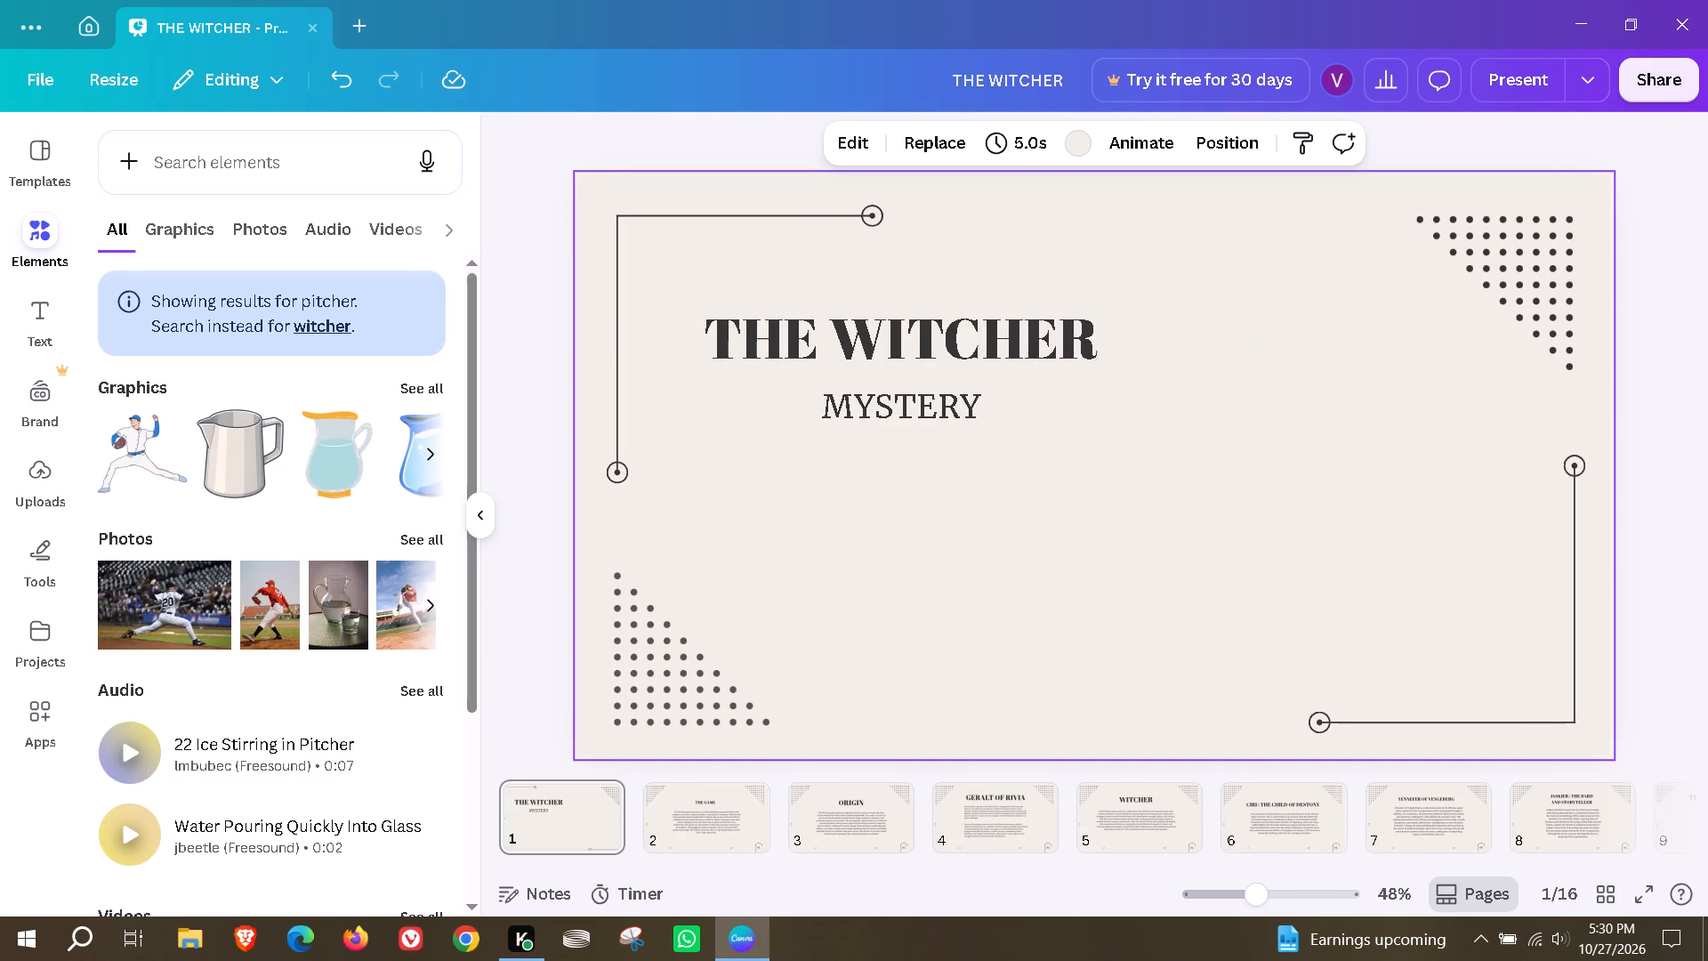
pyautogui.scroll(-3, 246, 547)
pyautogui.scroll(-4, 290, 701)
pyautogui.scroll(3, 290, 701)
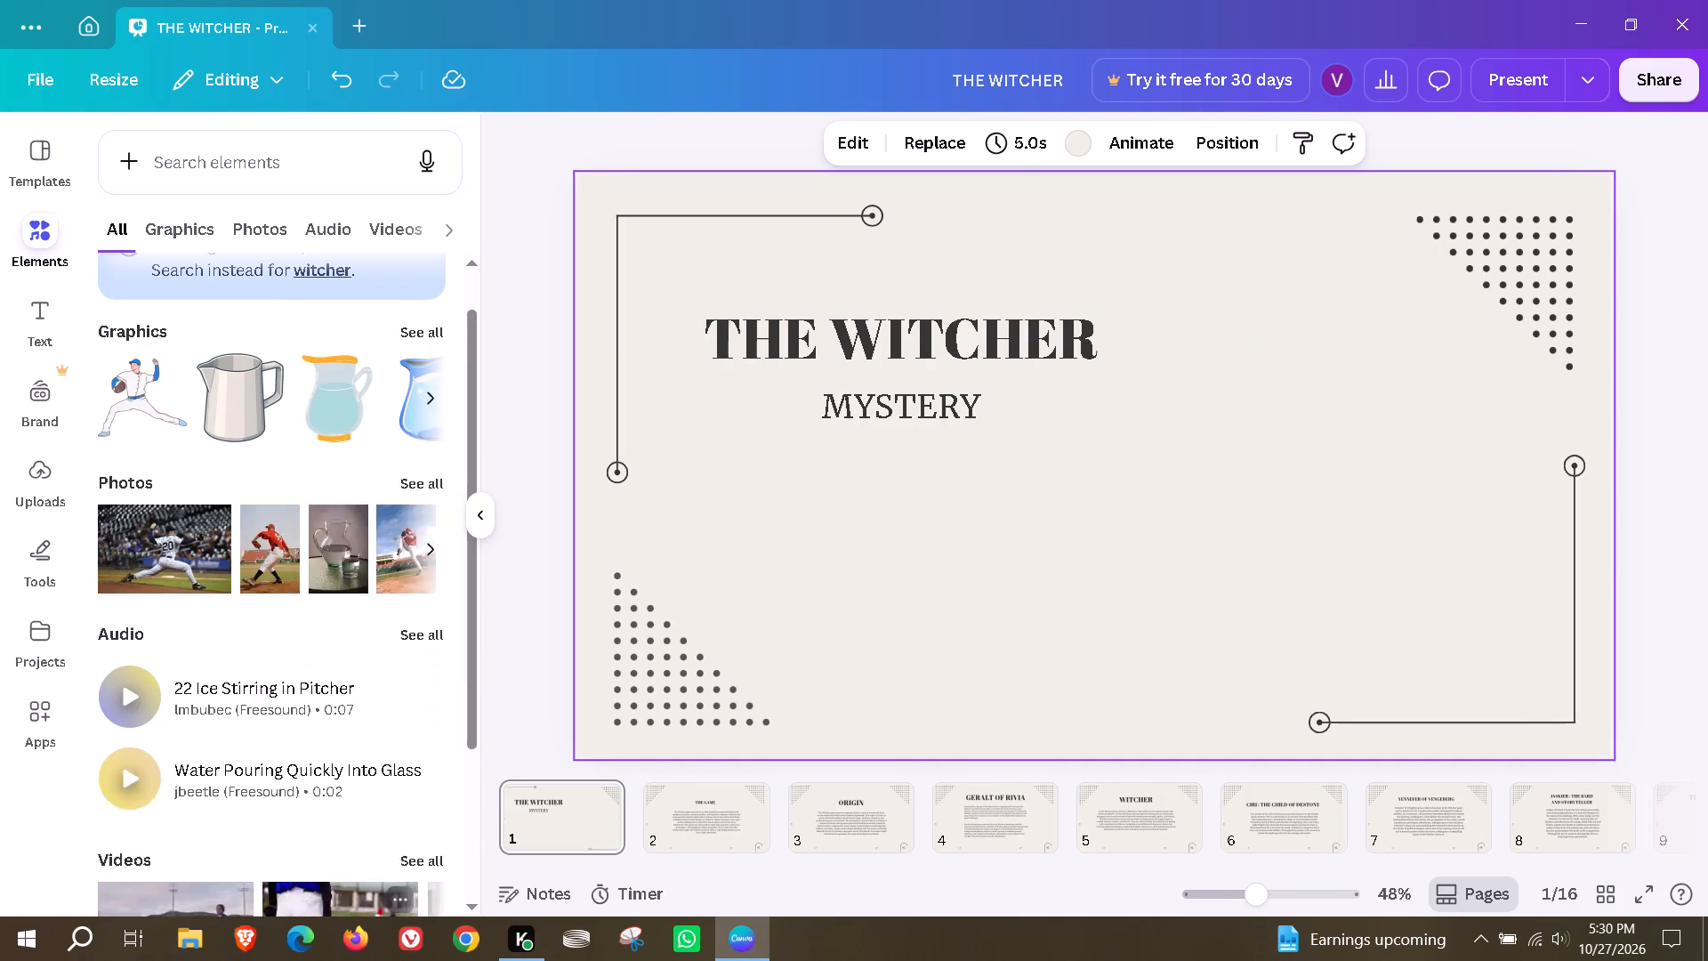
pyautogui.scroll(8, 293, 689)
pyautogui.click(51, 164)
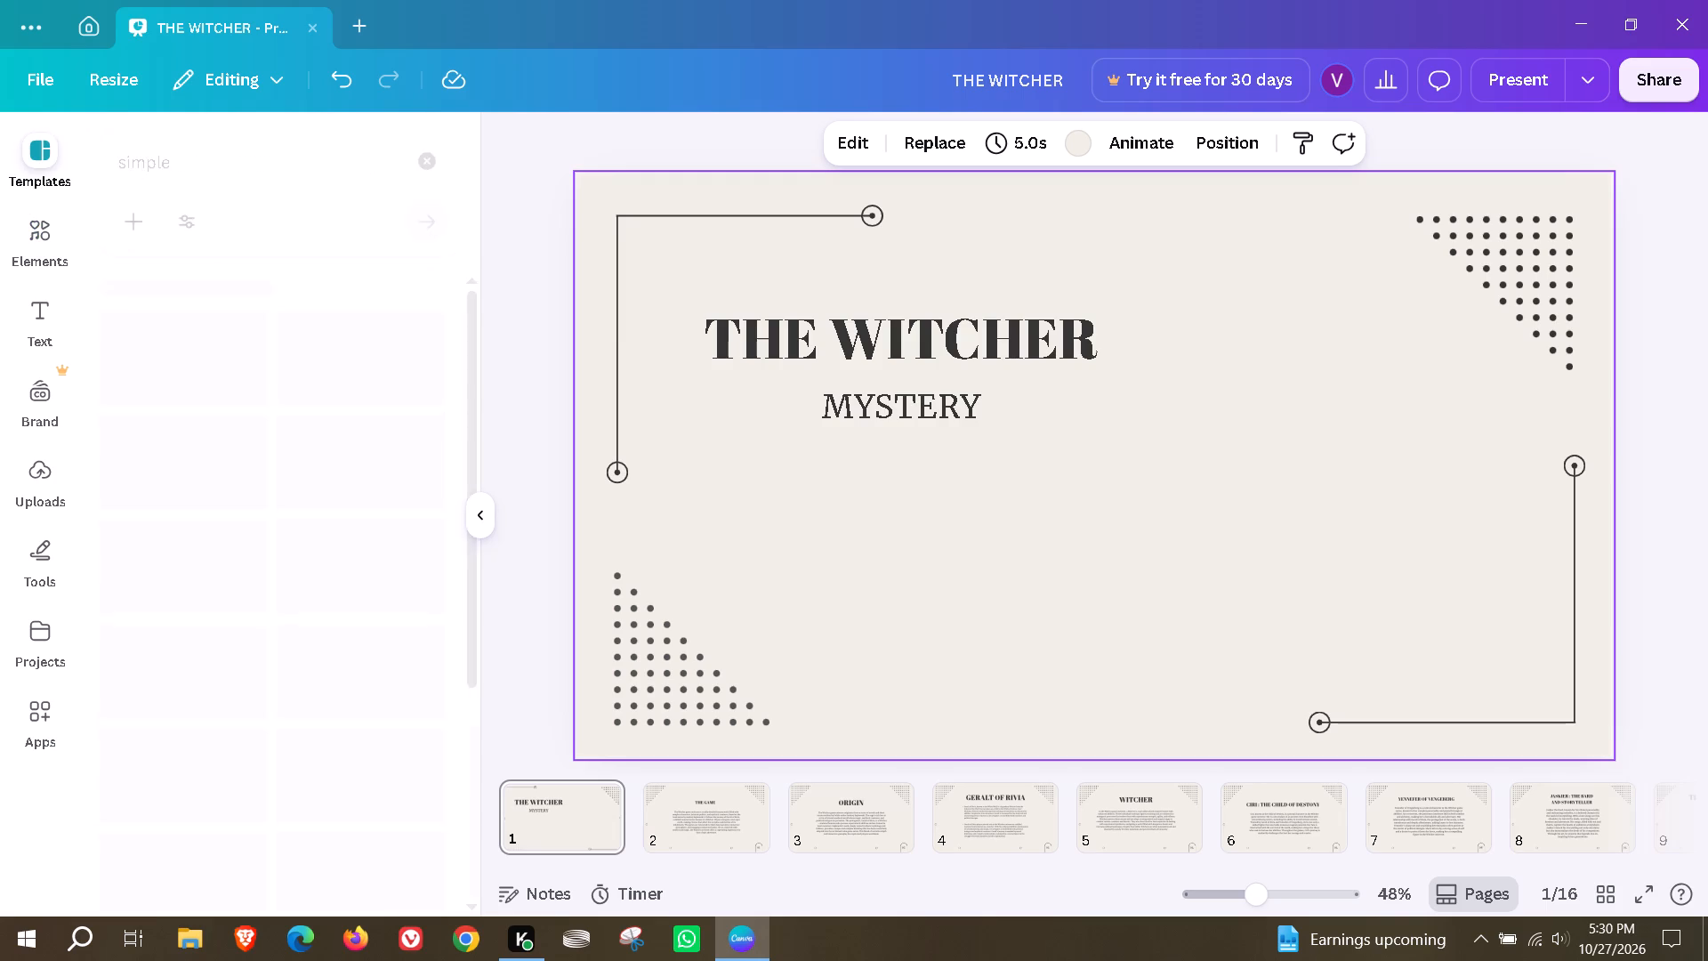
pyautogui.click(36, 235)
# Search the photos for "controller" and add the glowing blue controller photo to the cover page.
pyautogui.click(250, 224)
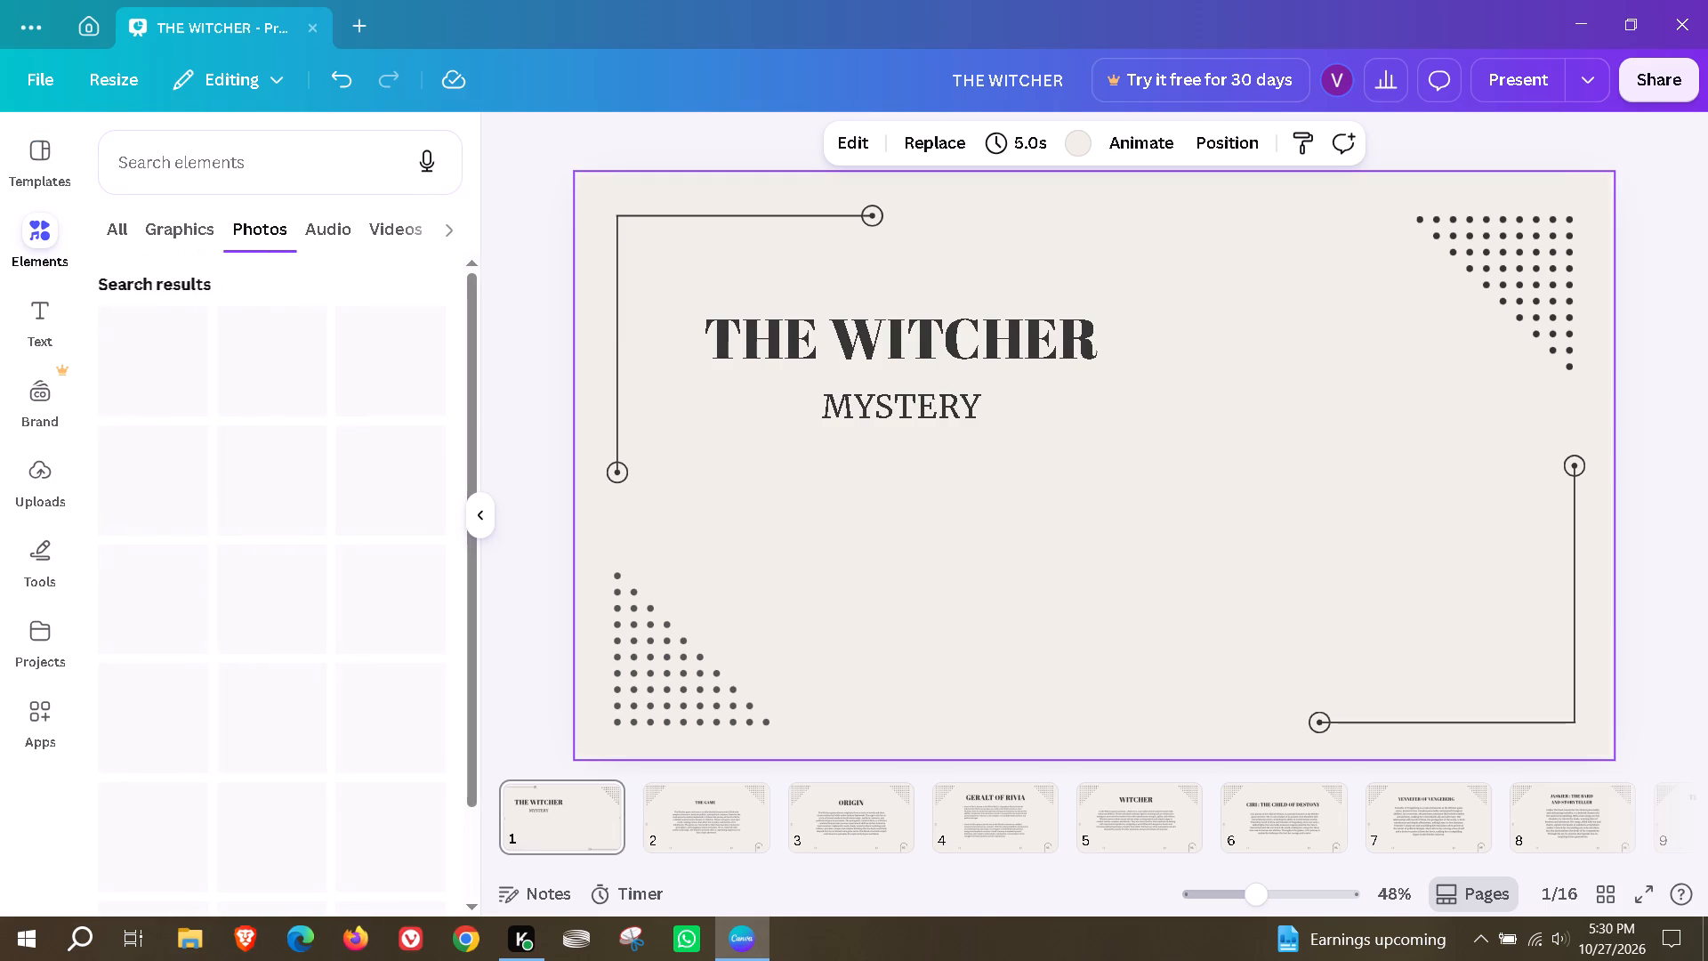
pyautogui.scroll(2, 240, 499)
pyautogui.scroll(-3, 240, 499)
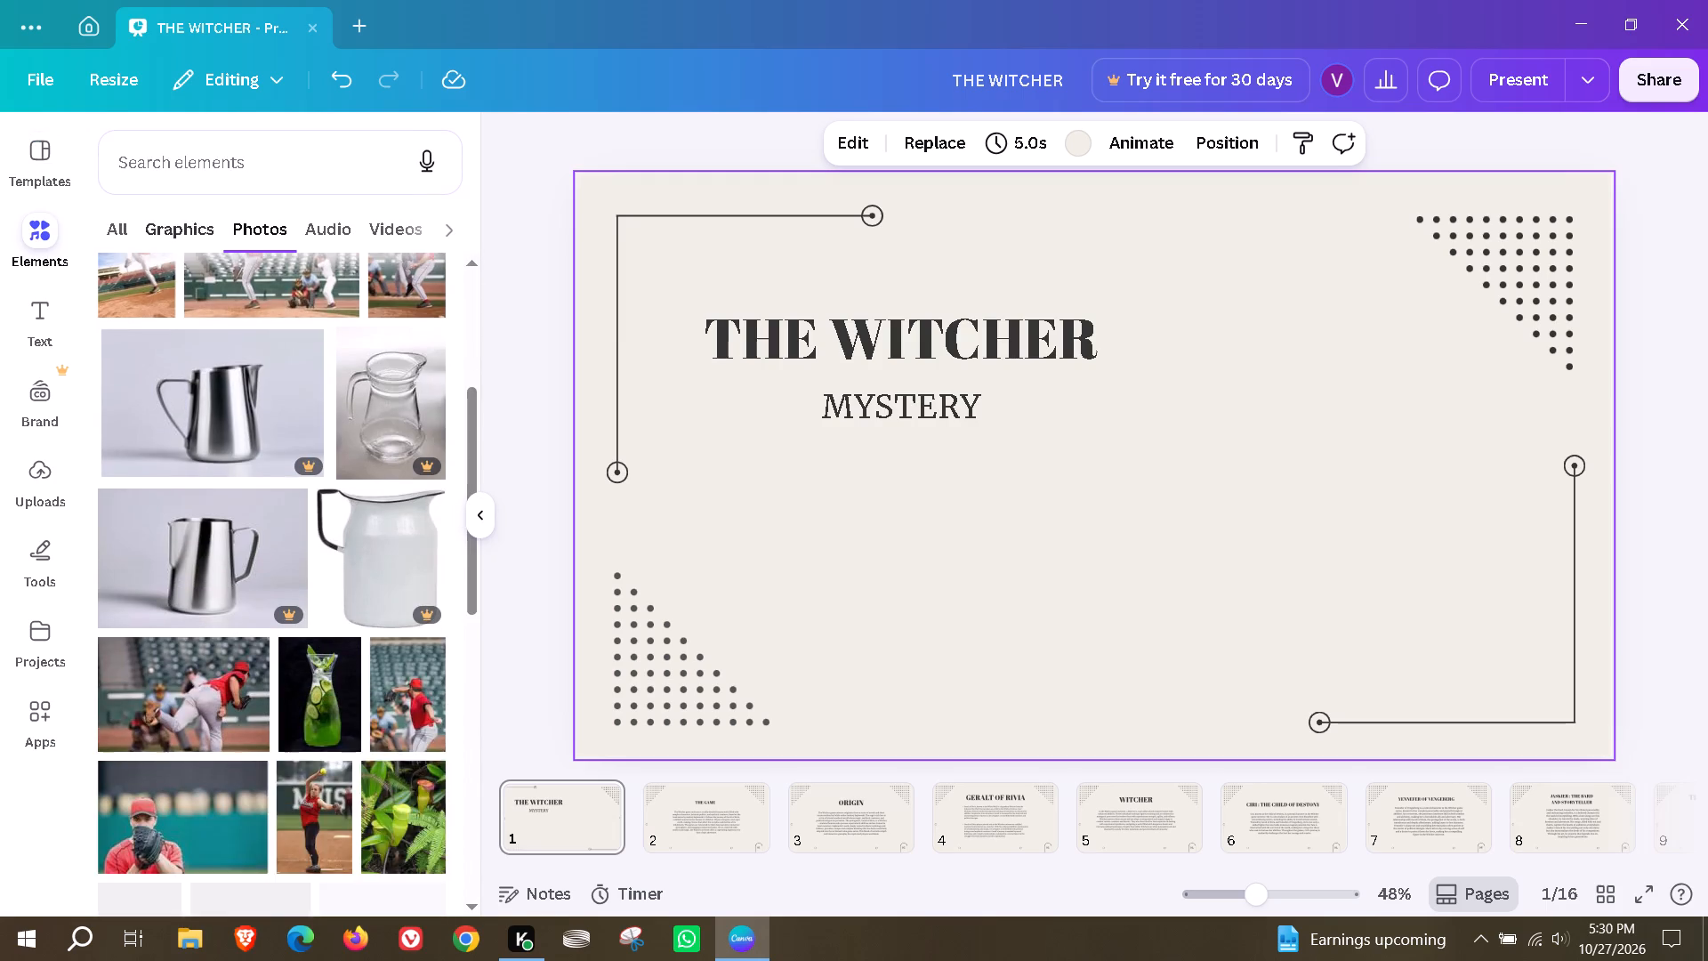
pyautogui.click(169, 161)
pyautogui.click(203, 389)
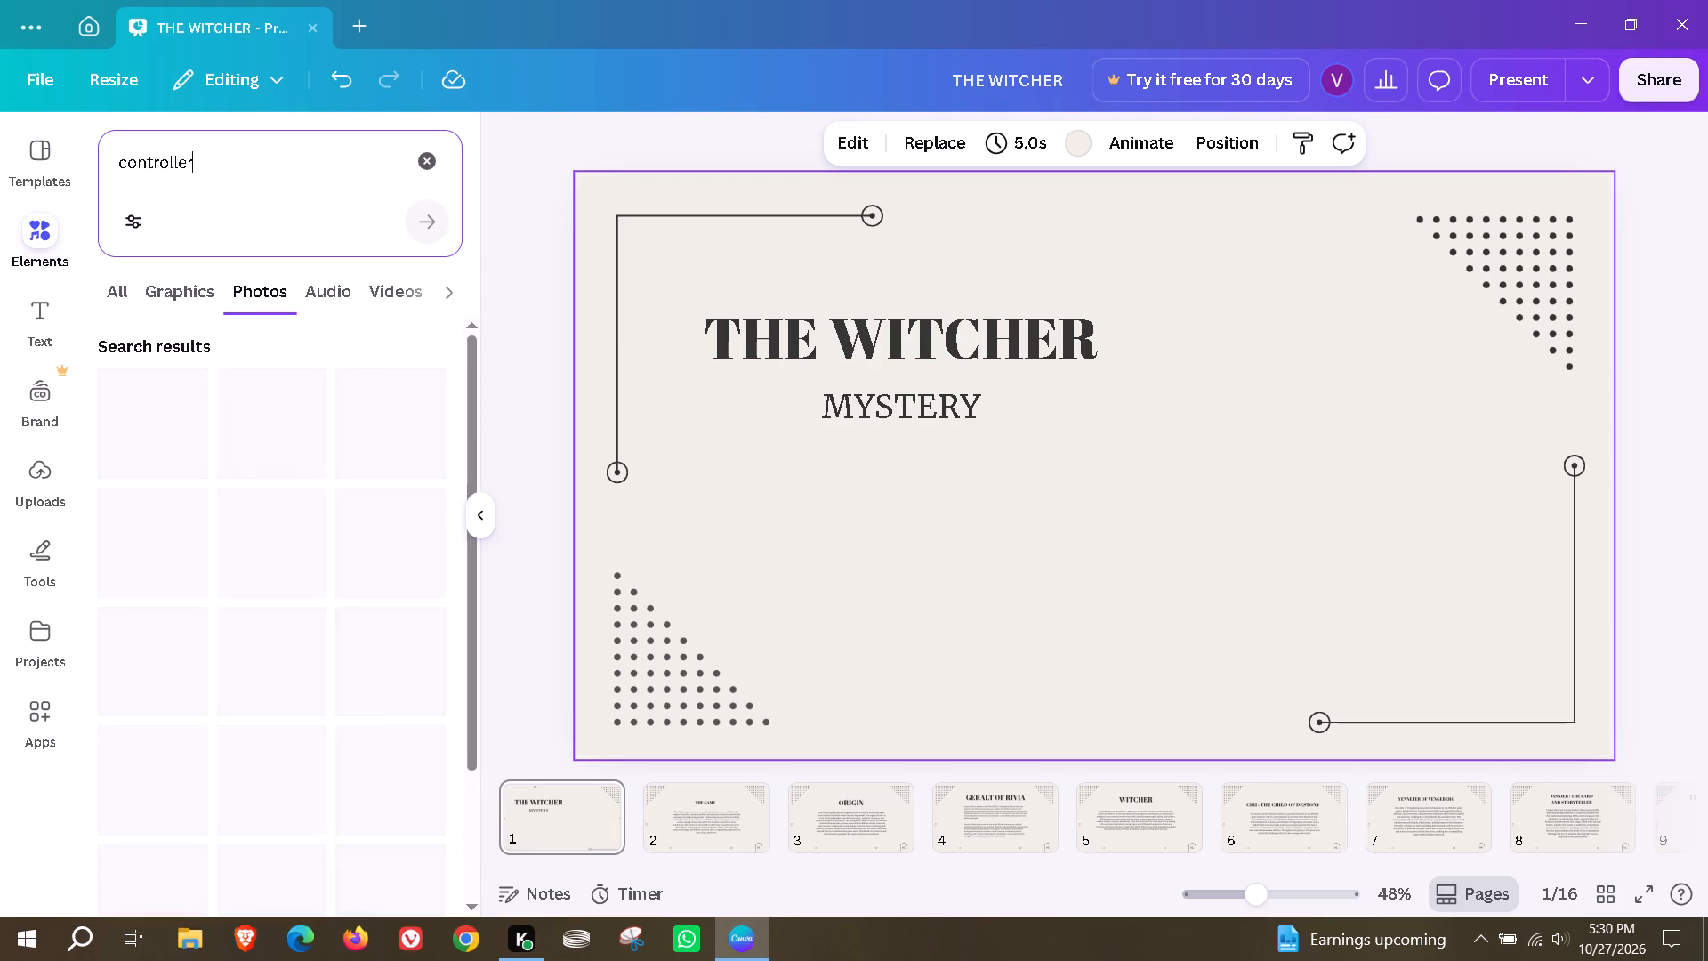
pyautogui.moveTo(212, 157); pyautogui.dragTo(101, 171)
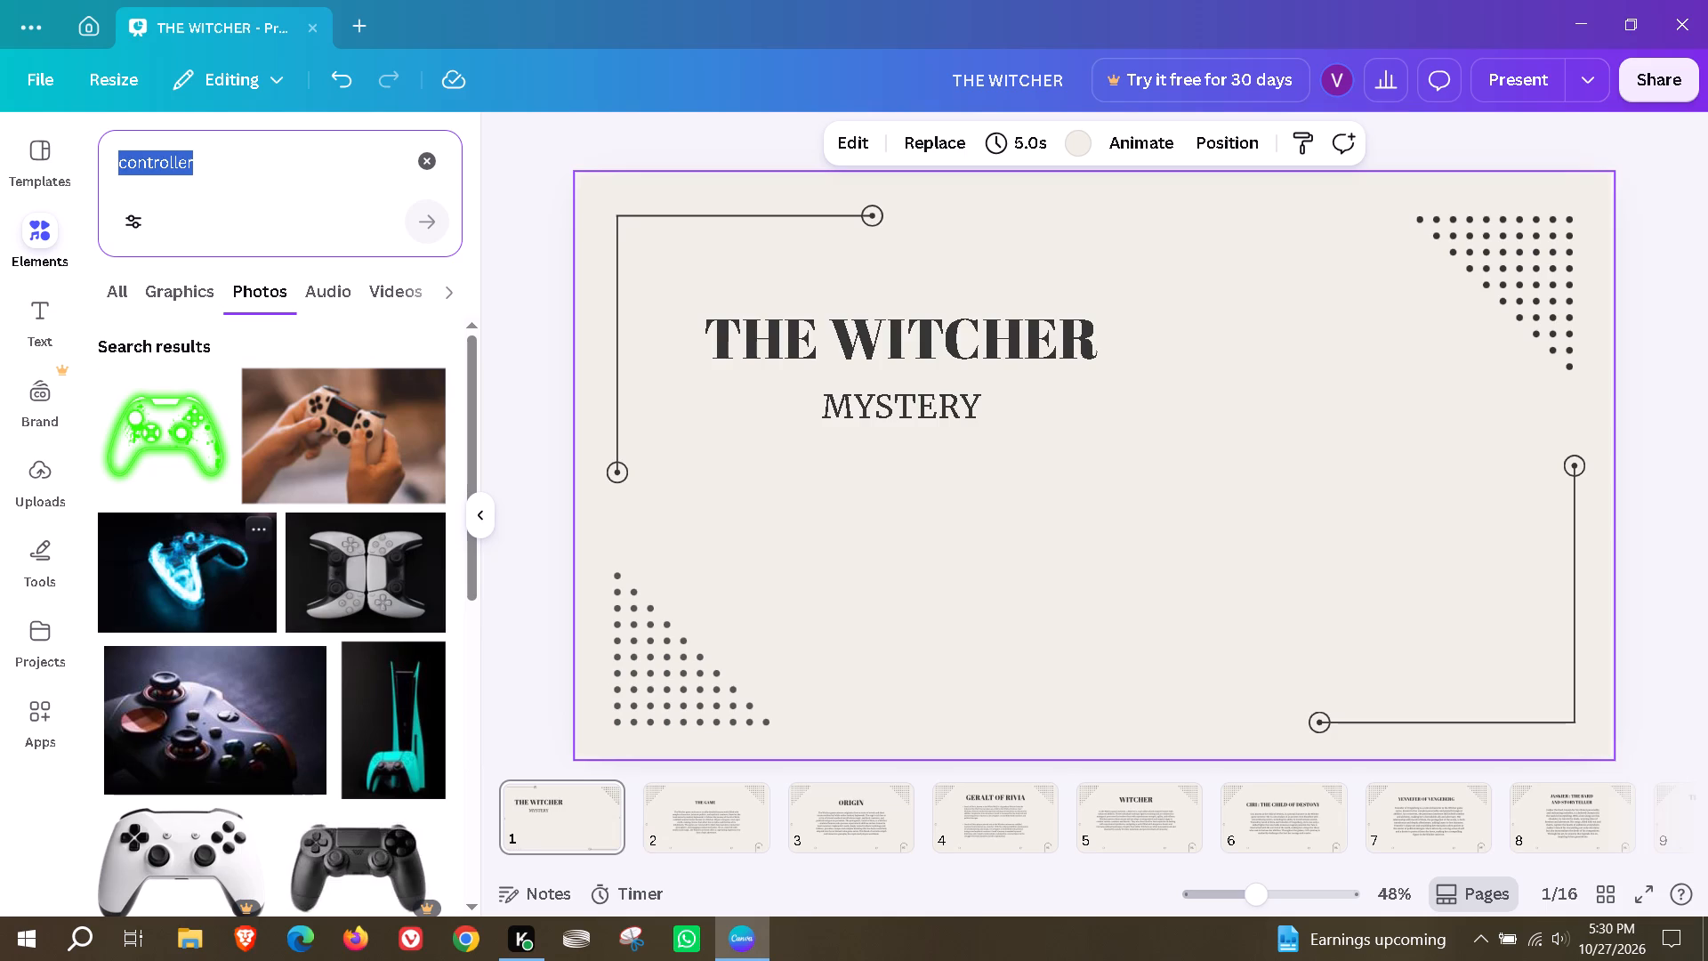
pyautogui.moveTo(167, 567); pyautogui.dragTo(947, 348)
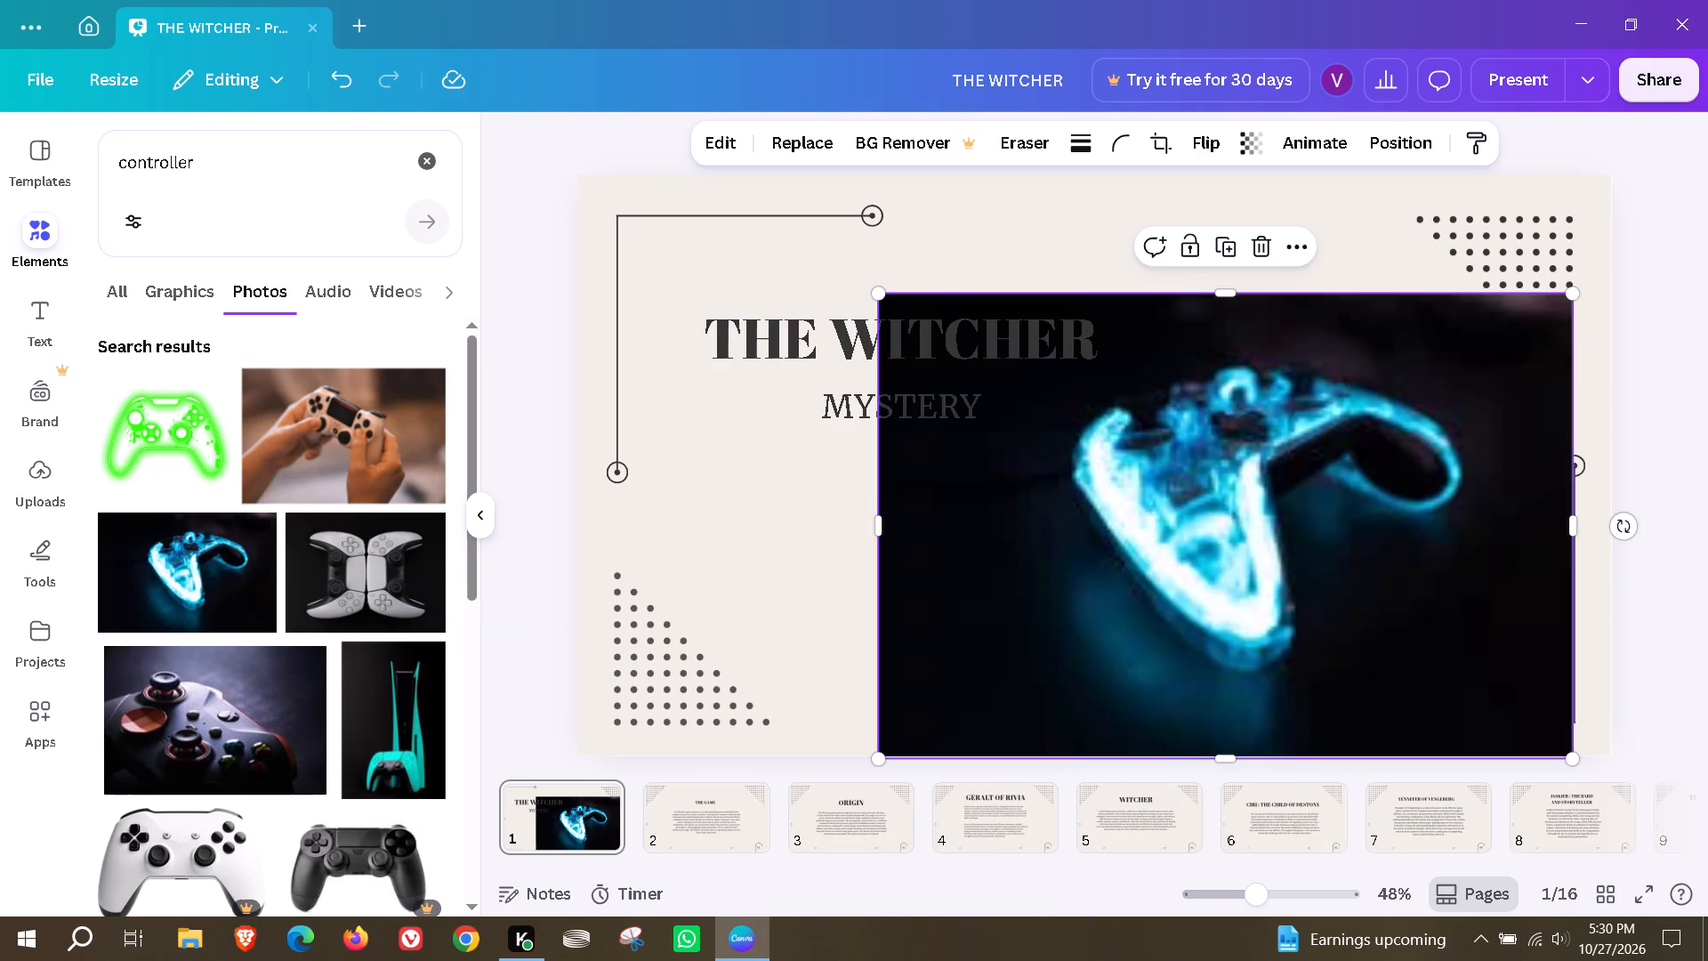
# Shrink the controller photo to a bit over half its size and place it in the cover page's lower right.
pyautogui.moveTo(1568, 764); pyautogui.dragTo(1248, 598)
pyautogui.moveTo(1143, 477); pyautogui.dragTo(1395, 573)
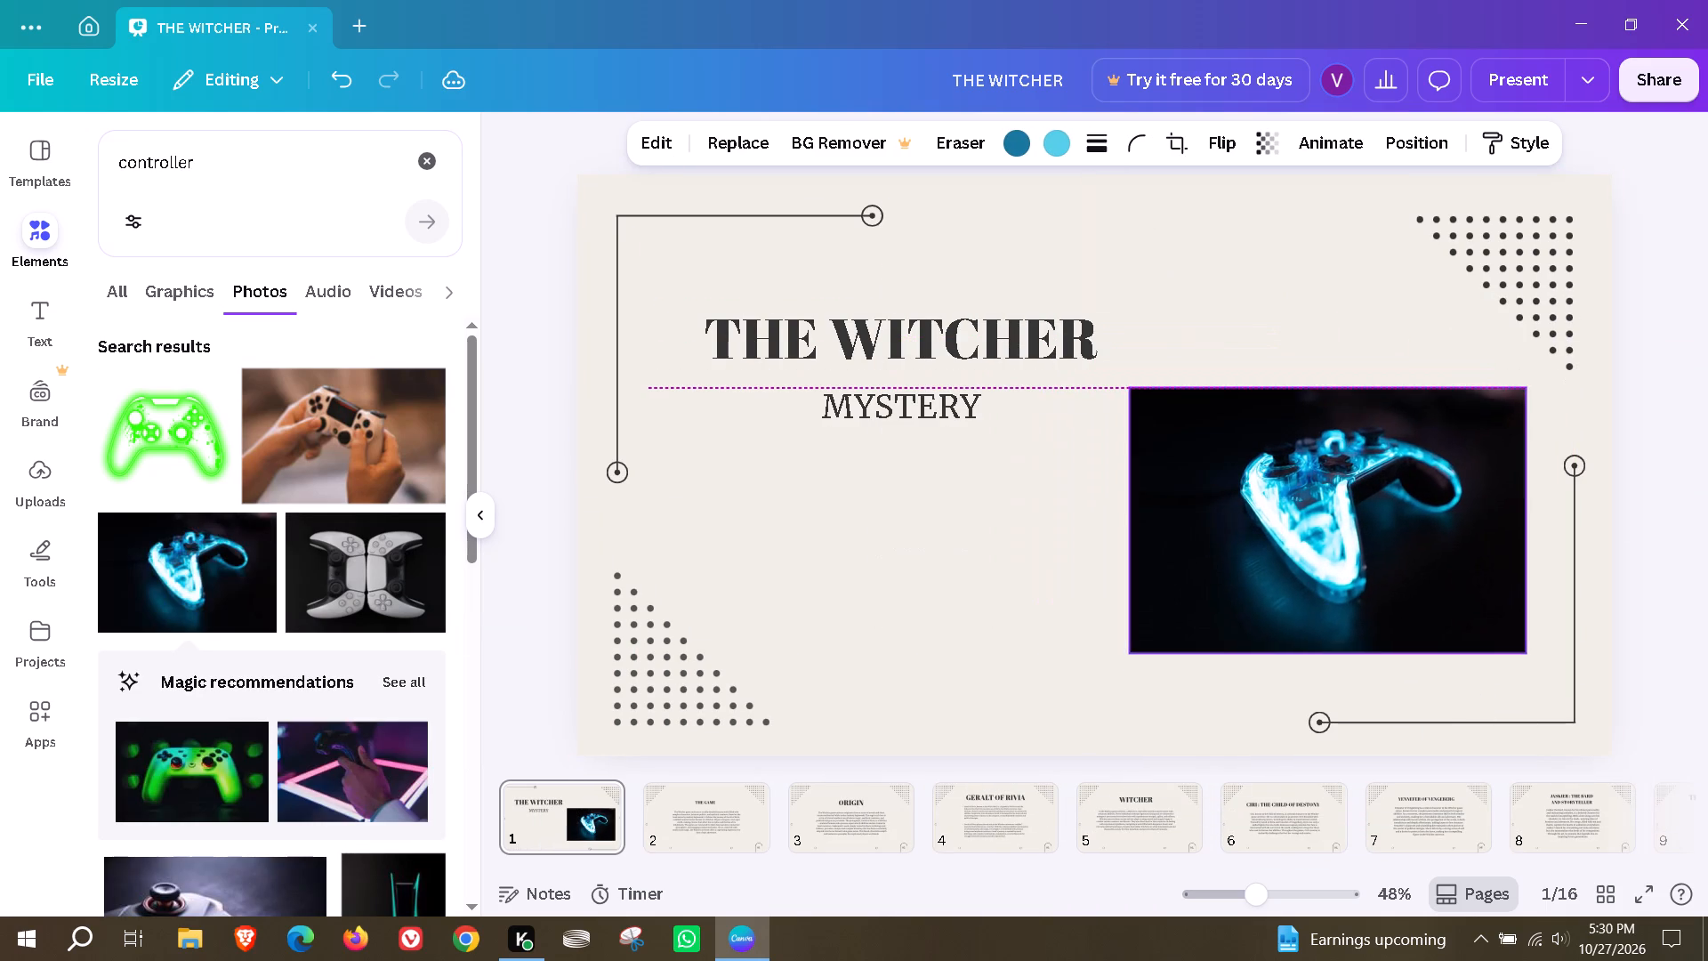
pyautogui.moveTo(1395, 573); pyautogui.dragTo(1397, 595)
pyautogui.click(980, 544)
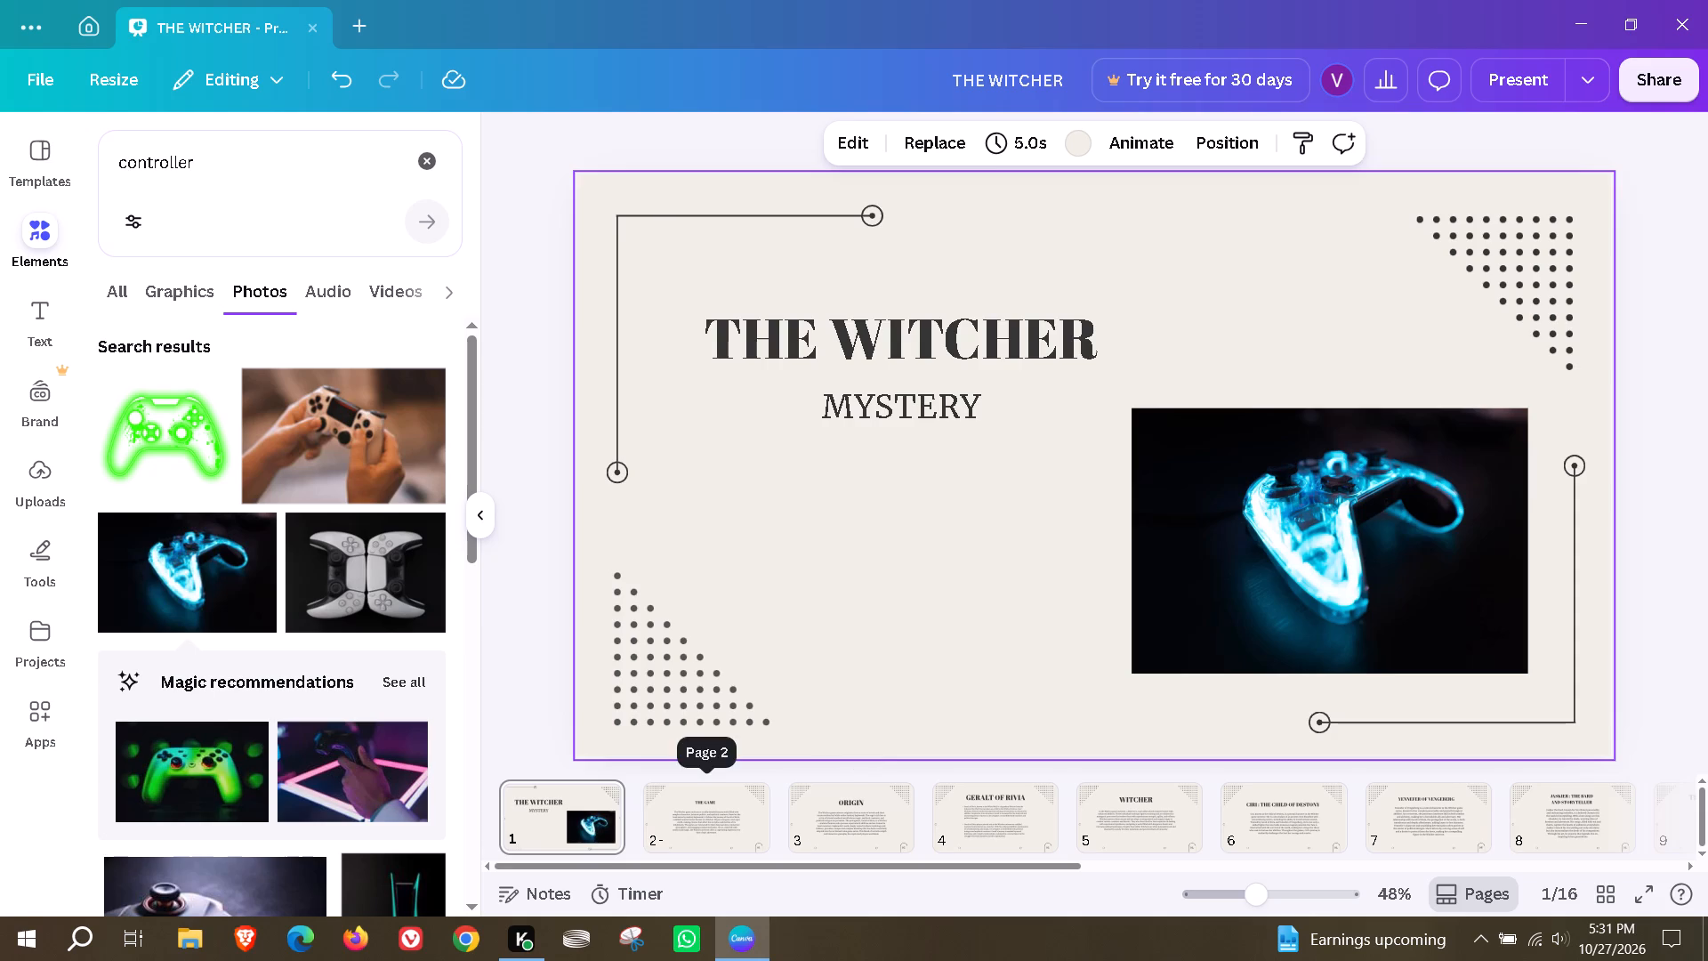
# Search the animations for "games" and add the blue corded game controller to THE GAME page.
pyautogui.click(713, 827)
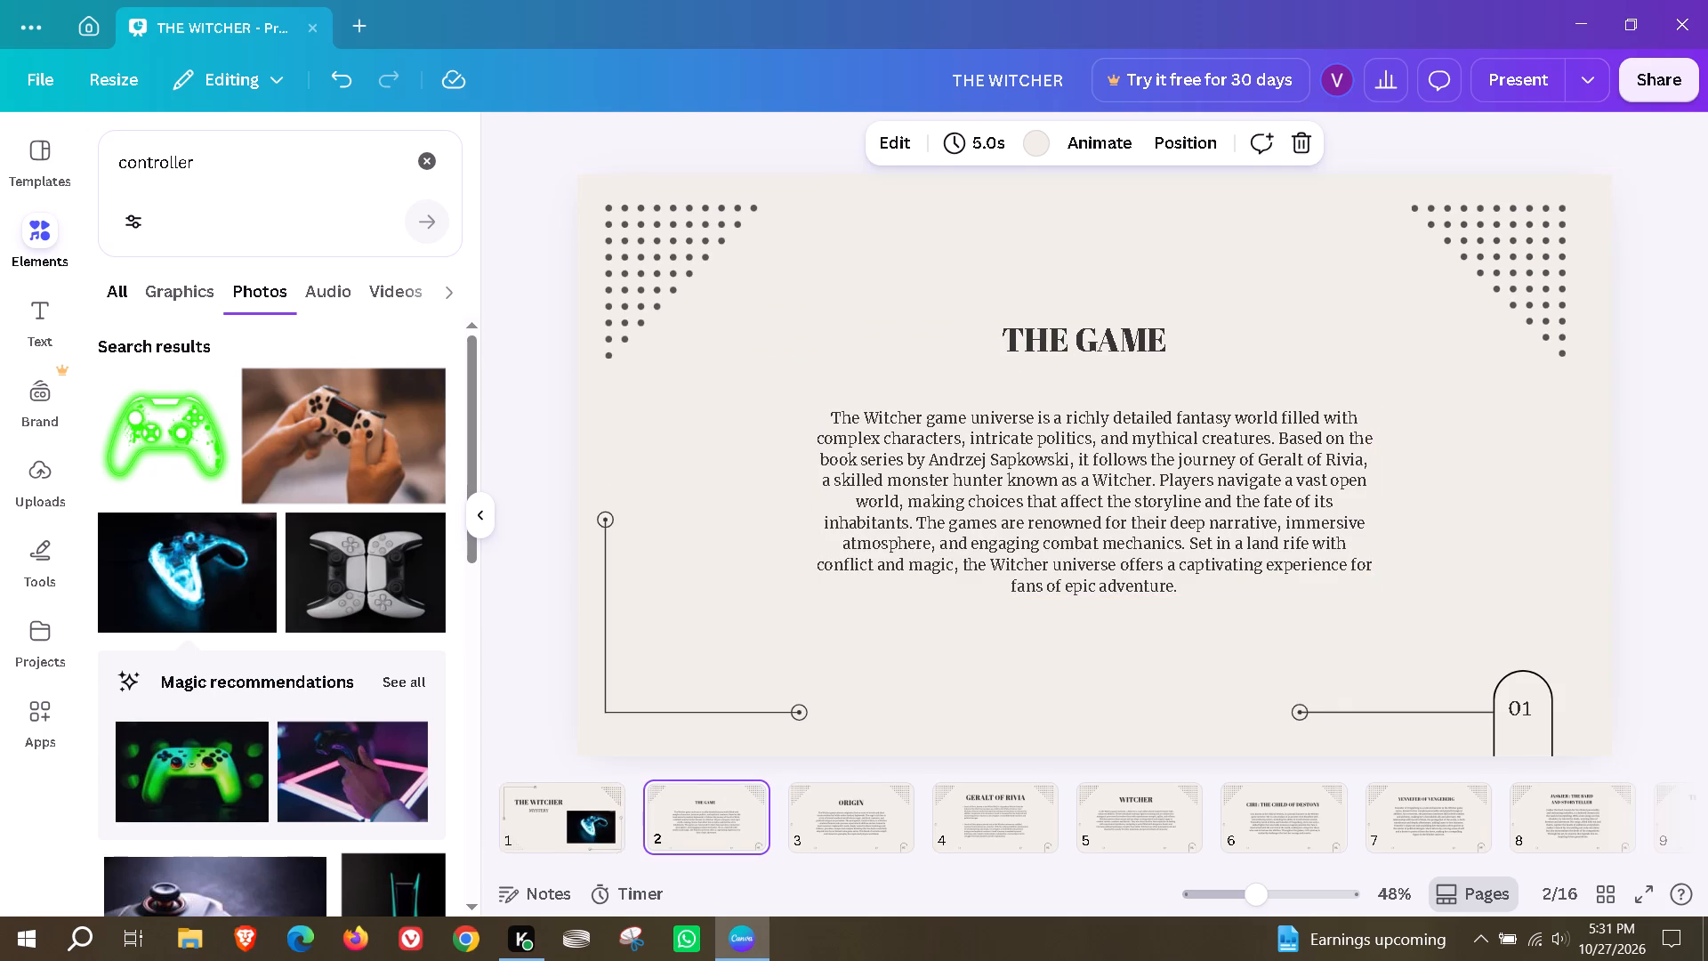
pyautogui.click(123, 300)
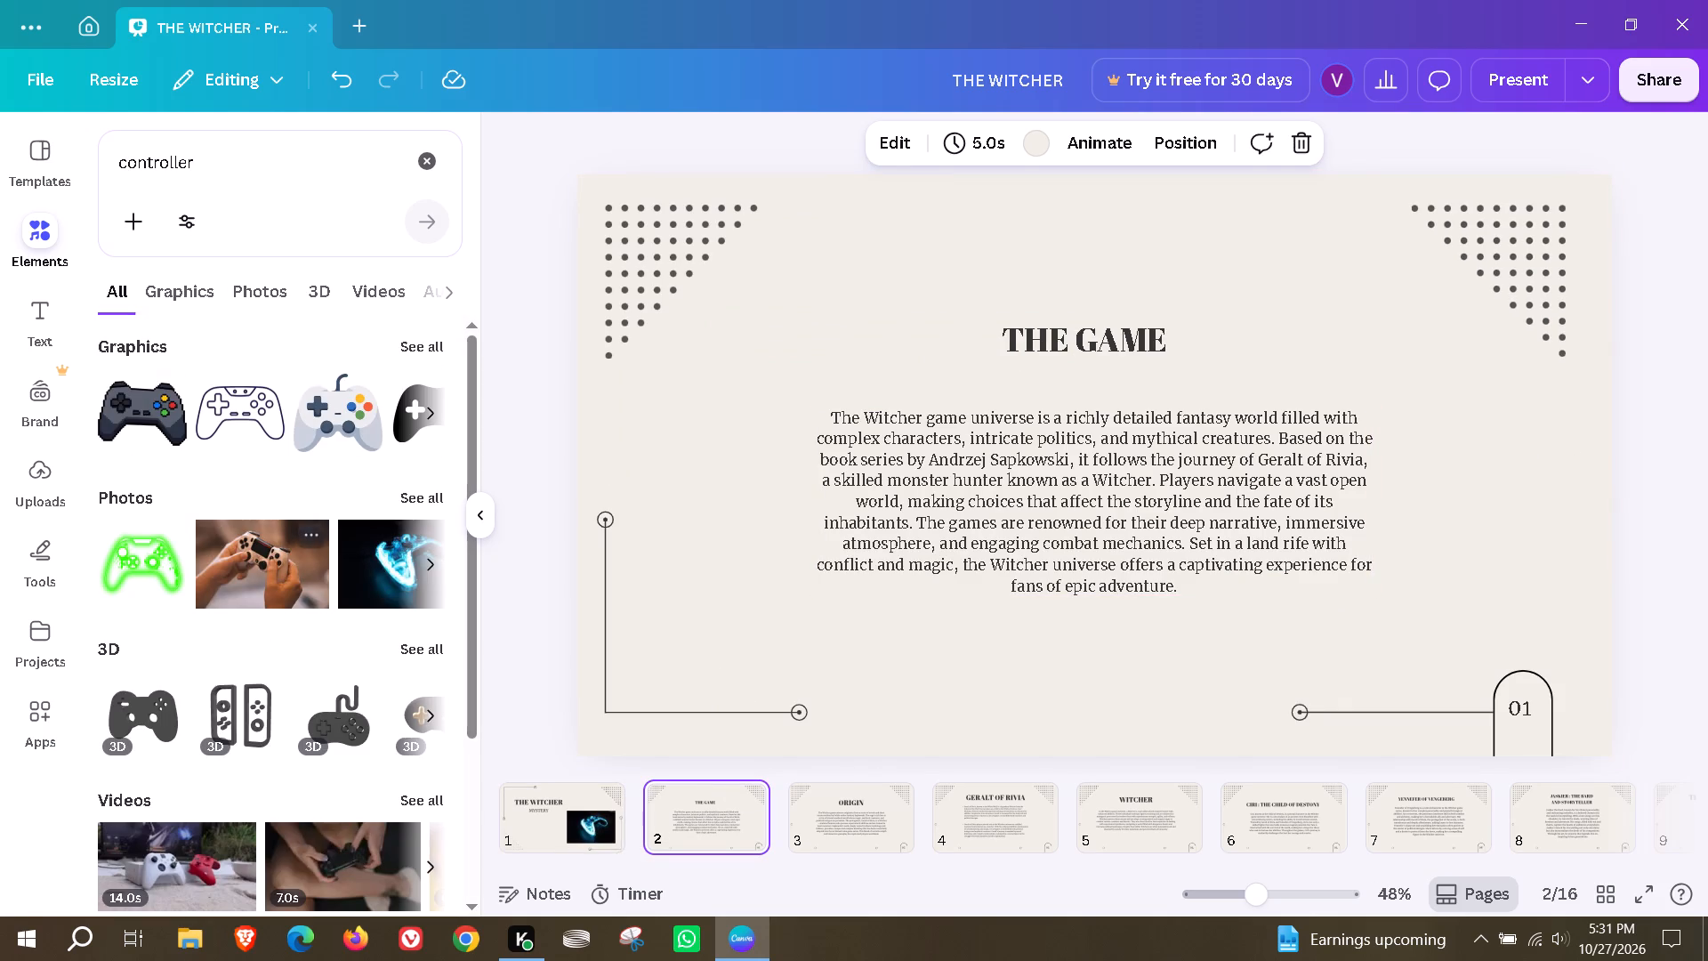
pyautogui.scroll(2, 130, 400)
pyautogui.click(28, 307)
pyautogui.click(36, 239)
pyautogui.click(426, 166)
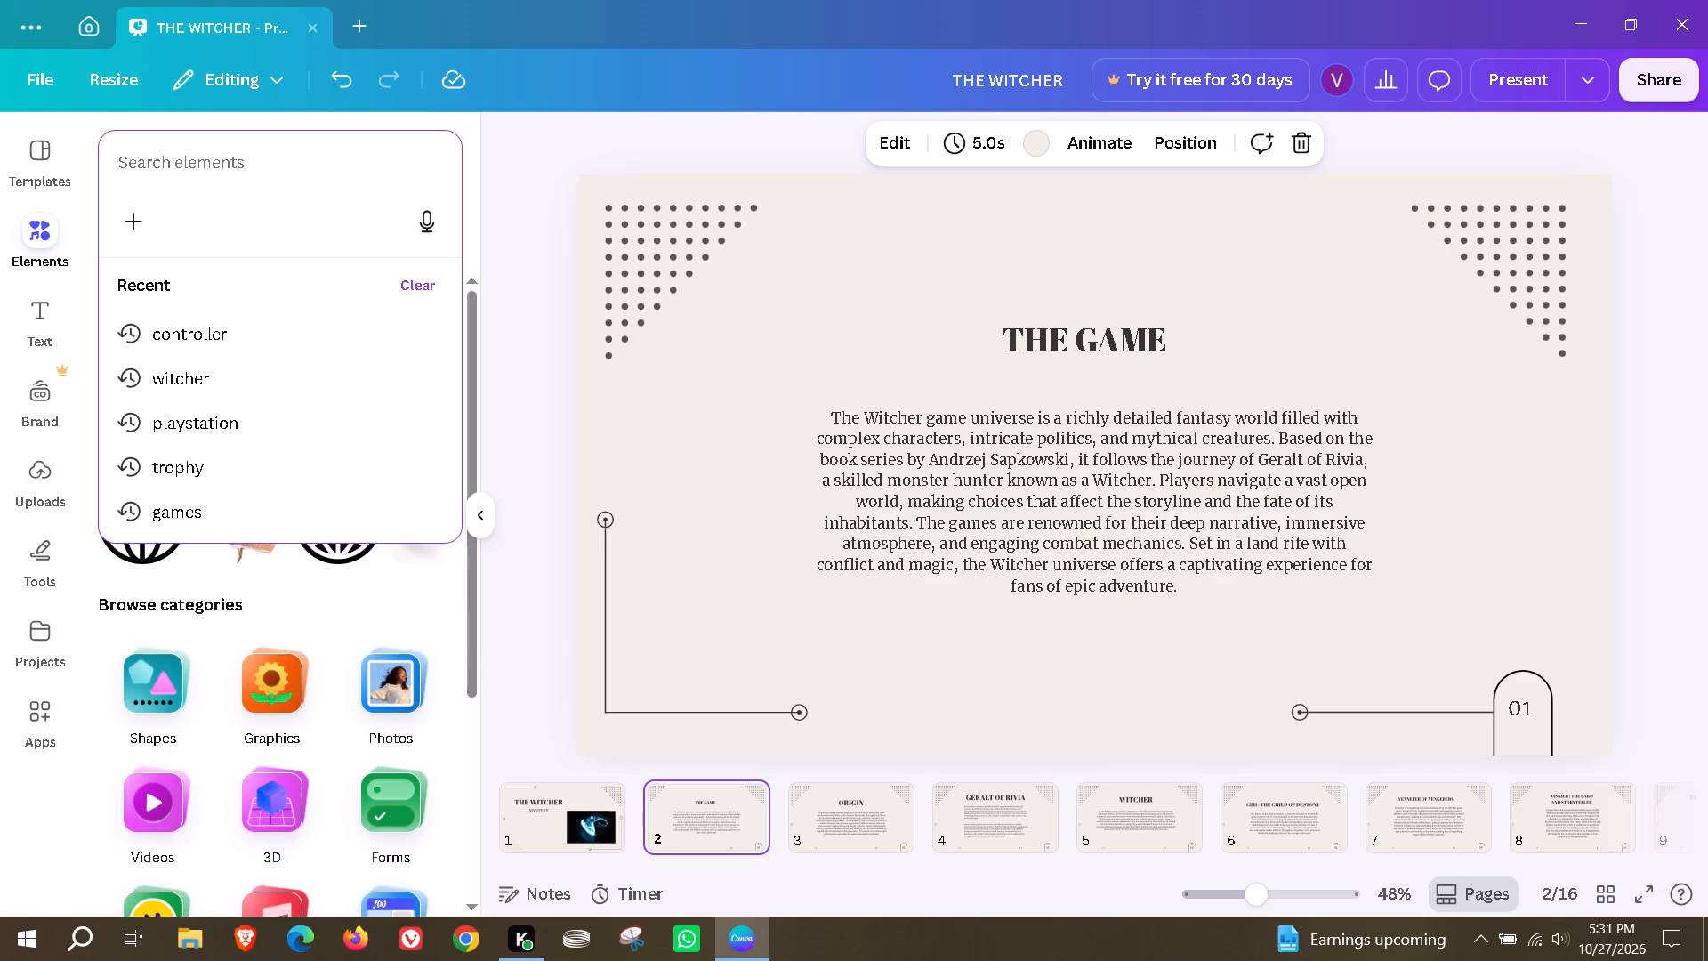
pyautogui.click(94, 224)
pyautogui.scroll(4, 343, 530)
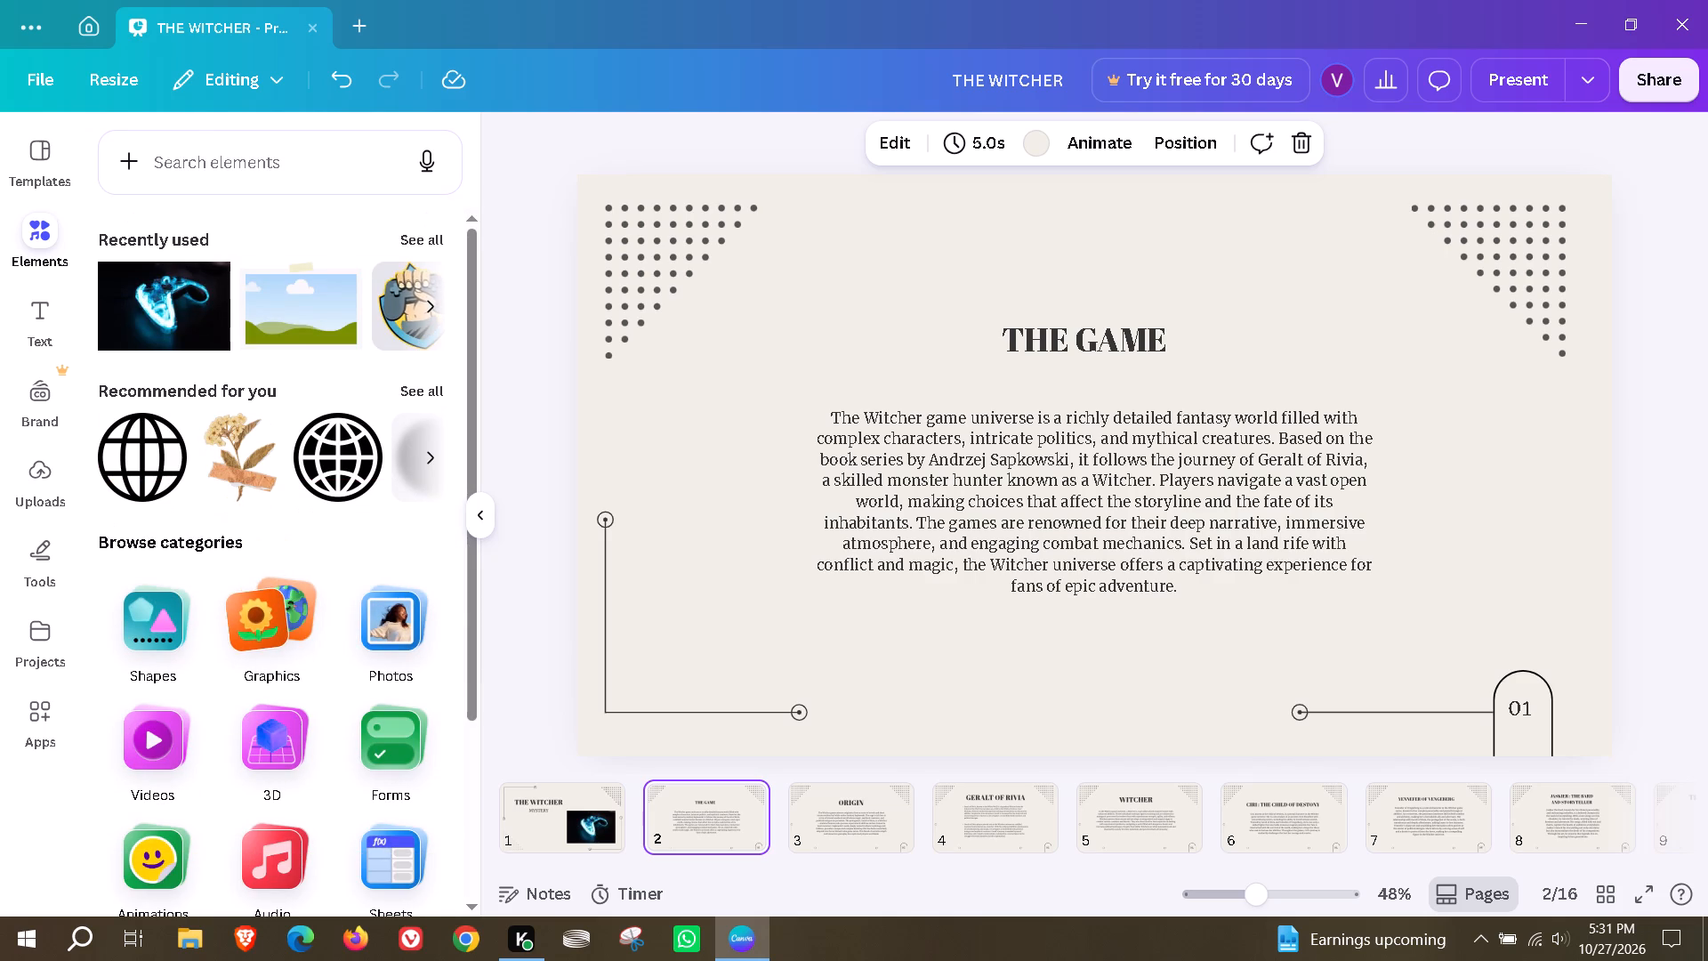
pyautogui.scroll(-1, 270, 623)
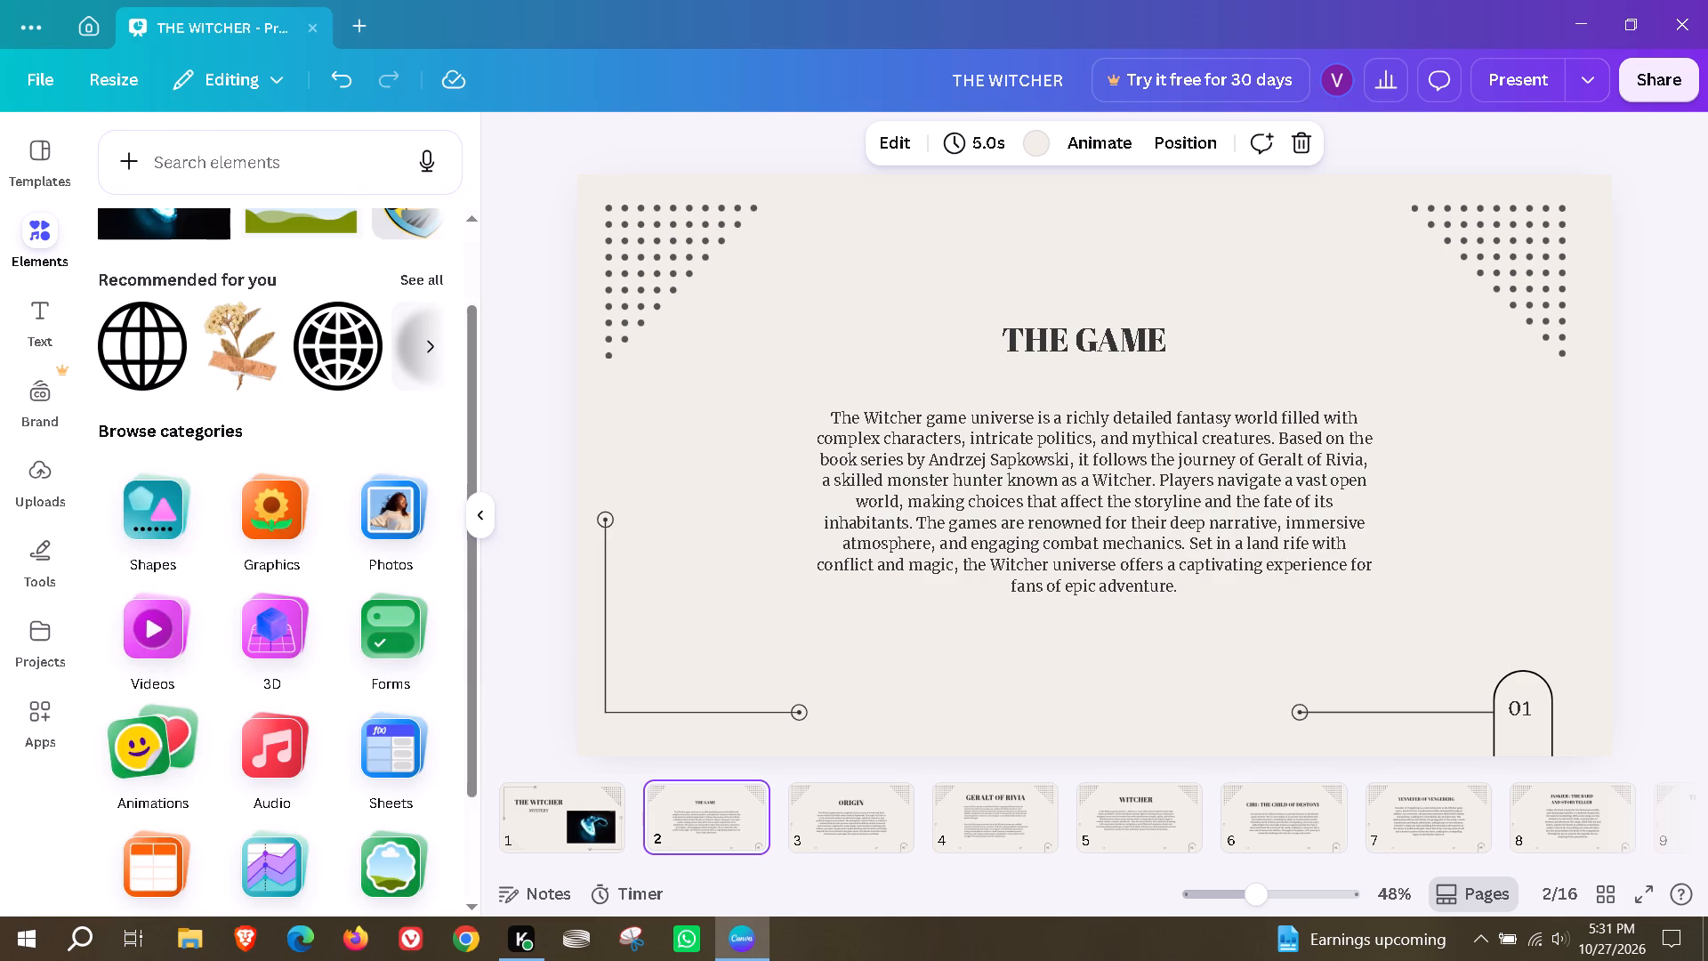
pyautogui.click(167, 758)
pyautogui.click(218, 204)
pyautogui.write('games')
pyautogui.press('Return')
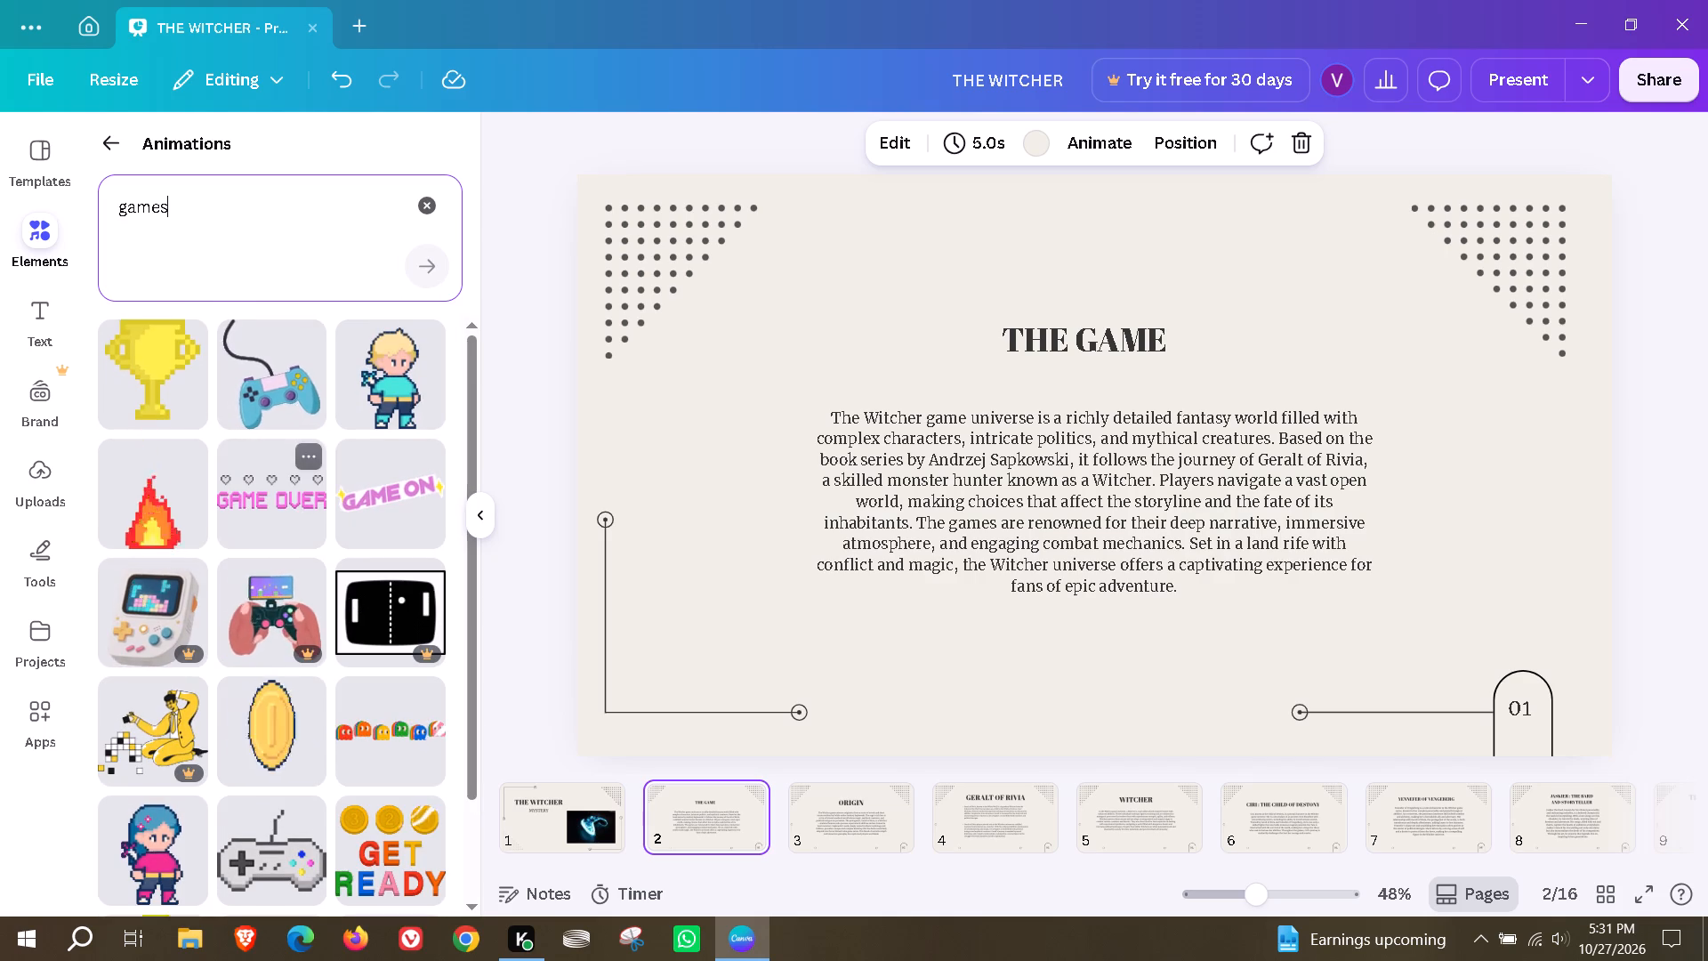
pyautogui.moveTo(246, 392); pyautogui.dragTo(1086, 319)
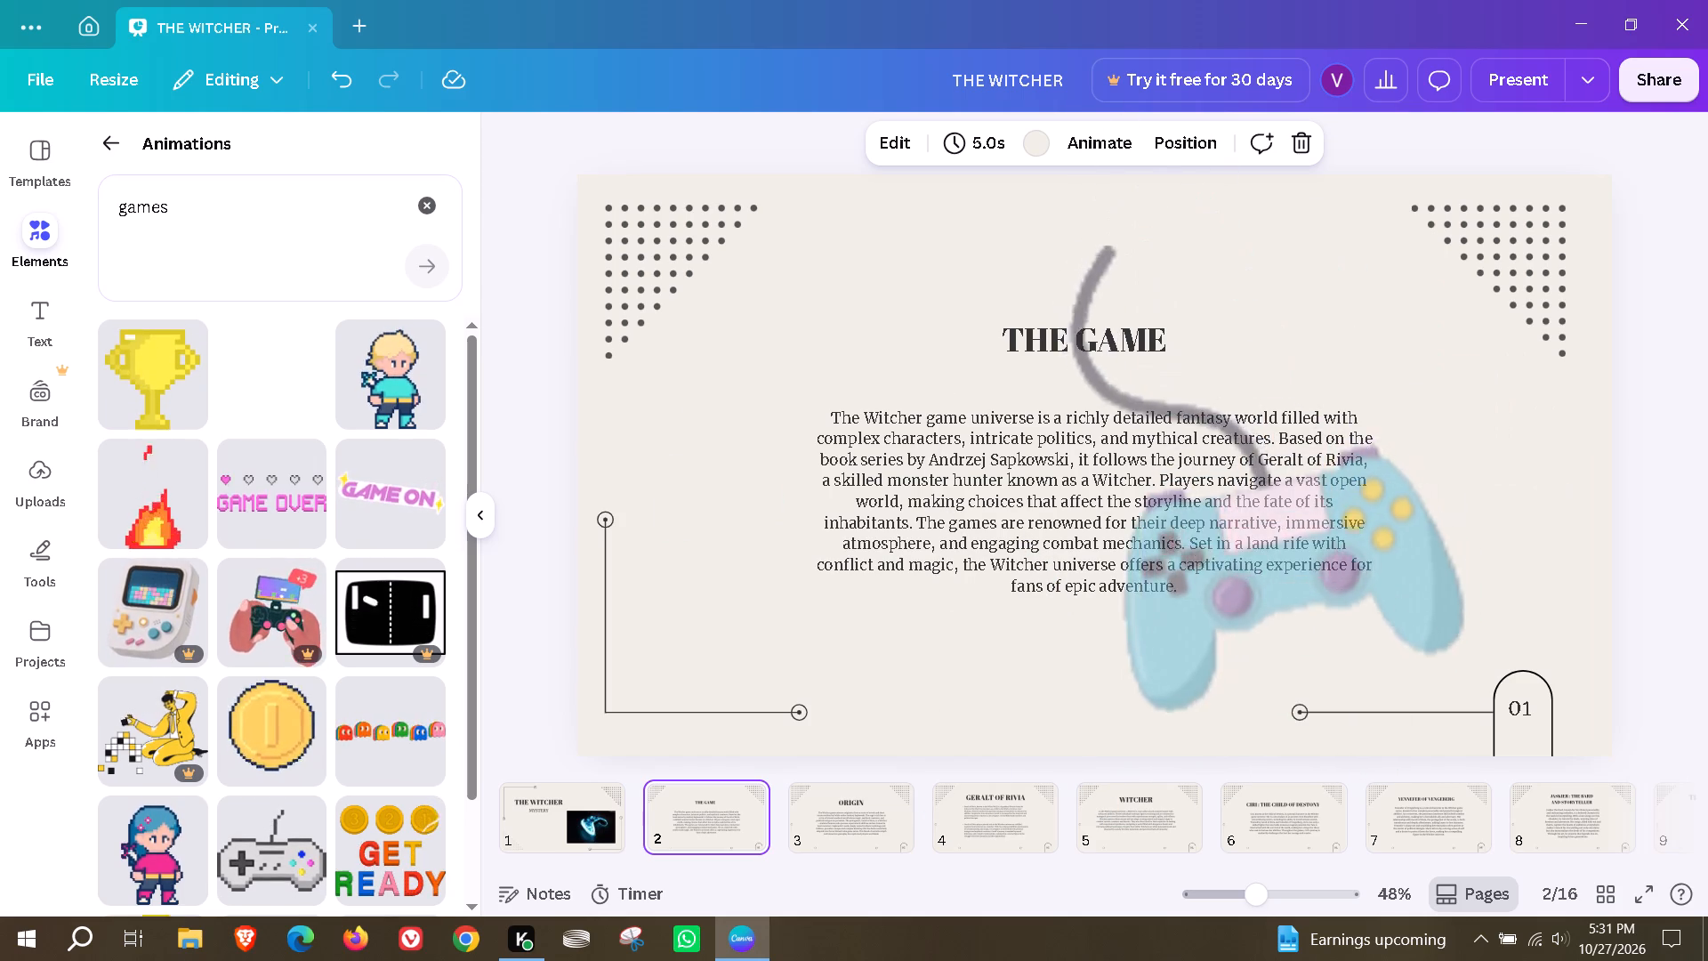
# Shrink the corded game controller to under half its size and move it to the upper right of THE GAME page.
pyautogui.moveTo(1482, 714); pyautogui.dragTo(1172, 524)
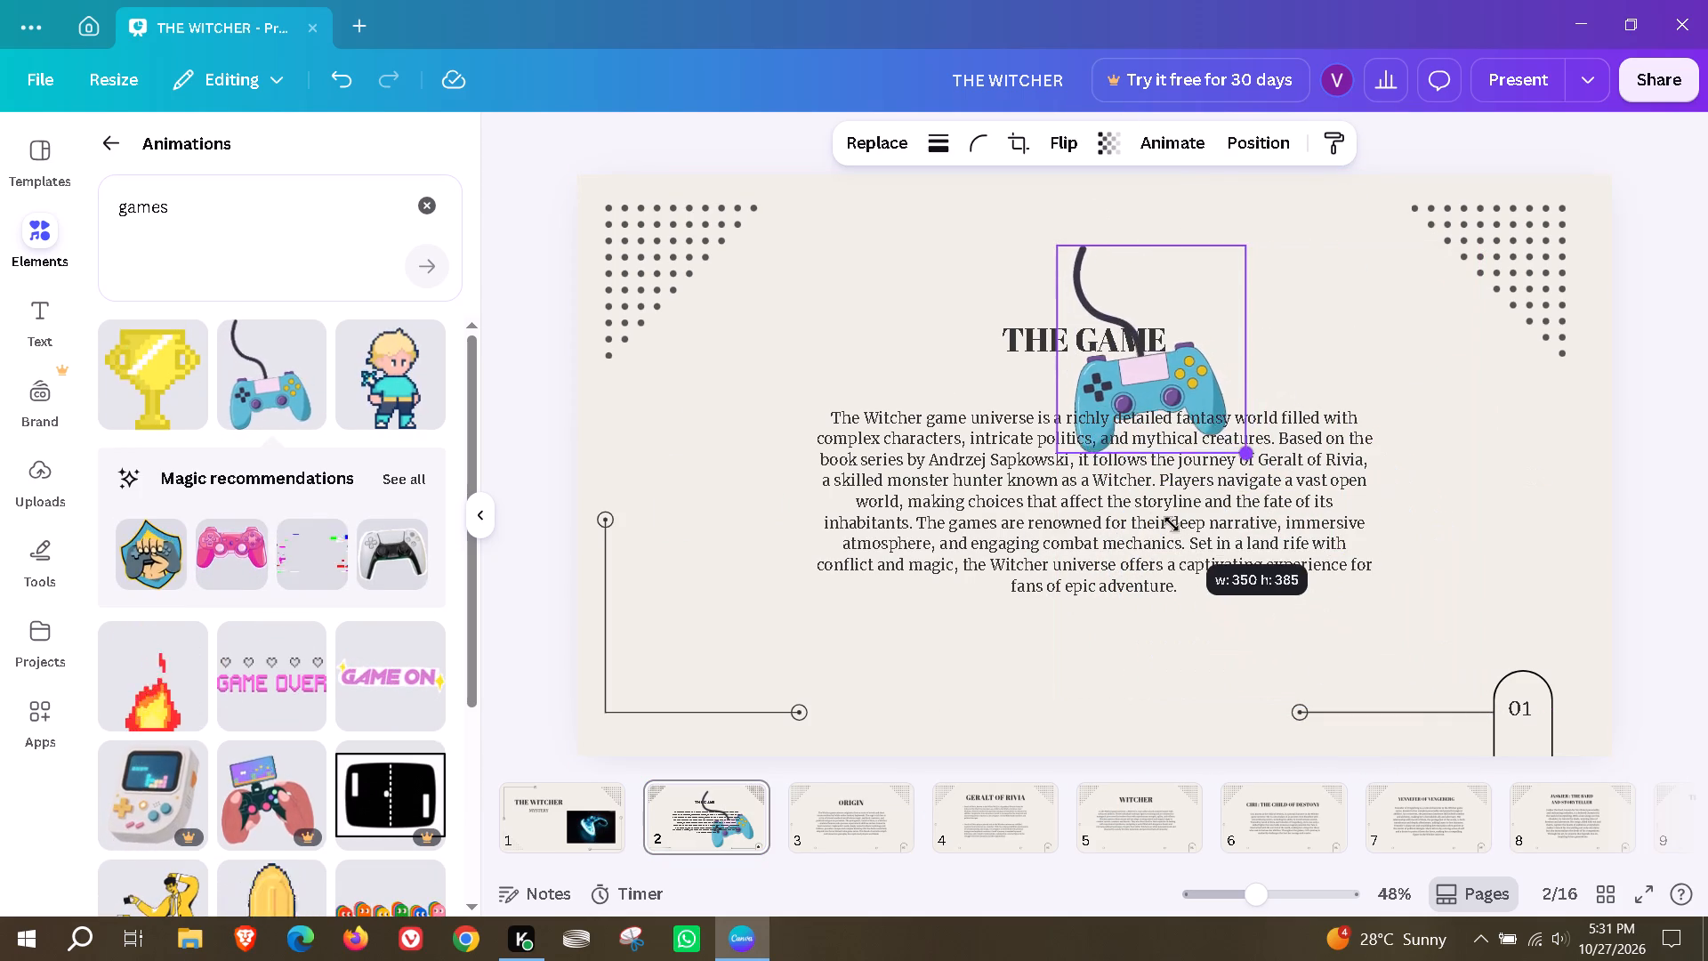
pyautogui.moveTo(1172, 524); pyautogui.dragTo(1154, 508)
pyautogui.moveTo(1172, 355); pyautogui.dragTo(1399, 329)
pyautogui.click(1457, 537)
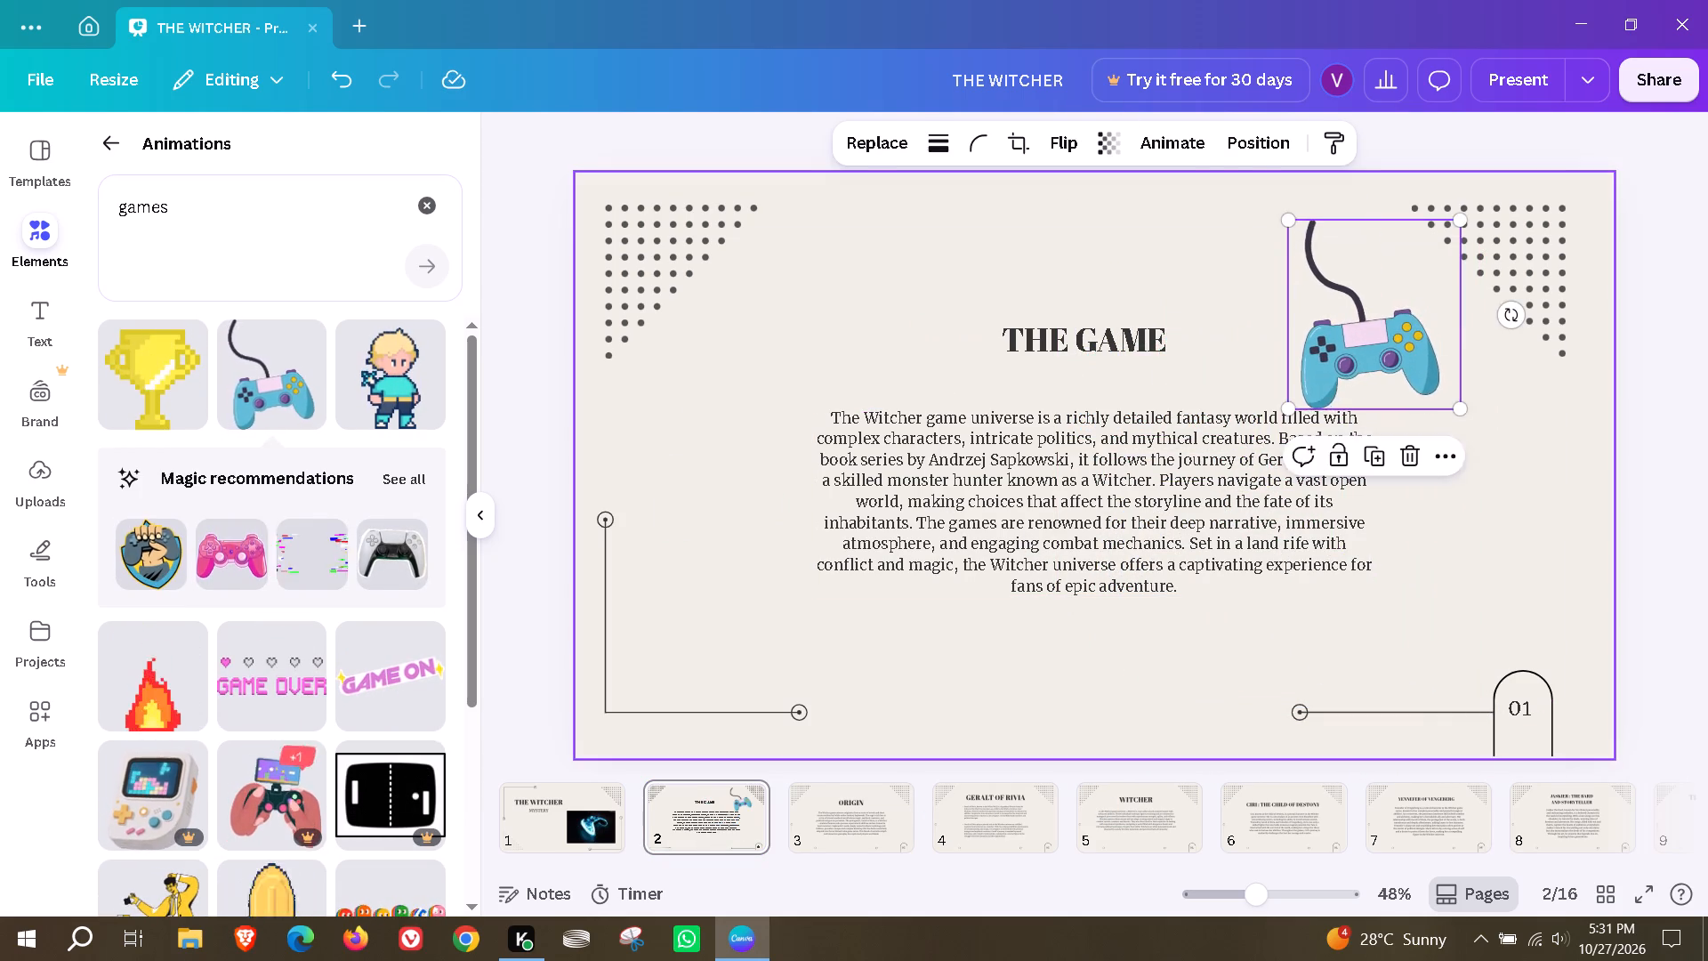
# Move THE GAME title and paragraph toward the page's left side and place the controller to the right of the paragraph.
pyautogui.moveTo(1115, 338); pyautogui.dragTo(855, 329)
pyautogui.moveTo(1035, 507); pyautogui.dragTo(977, 505)
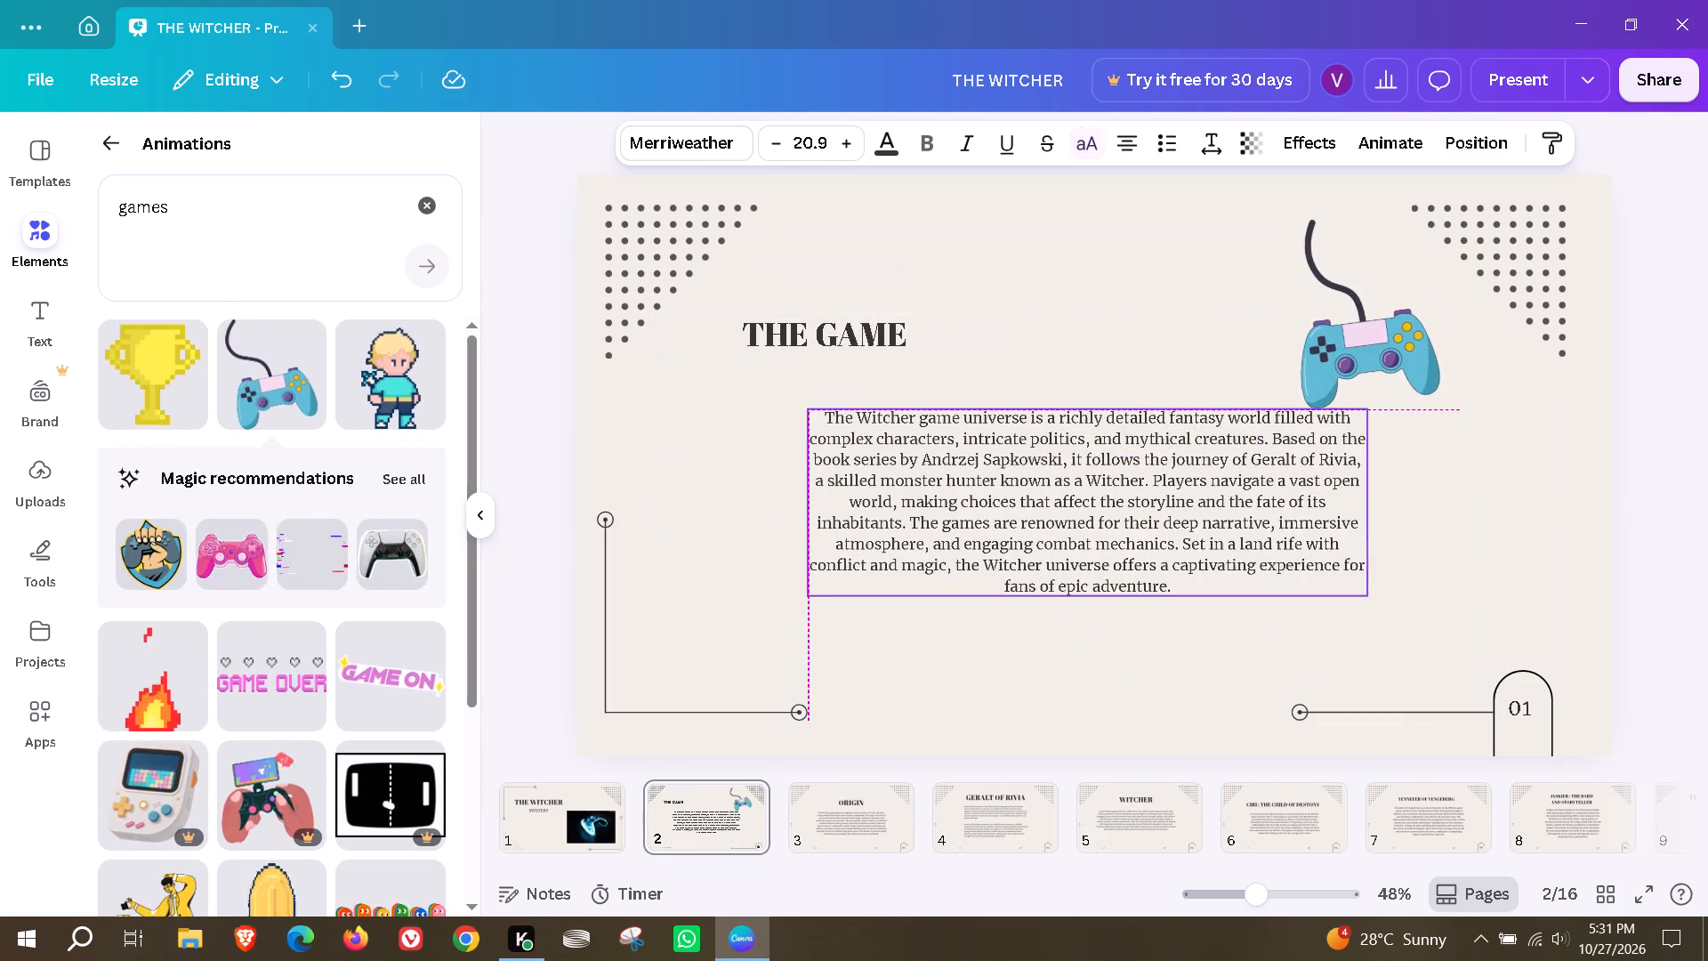
pyautogui.moveTo(977, 505); pyautogui.dragTo(894, 516)
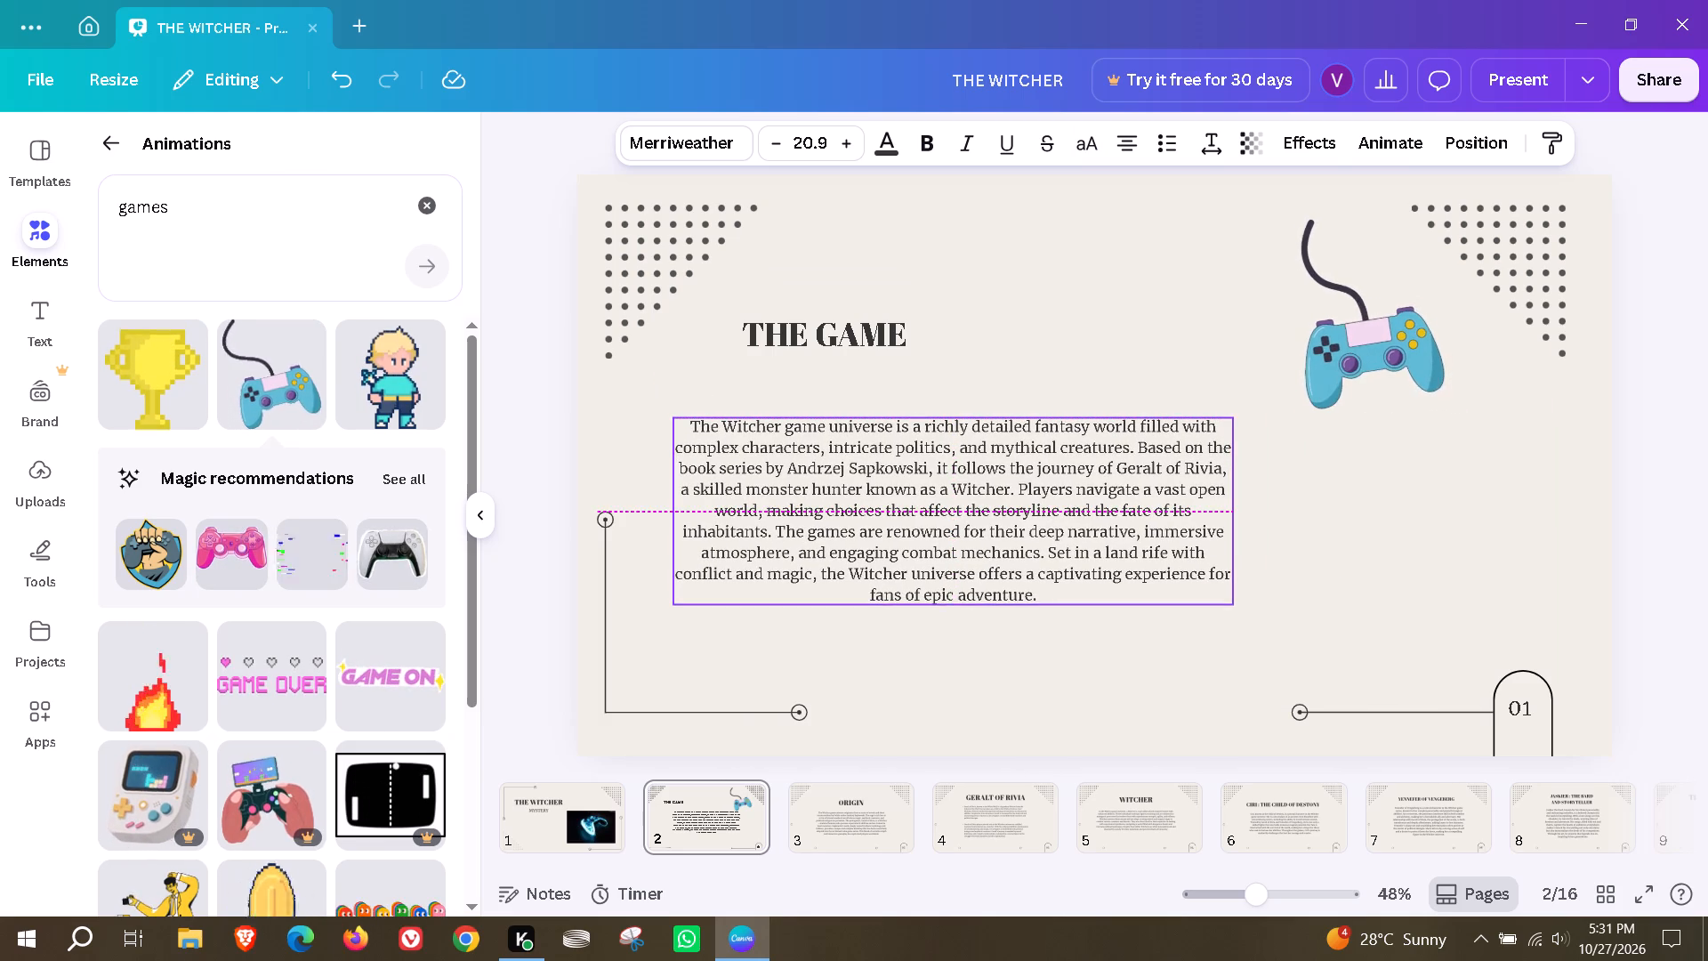
pyautogui.moveTo(894, 516); pyautogui.dragTo(894, 541)
pyautogui.moveTo(855, 329); pyautogui.dragTo(935, 383)
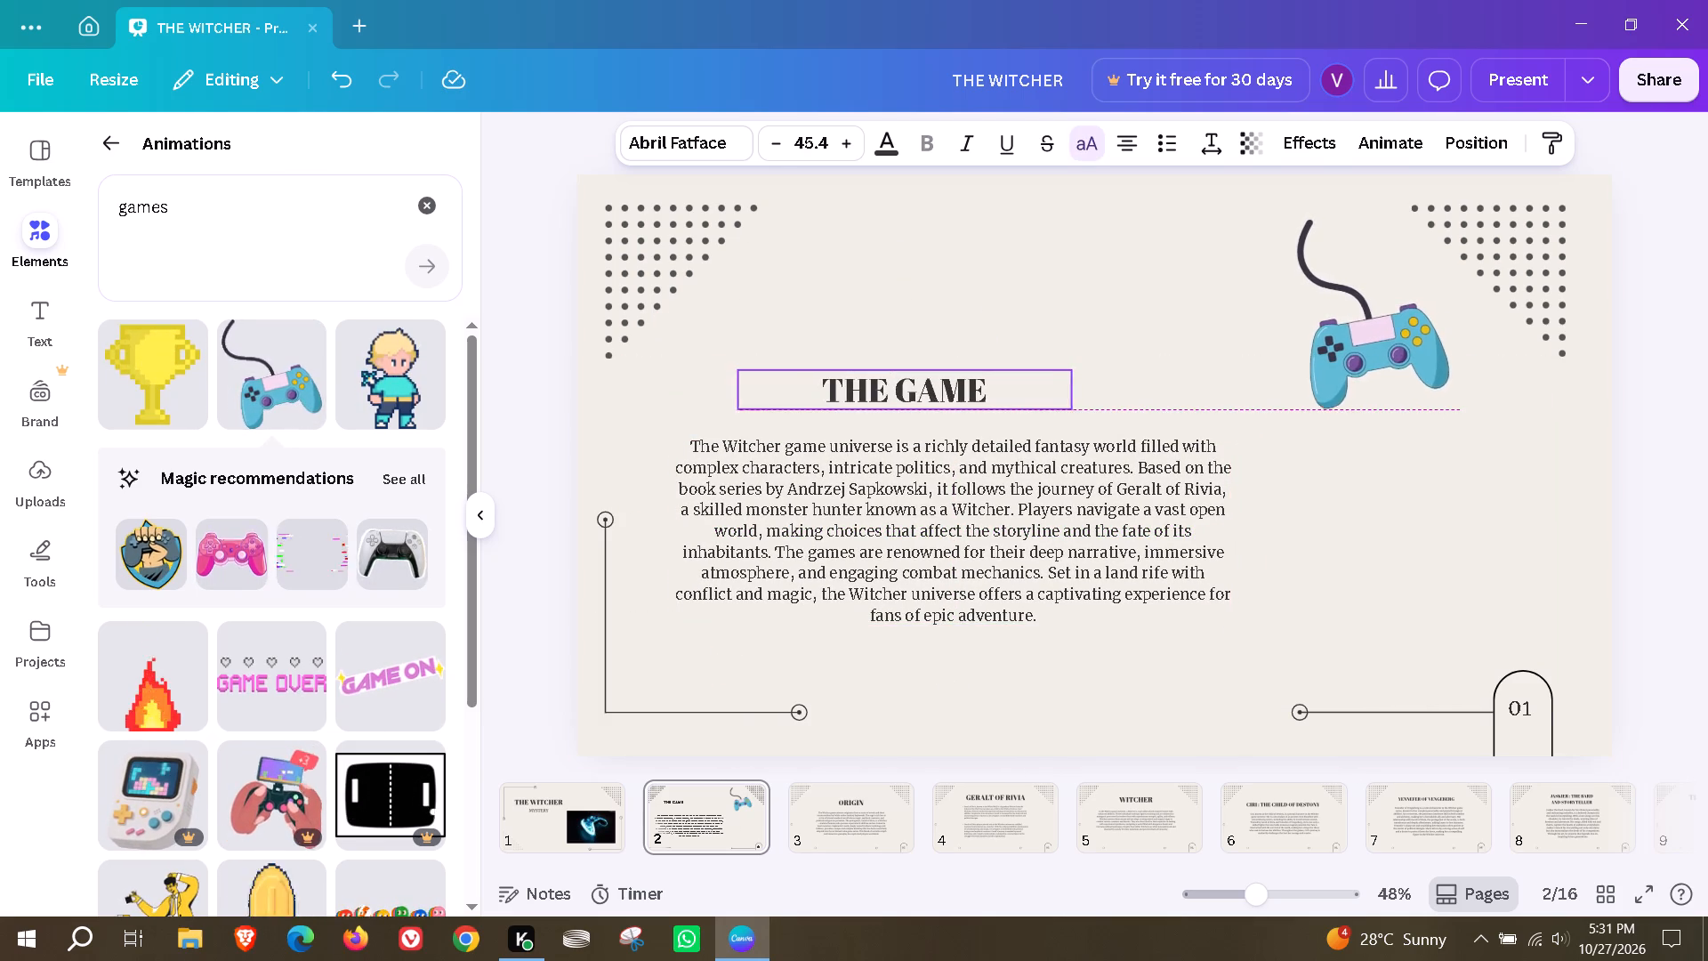
pyautogui.moveTo(935, 383); pyautogui.dragTo(962, 389)
pyautogui.moveTo(1394, 355); pyautogui.dragTo(1449, 556)
pyautogui.click(1172, 353)
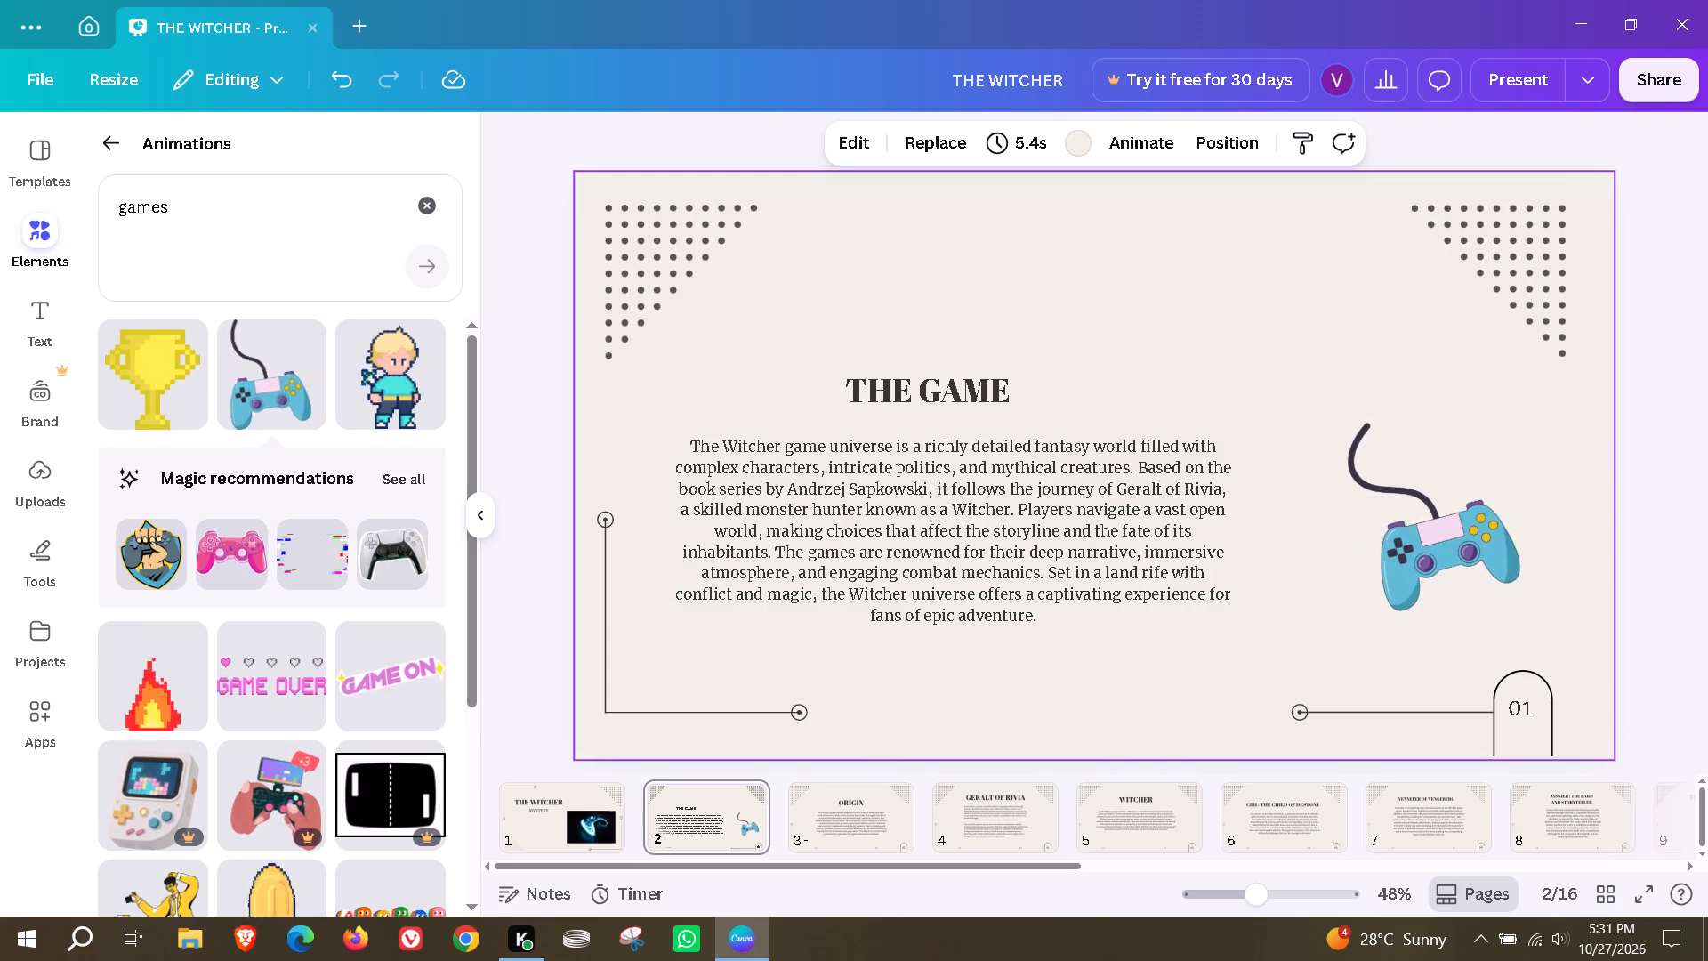
# Raise THE GAME title, paragraph and controller slightly, and enlarge the paragraph text to size 23.8.
pyautogui.moveTo(906, 400); pyautogui.dragTo(907, 376)
pyautogui.moveTo(916, 533); pyautogui.dragTo(913, 516)
pyautogui.moveTo(1420, 545); pyautogui.dragTo(1419, 513)
pyautogui.click(1006, 536)
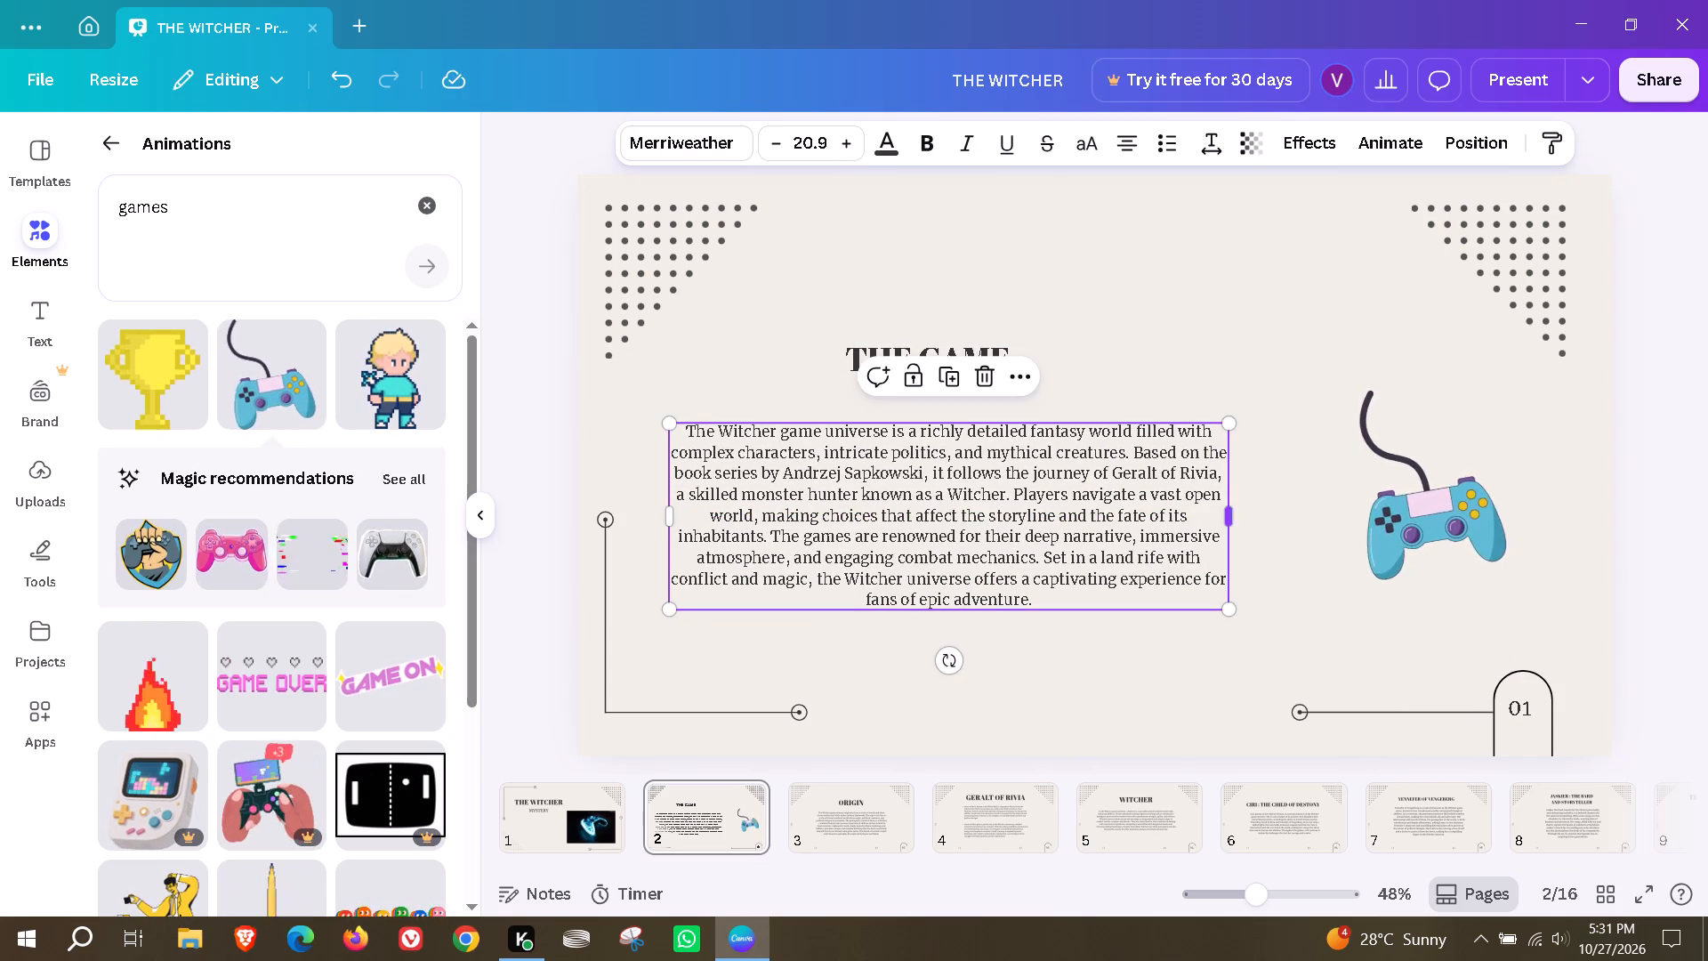
pyautogui.moveTo(1233, 609); pyautogui.dragTo(1289, 697)
pyautogui.moveTo(1119, 578); pyautogui.dragTo(1101, 567)
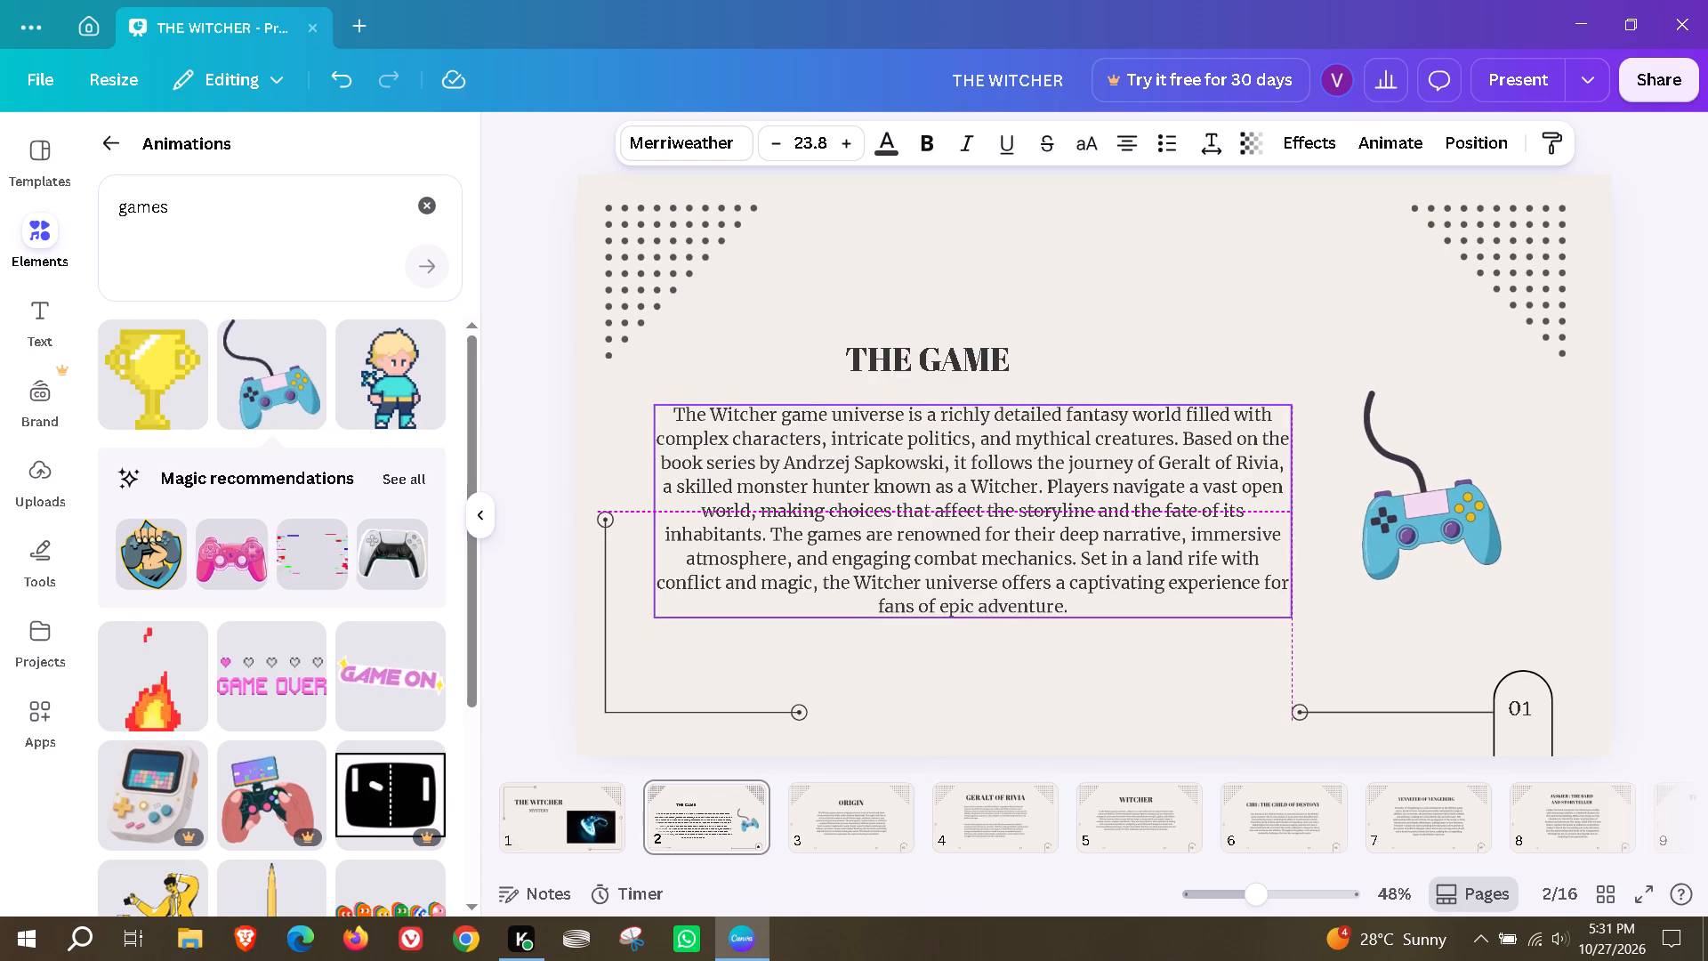
pyautogui.moveTo(1101, 567); pyautogui.dragTo(1079, 567)
# Shrink the blue controller a little more and center it in the space right of the paragraph.
pyautogui.moveTo(1435, 529); pyautogui.dragTo(1450, 542)
pyautogui.moveTo(1533, 591); pyautogui.dragTo(1481, 573)
pyautogui.moveTo(1463, 517); pyautogui.dragTo(1476, 523)
pyautogui.click(1135, 691)
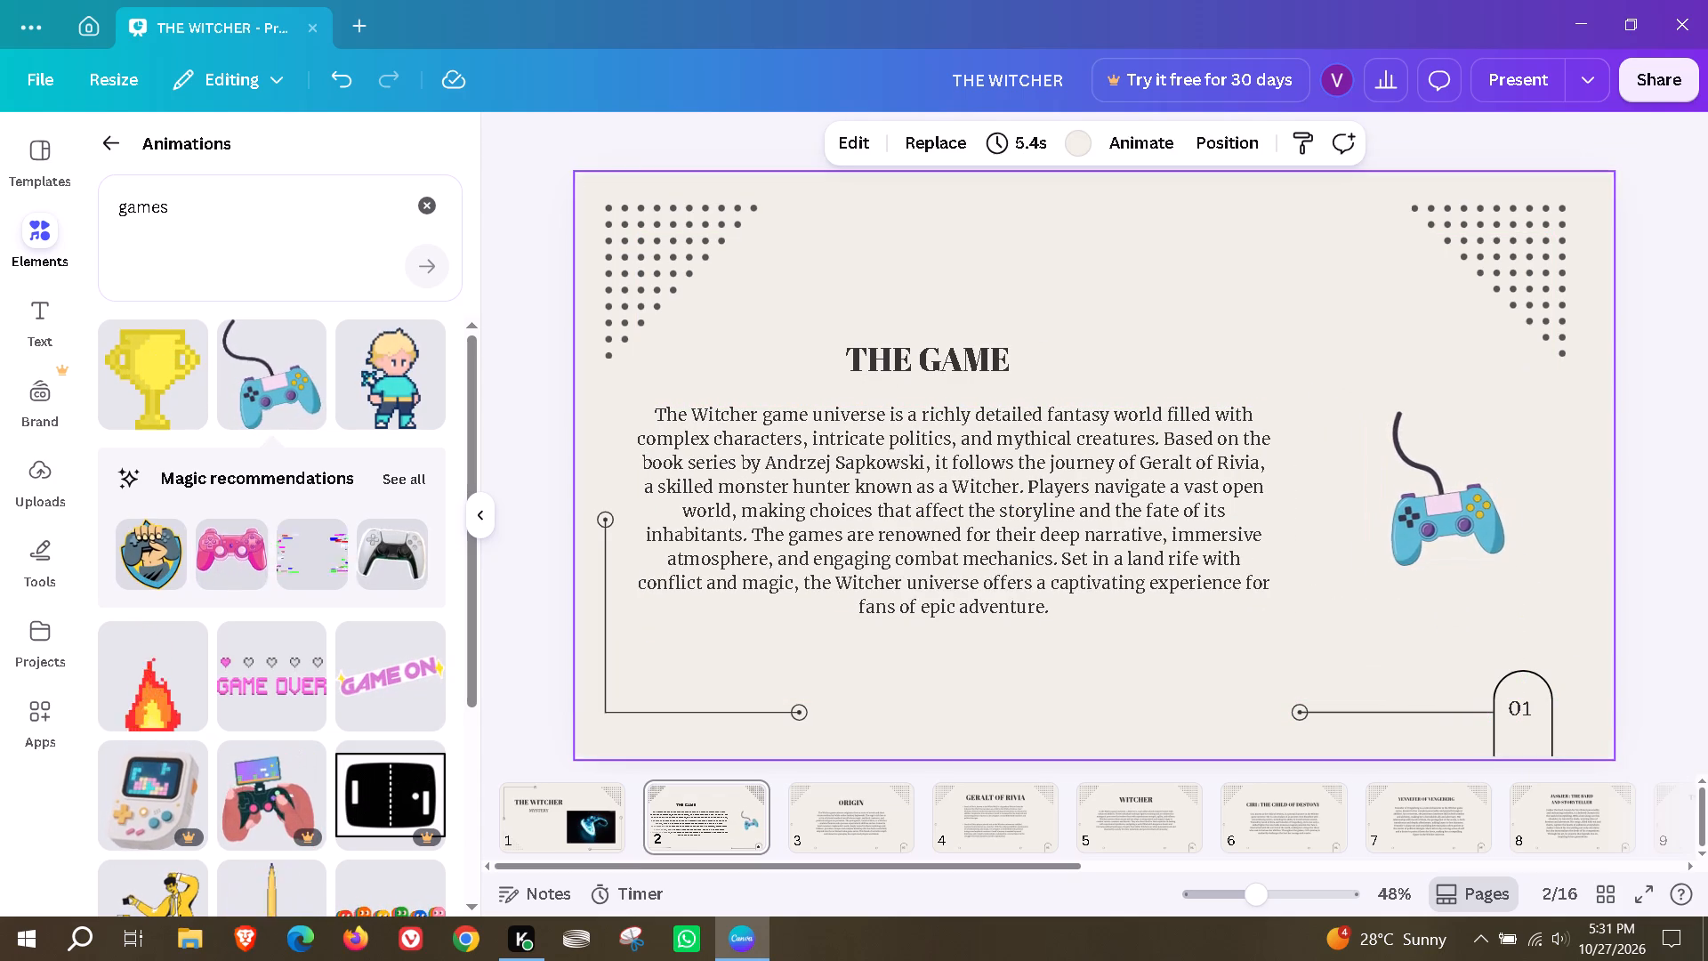
# On page 3, narrow the ORIGIN title box, reduce the title to size 66.3 and move it toward the left.
pyautogui.click(842, 831)
pyautogui.moveTo(1067, 364); pyautogui.dragTo(788, 362)
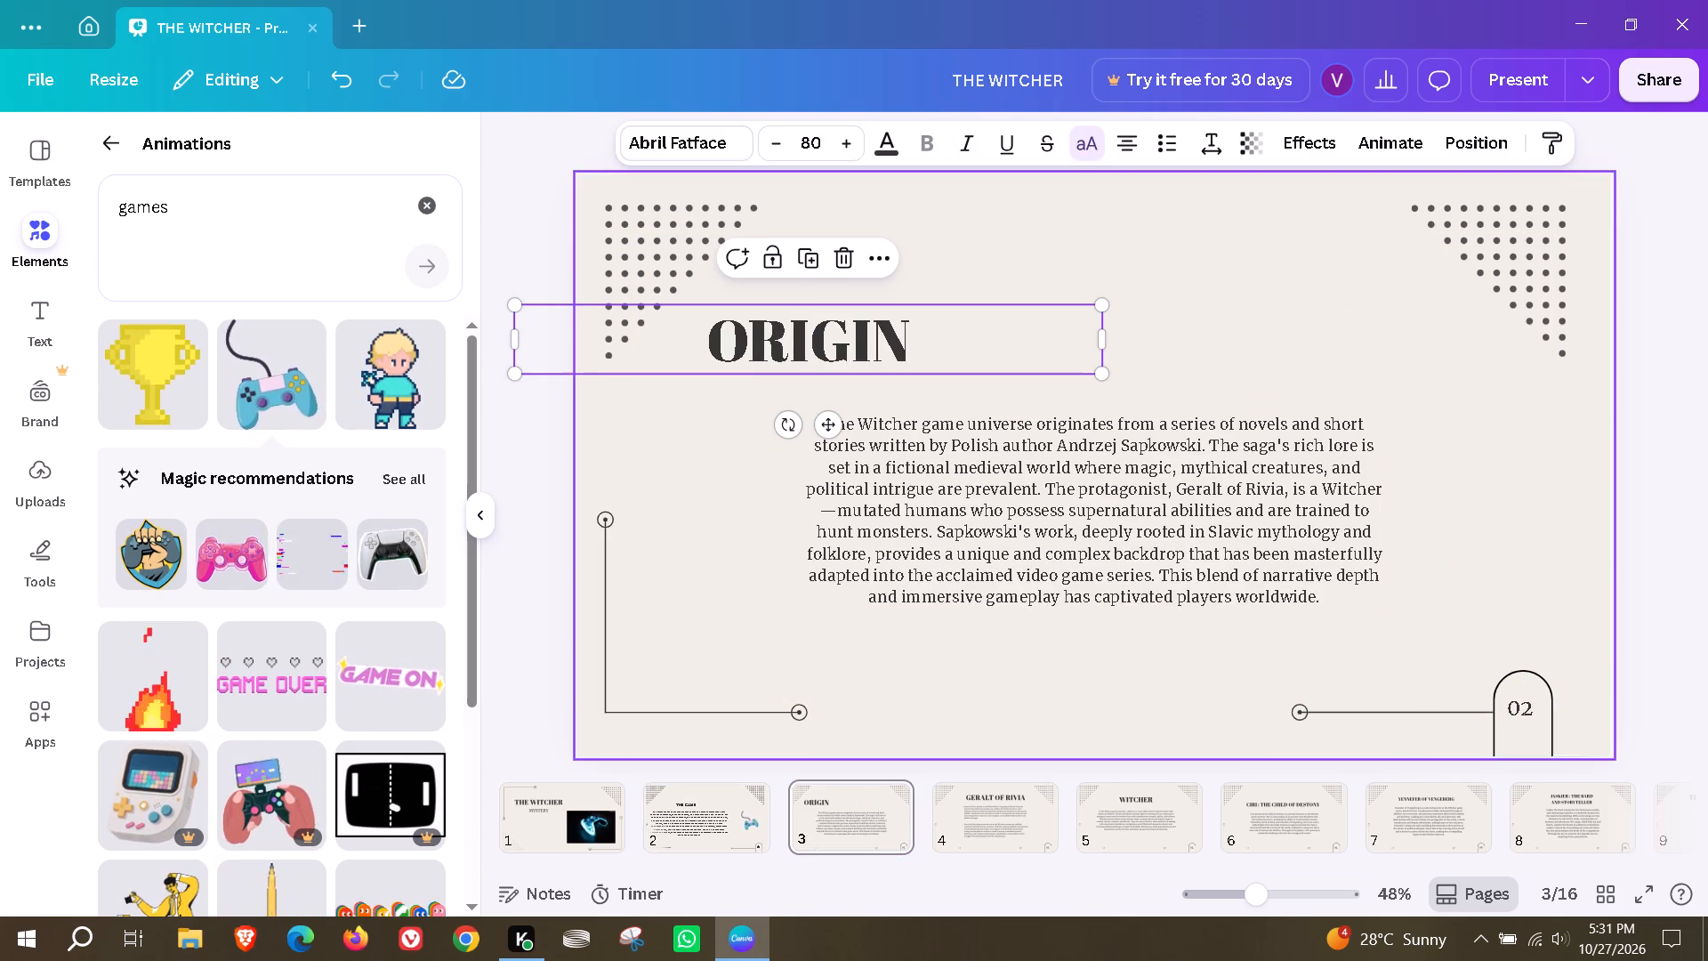
pyautogui.moveTo(1108, 351); pyautogui.dragTo(850, 355)
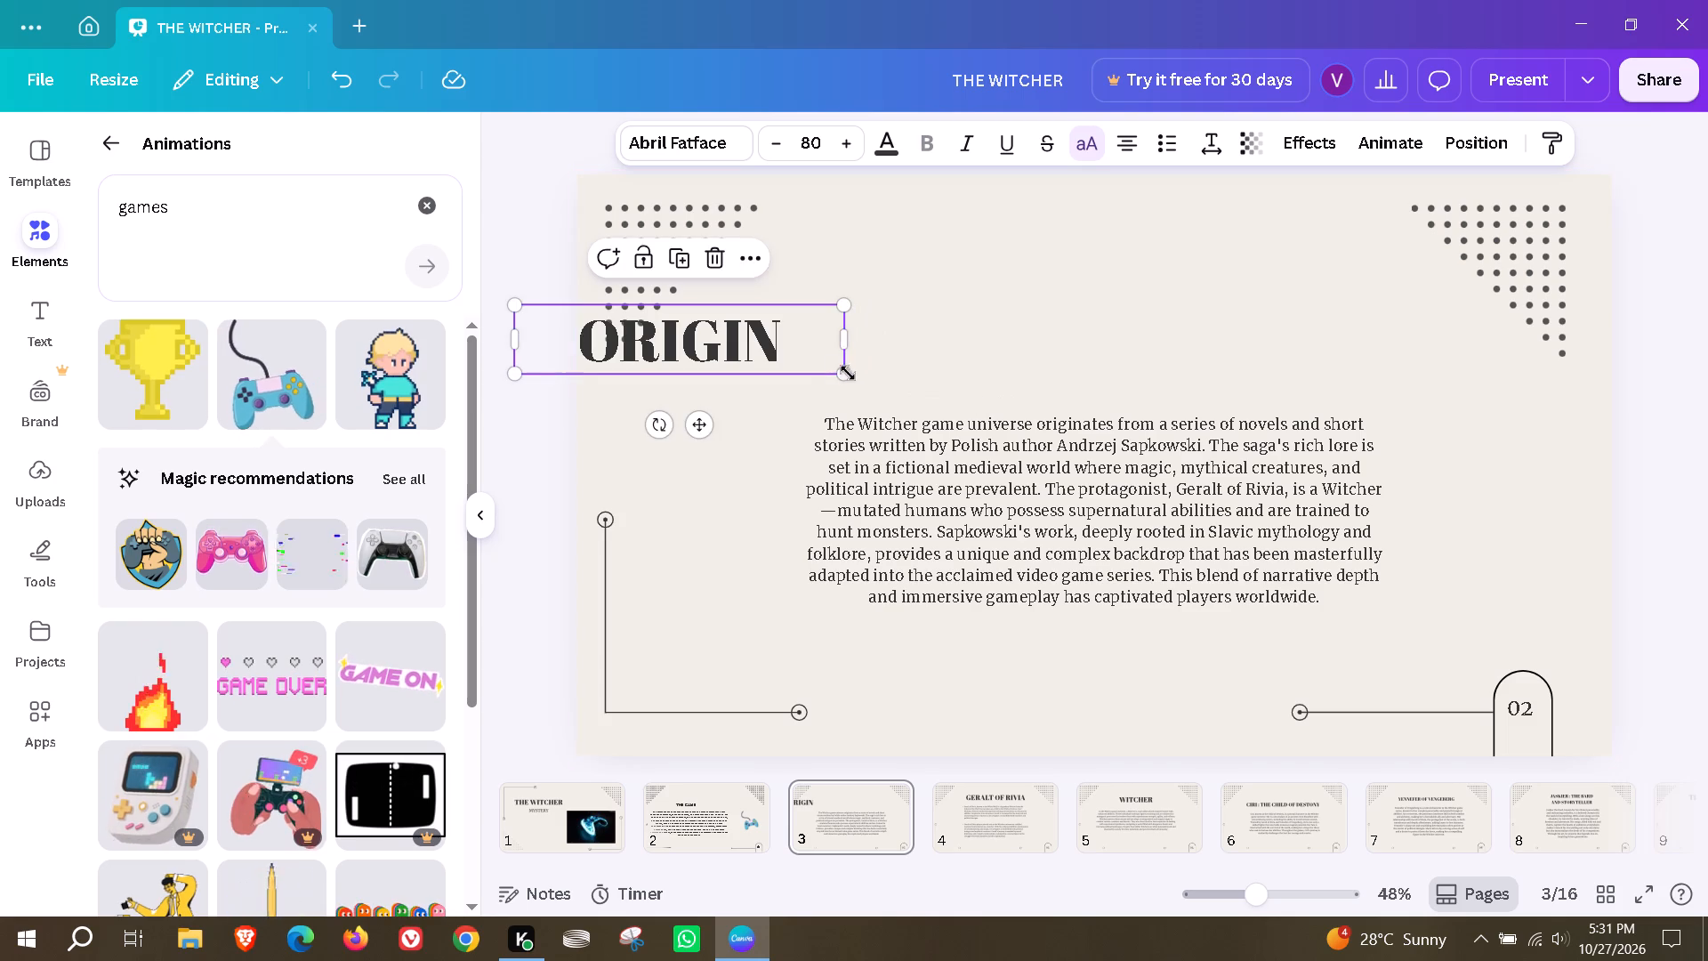
pyautogui.moveTo(843, 373); pyautogui.dragTo(788, 358)
pyautogui.moveTo(735, 335); pyautogui.dragTo(898, 344)
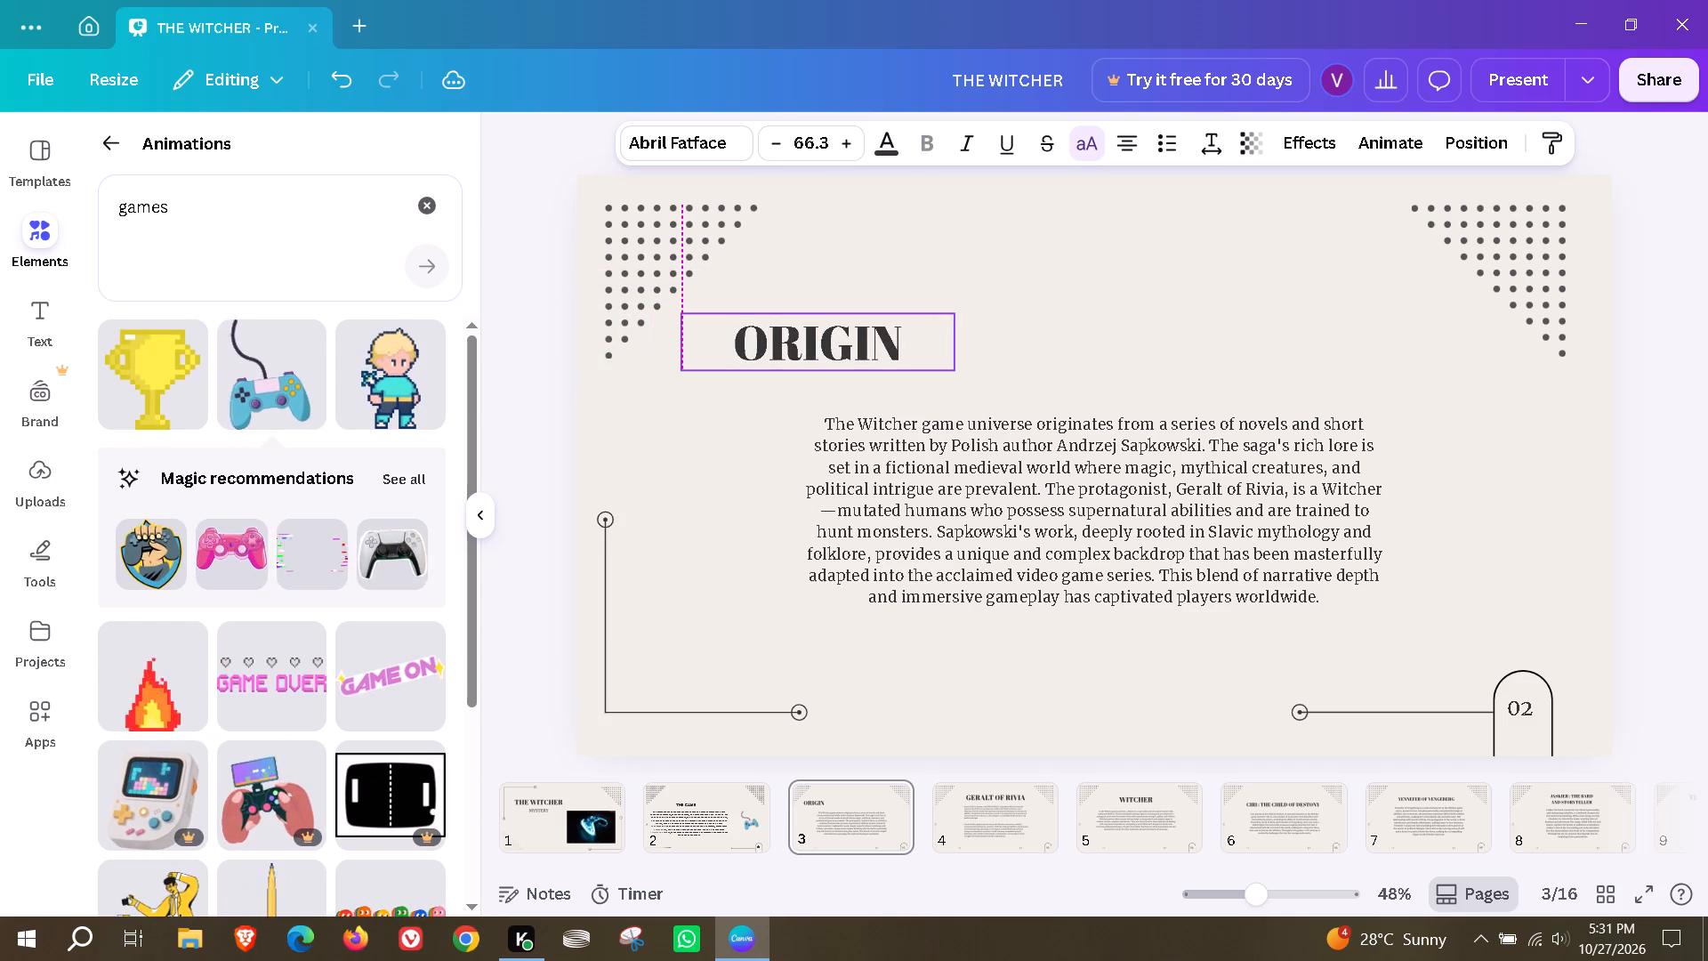
pyautogui.moveTo(898, 344); pyautogui.dragTo(901, 358)
# Move the ORIGIN paragraph left, enlarge its text to size 23.8 and arrange the title above it.
pyautogui.moveTo(1004, 519); pyautogui.dragTo(869, 551)
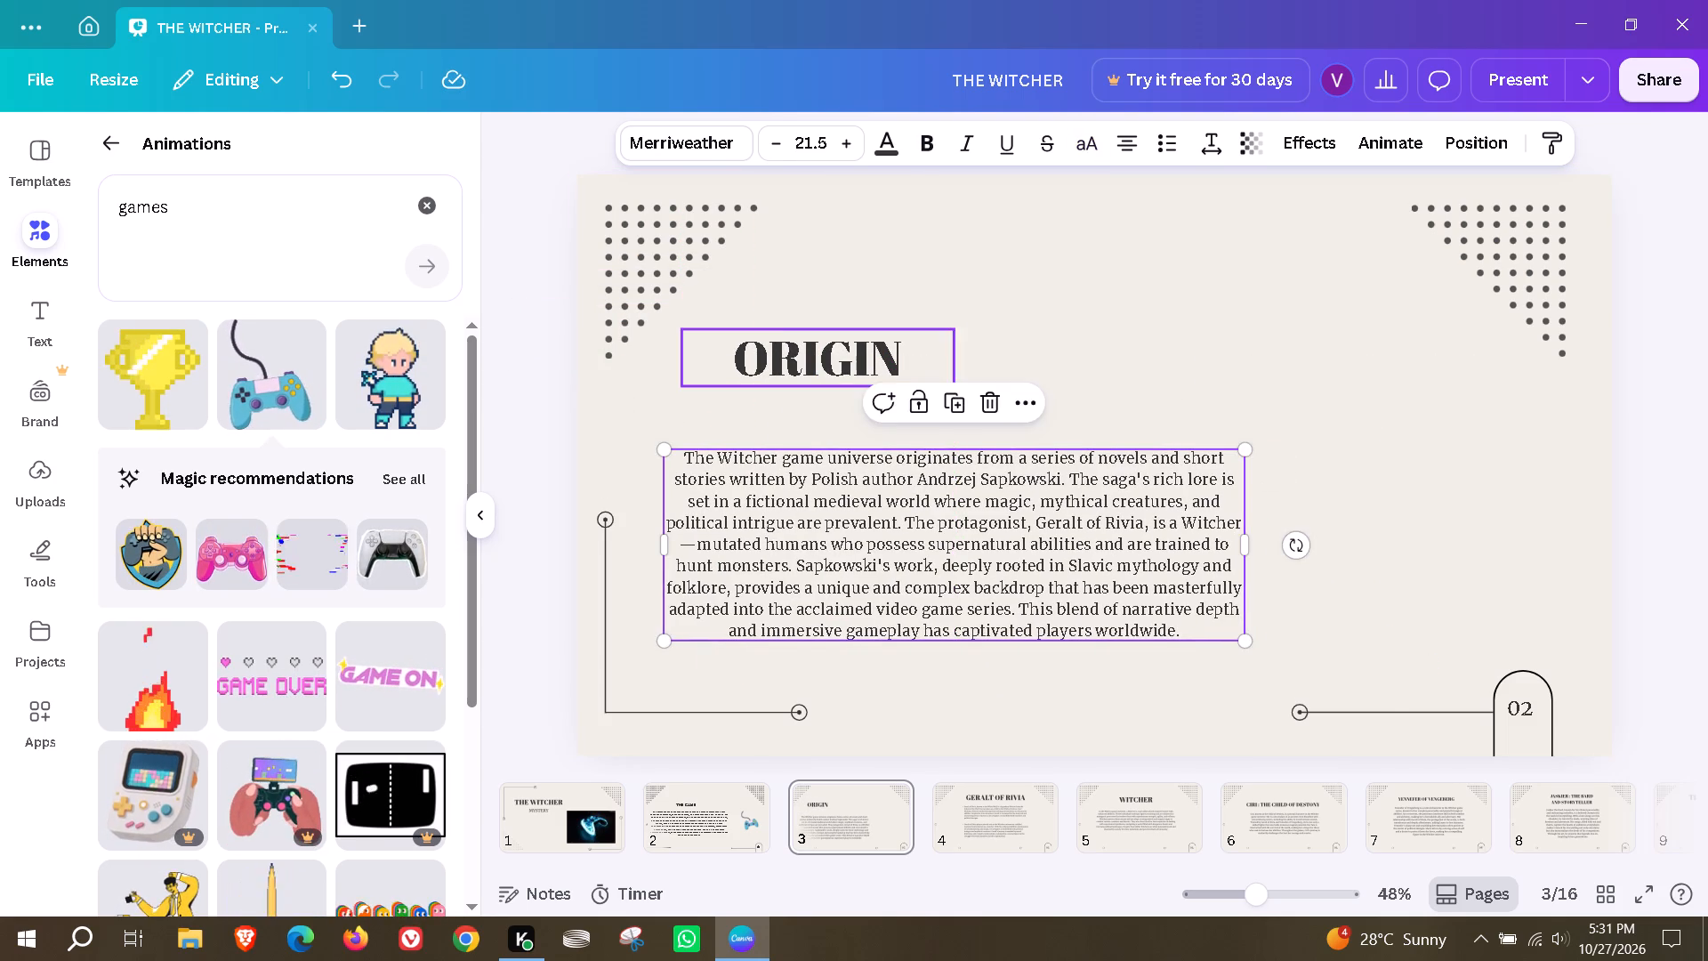
pyautogui.moveTo(834, 358); pyautogui.dragTo(930, 357)
pyautogui.moveTo(947, 536); pyautogui.dragTo(940, 515)
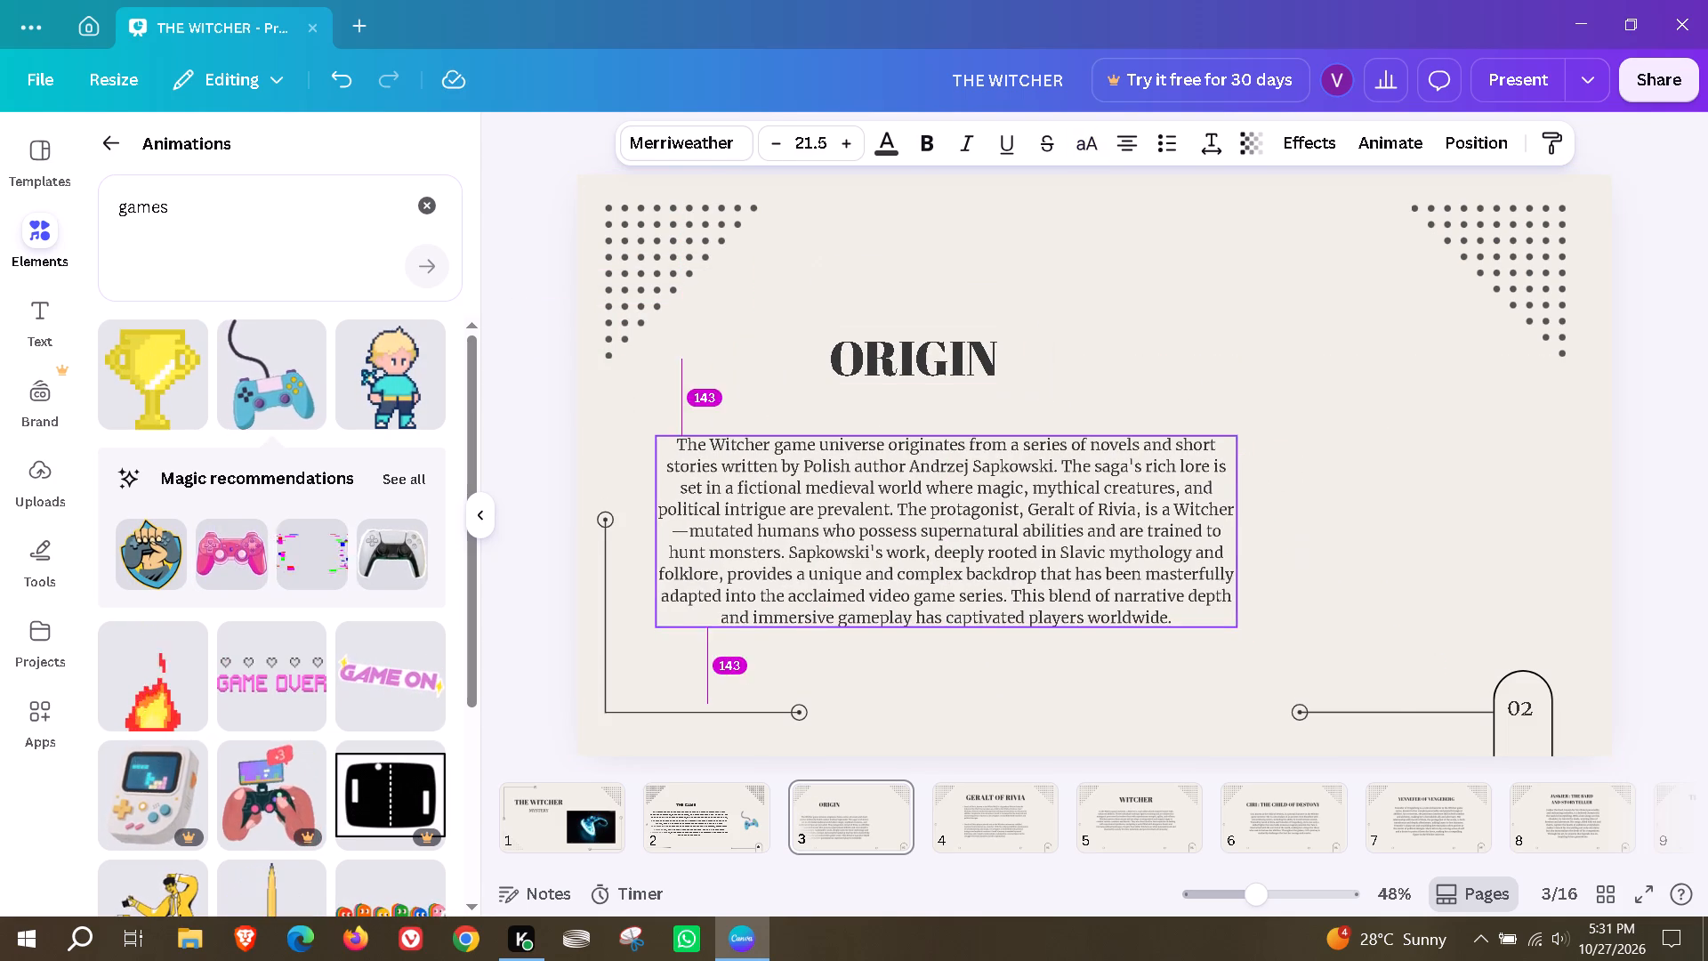
pyautogui.moveTo(940, 515); pyautogui.dragTo(940, 502)
pyautogui.moveTo(1239, 607); pyautogui.dragTo(1289, 663)
pyautogui.moveTo(1086, 552); pyautogui.dragTo(1048, 543)
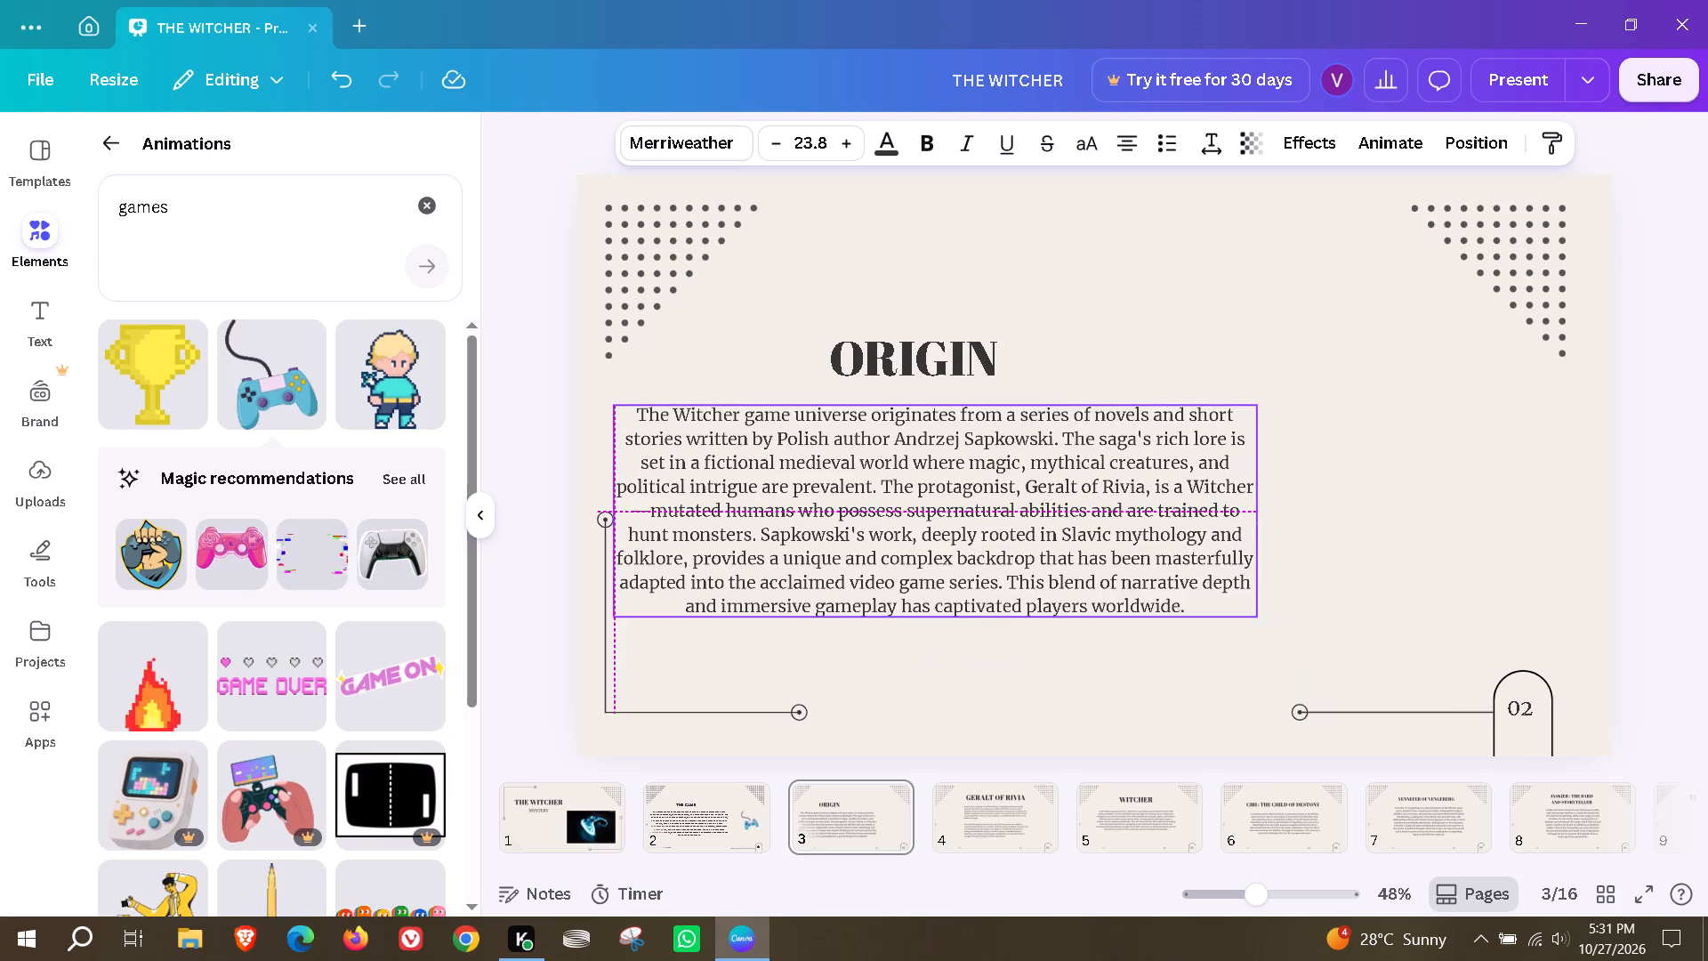
pyautogui.moveTo(1048, 543); pyautogui.dragTo(1067, 557)
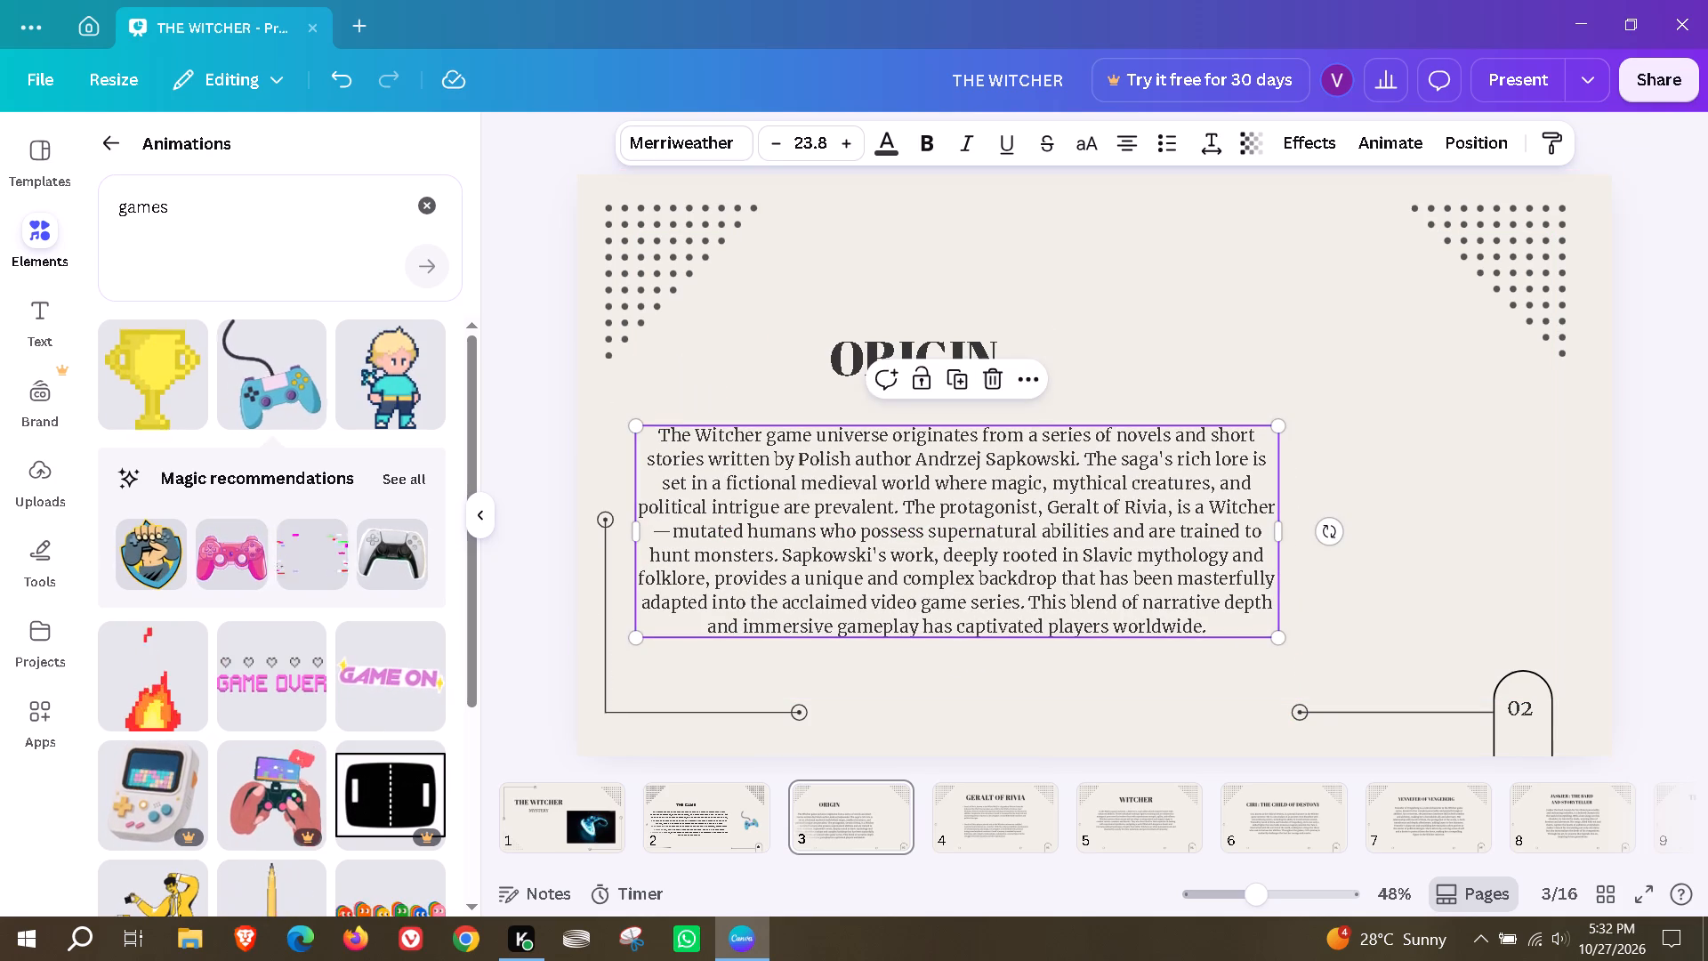
pyautogui.moveTo(898, 352); pyautogui.dragTo(895, 331)
pyautogui.moveTo(908, 514); pyautogui.dragTo(905, 495)
pyautogui.click(1406, 529)
pyautogui.moveTo(919, 518); pyautogui.dragTo(918, 538)
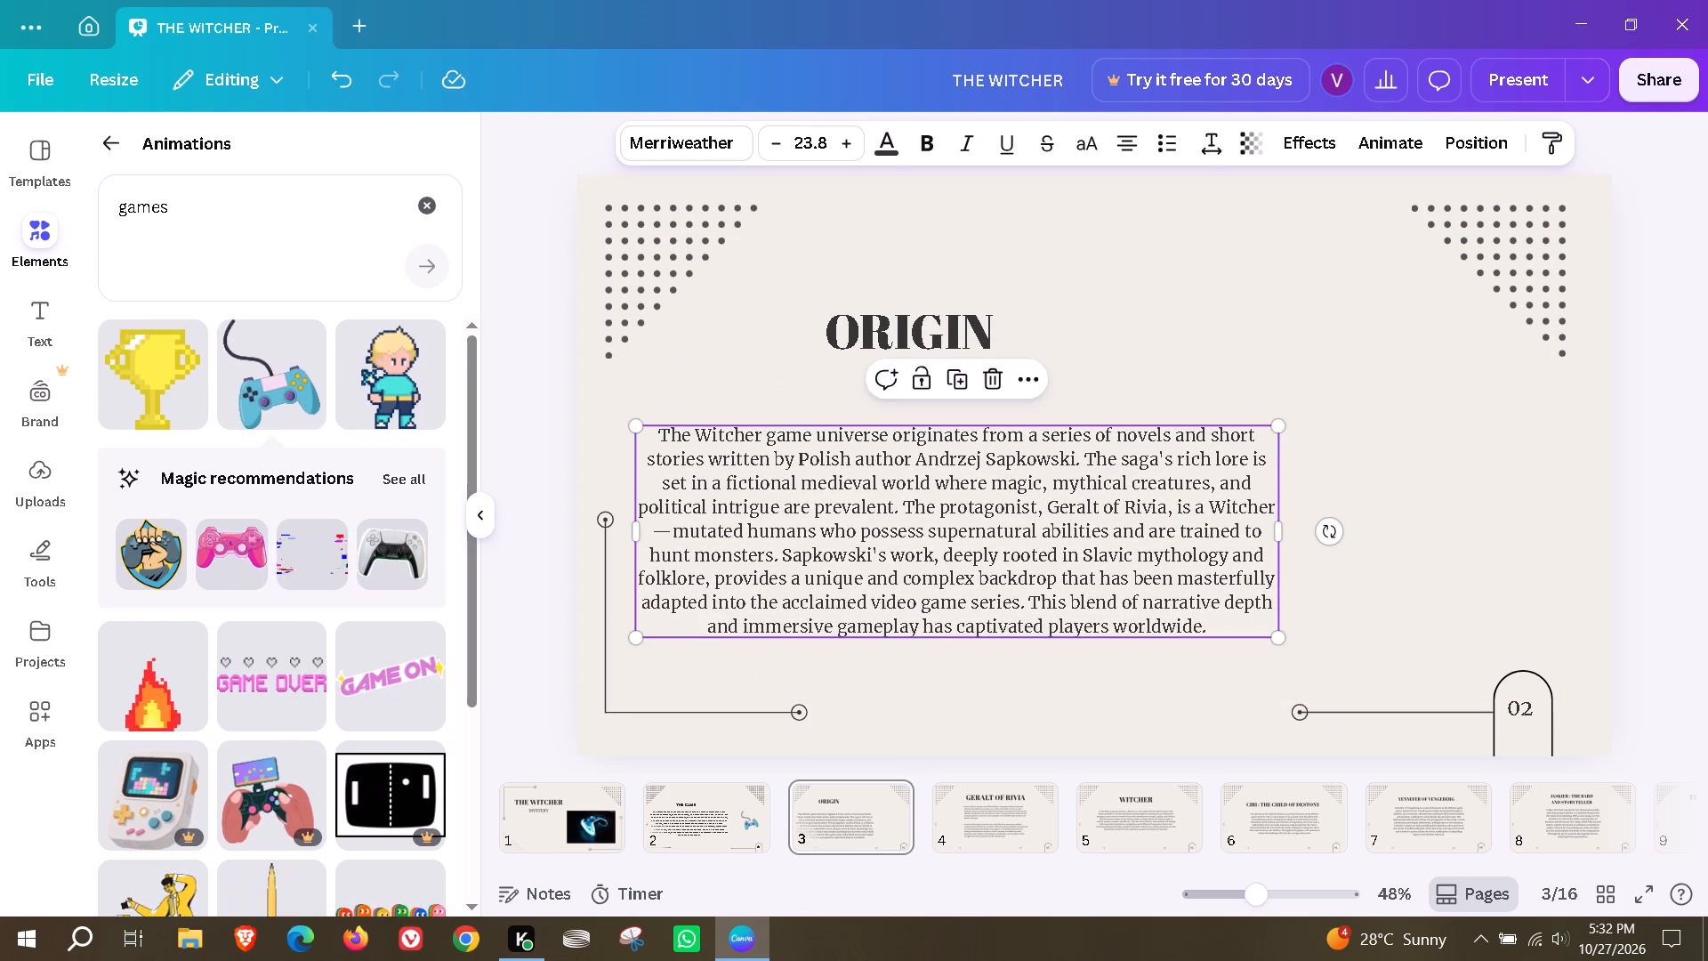
pyautogui.moveTo(900, 333); pyautogui.dragTo(910, 355)
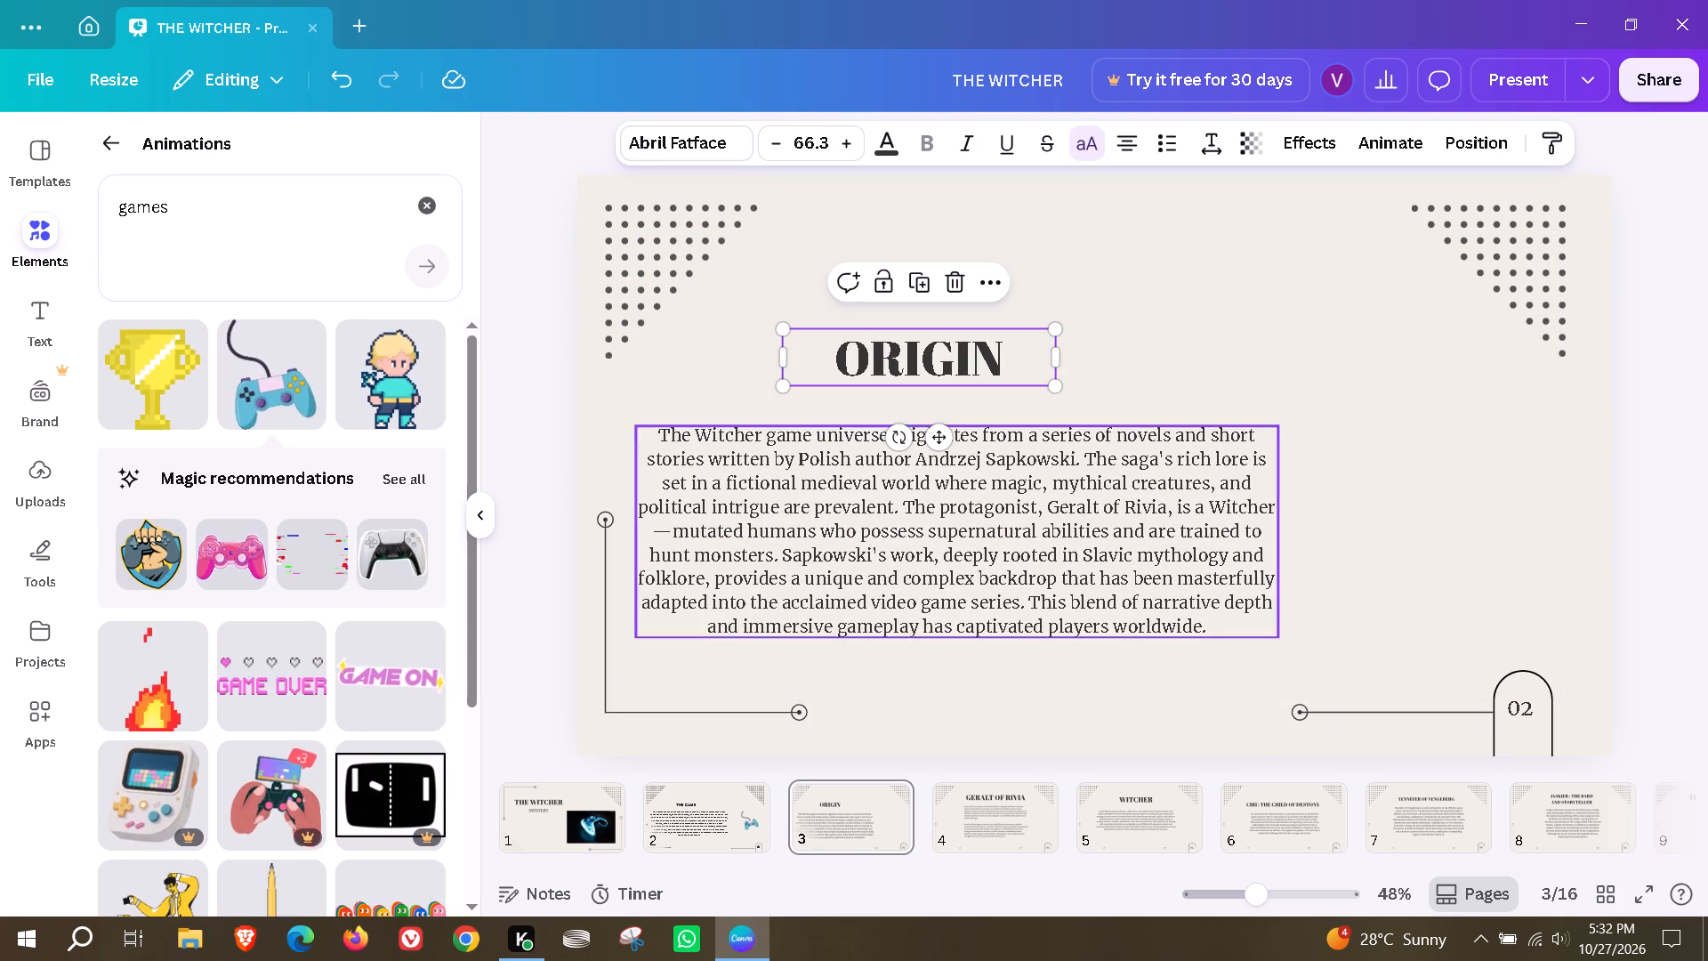
# Add the recommended pink game controller to the ORIGIN page, shrink it to a small graphic and place it right of the paragraph.
pyautogui.moveTo(214, 573); pyautogui.dragTo(1156, 506)
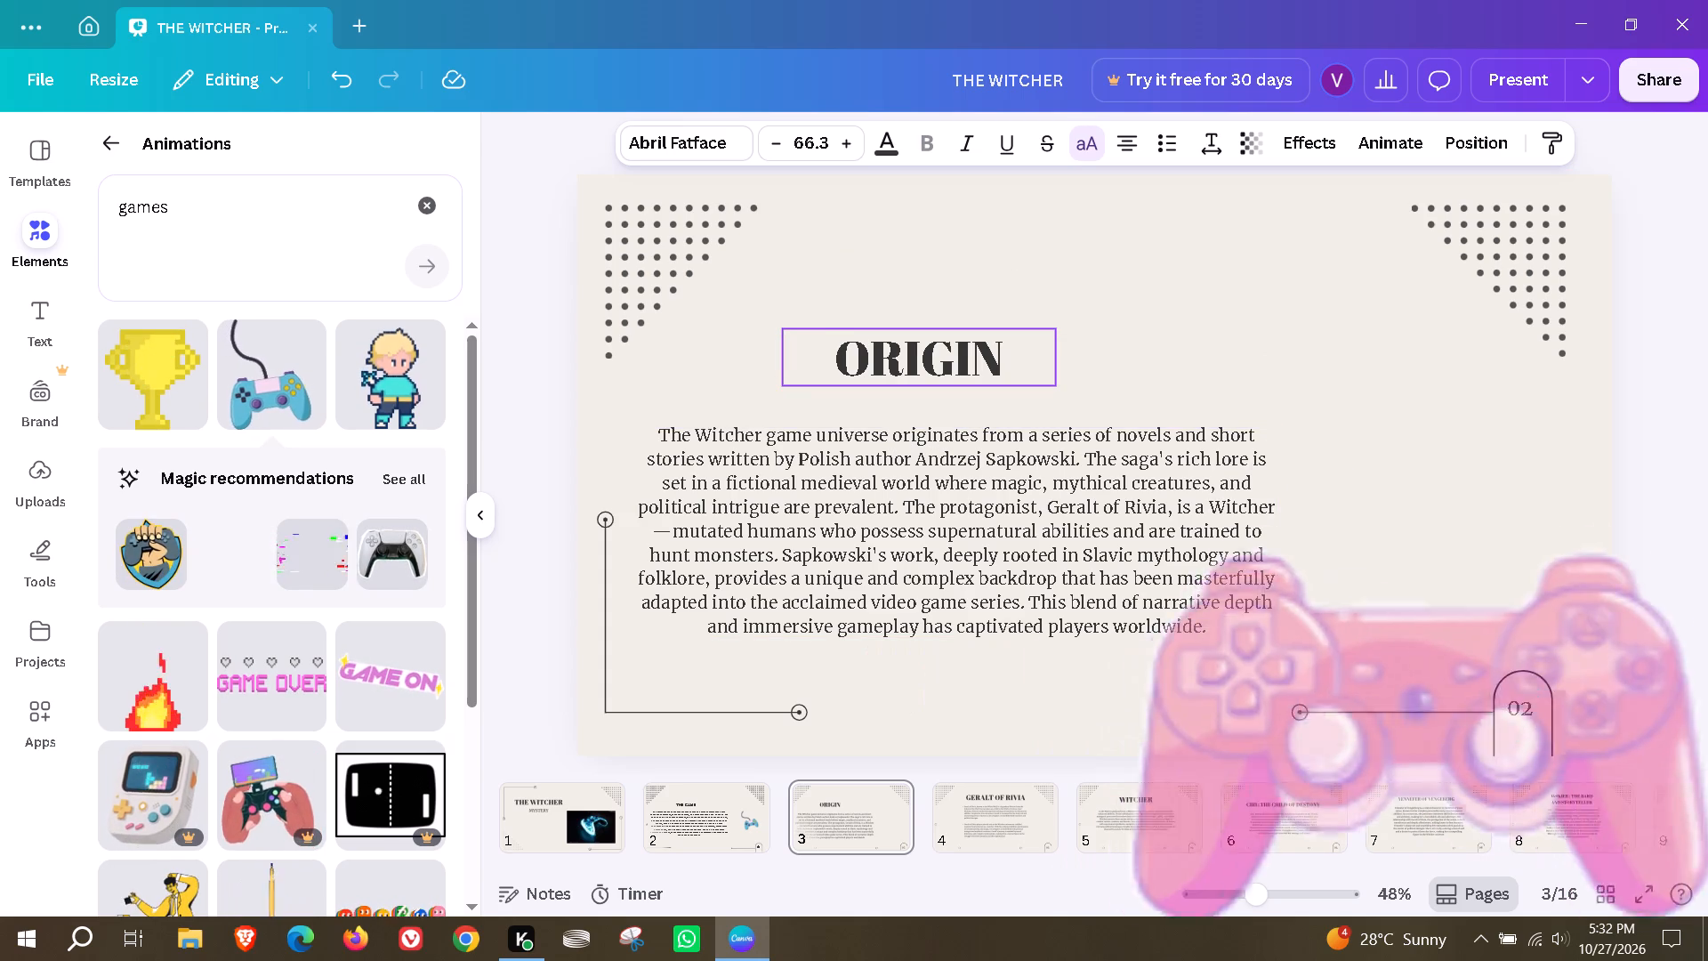
pyautogui.moveTo(1156, 506); pyautogui.dragTo(995, 343)
pyautogui.moveTo(1566, 755); pyautogui.dragTo(1015, 464)
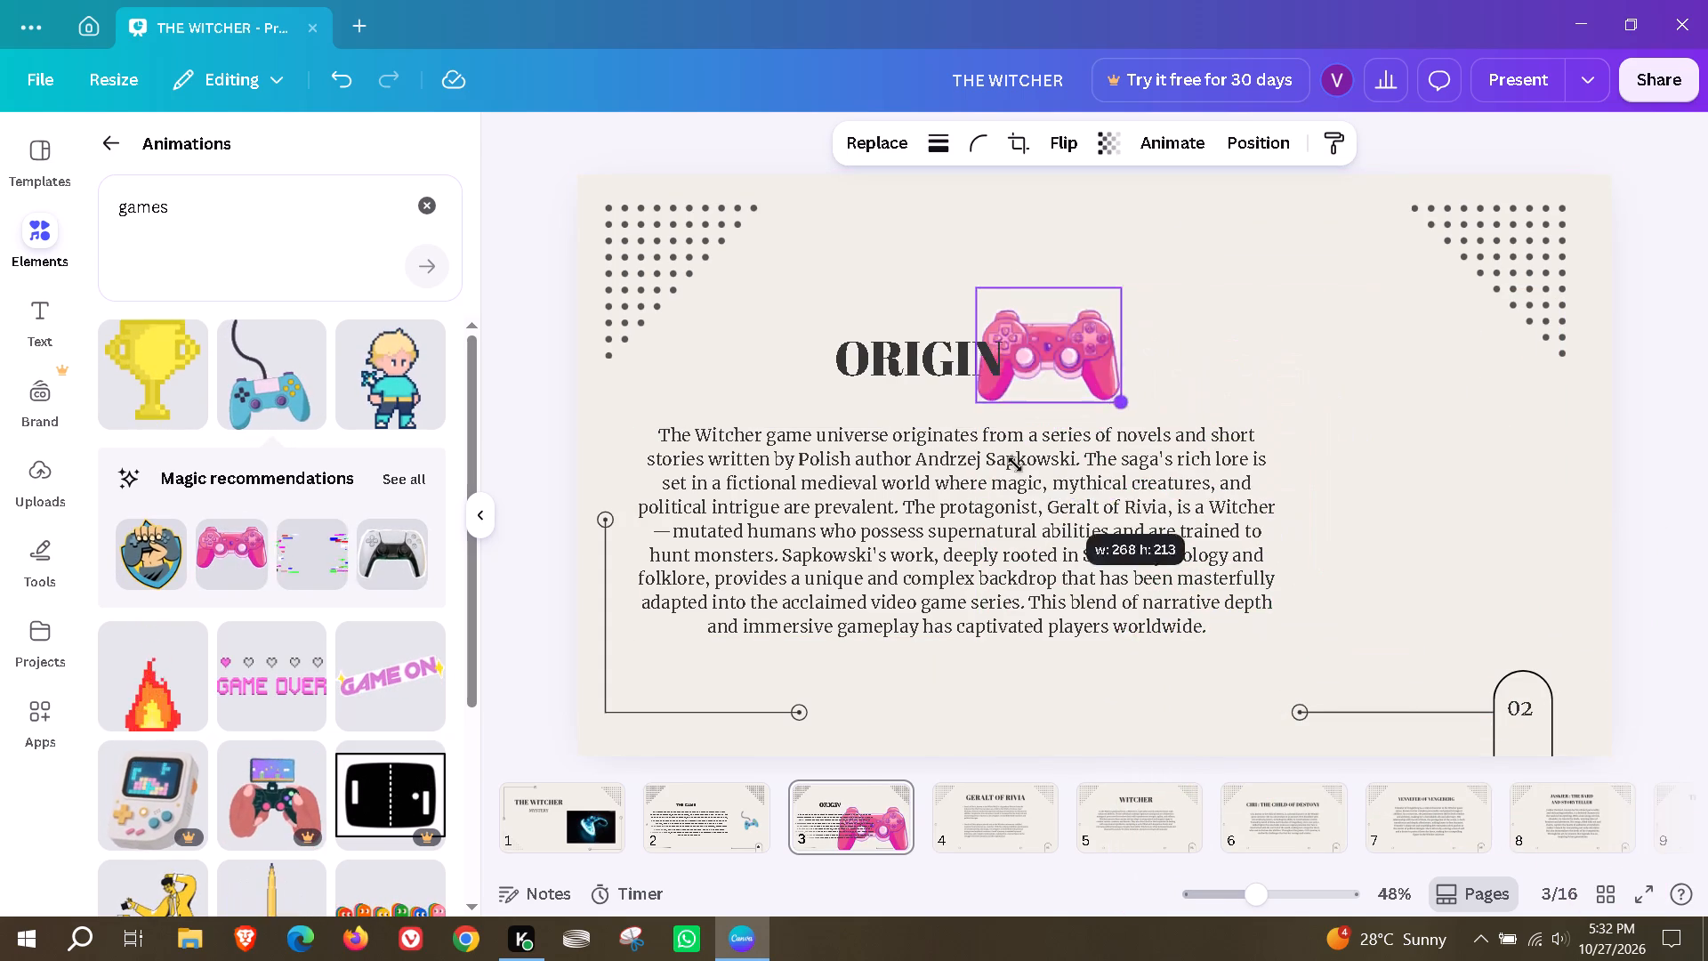
pyautogui.moveTo(1015, 464); pyautogui.dragTo(1011, 462)
pyautogui.moveTo(1036, 320); pyautogui.dragTo(1439, 509)
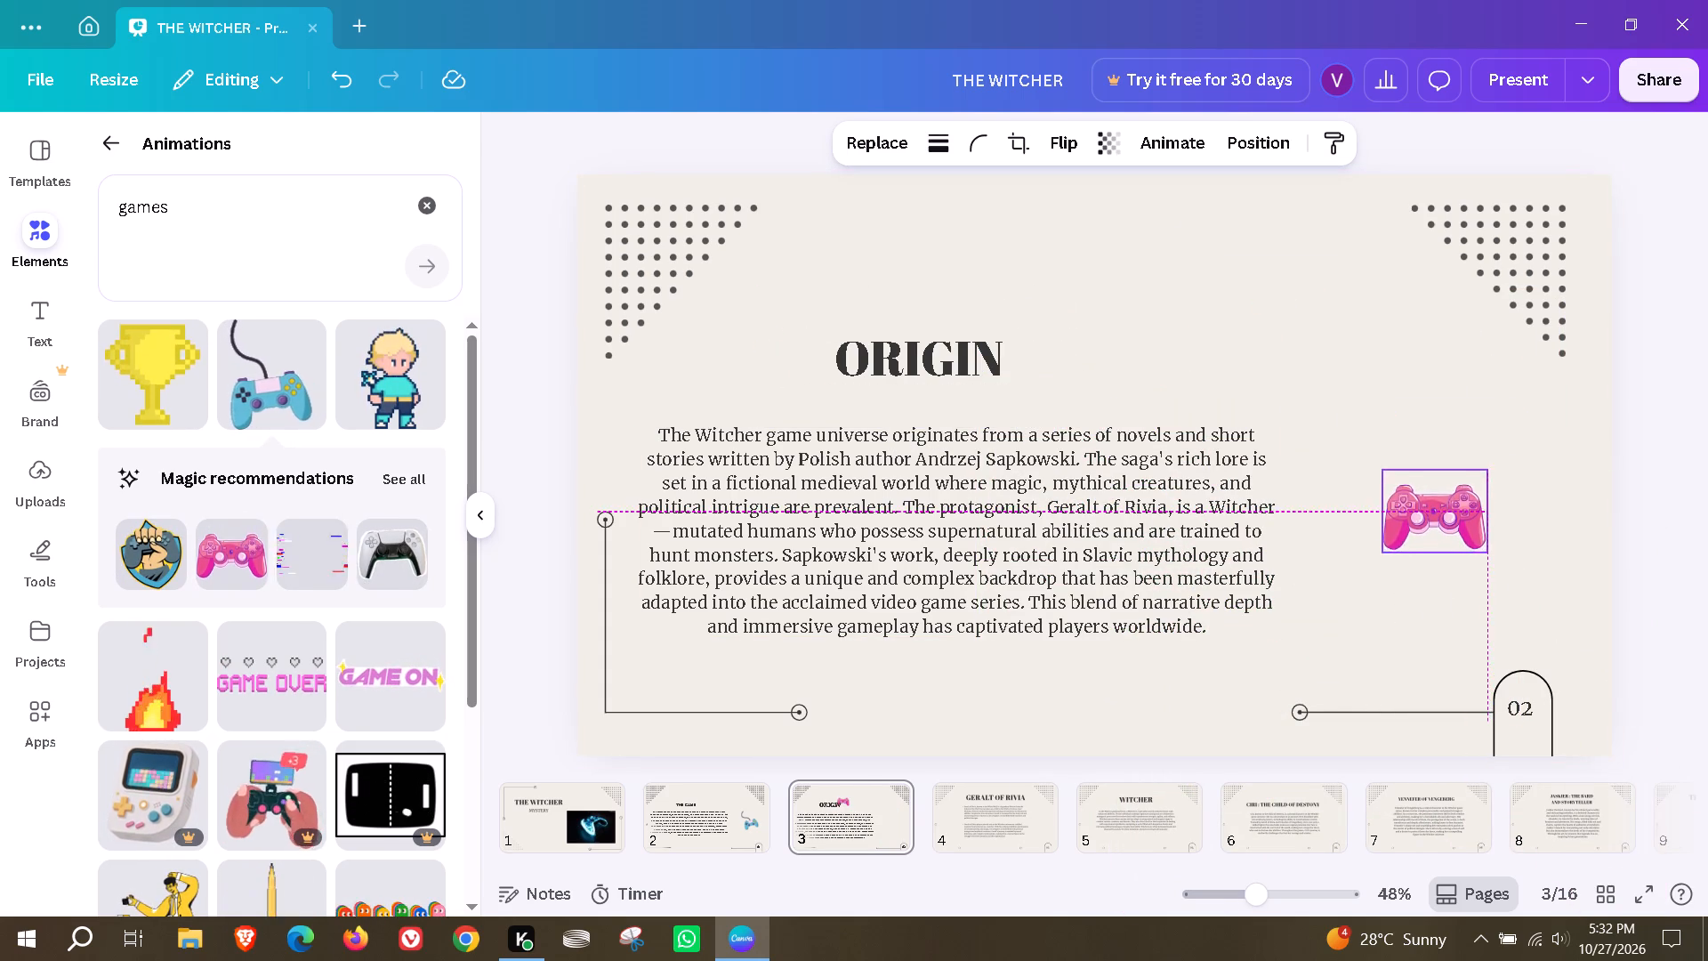
pyautogui.click(1322, 642)
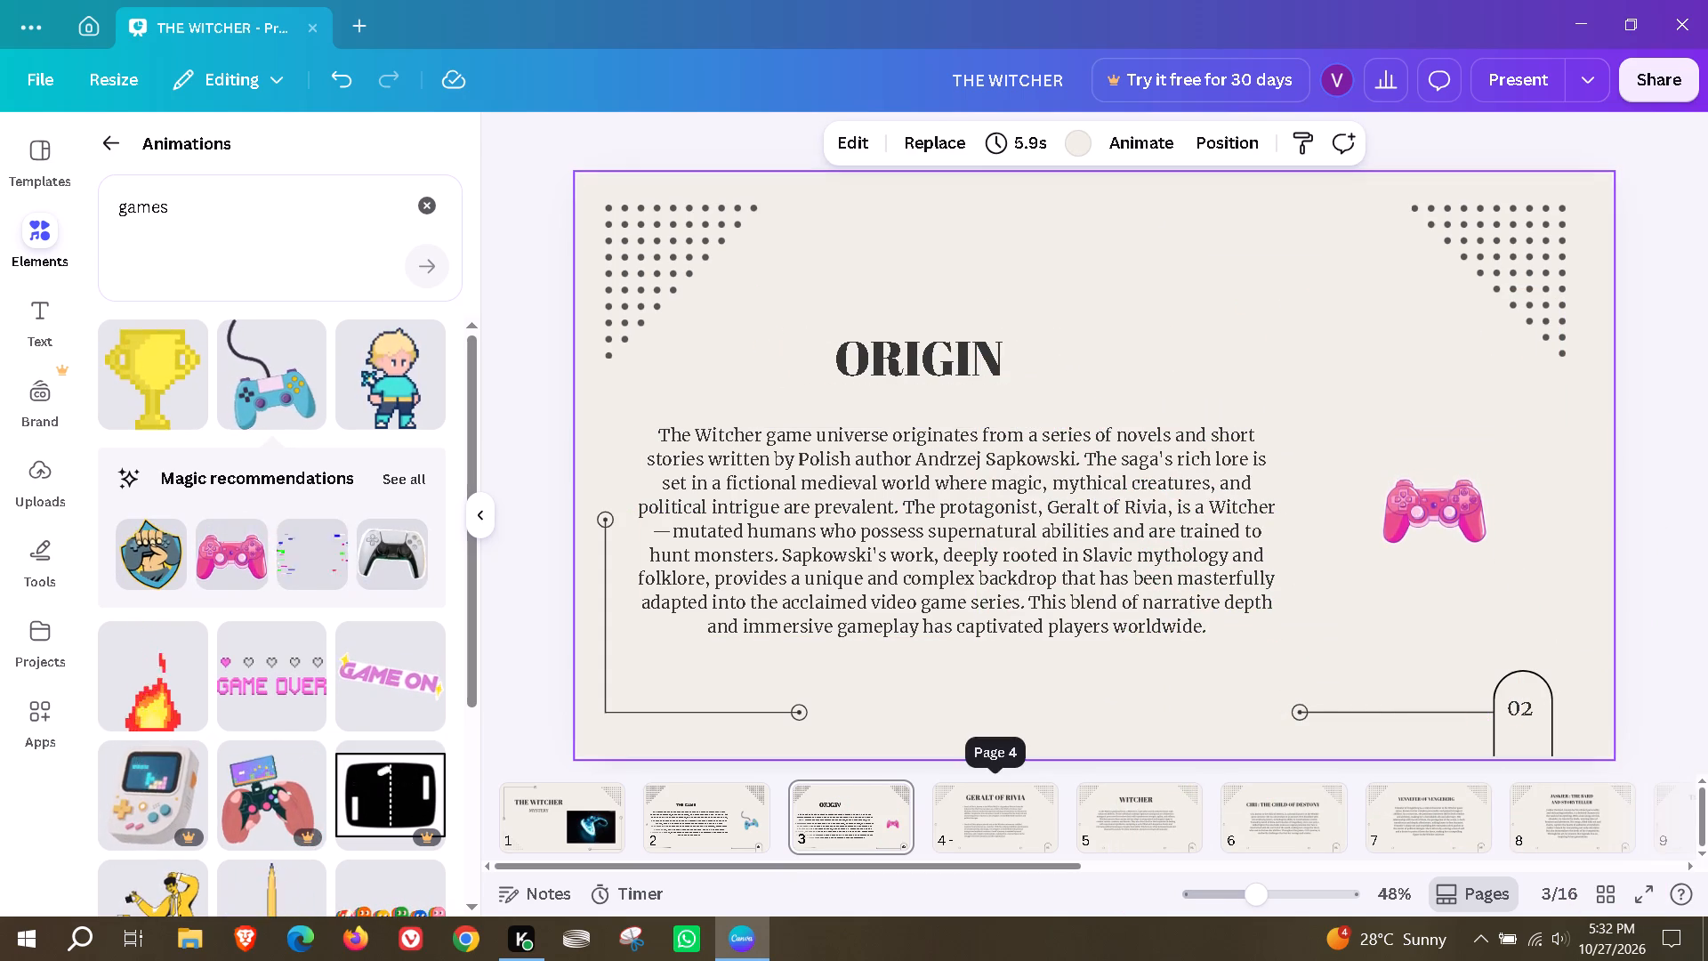
# On page 4, reduce the GERALT OF RIVIA title to size 51.5 and move it to the upper left.
pyautogui.click(1012, 820)
pyautogui.click(1087, 315)
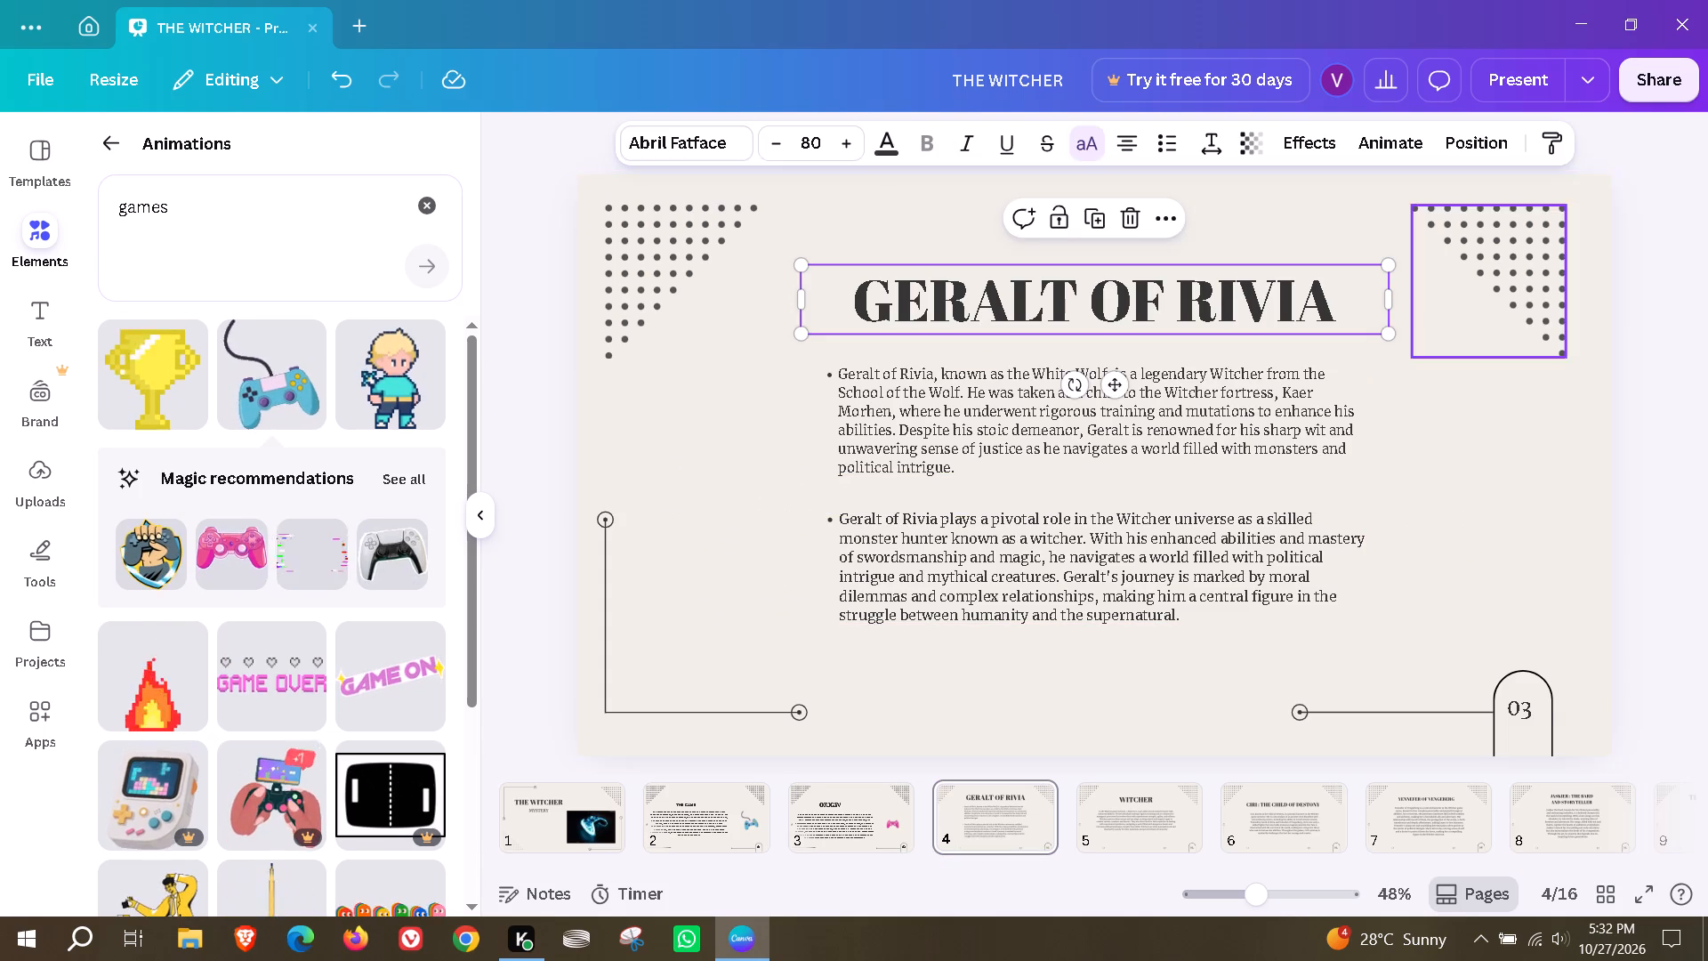
pyautogui.moveTo(1393, 333); pyautogui.dragTo(1181, 327)
pyautogui.moveTo(1038, 291); pyautogui.dragTo(883, 346)
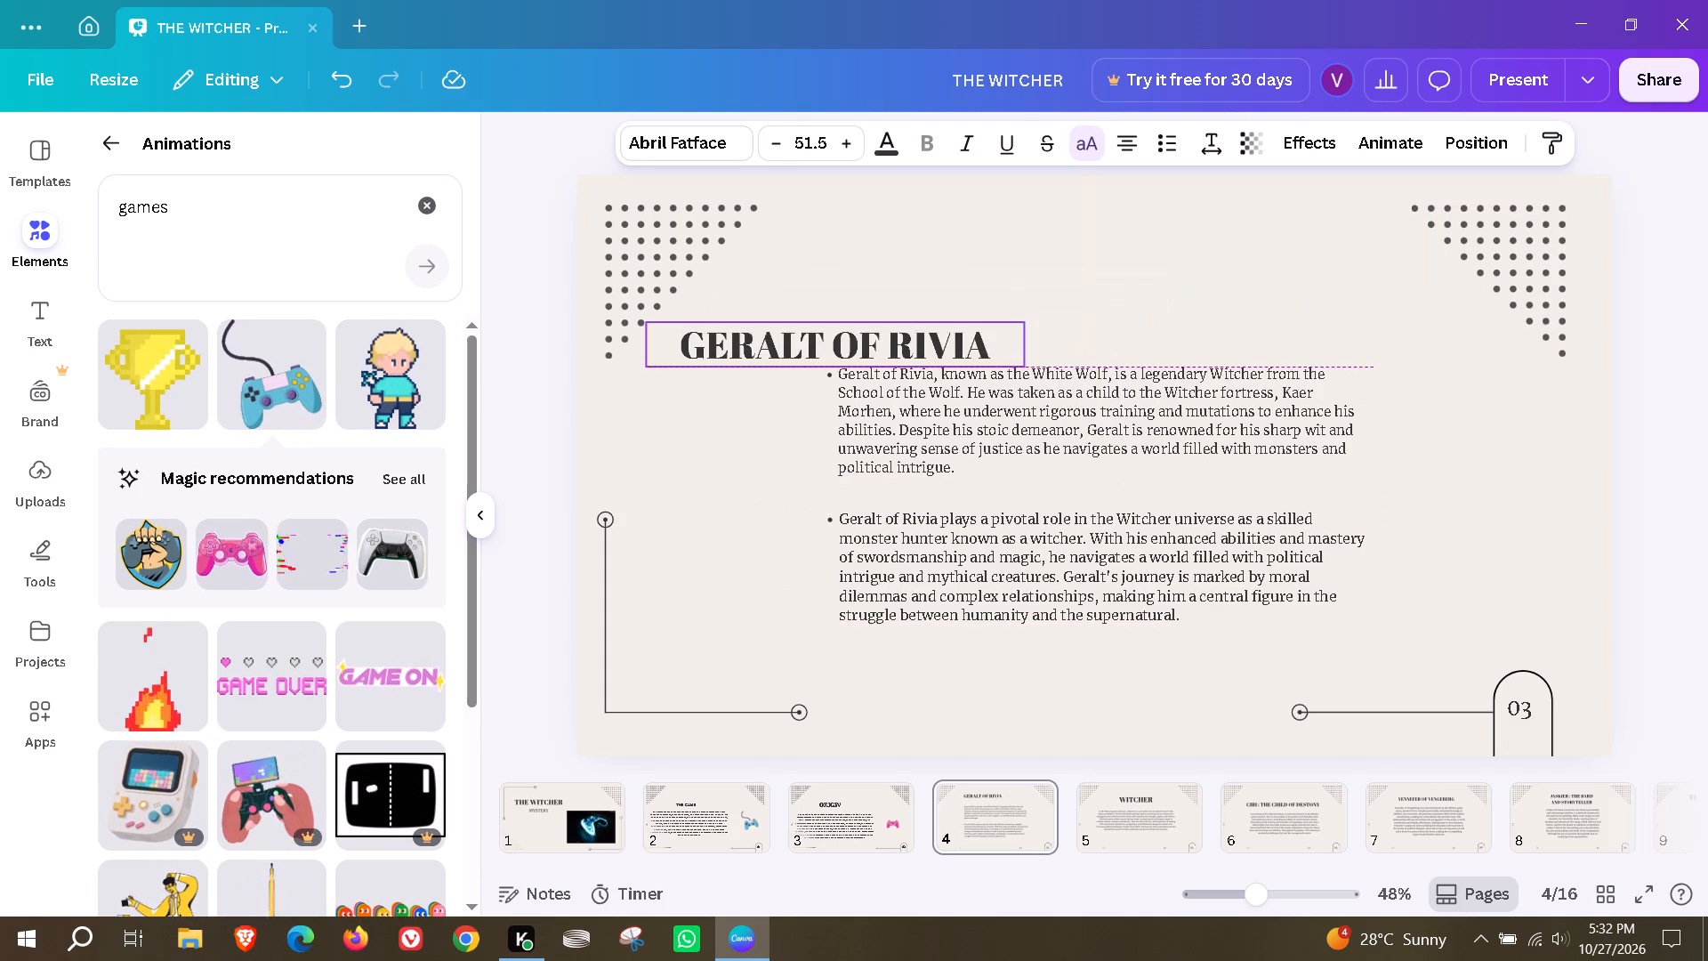
pyautogui.moveTo(883, 346); pyautogui.dragTo(888, 331)
# Move both bullet paragraphs left beneath the GERALT OF RIVIA title, enlarging the lower one to size 21.2 and the upper one to similar width.
pyautogui.moveTo(977, 429); pyautogui.dragTo(832, 453)
pyautogui.moveTo(939, 594); pyautogui.dragTo(799, 634)
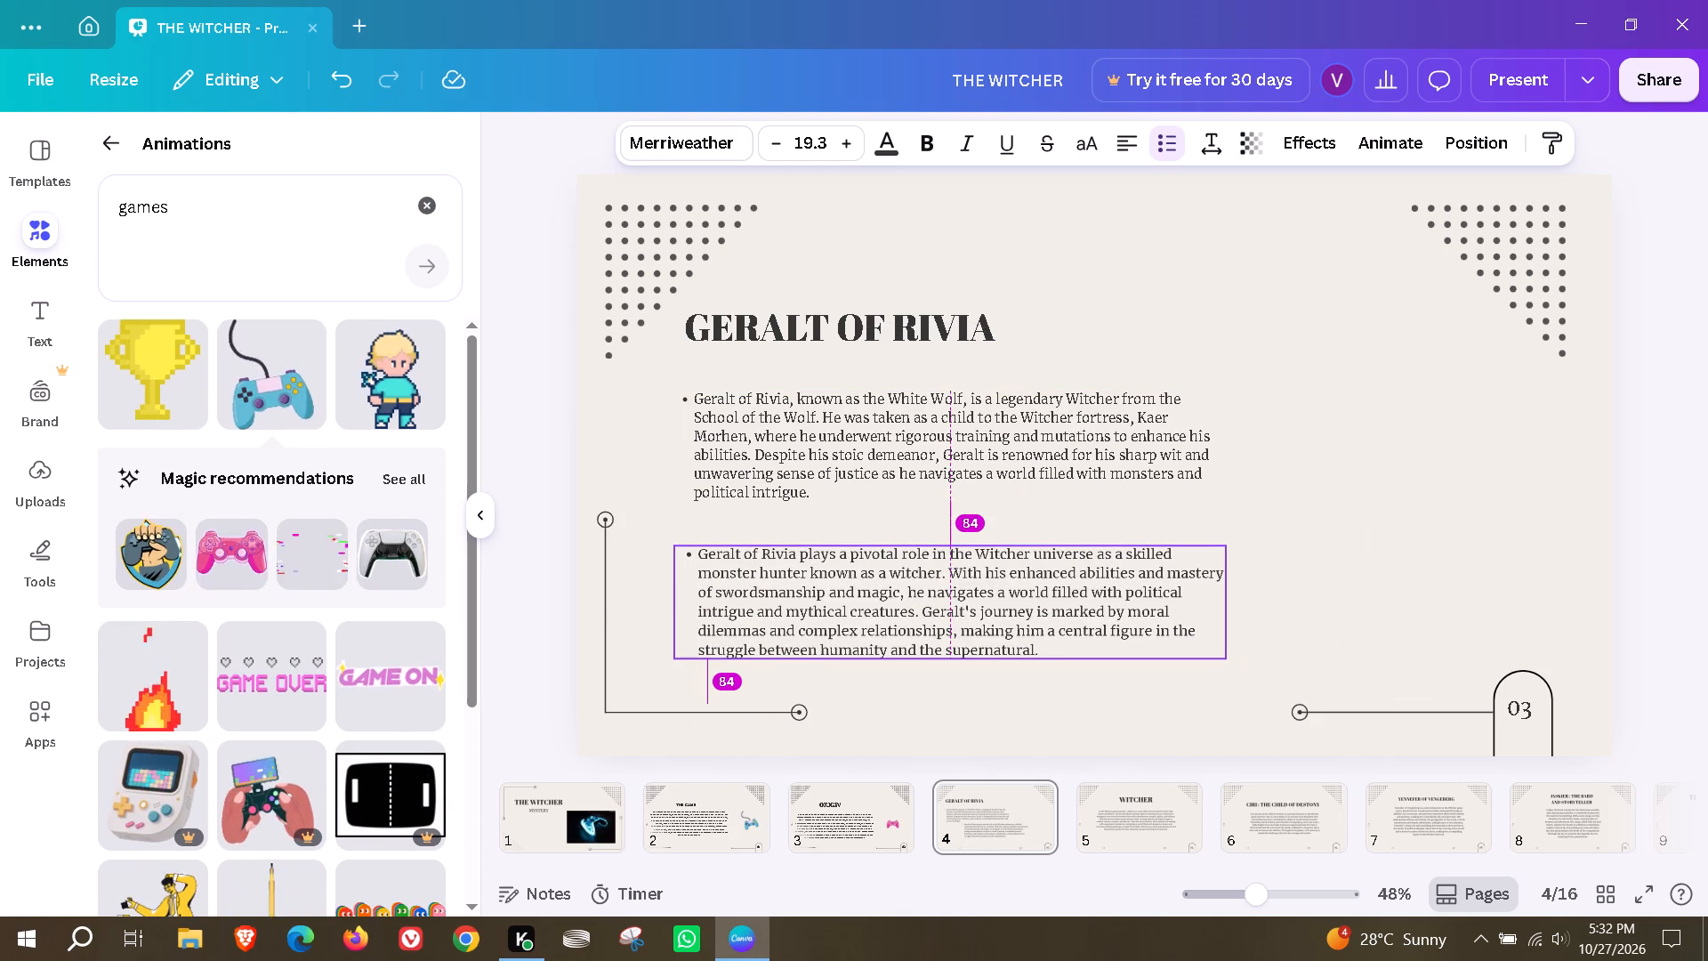
pyautogui.moveTo(799, 634); pyautogui.dragTo(797, 634)
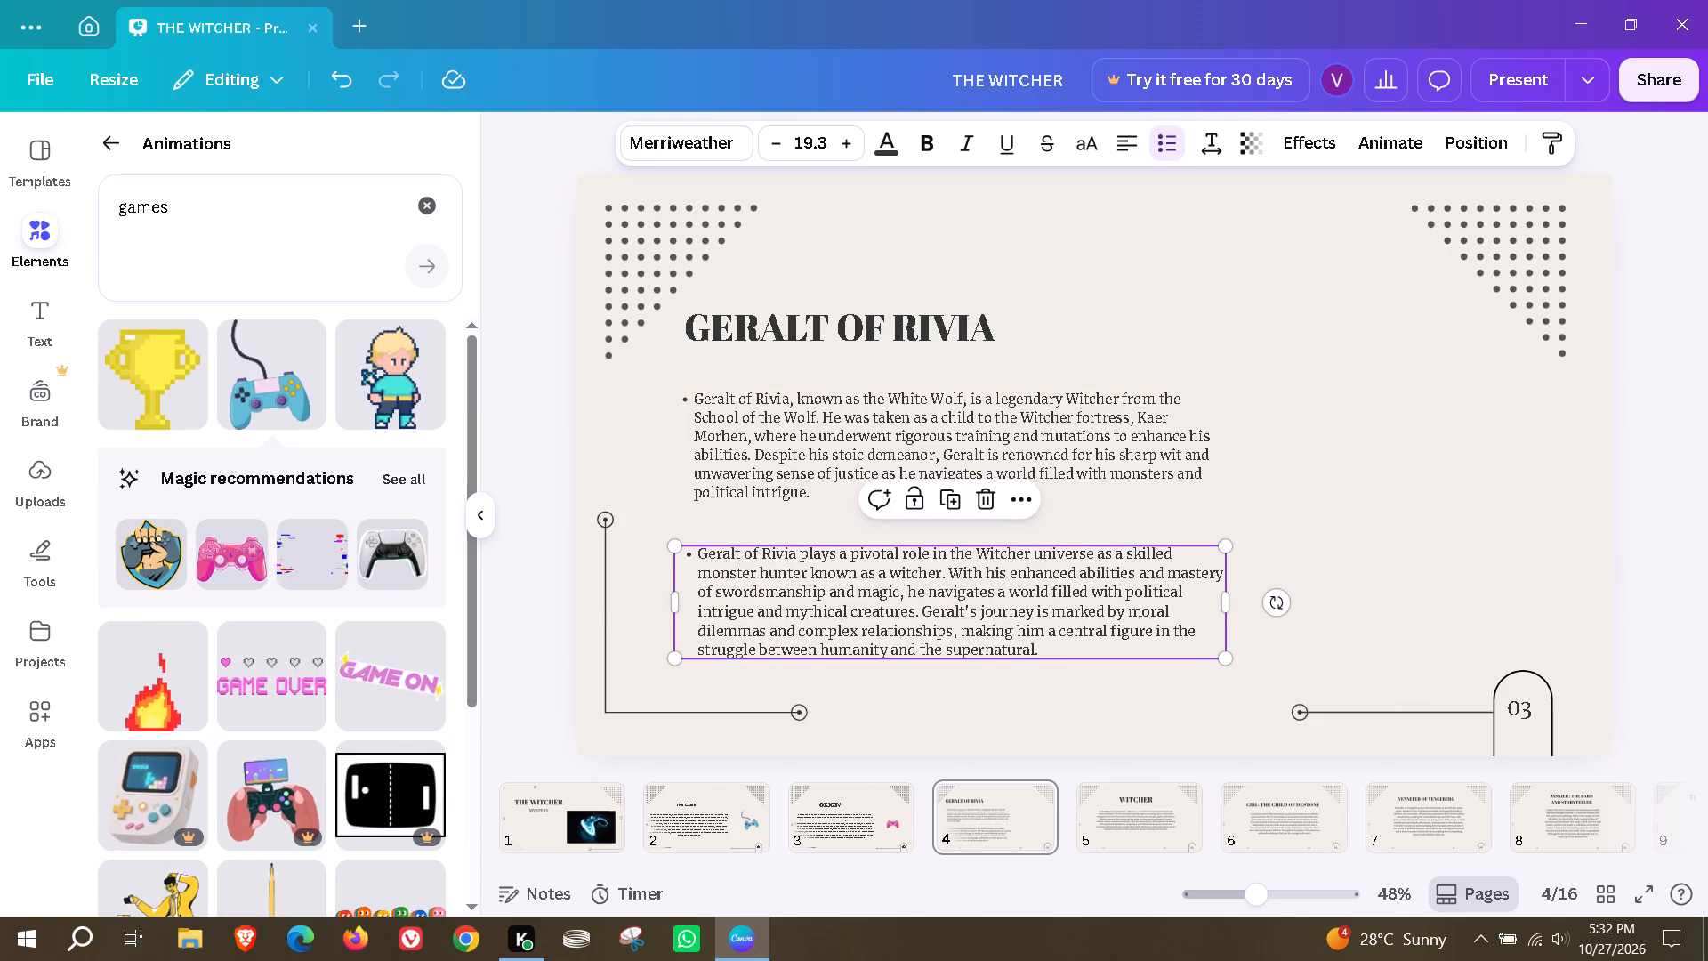
pyautogui.moveTo(1221, 656); pyautogui.dragTo(1267, 685)
pyautogui.click(1010, 628)
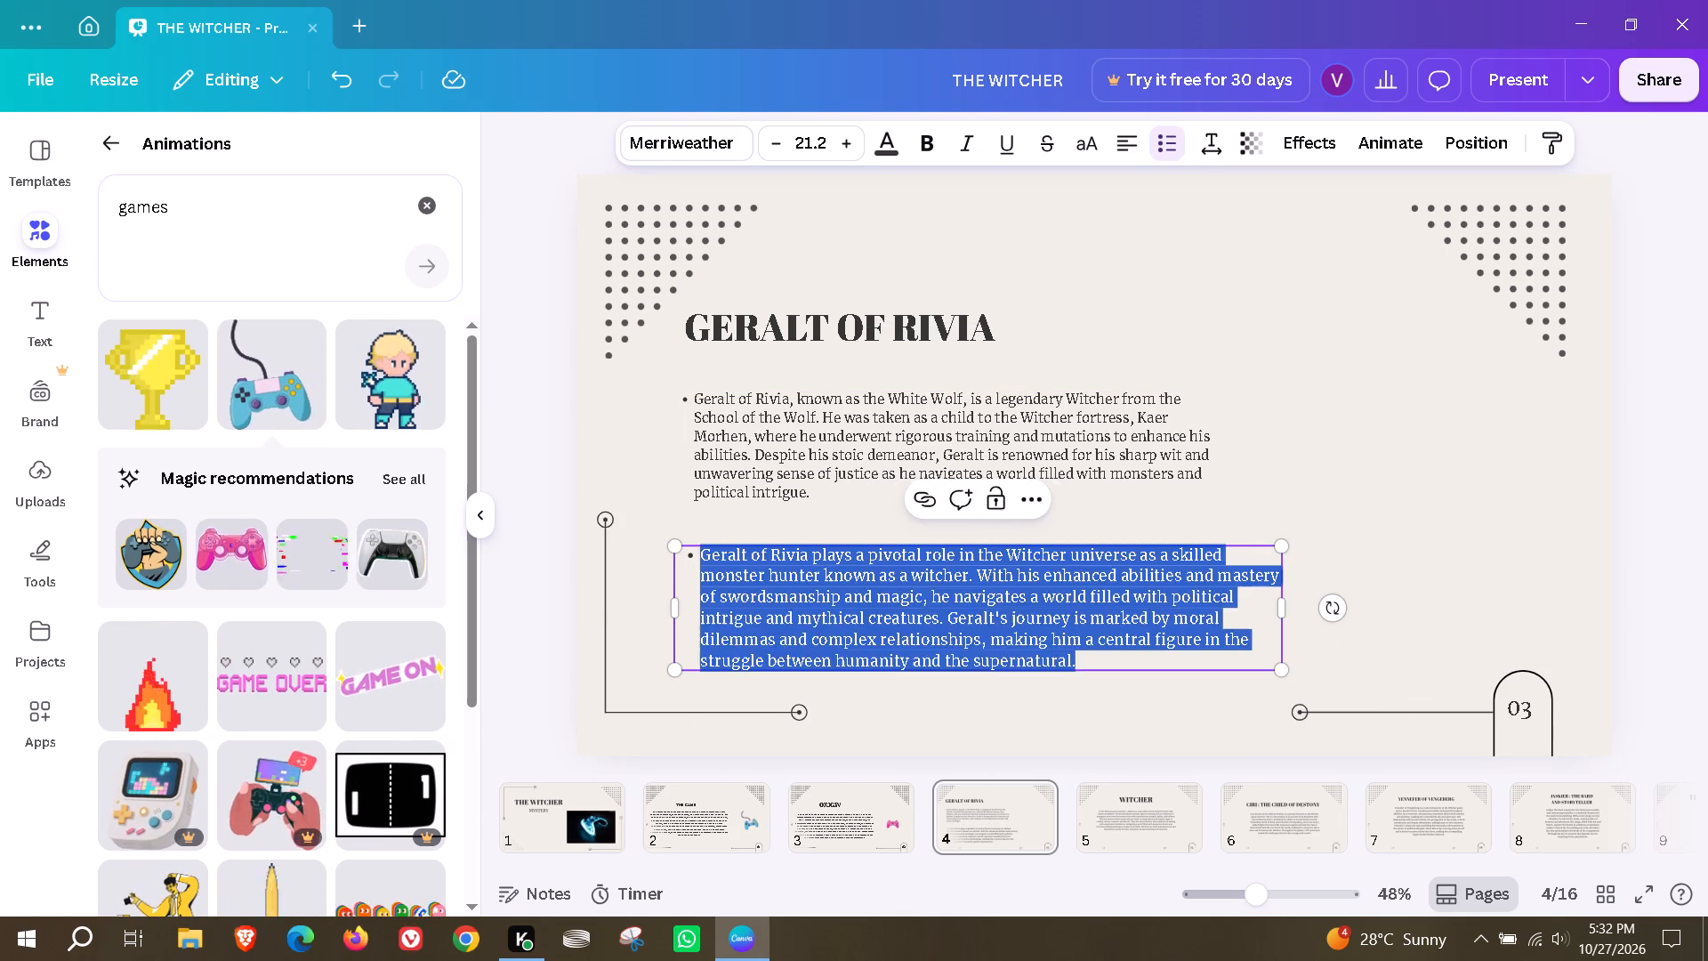
pyautogui.click(1035, 445)
pyautogui.moveTo(1235, 511); pyautogui.dragTo(1277, 545)
pyautogui.click(1463, 463)
# Add the blue-haired pixel girl animation to the GERALT OF RIVIA page, shrink it and place it right of the bullets.
pyautogui.scroll(-3, 301, 640)
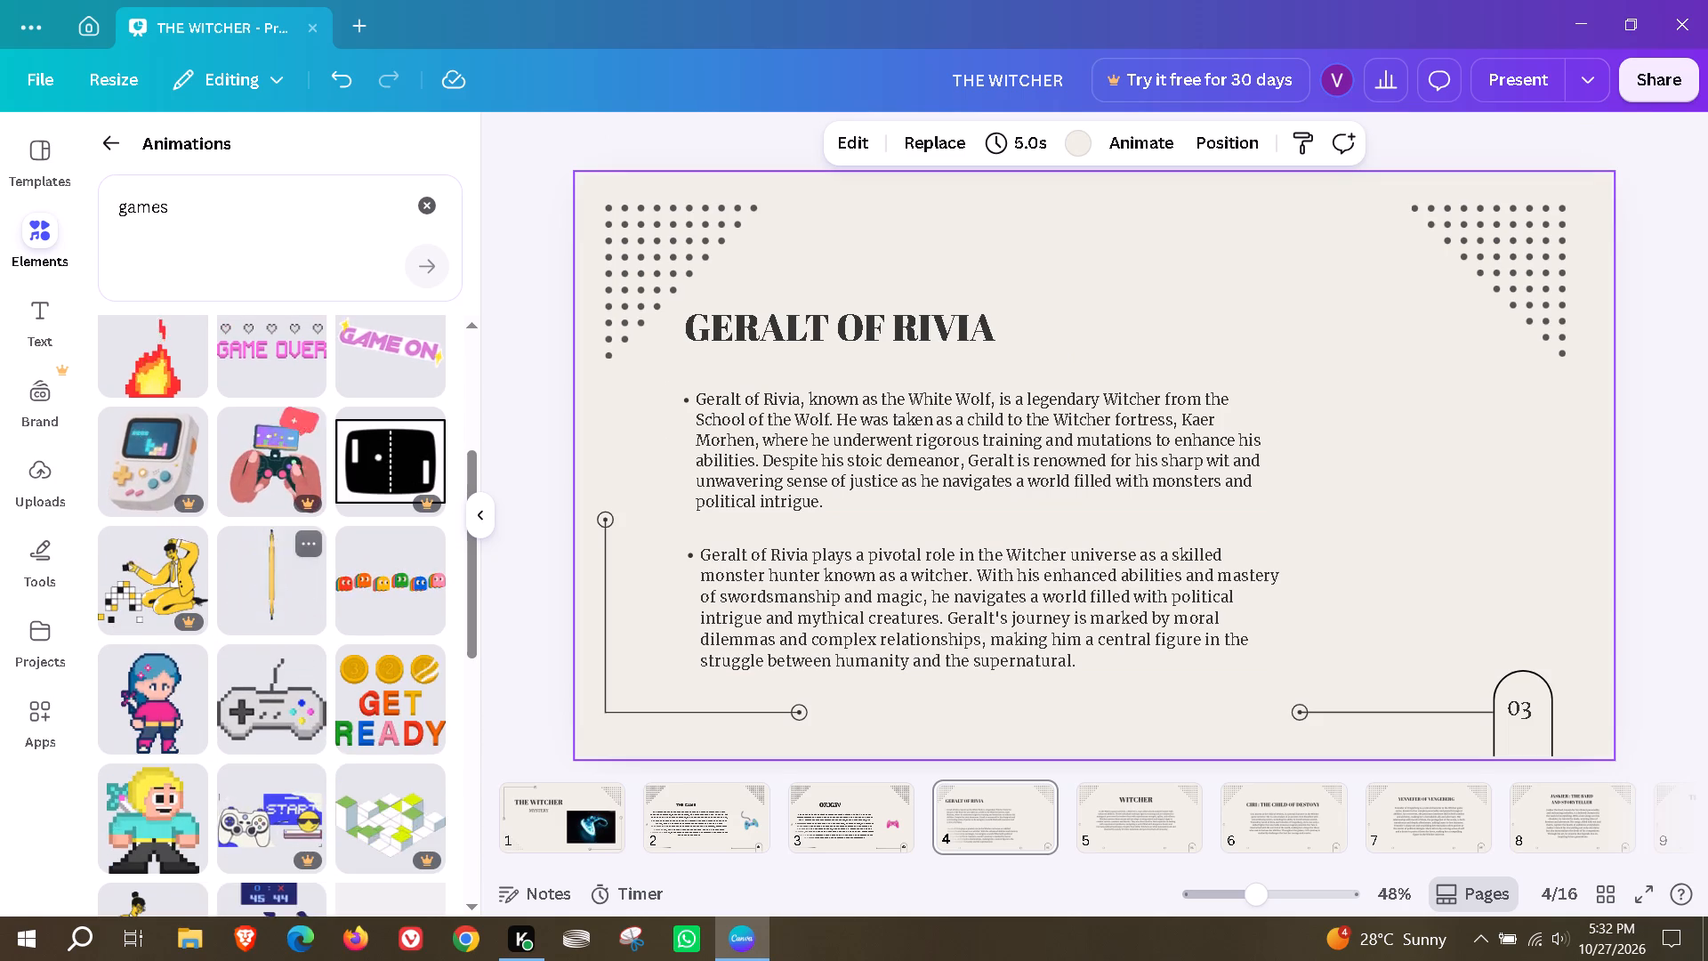
pyautogui.scroll(-2, 275, 605)
pyautogui.moveTo(174, 484); pyautogui.dragTo(1328, 287)
pyautogui.moveTo(1524, 696); pyautogui.dragTo(1362, 538)
pyautogui.moveTo(1348, 394); pyautogui.dragTo(1454, 528)
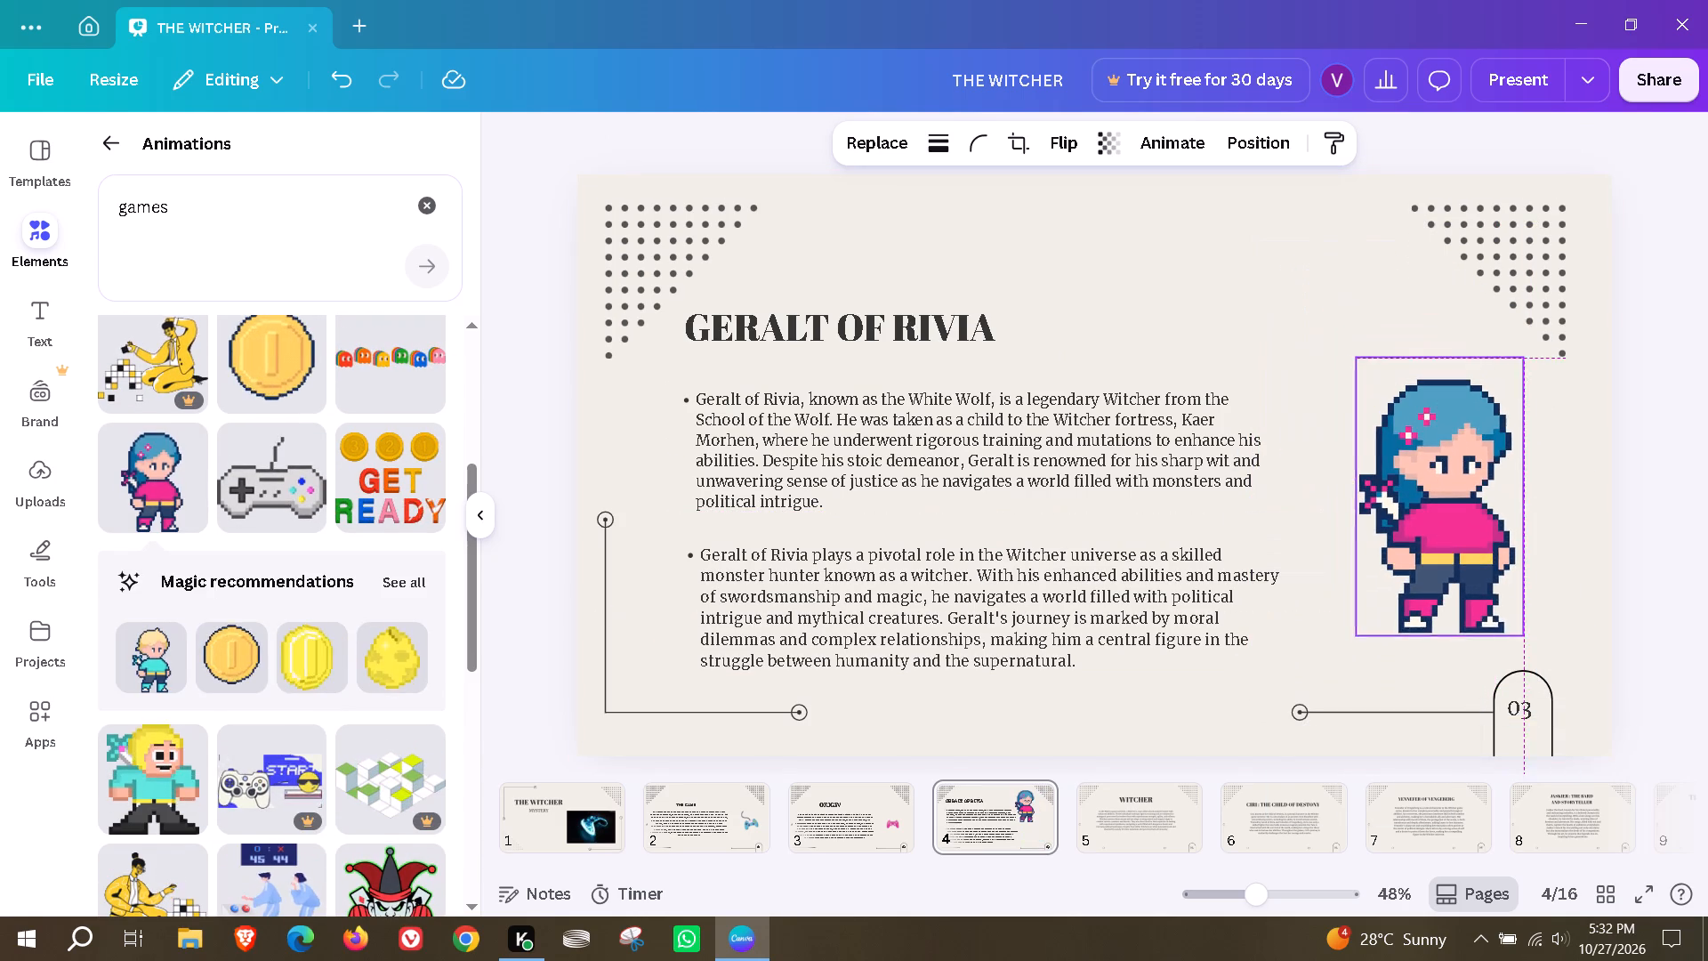
pyautogui.moveTo(1454, 528); pyautogui.dragTo(1420, 534)
pyautogui.click(1177, 258)
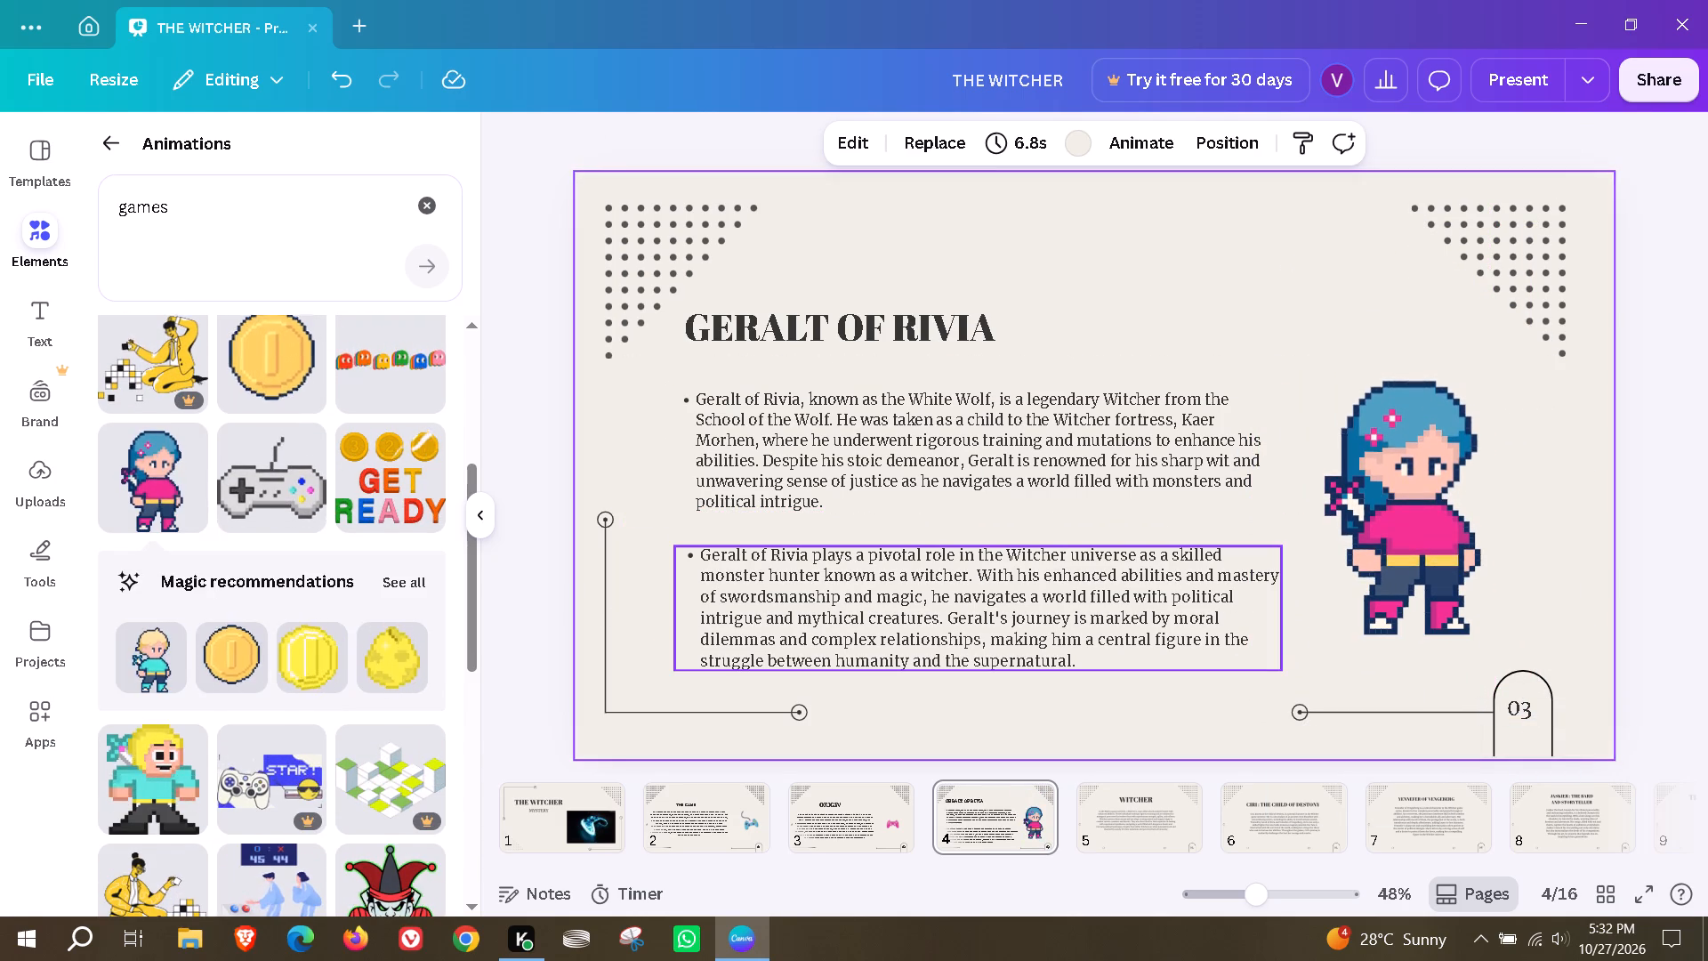
# Lower the GERALT OF RIVIA title slightly toward the bullet text.
pyautogui.moveTo(839, 334); pyautogui.dragTo(846, 347)
pyautogui.click(1188, 253)
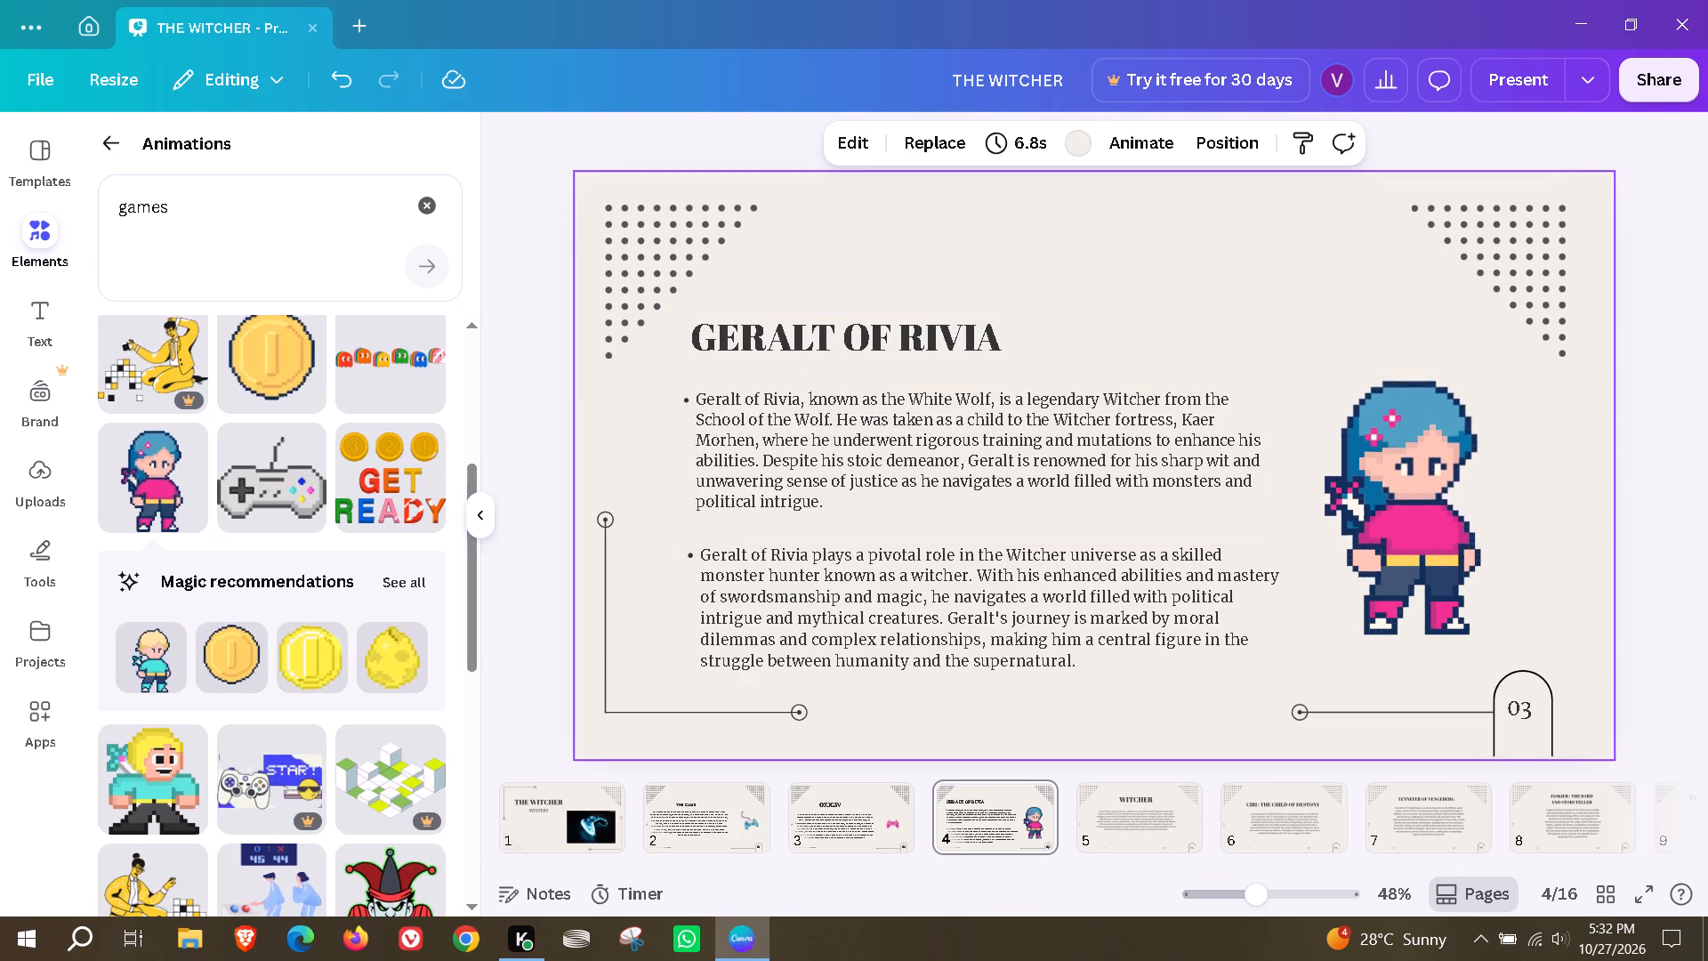
# On page 5, move the WITCHER paragraph down and left, narrow its text box and enlarge the text slightly.
pyautogui.click(1099, 818)
pyautogui.moveTo(988, 478); pyautogui.dragTo(919, 562)
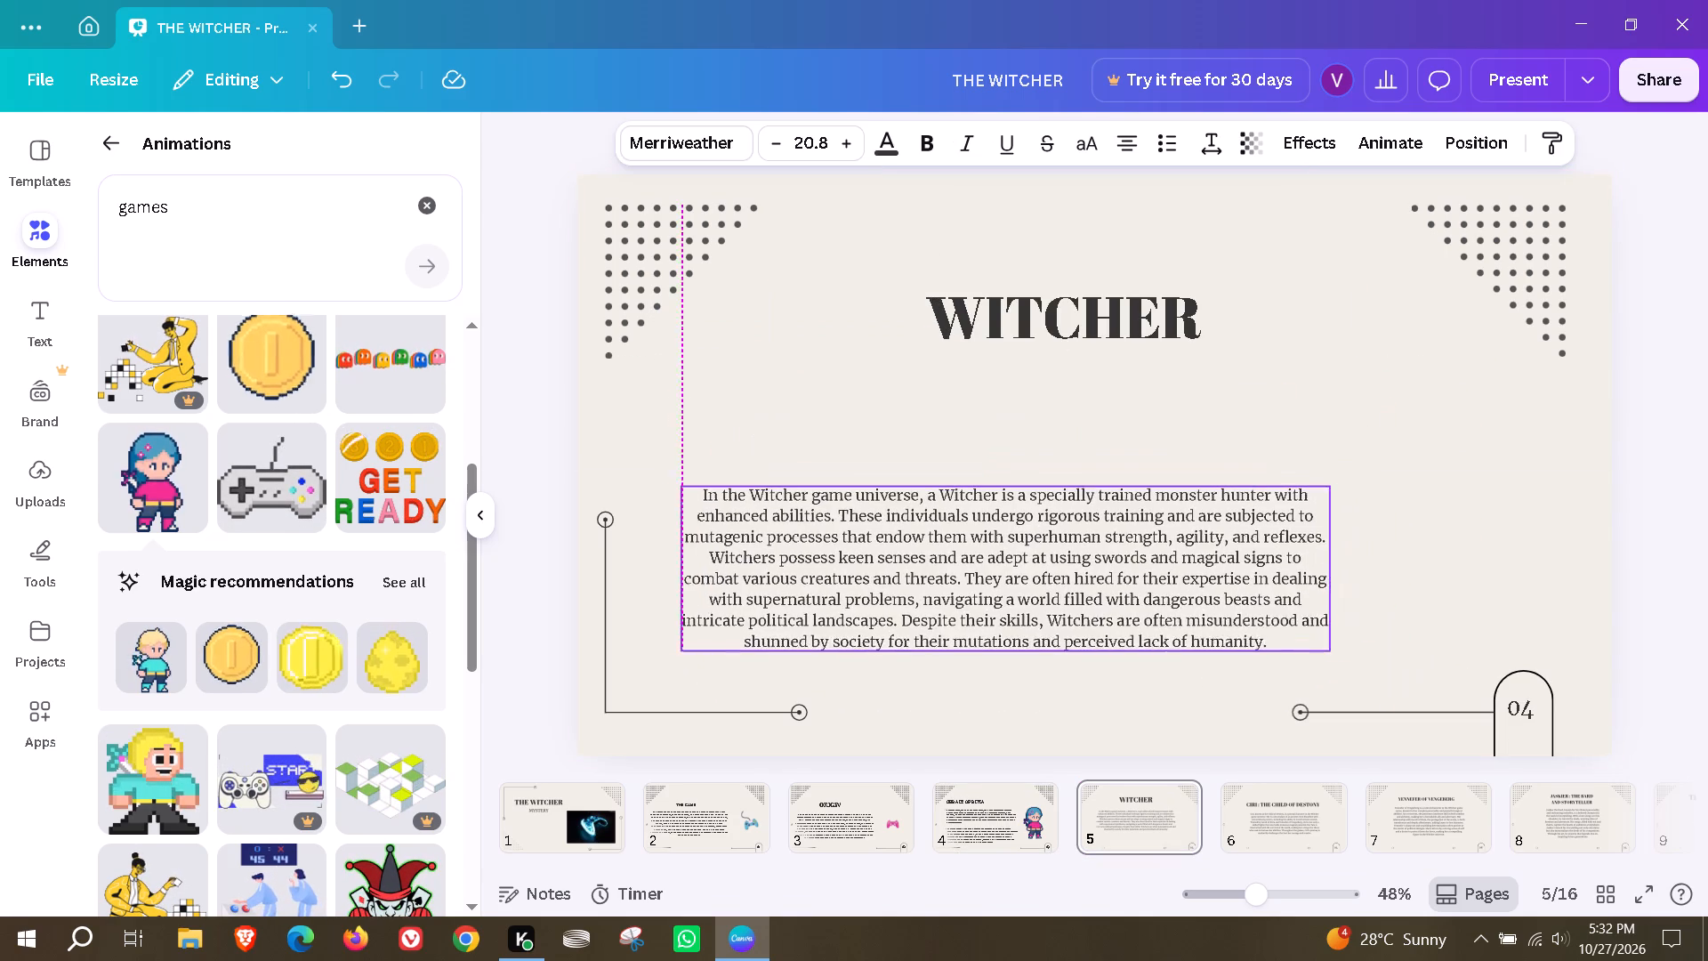
pyautogui.moveTo(919, 562); pyautogui.dragTo(896, 561)
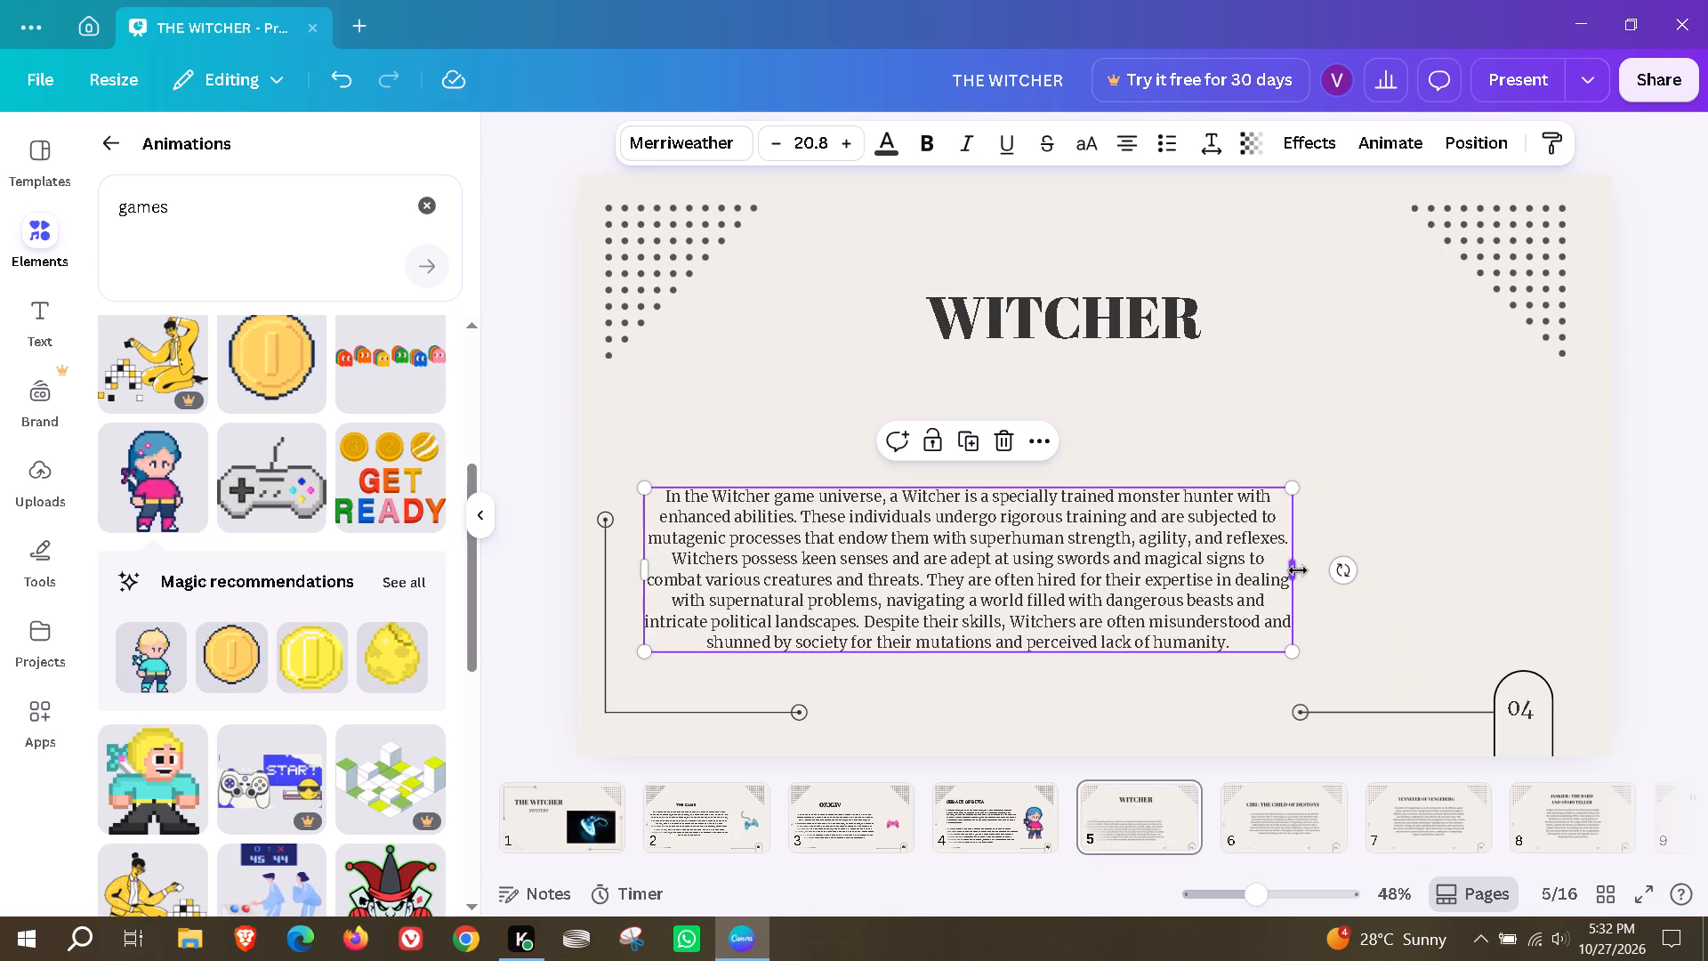
pyautogui.moveTo(1298, 570); pyautogui.dragTo(1248, 567)
pyautogui.moveTo(1243, 674); pyautogui.dragTo(1268, 696)
# Shrink the WITCHER title on page 5 to size 58.5, narrow its box and move it left above the paragraph.
pyautogui.moveTo(1094, 280); pyautogui.dragTo(1095, 285)
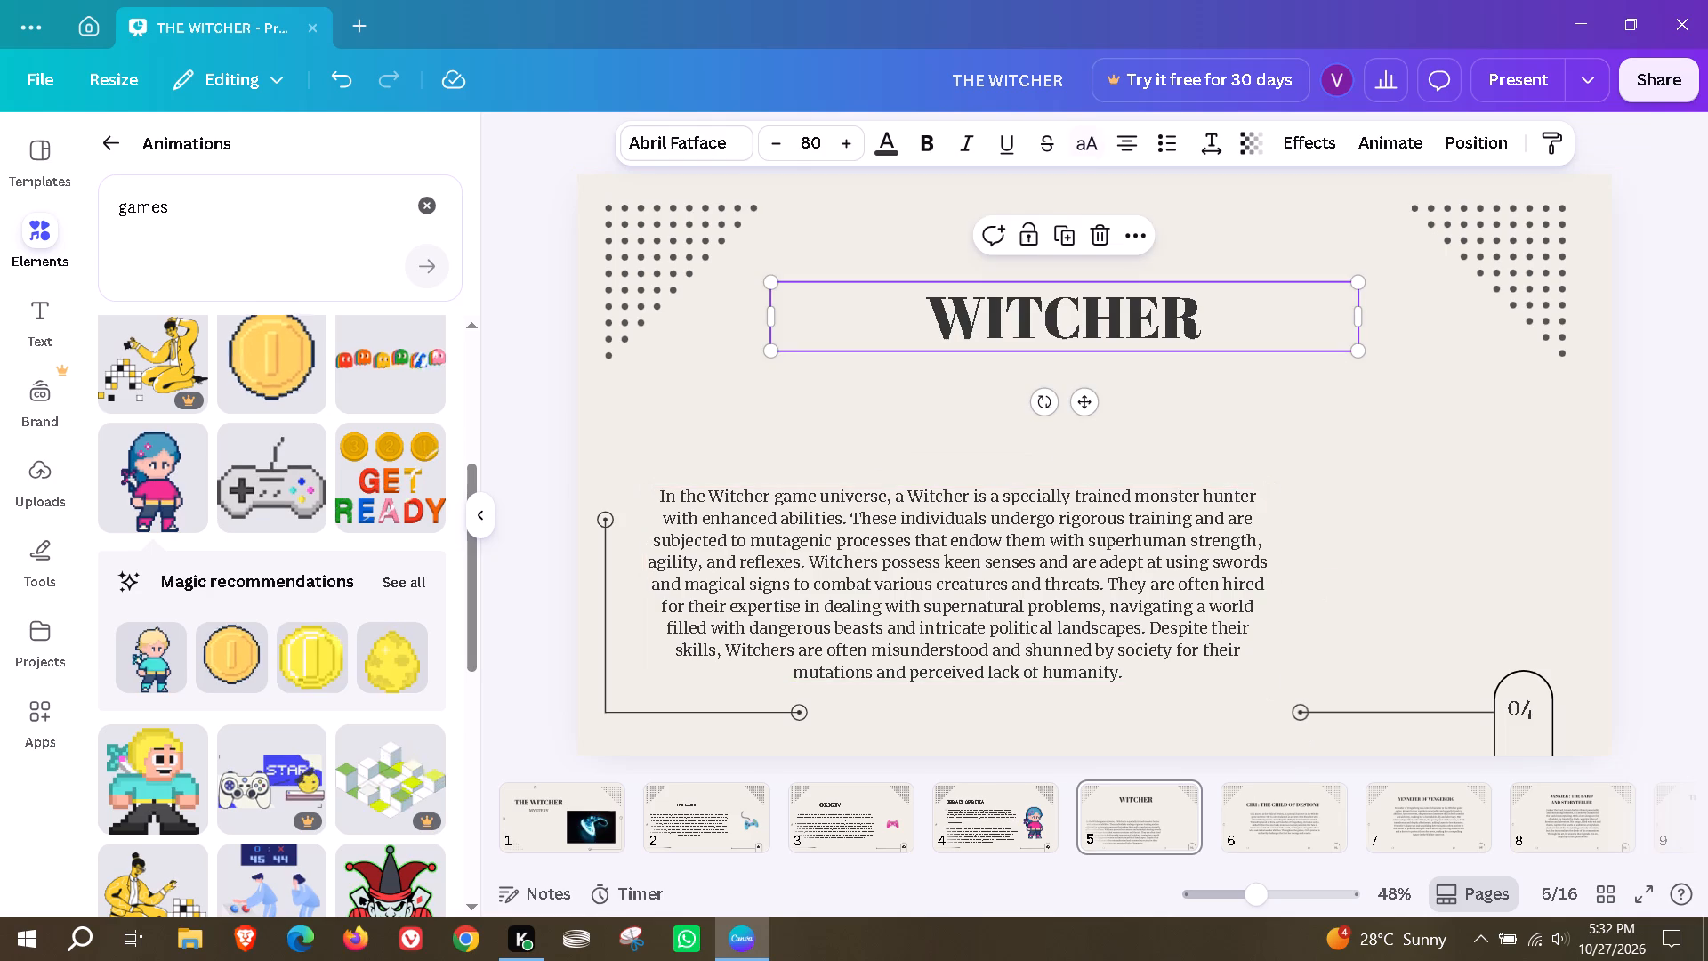
pyautogui.moveTo(1095, 285); pyautogui.dragTo(936, 327)
pyautogui.moveTo(1365, 312); pyautogui.dragTo(1119, 335)
pyautogui.moveTo(1115, 349); pyautogui.dragTo(1019, 349)
pyautogui.moveTo(935, 311); pyautogui.dragTo(802, 360)
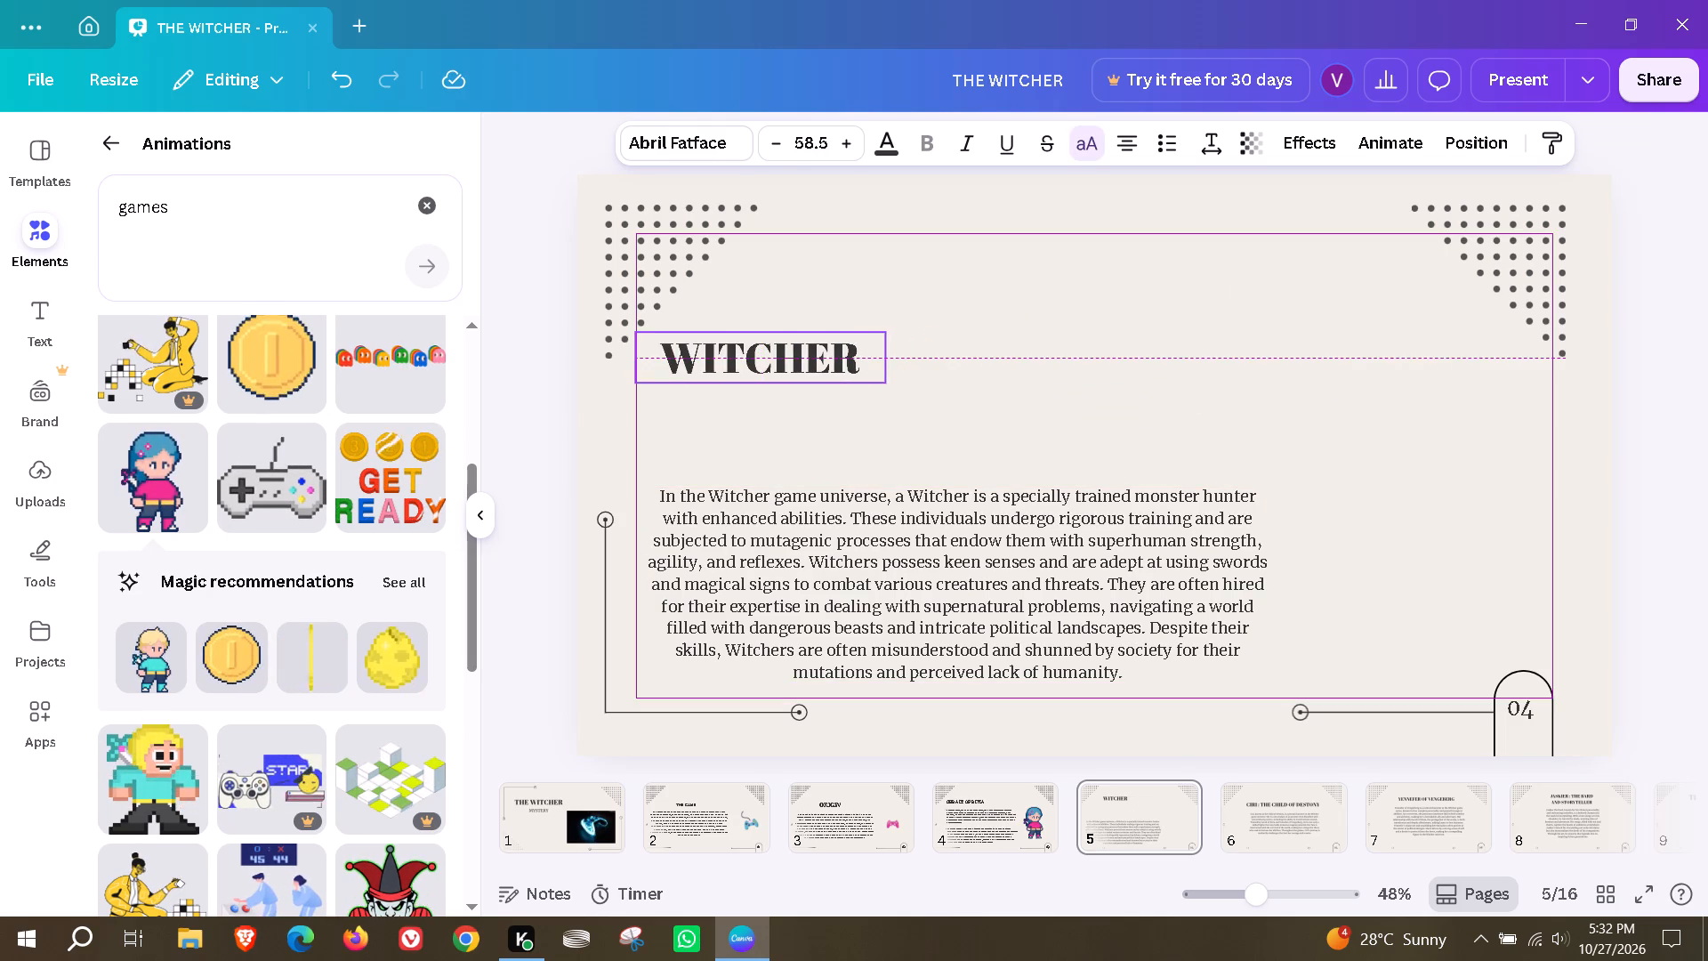
pyautogui.moveTo(802, 360); pyautogui.dragTo(803, 362)
# Move the WITCHER paragraph up under its title, narrow its text box further, and lower the title slightly.
pyautogui.moveTo(898, 549); pyautogui.dragTo(887, 497)
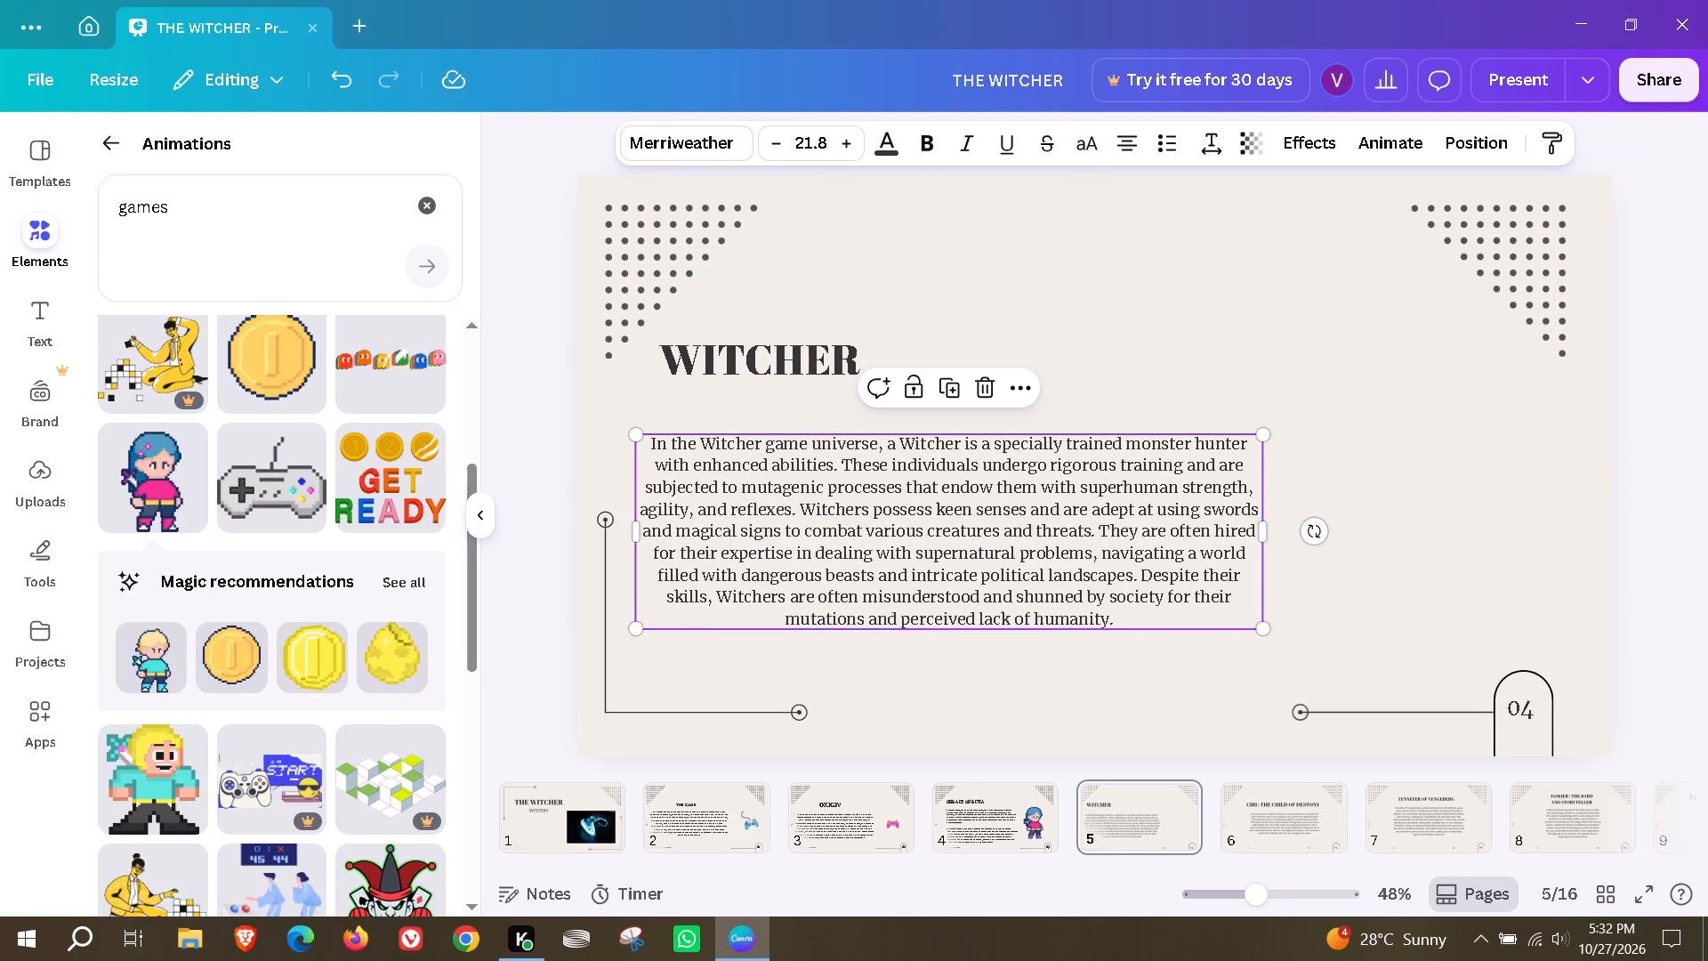
pyautogui.click(1146, 344)
pyautogui.click(1106, 537)
pyautogui.click(1270, 527)
pyautogui.moveTo(1270, 527); pyautogui.dragTo(1204, 527)
pyautogui.click(1273, 355)
pyautogui.moveTo(824, 369); pyautogui.dragTo(830, 377)
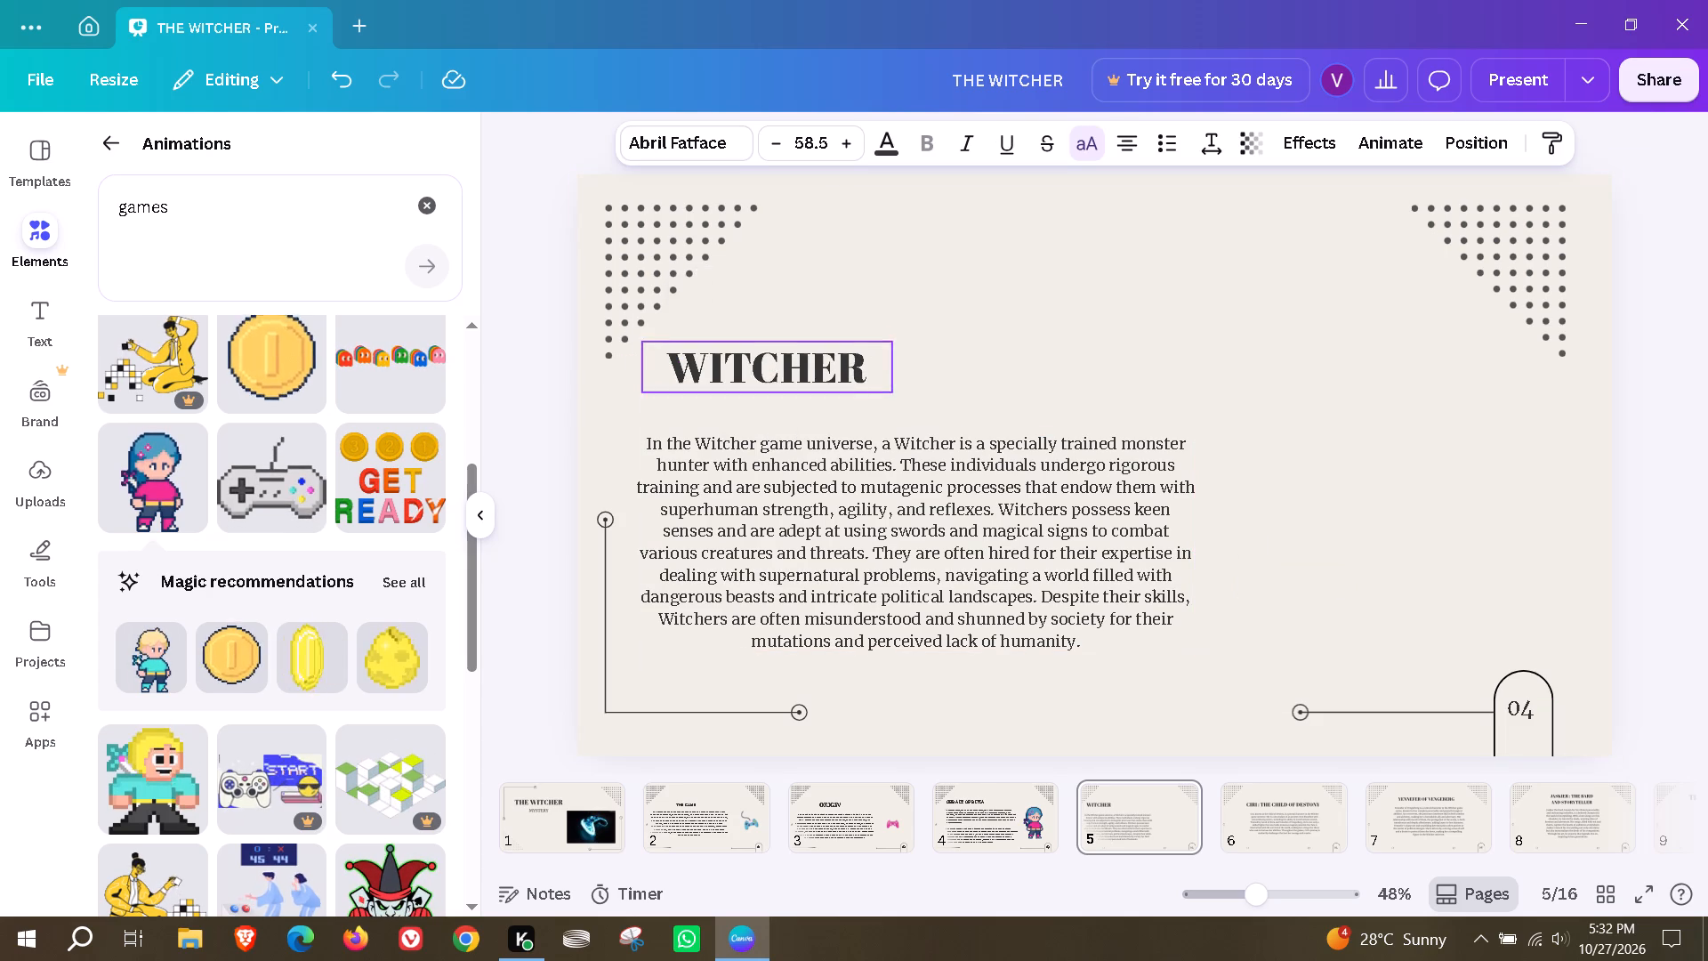
pyautogui.moveTo(830, 377); pyautogui.dragTo(824, 380)
pyautogui.click(1052, 362)
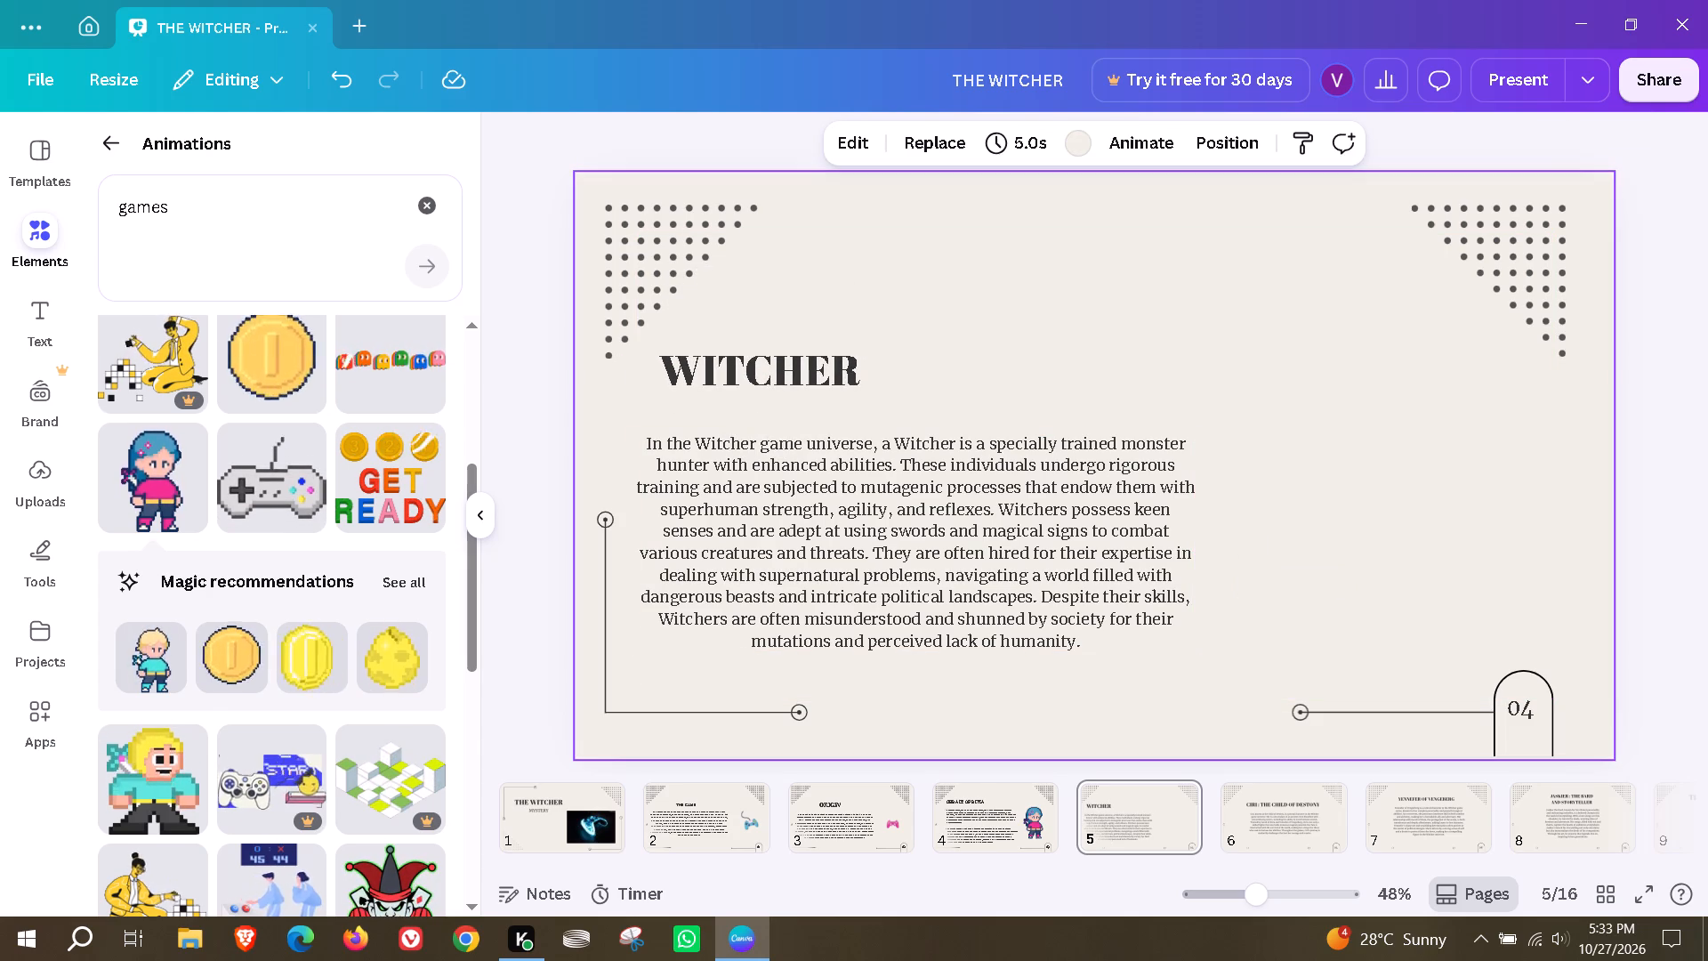
# Add a basic square frame to the WITCHER page and place it right of the paragraph, just above the page number.
pyautogui.scroll(-4, 282, 605)
pyautogui.click(117, 161)
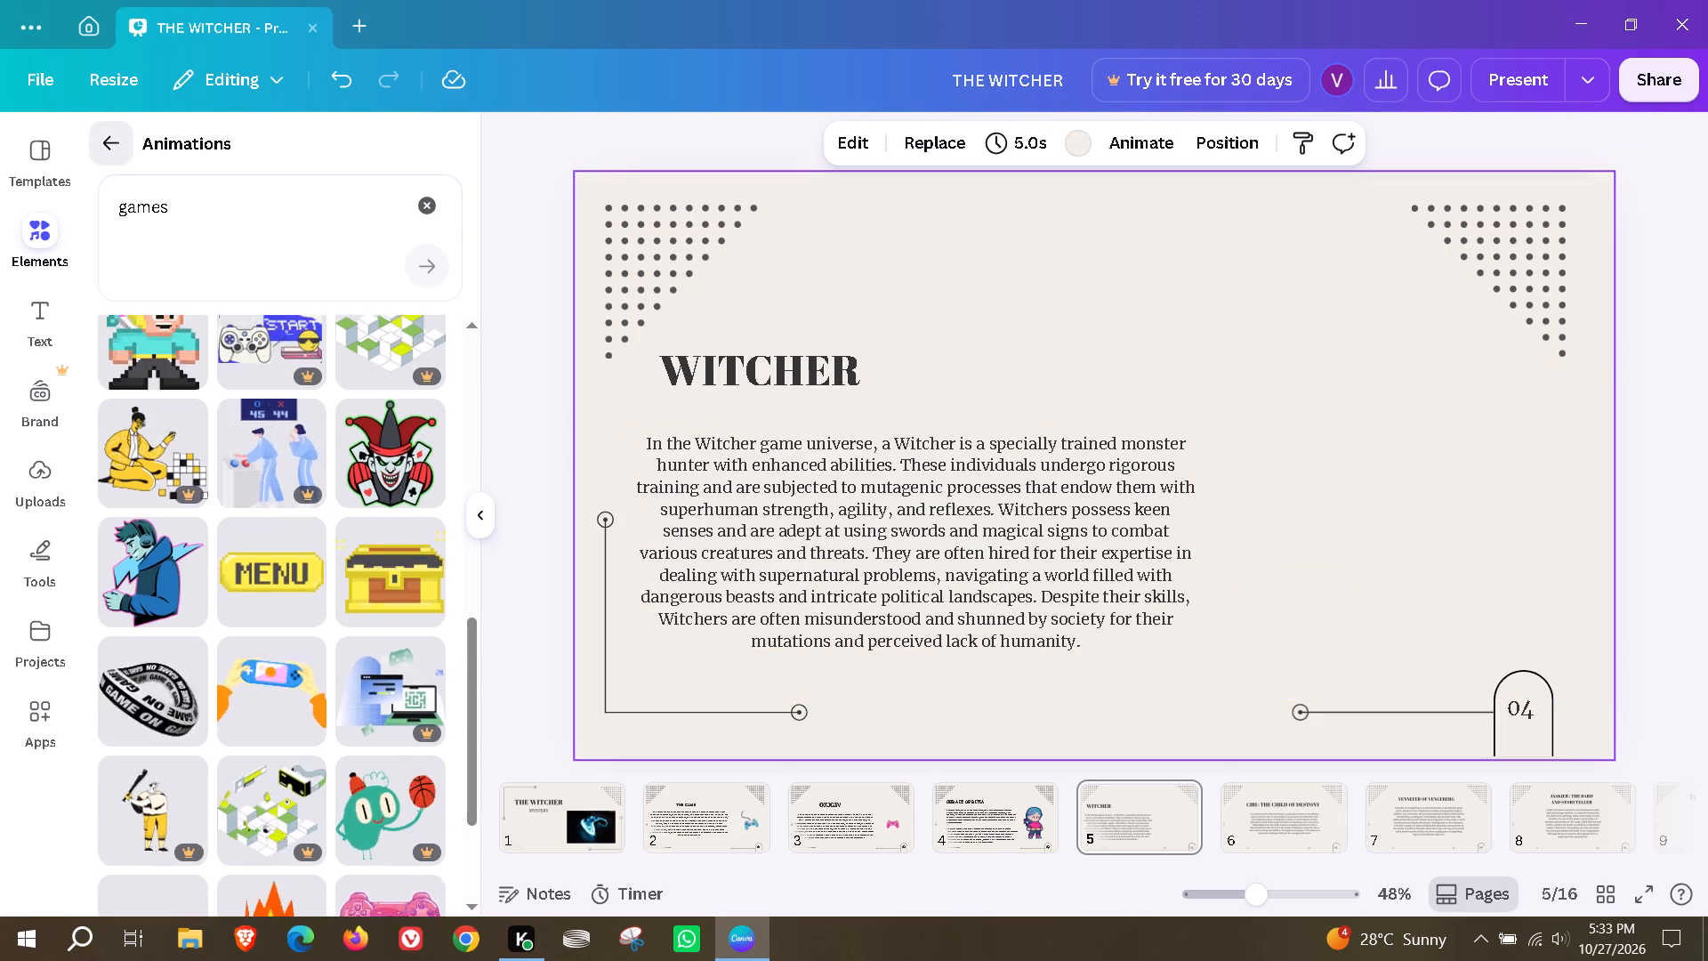
pyautogui.scroll(-2, 277, 710)
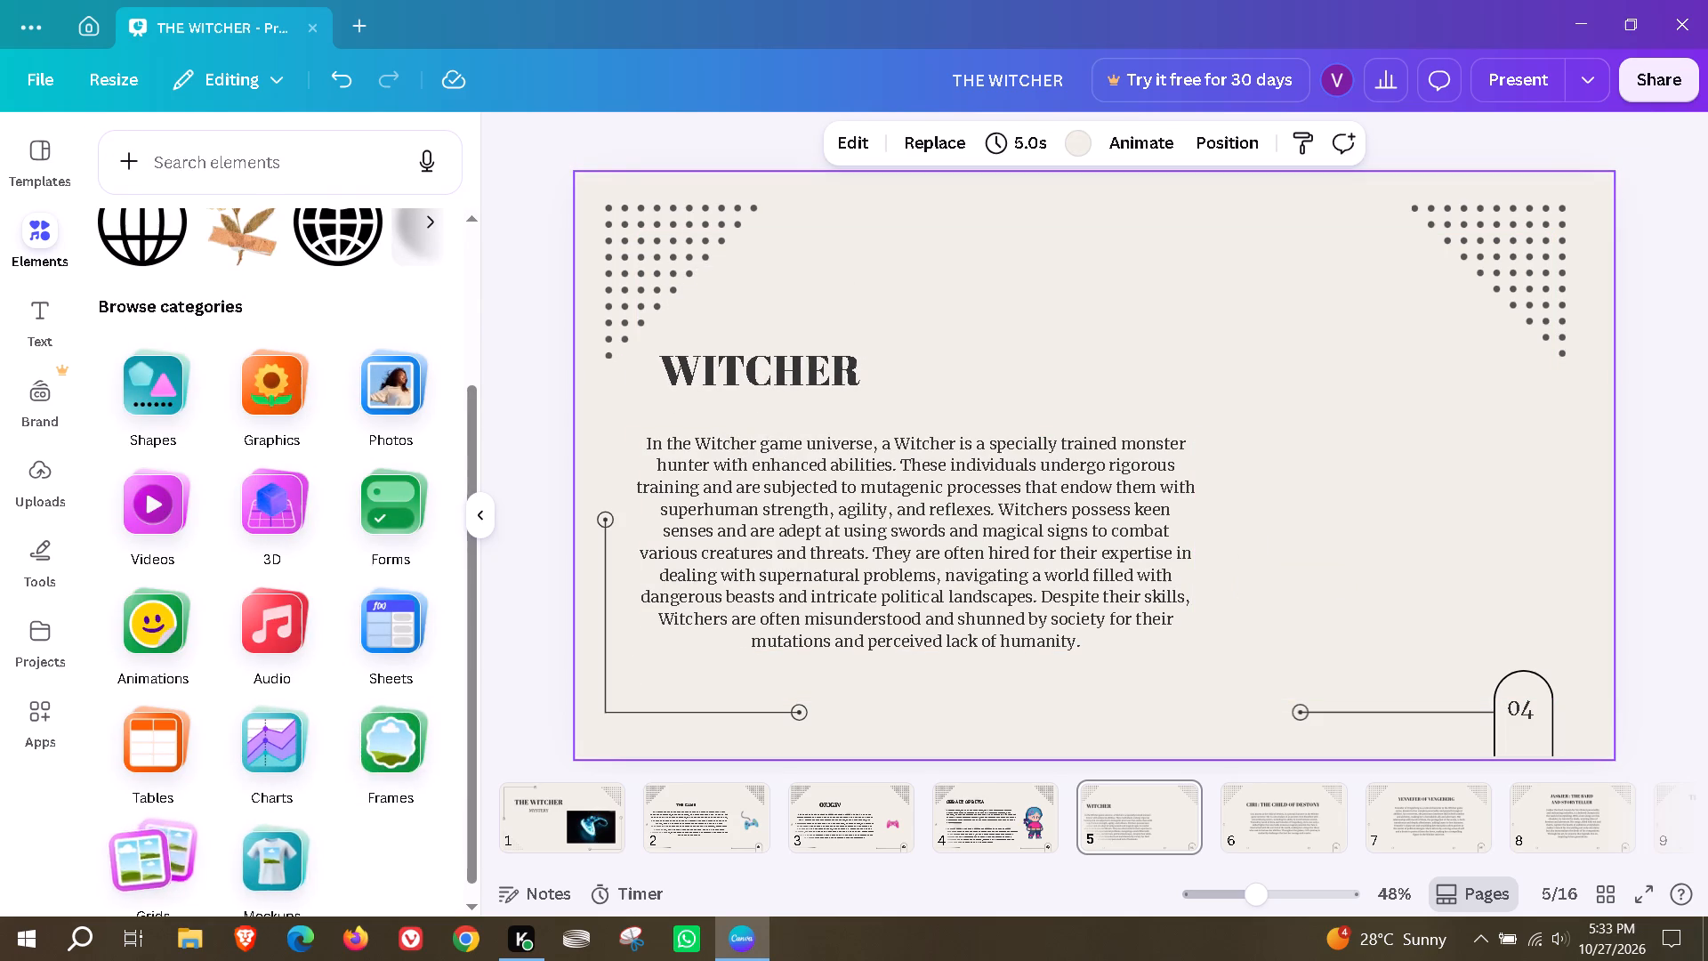
pyautogui.click(182, 835)
pyautogui.click(121, 156)
pyautogui.scroll(-3, 317, 813)
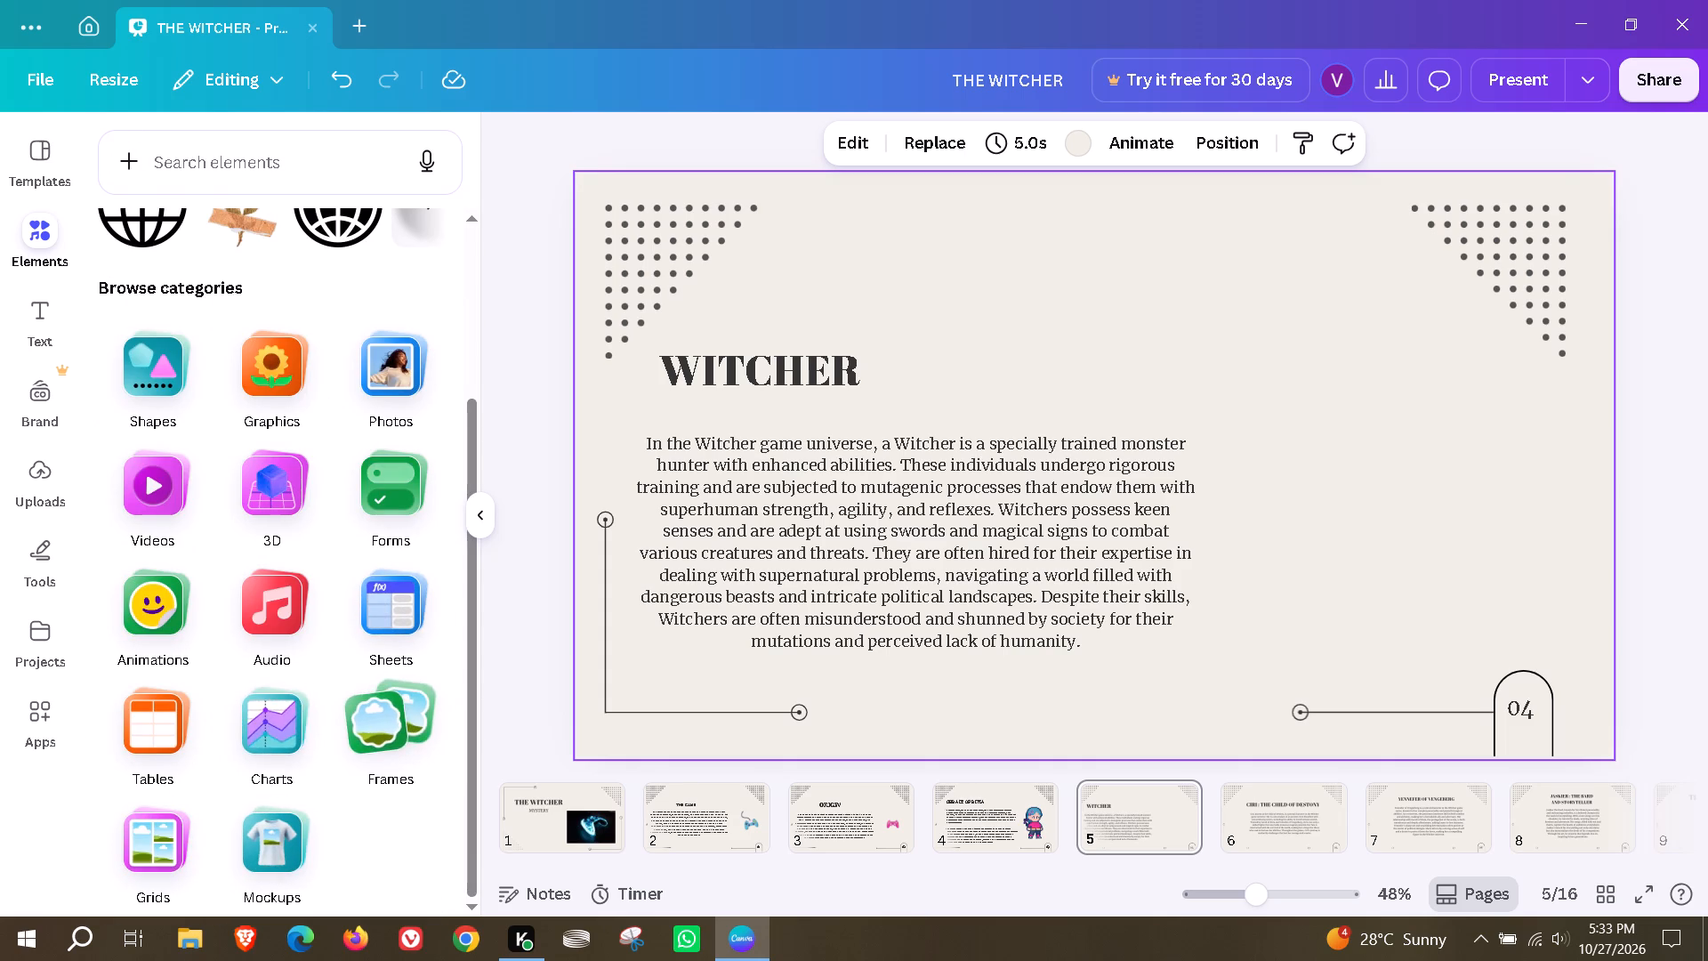
pyautogui.click(365, 718)
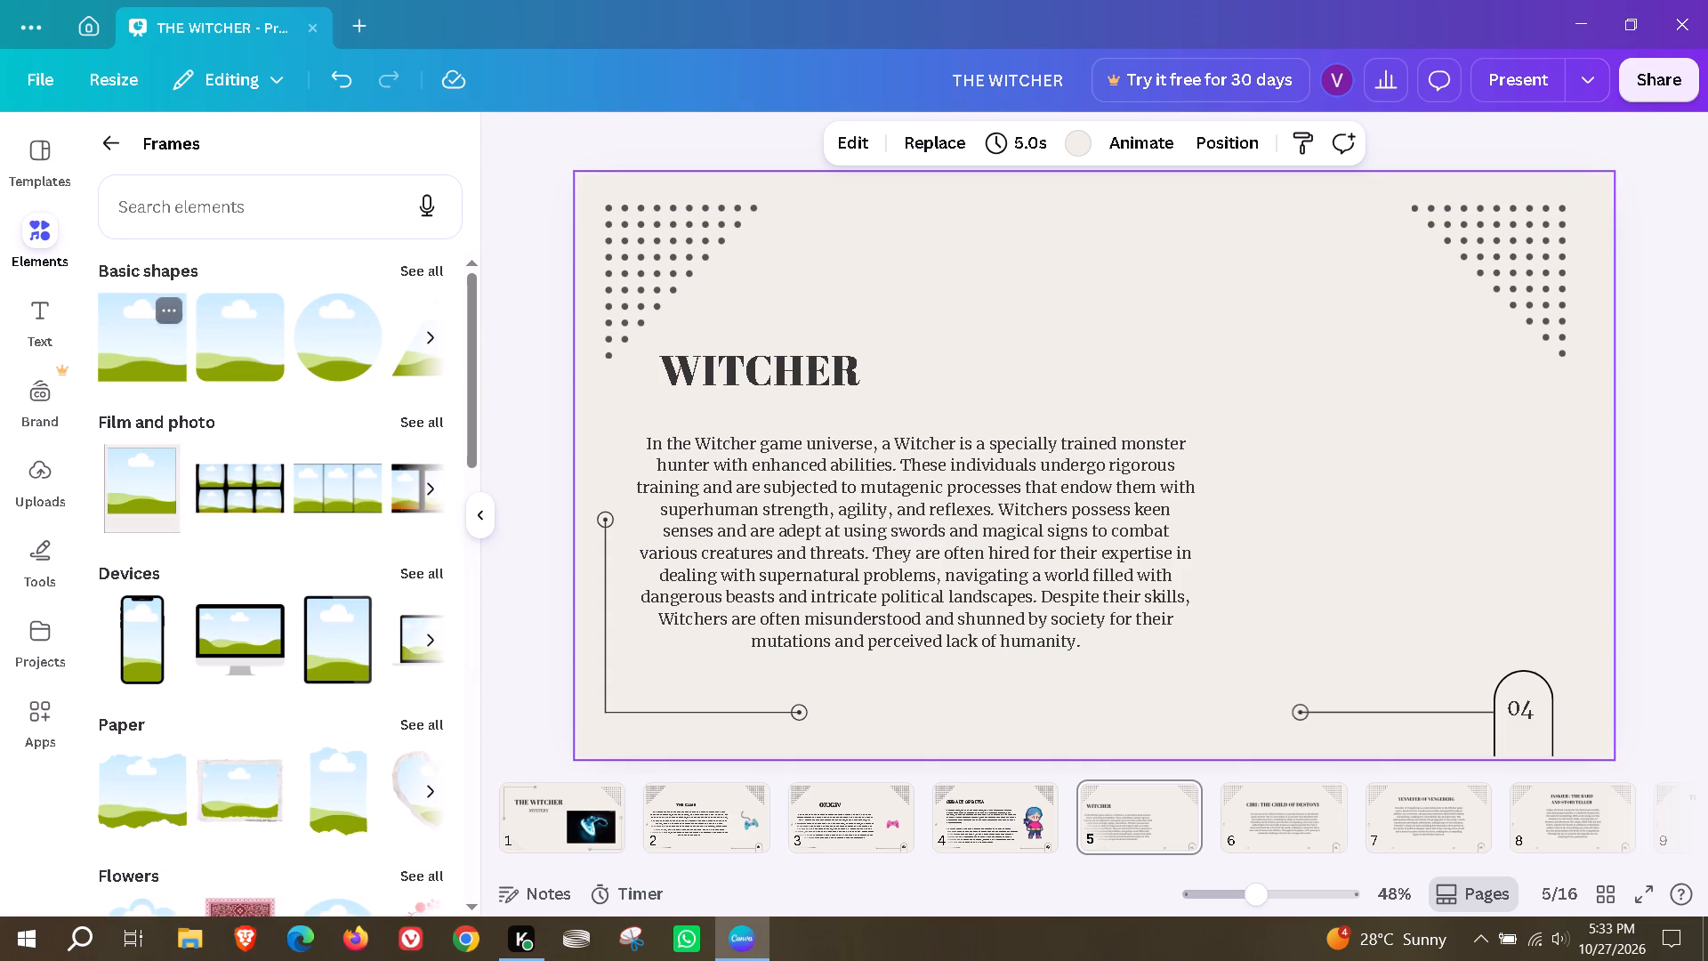
pyautogui.moveTo(144, 368); pyautogui.dragTo(1286, 451)
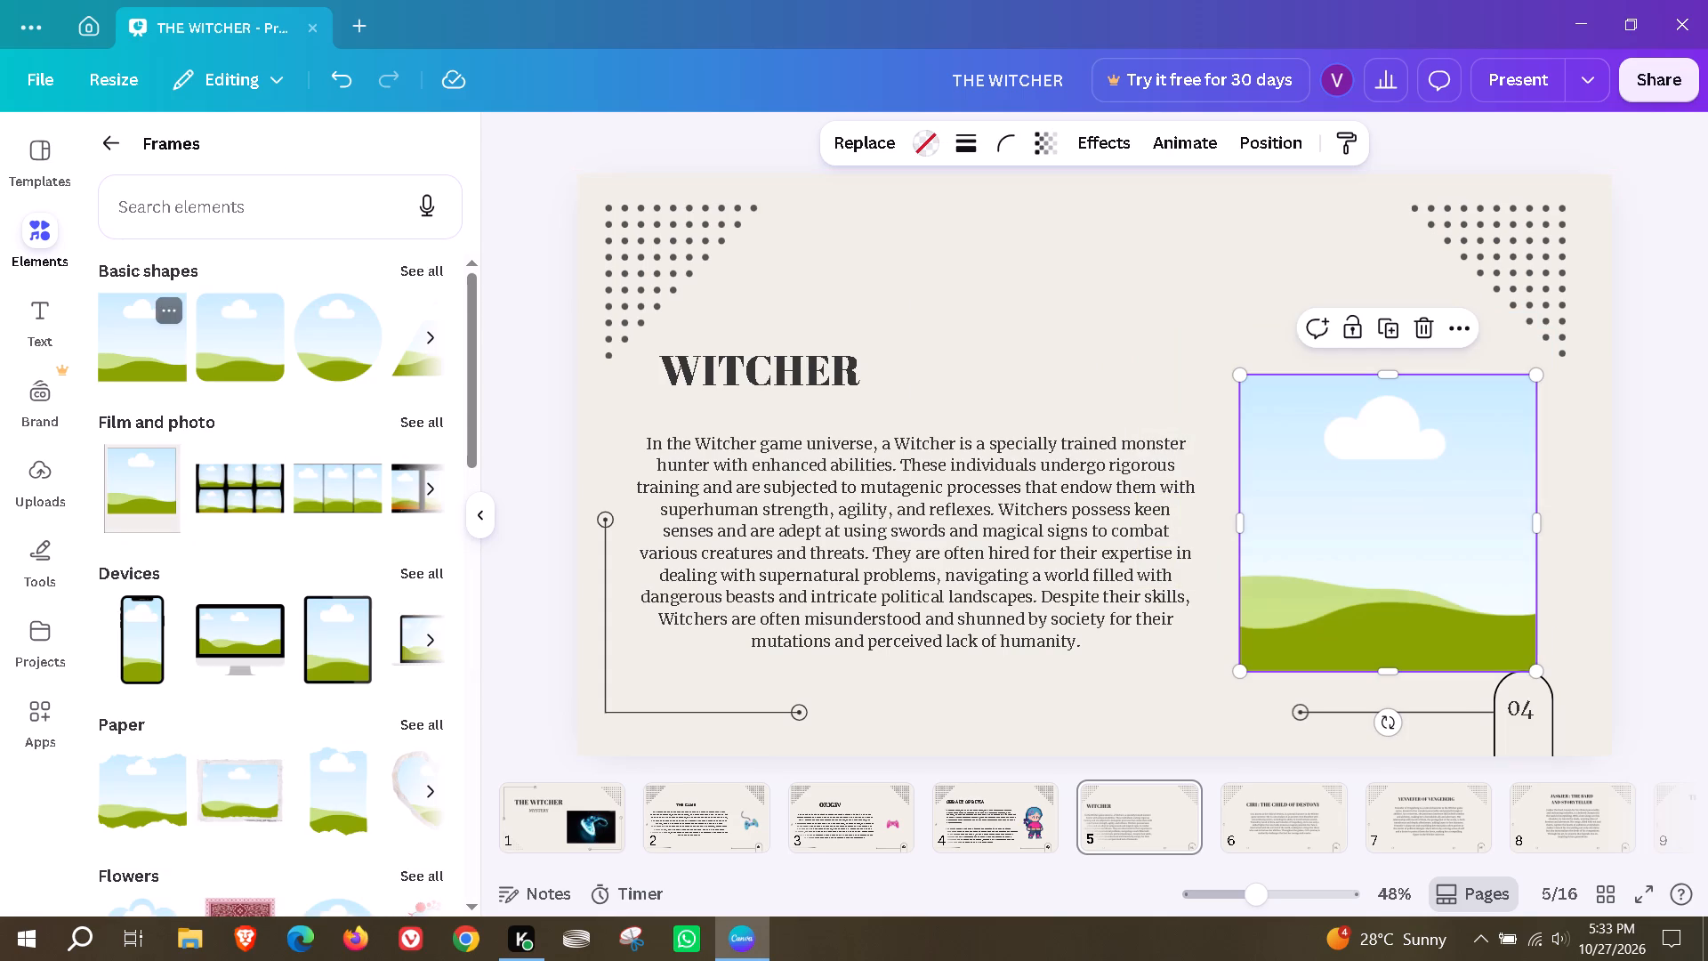
pyautogui.click(1306, 471)
pyautogui.click(1193, 389)
pyautogui.moveTo(1335, 474); pyautogui.dragTo(1315, 449)
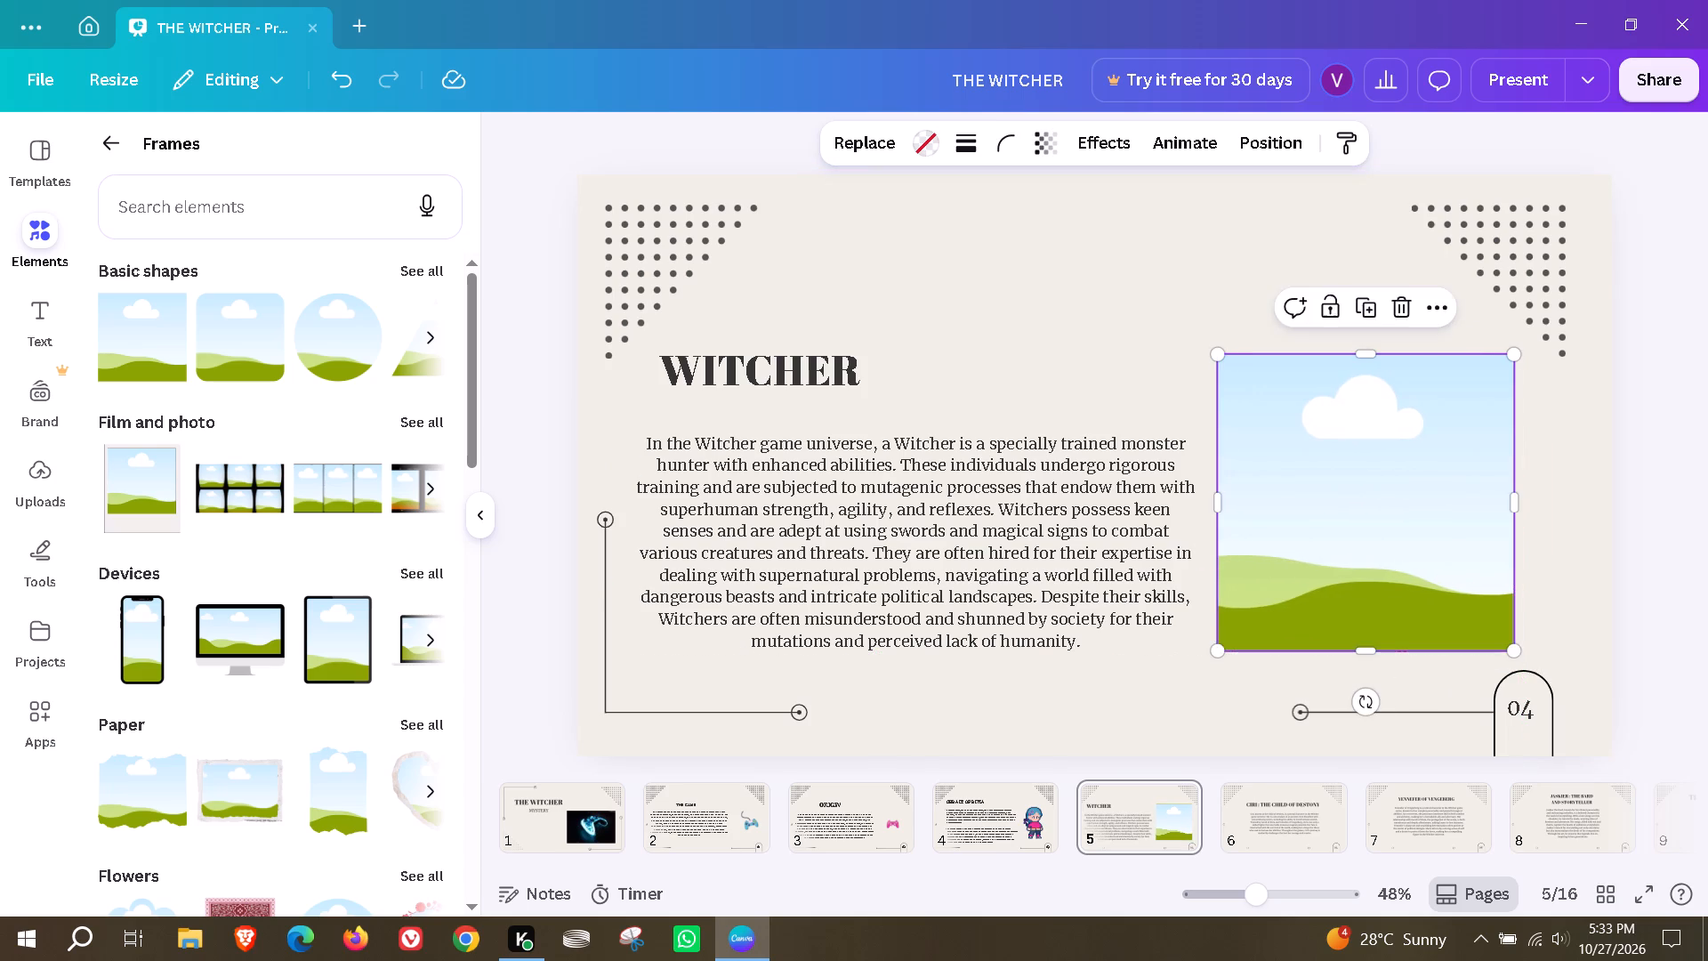
pyautogui.moveTo(1326, 458); pyautogui.dragTo(1330, 478)
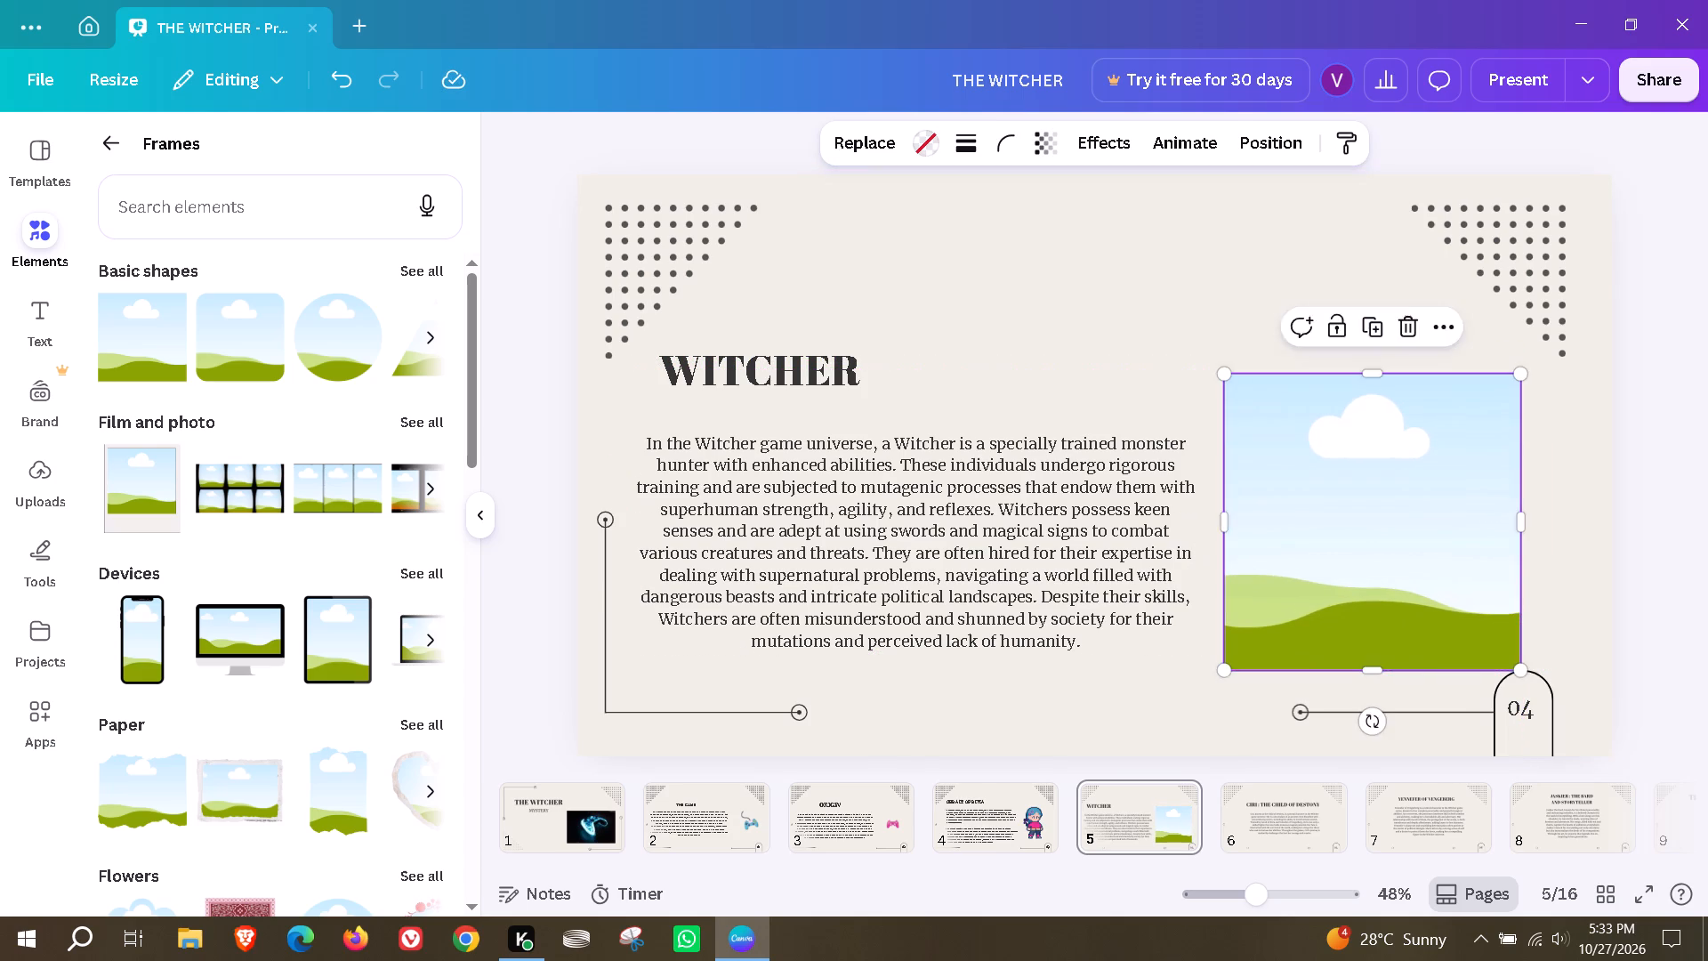
pyautogui.click(1094, 321)
# Search the photos for games and fill the square frame with the pink-lit gaming PC desk photo.
pyautogui.click(126, 157)
pyautogui.scroll(3, 350, 423)
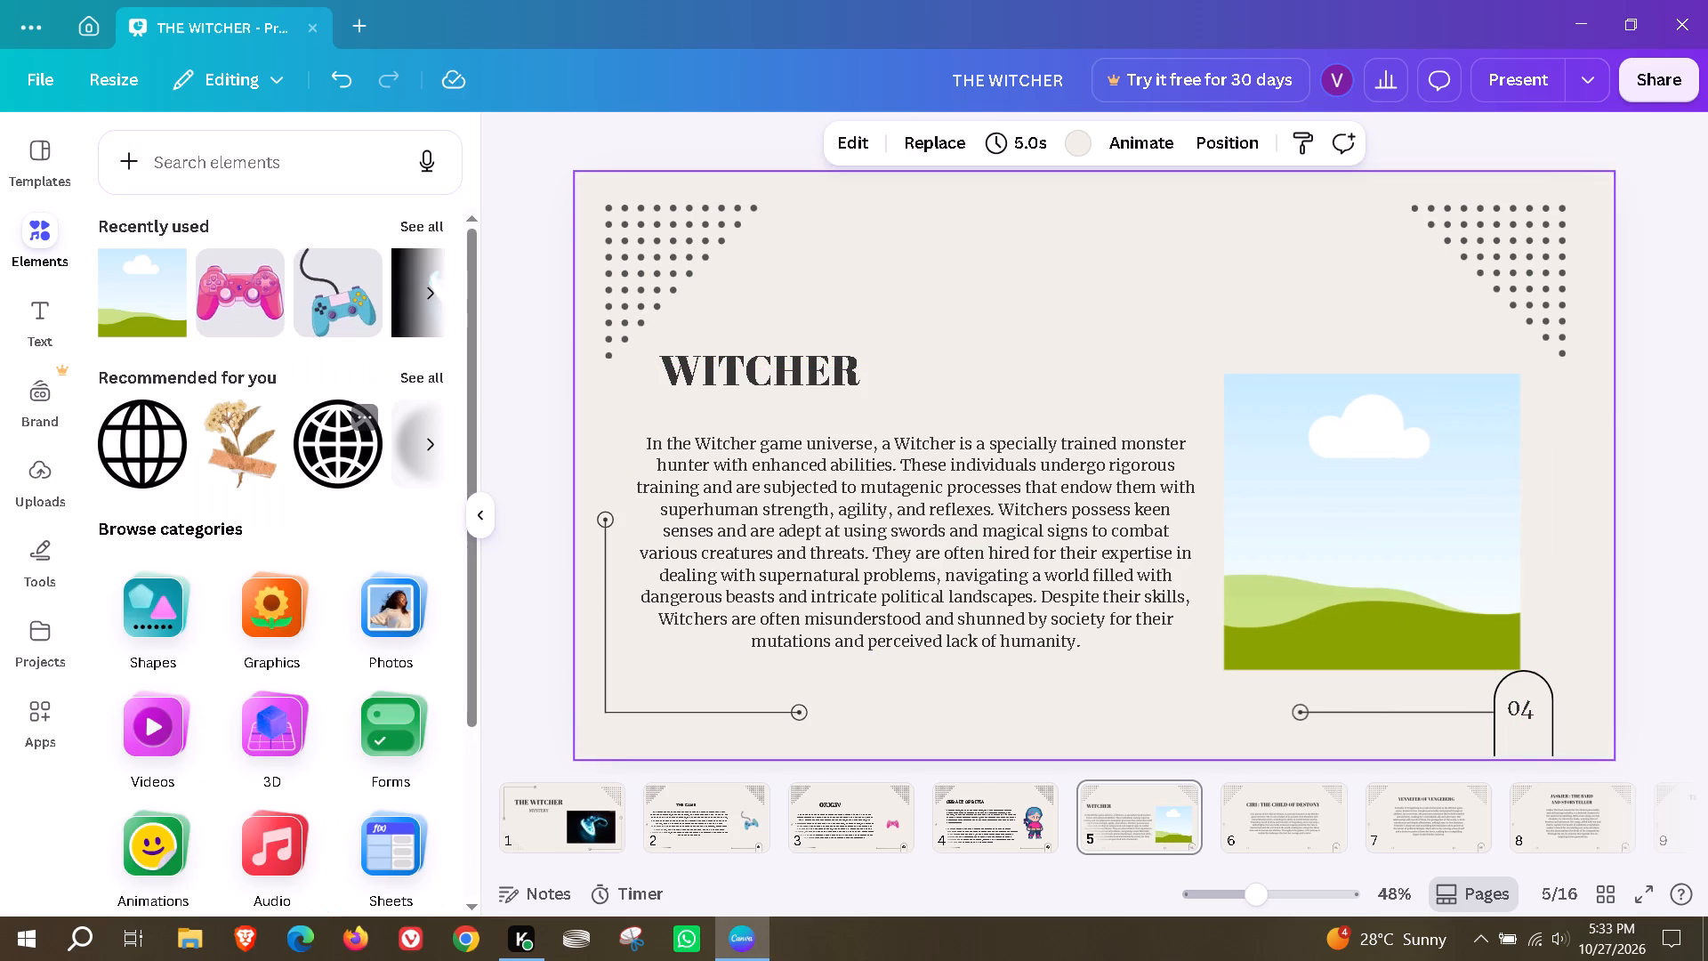
pyautogui.click(403, 614)
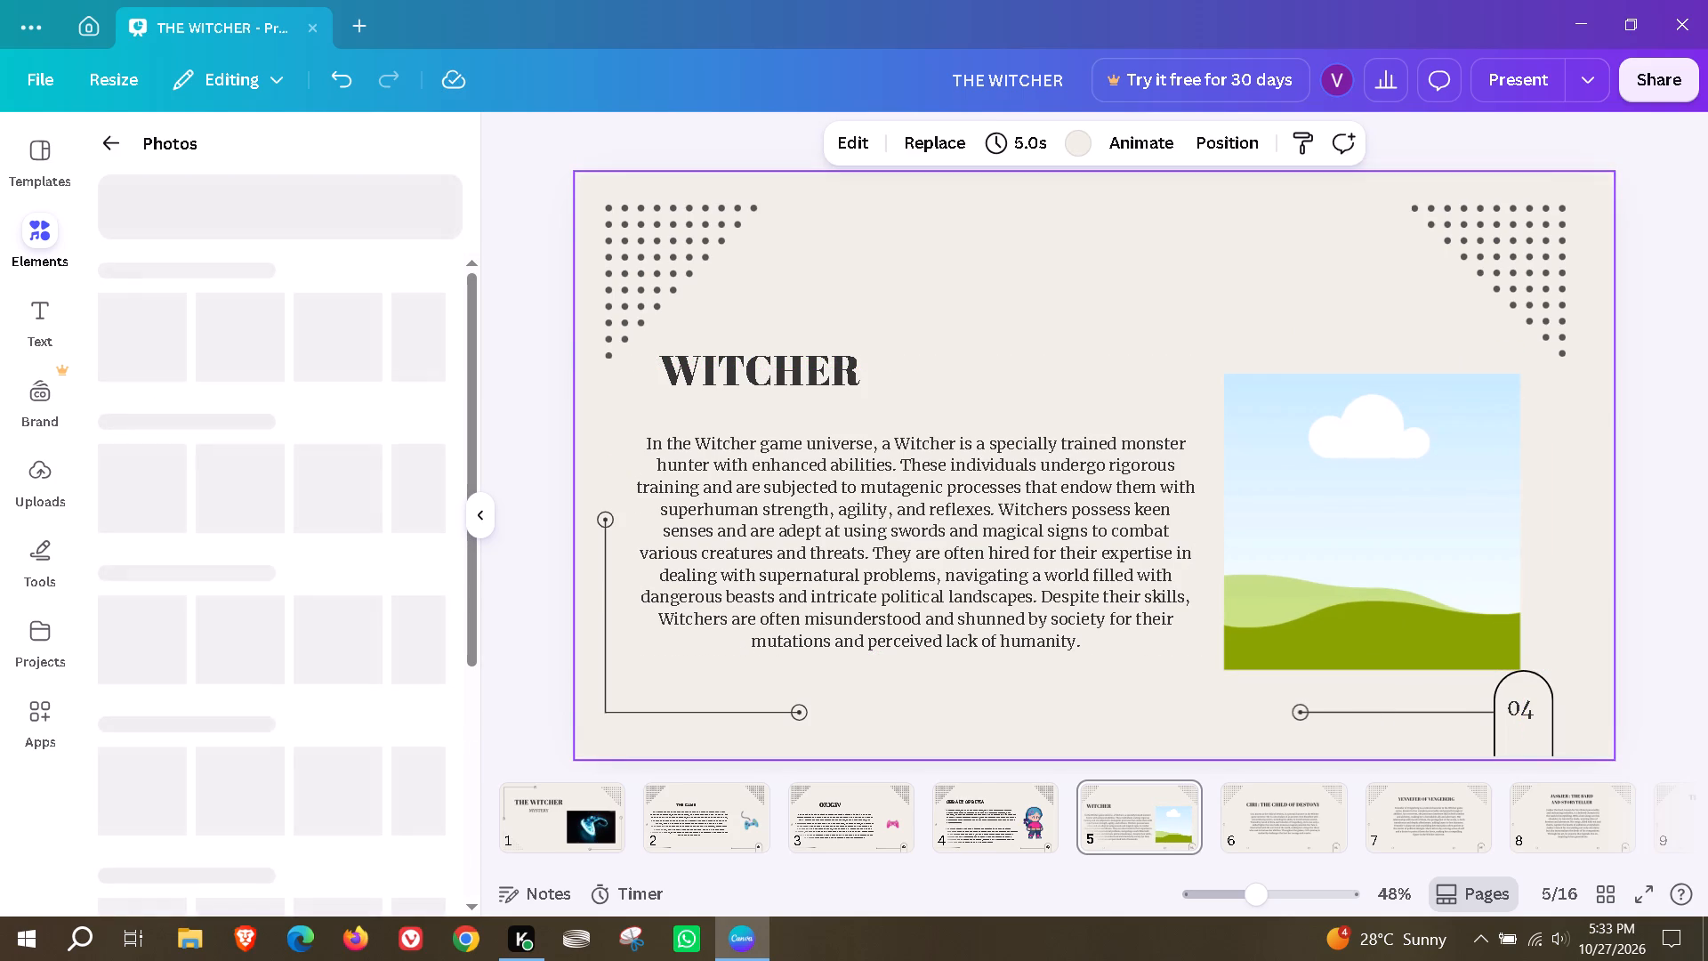
pyautogui.click(219, 206)
pyautogui.click(219, 206)
pyautogui.write('games')
pyautogui.press('Return')
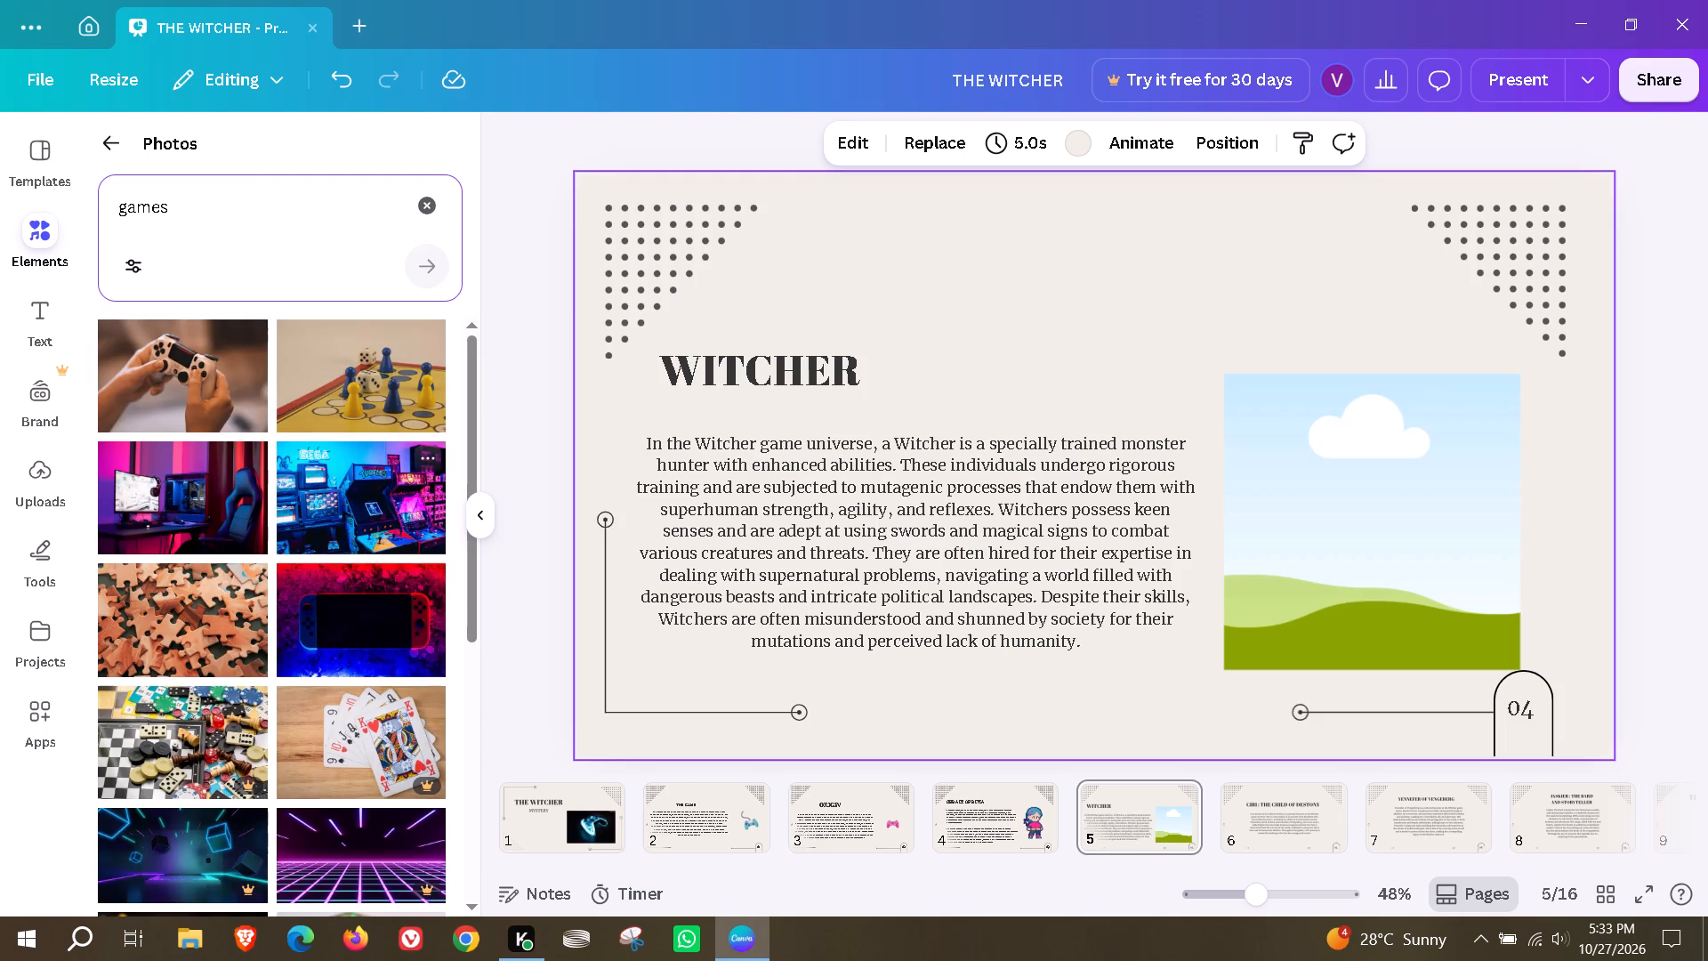
pyautogui.moveTo(206, 506); pyautogui.dragTo(1317, 427)
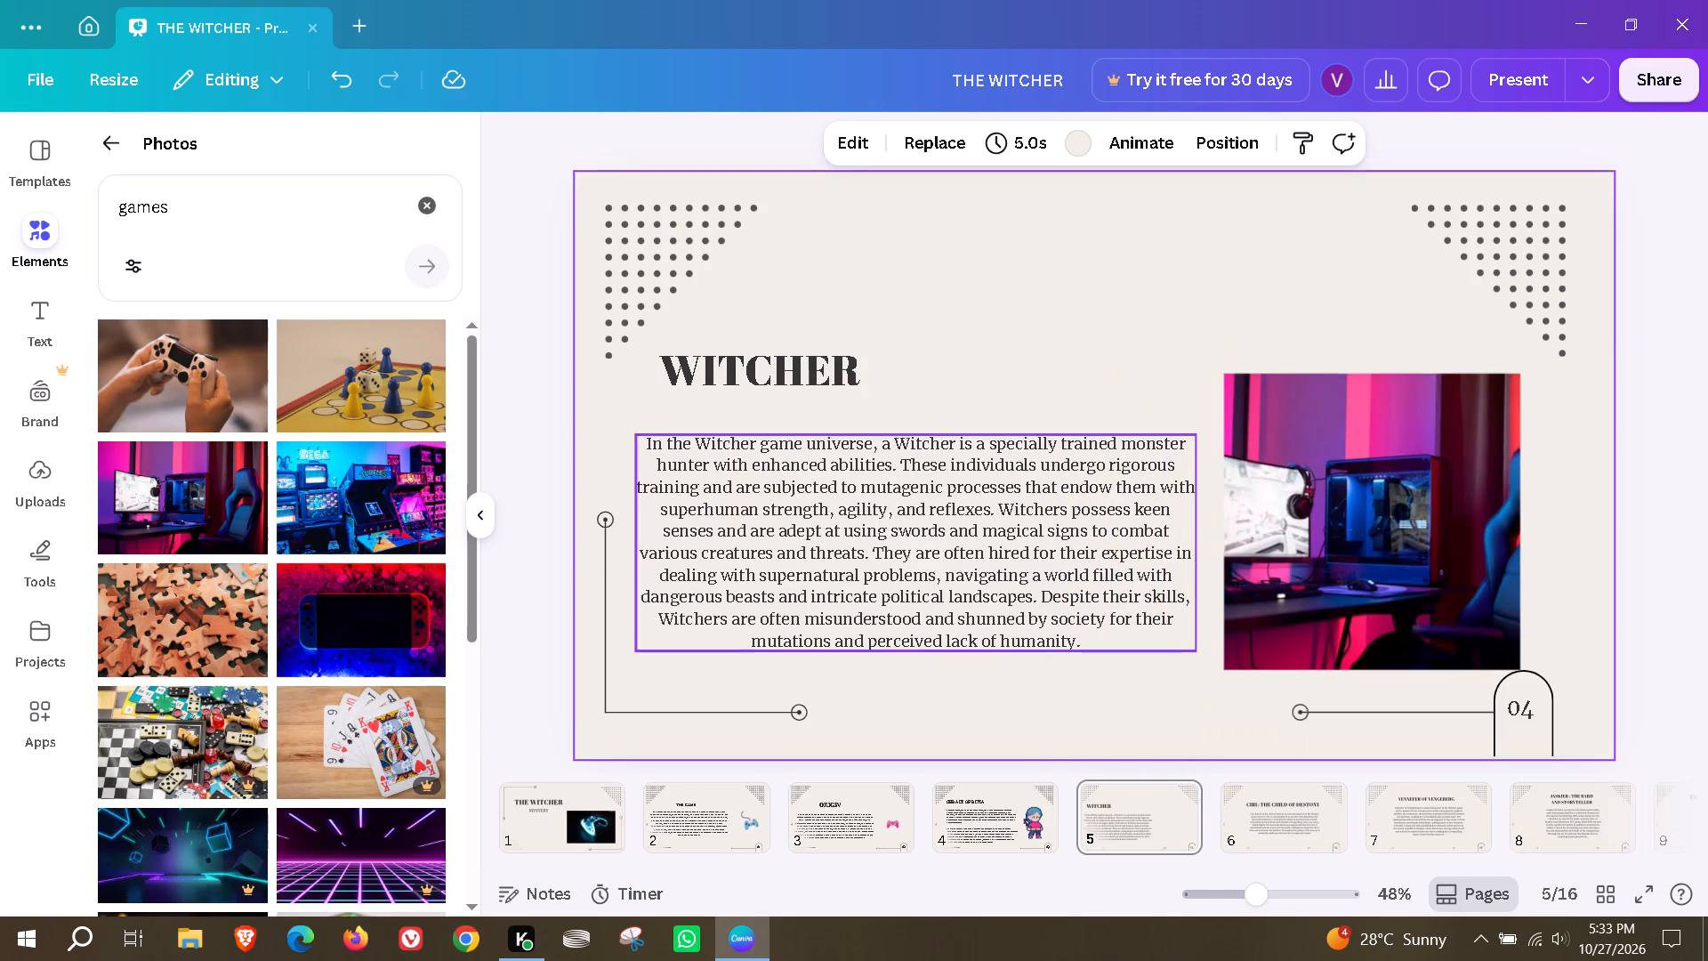
pyautogui.click(1149, 375)
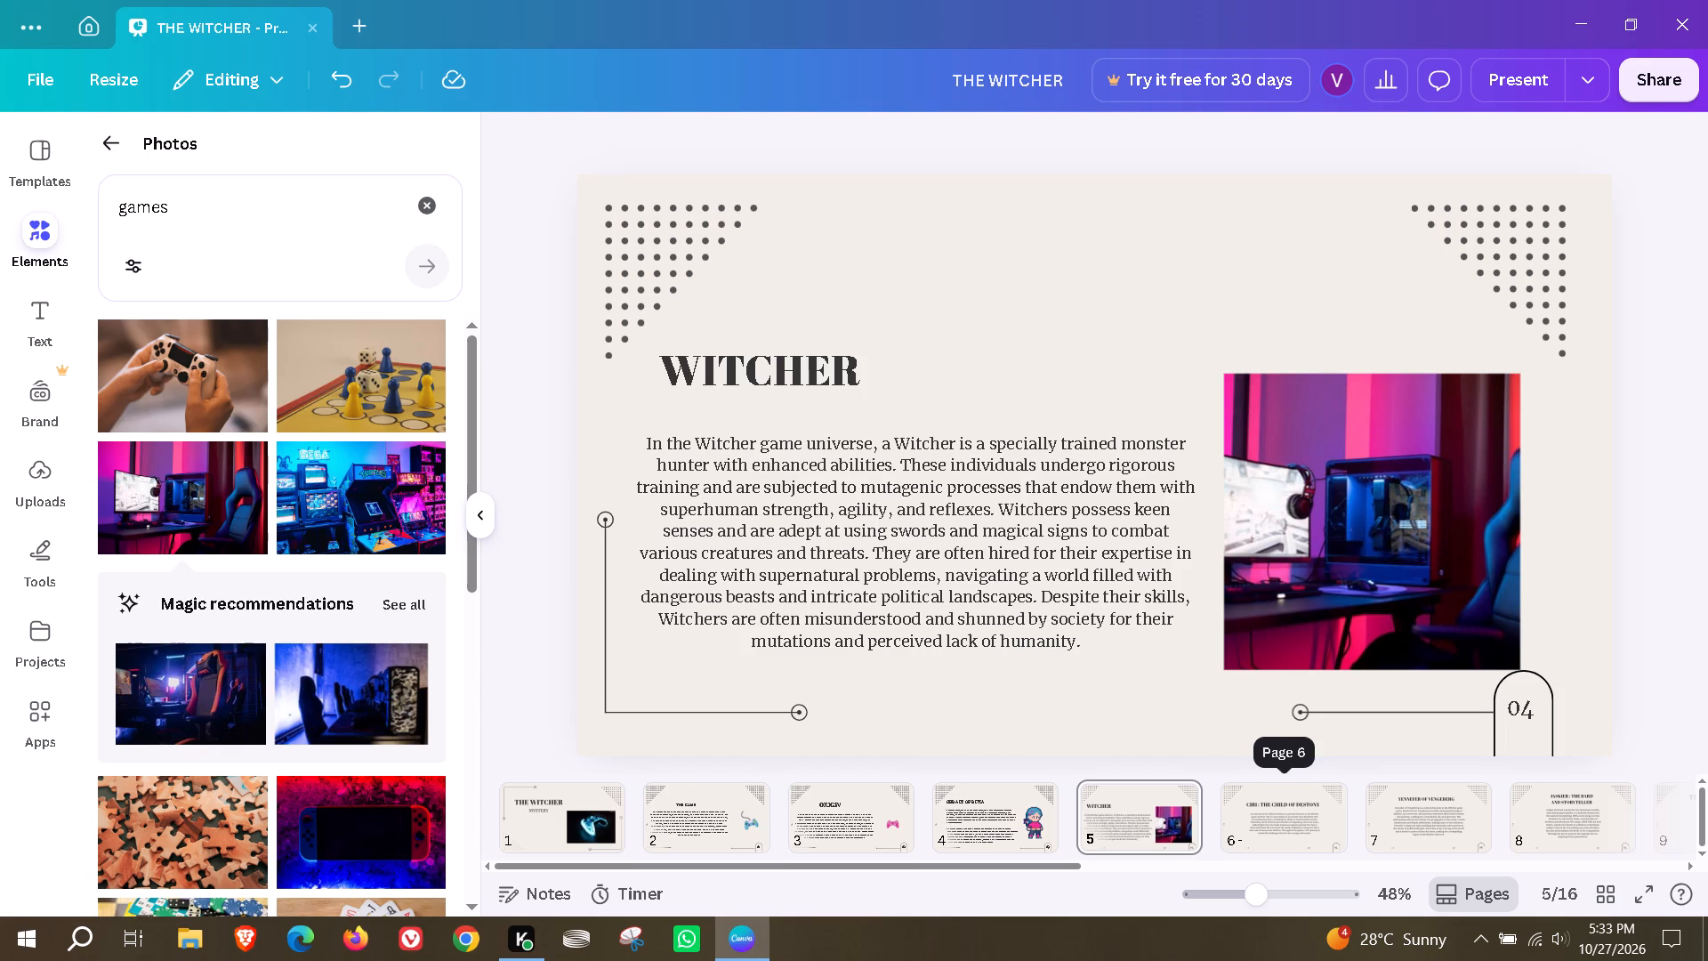
# On page 6, shrink the CIRI : THE CHILD OF DESTONY title to size 49.4 and move it left.
pyautogui.click(1281, 831)
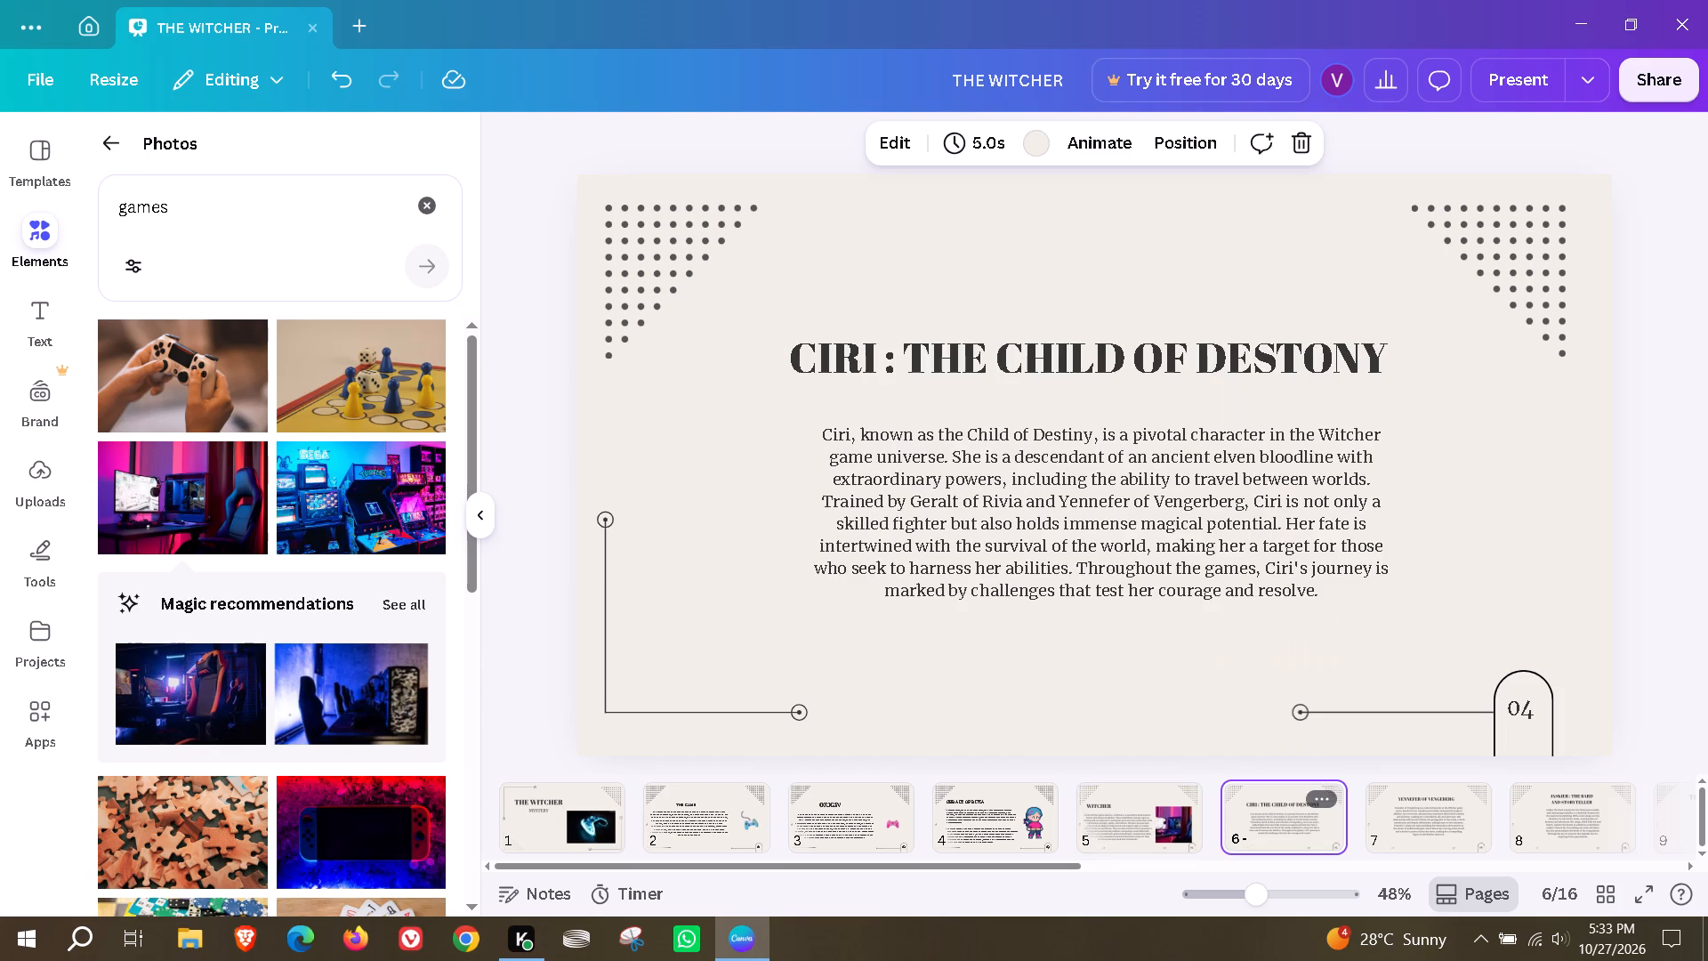
pyautogui.click(973, 343)
pyautogui.moveTo(1403, 384); pyautogui.dragTo(1313, 371)
pyautogui.moveTo(1117, 360); pyautogui.dragTo(1000, 359)
# Move the Ciri paragraph left beneath its title and narrow its text box slightly.
pyautogui.moveTo(1077, 529); pyautogui.dragTo(941, 529)
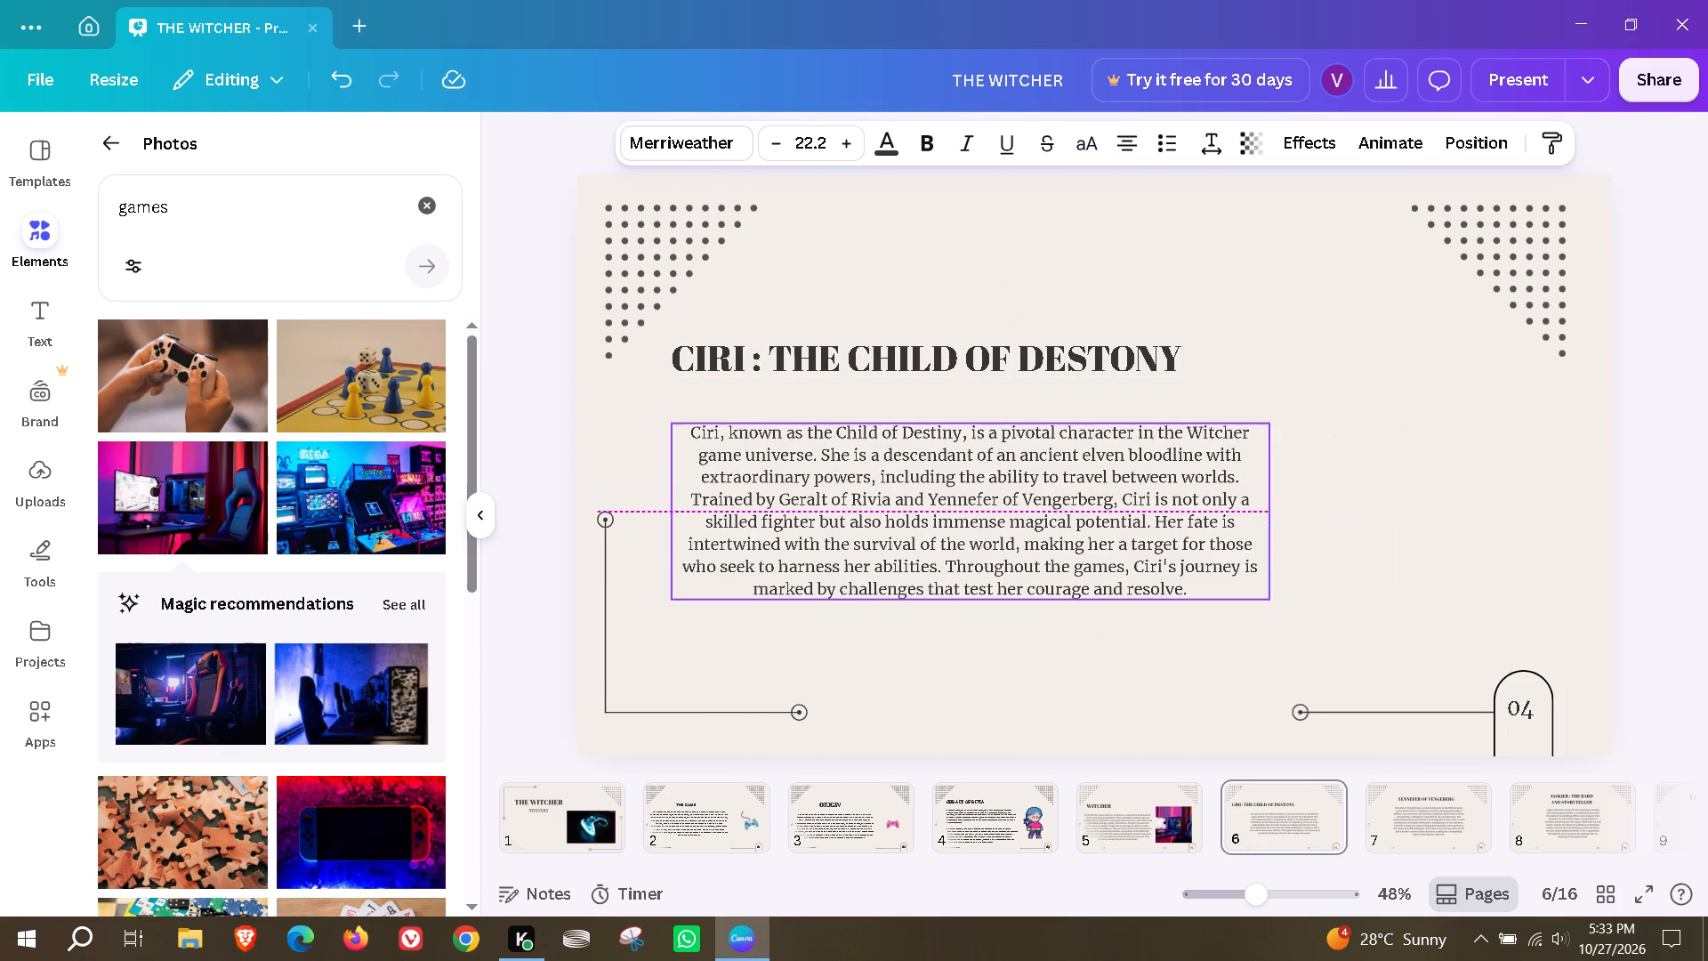
pyautogui.moveTo(941, 529); pyautogui.dragTo(936, 532)
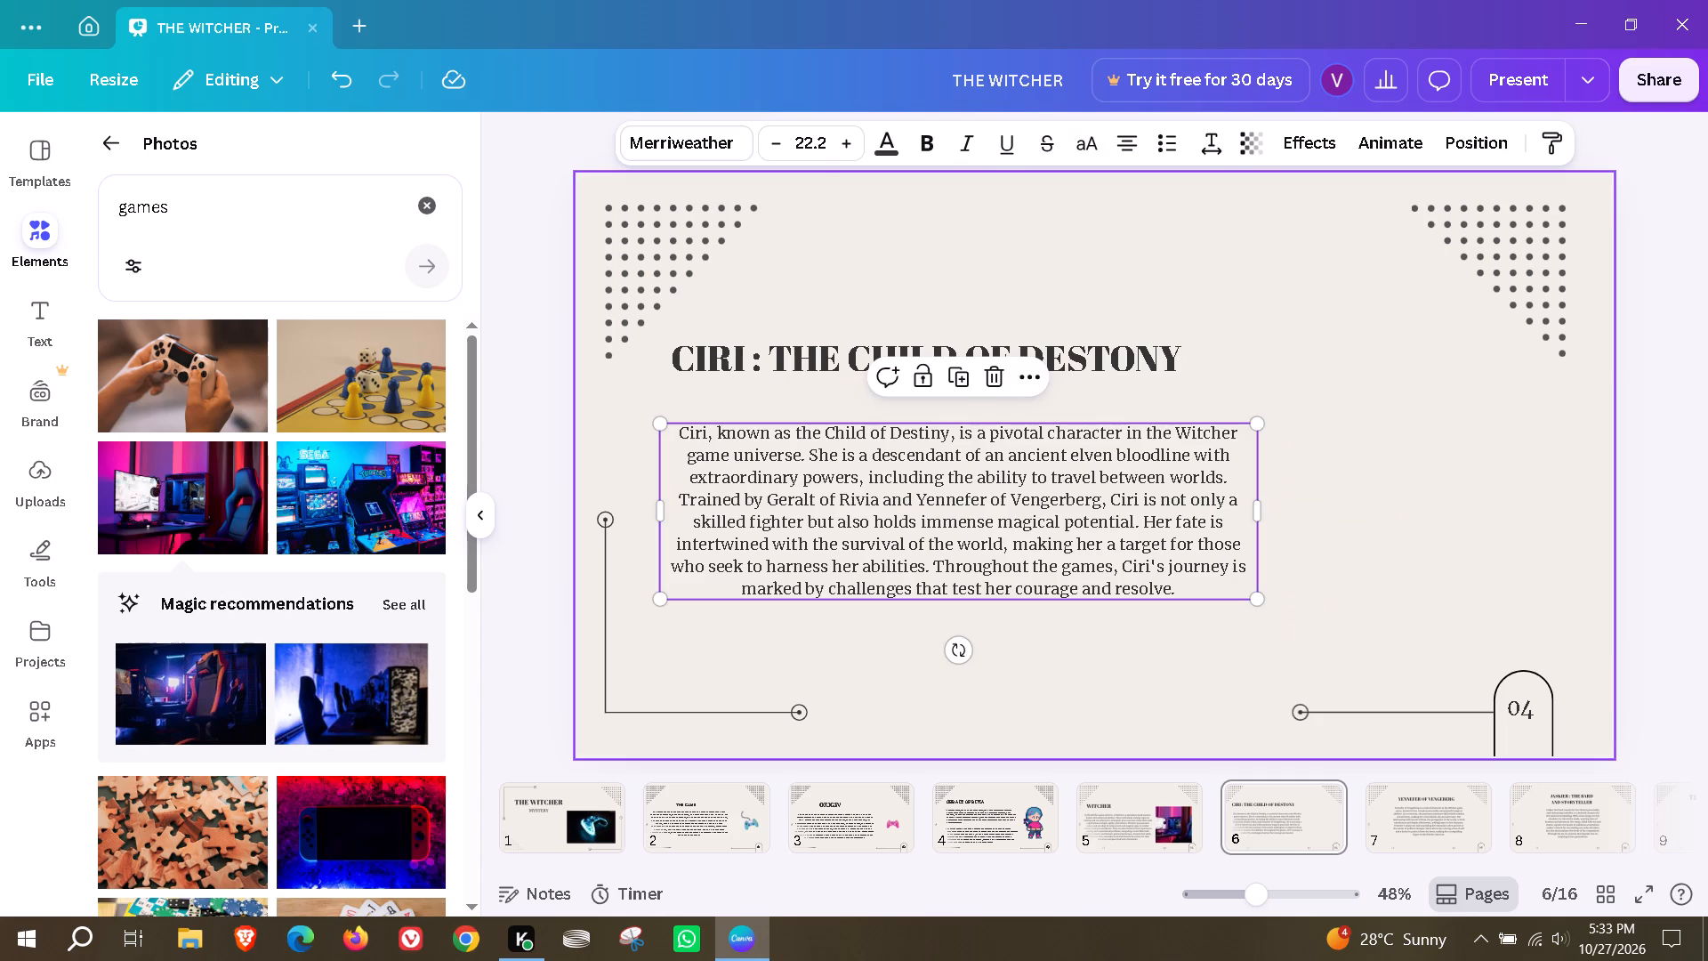
pyautogui.click(1416, 564)
pyautogui.click(1208, 518)
pyautogui.moveTo(1261, 513); pyautogui.dragTo(1224, 515)
pyautogui.click(1357, 582)
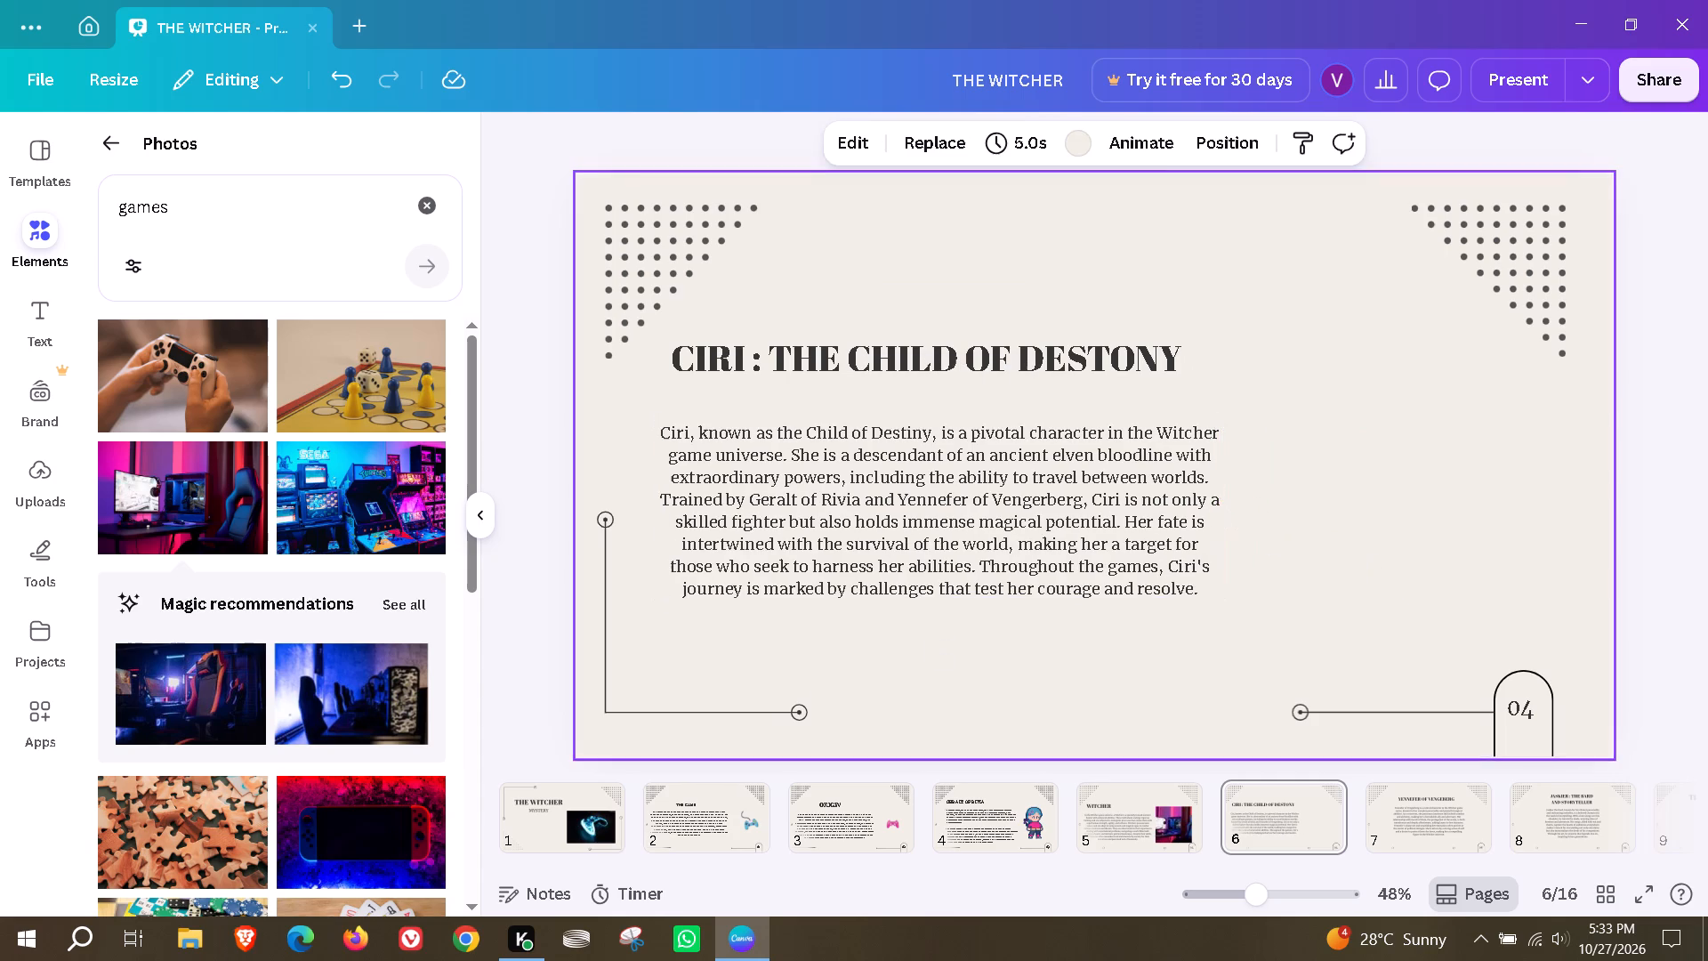
# Lower the Ciri paragraph and its title on the page, lining up their left edges.
pyautogui.moveTo(798, 489); pyautogui.dragTo(794, 537)
pyautogui.moveTo(814, 373); pyautogui.dragTo(790, 413)
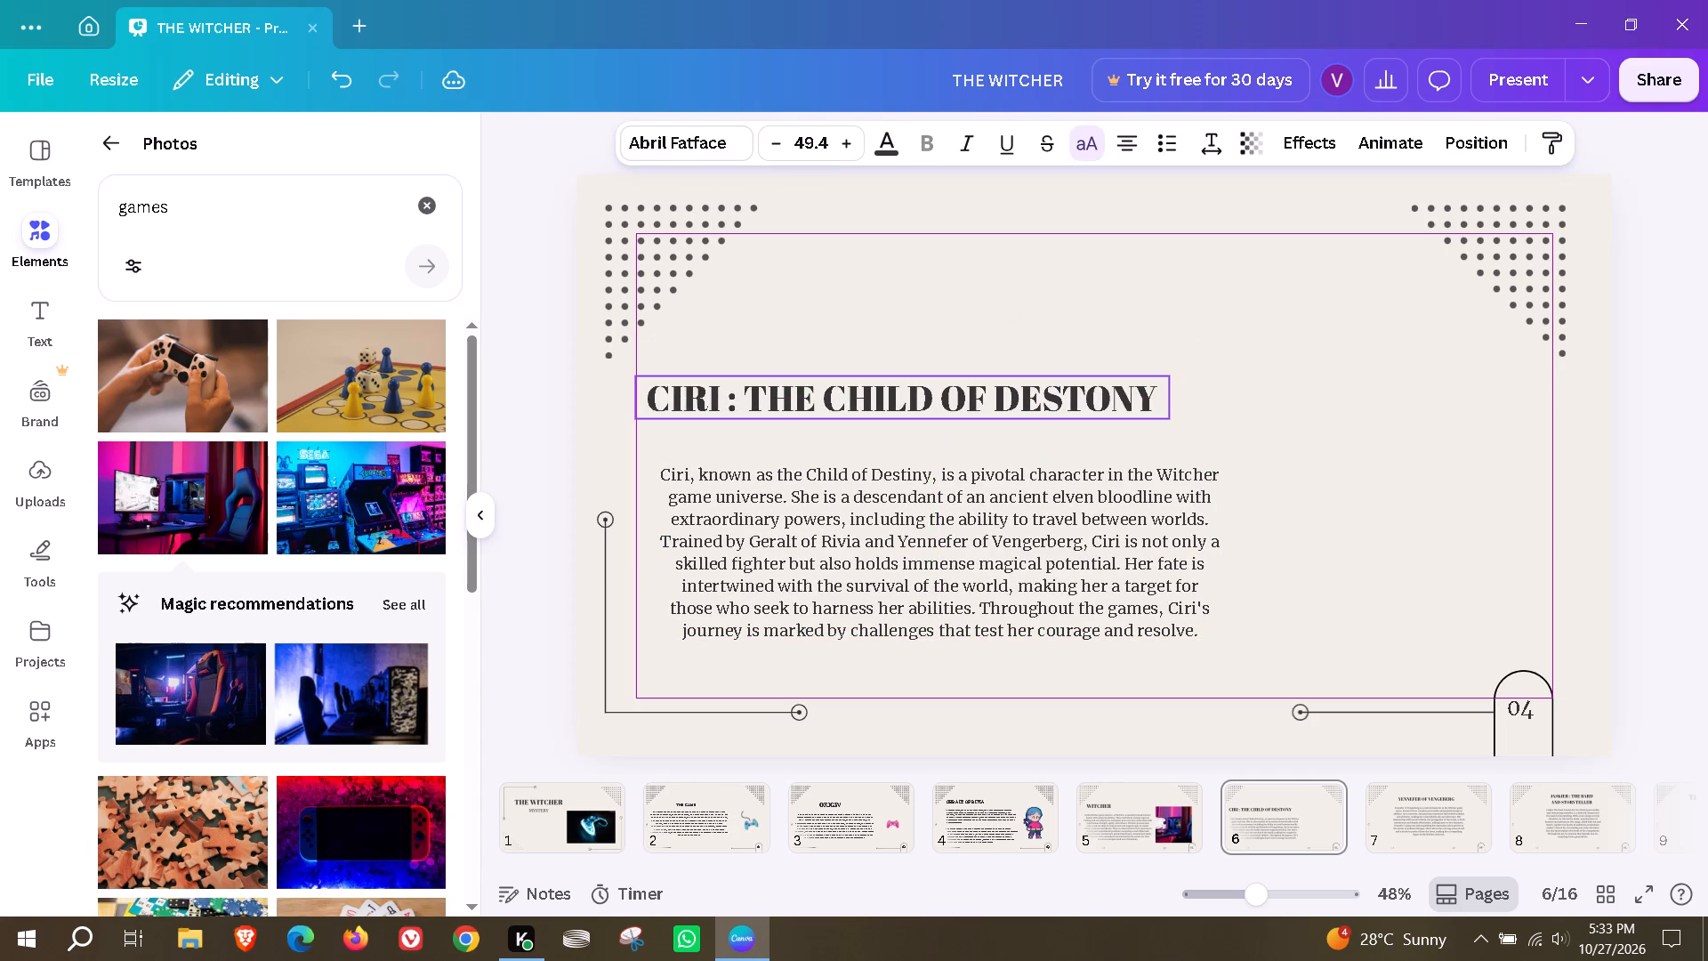
pyautogui.moveTo(790, 413); pyautogui.dragTo(801, 416)
pyautogui.click(1383, 522)
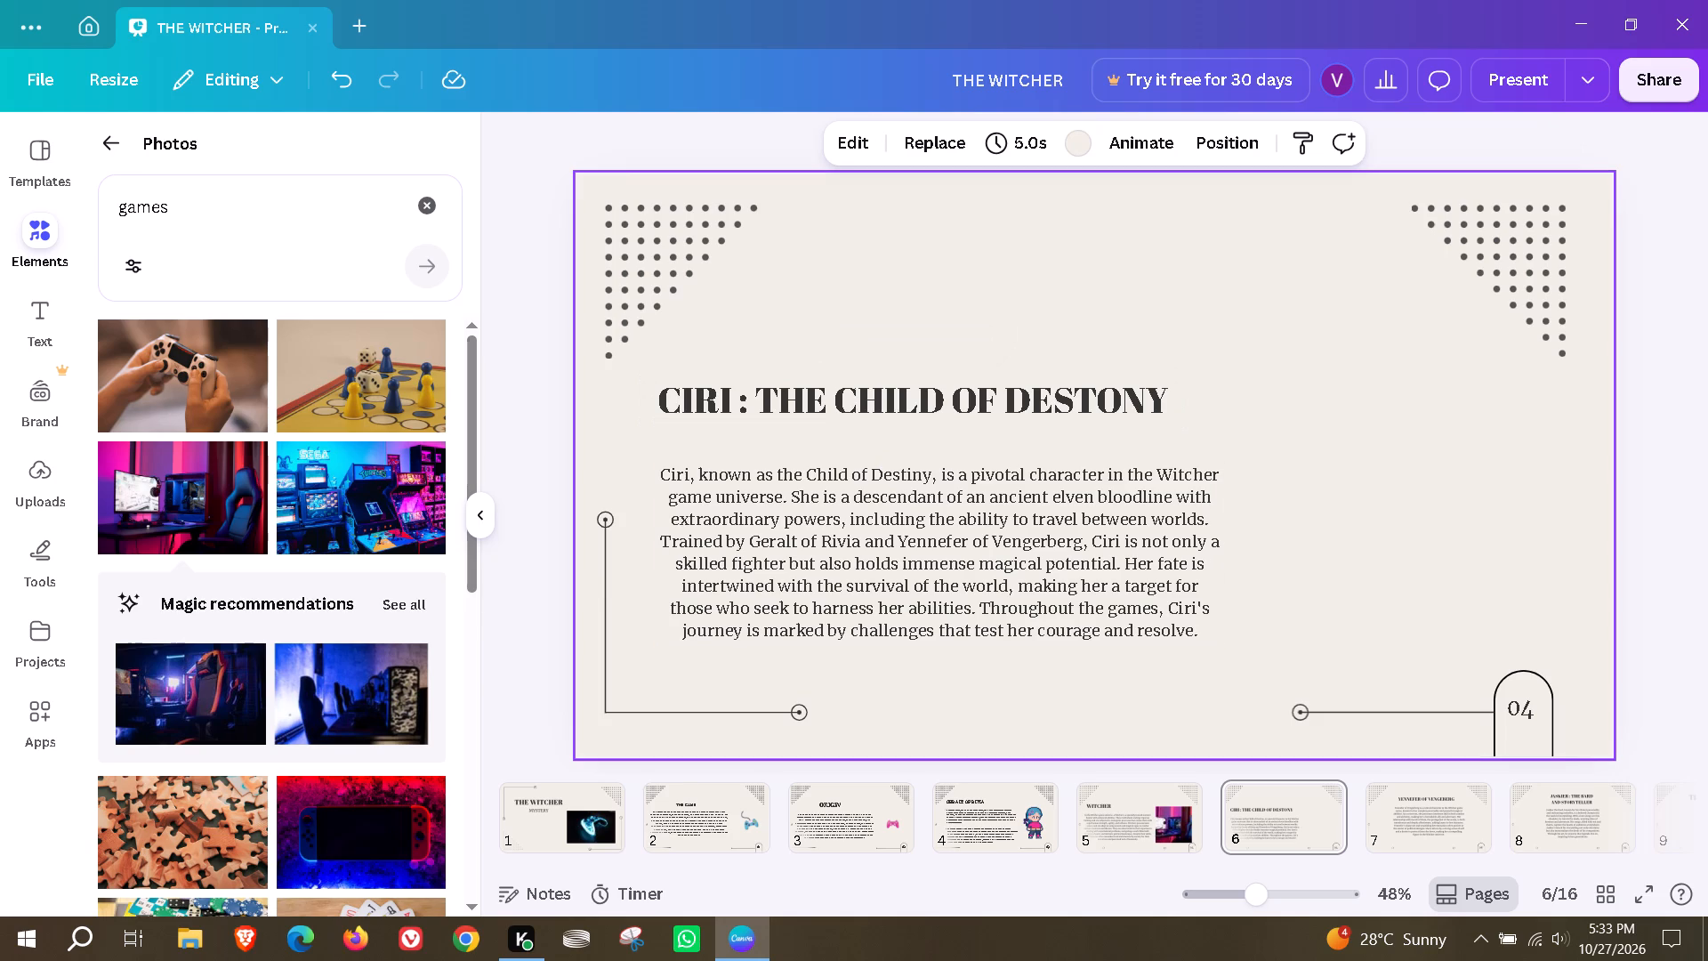
# Add the red-and-blue handheld console photo to the Ciri page, shrink it and place it right of the paragraph.
pyautogui.scroll(-2, 235, 494)
pyautogui.scroll(-1, 358, 569)
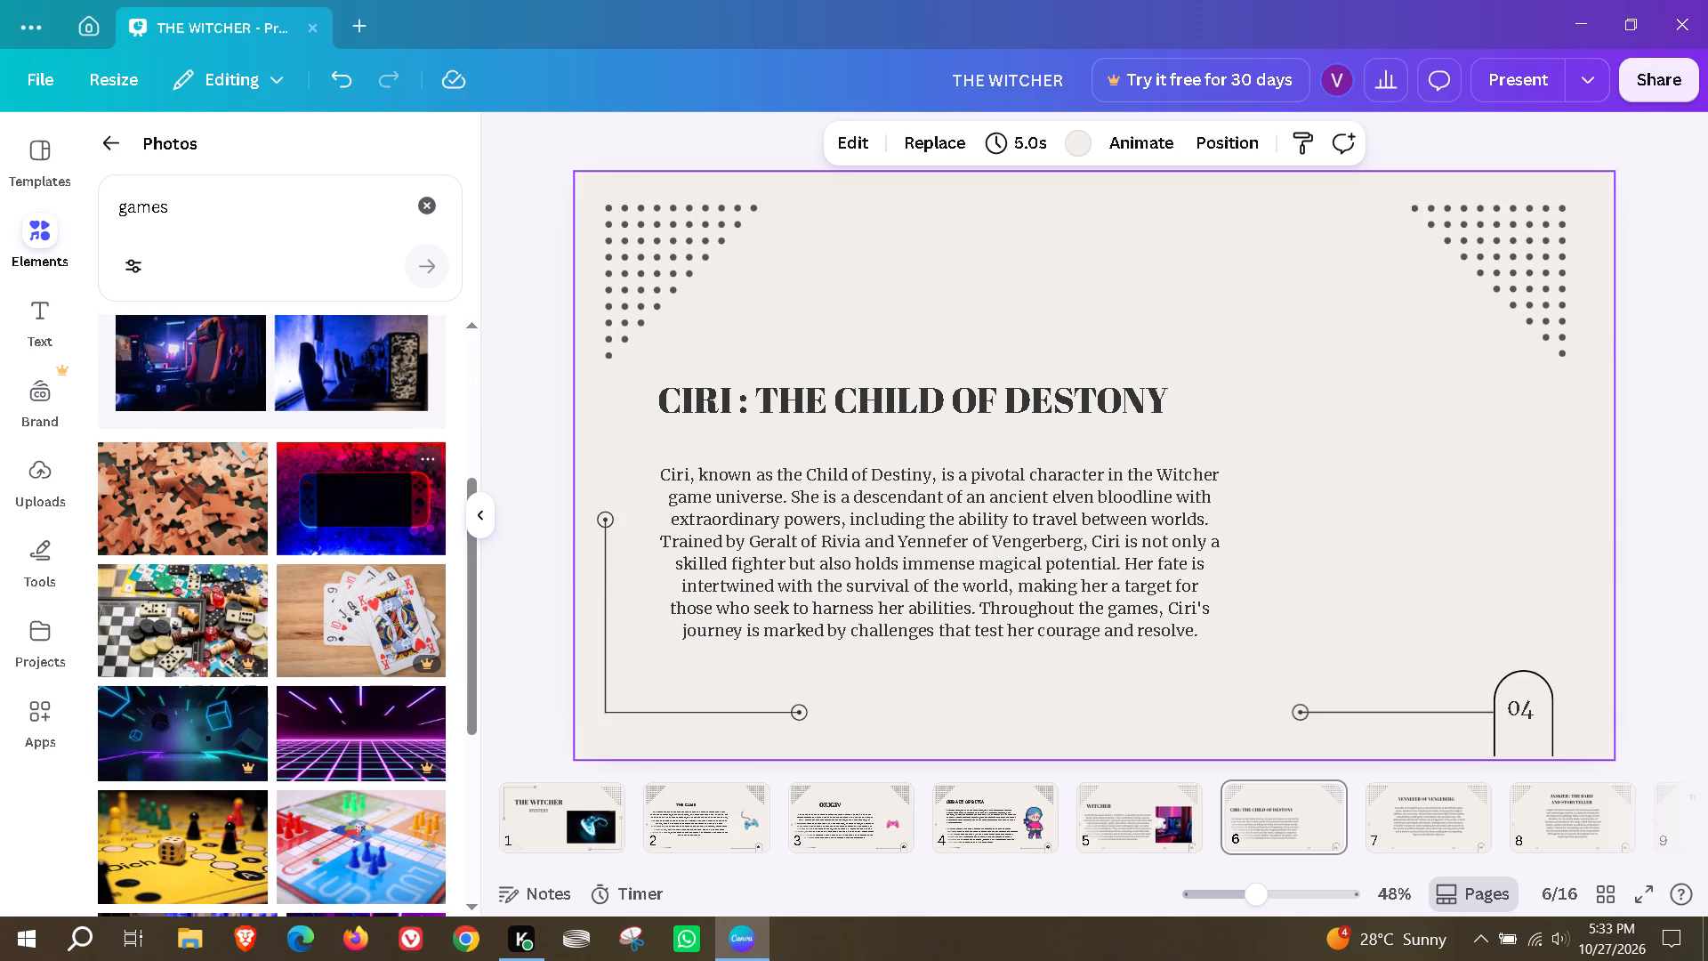
pyautogui.moveTo(327, 497); pyautogui.dragTo(767, 311)
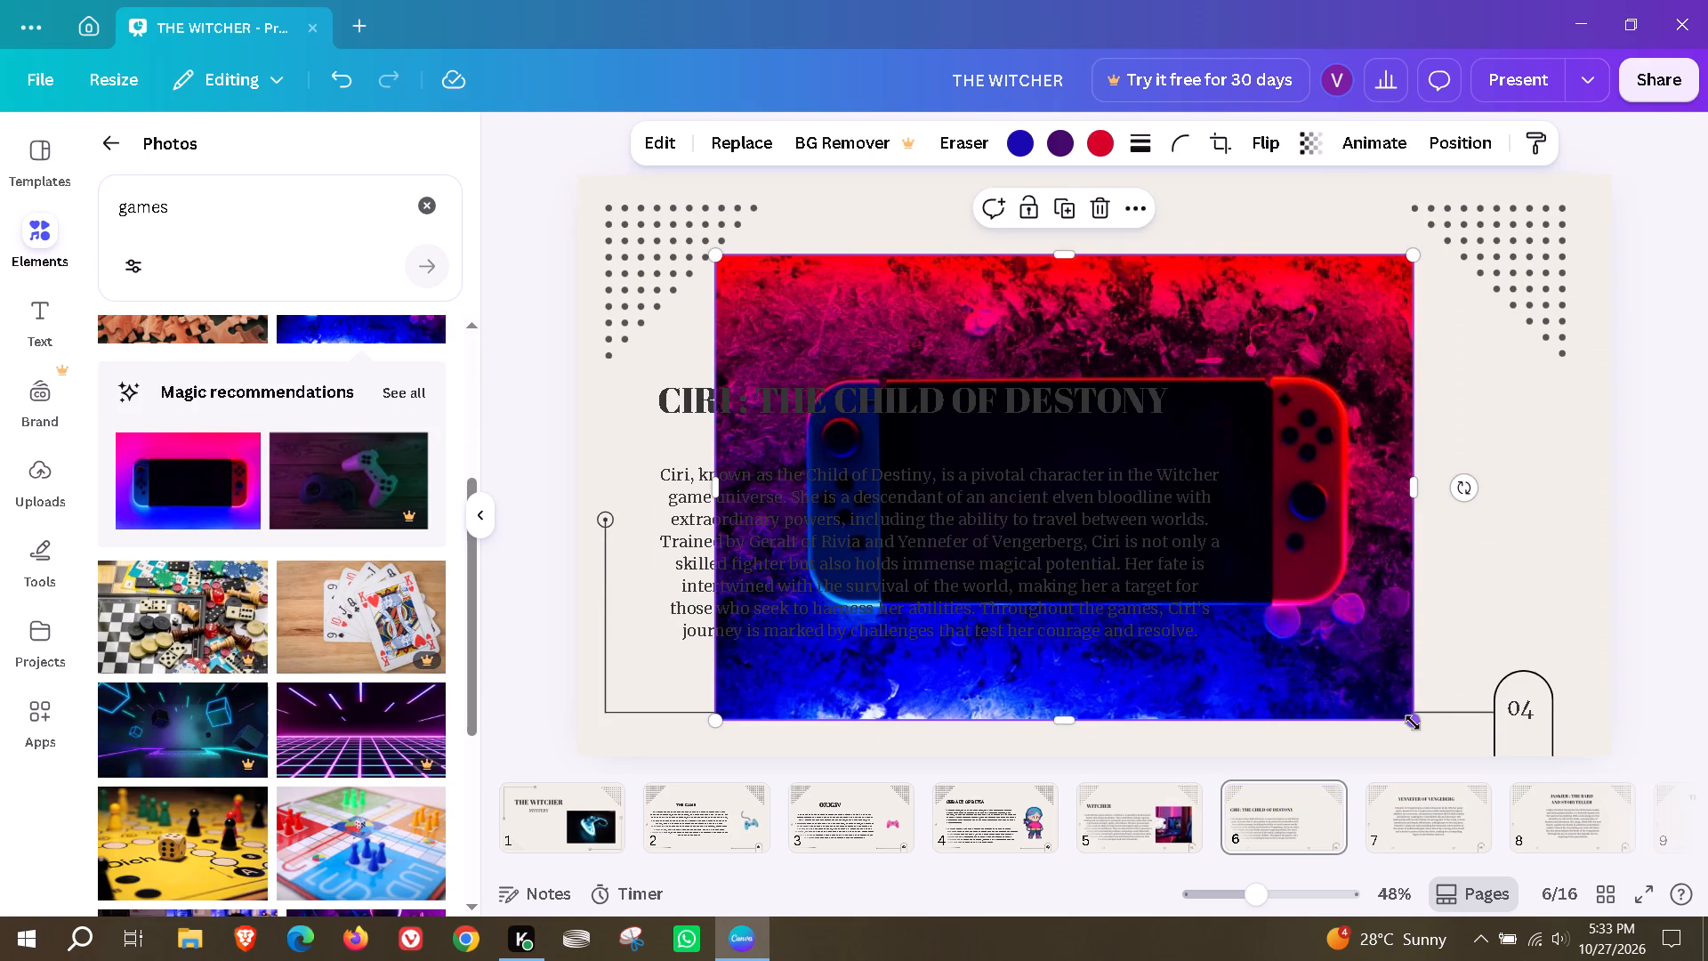
pyautogui.moveTo(1413, 723); pyautogui.dragTo(1051, 482)
pyautogui.moveTo(941, 295); pyautogui.dragTo(1470, 456)
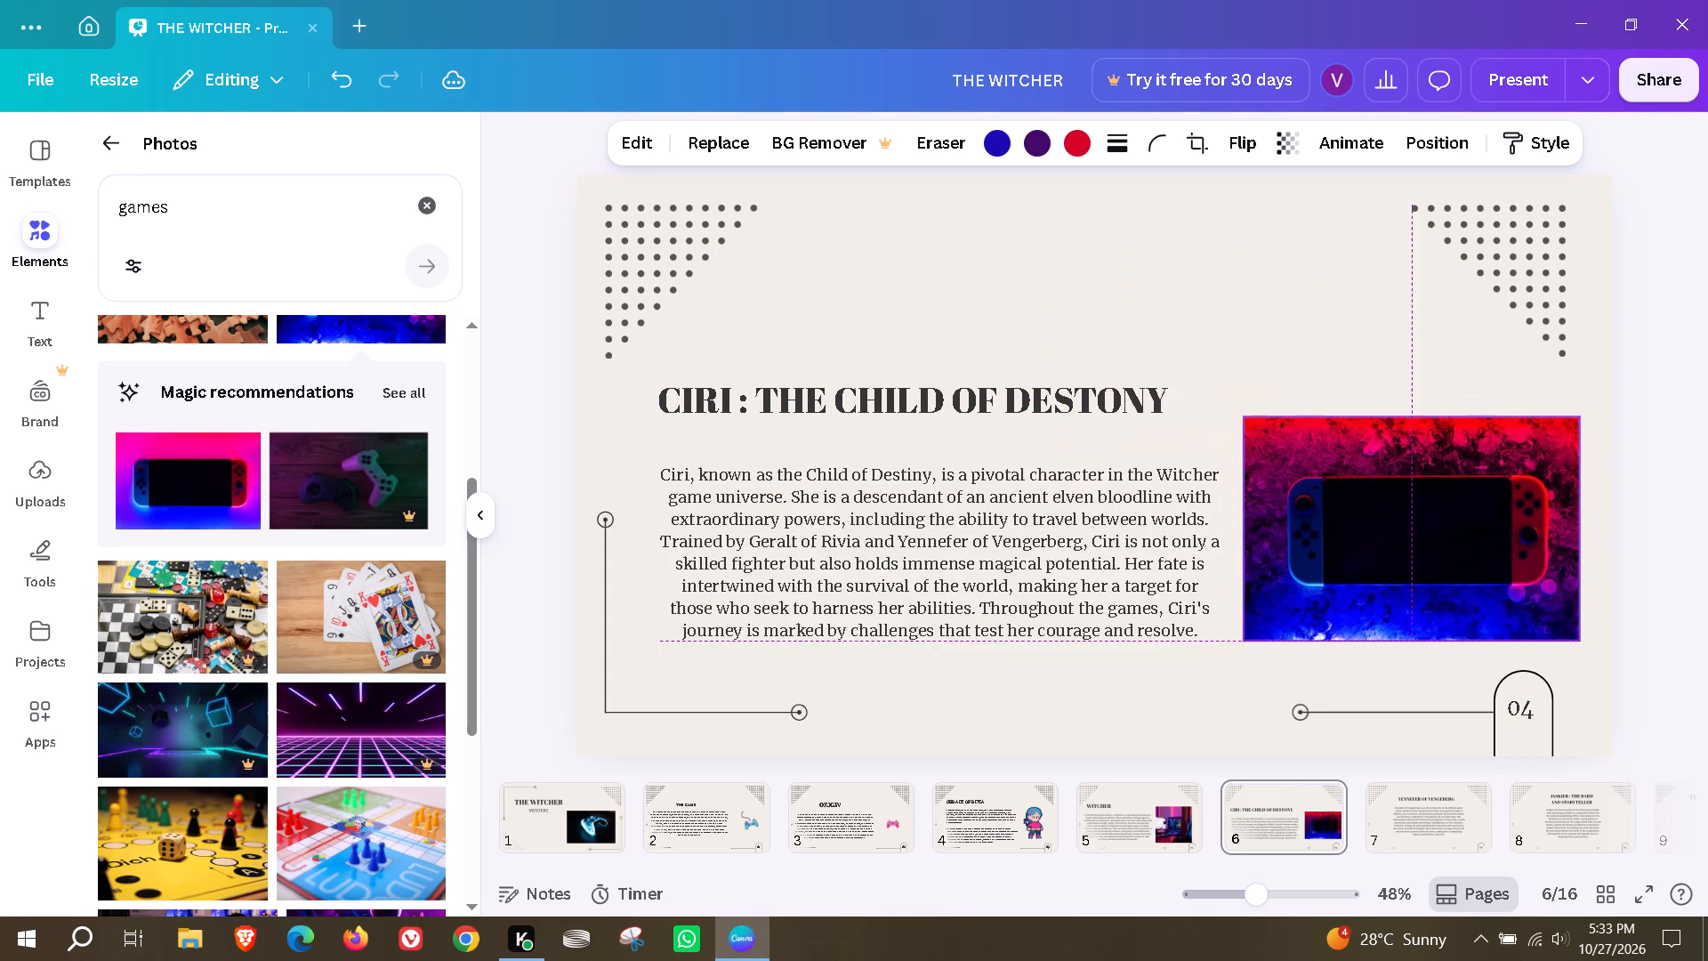
pyautogui.moveTo(1470, 456); pyautogui.dragTo(1466, 460)
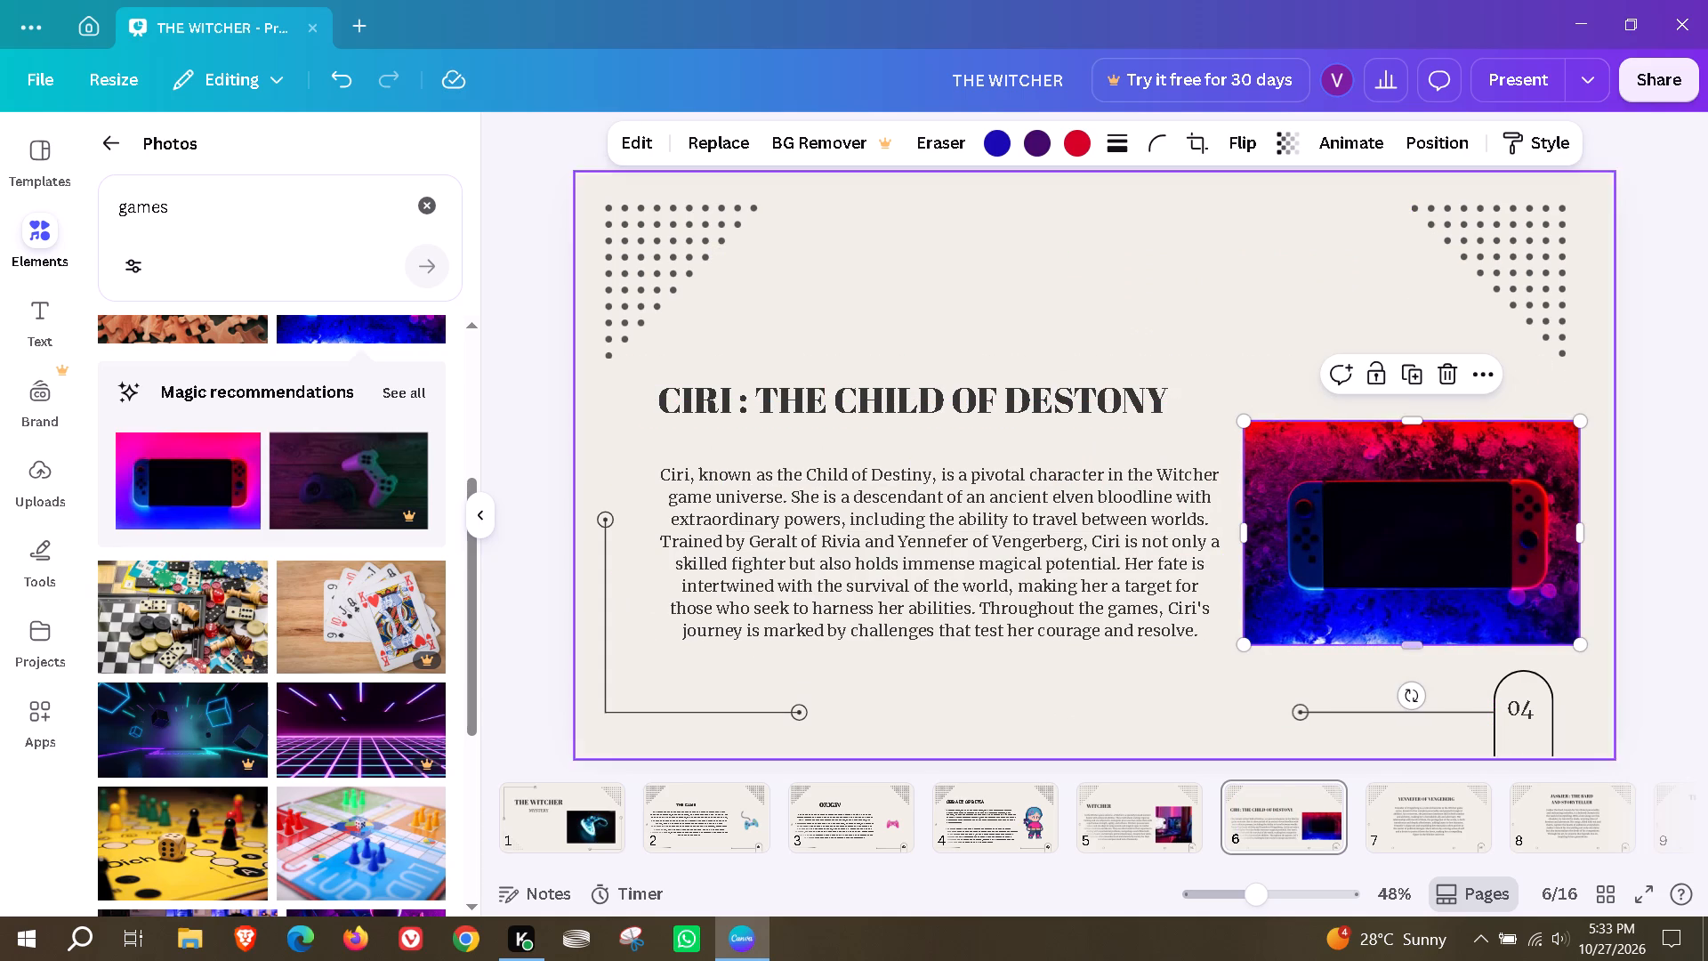
# Widen the console photo to the page's right edge, scale it down and center it in the space beside the paragraph.
pyautogui.moveTo(1582, 529); pyautogui.dragTo(1650, 542)
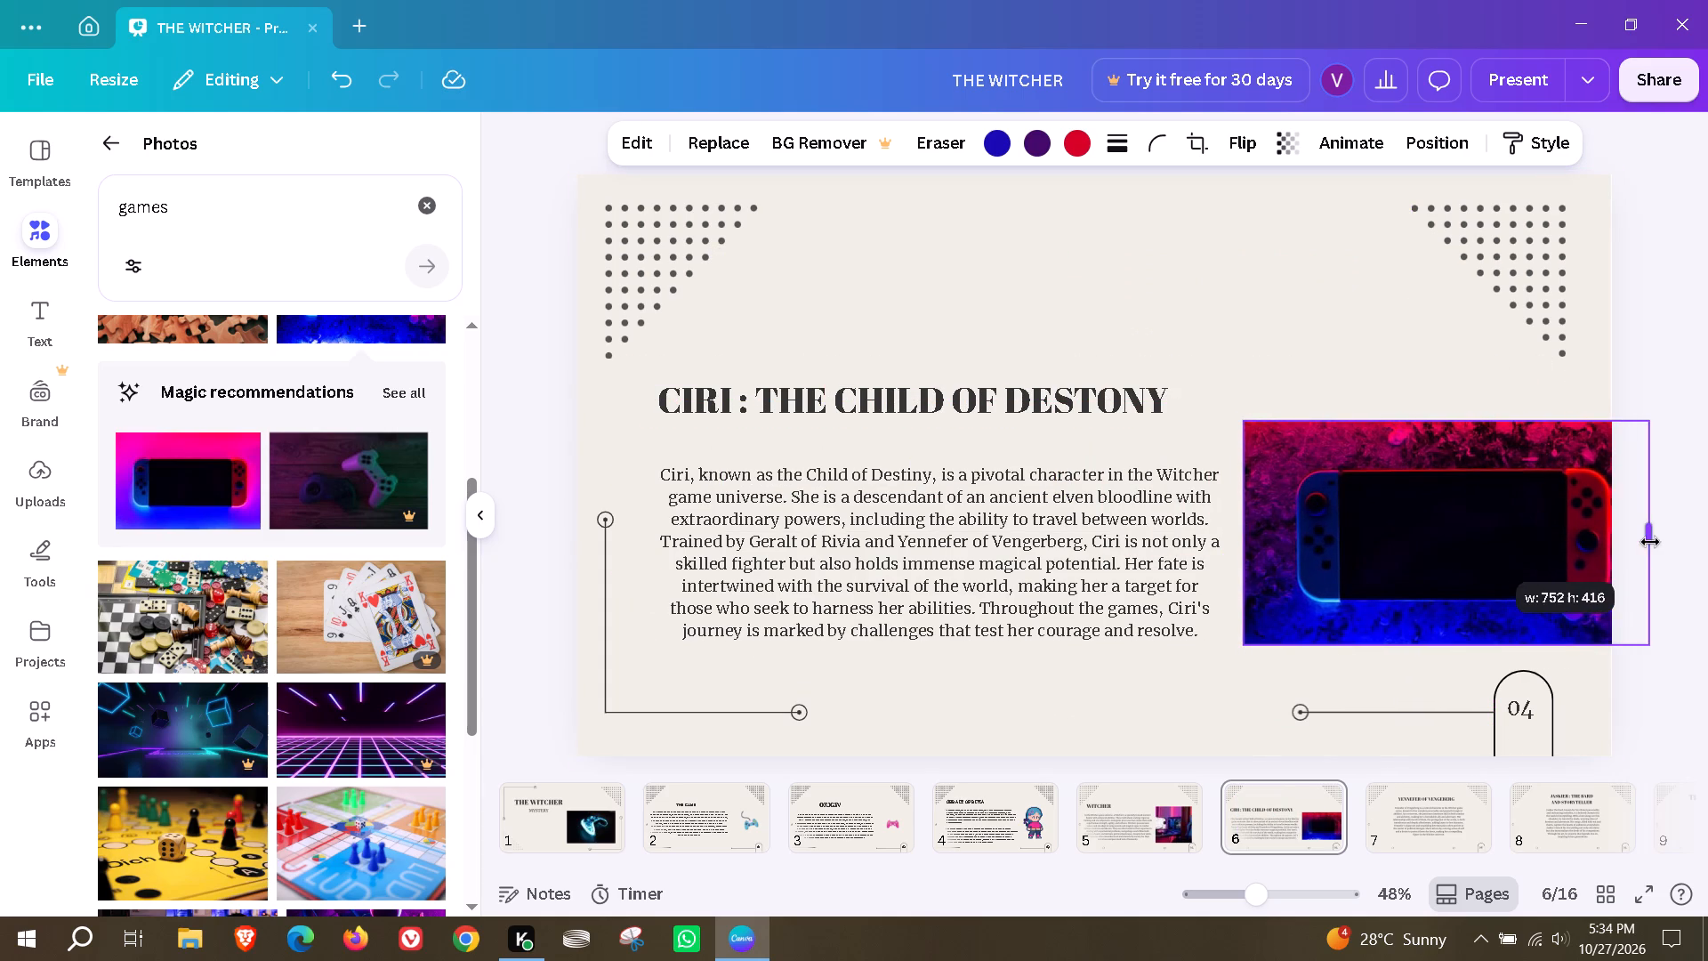
pyautogui.moveTo(1650, 542); pyautogui.dragTo(1566, 549)
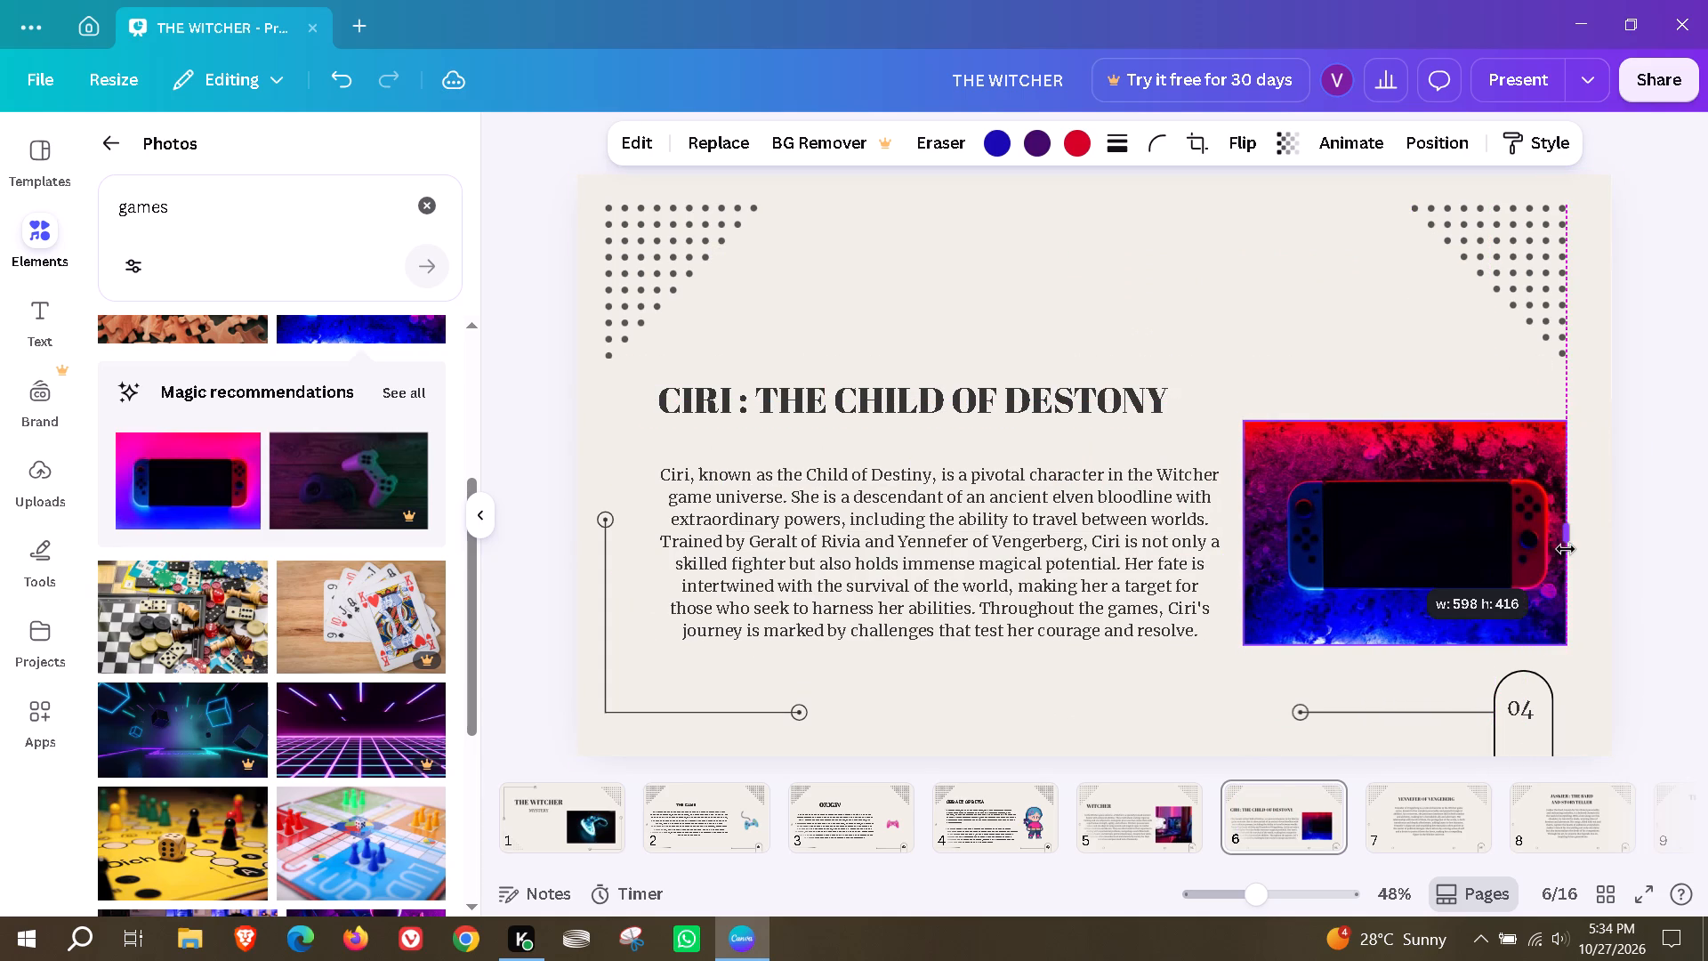
pyautogui.moveTo(1566, 549); pyautogui.dragTo(1608, 553)
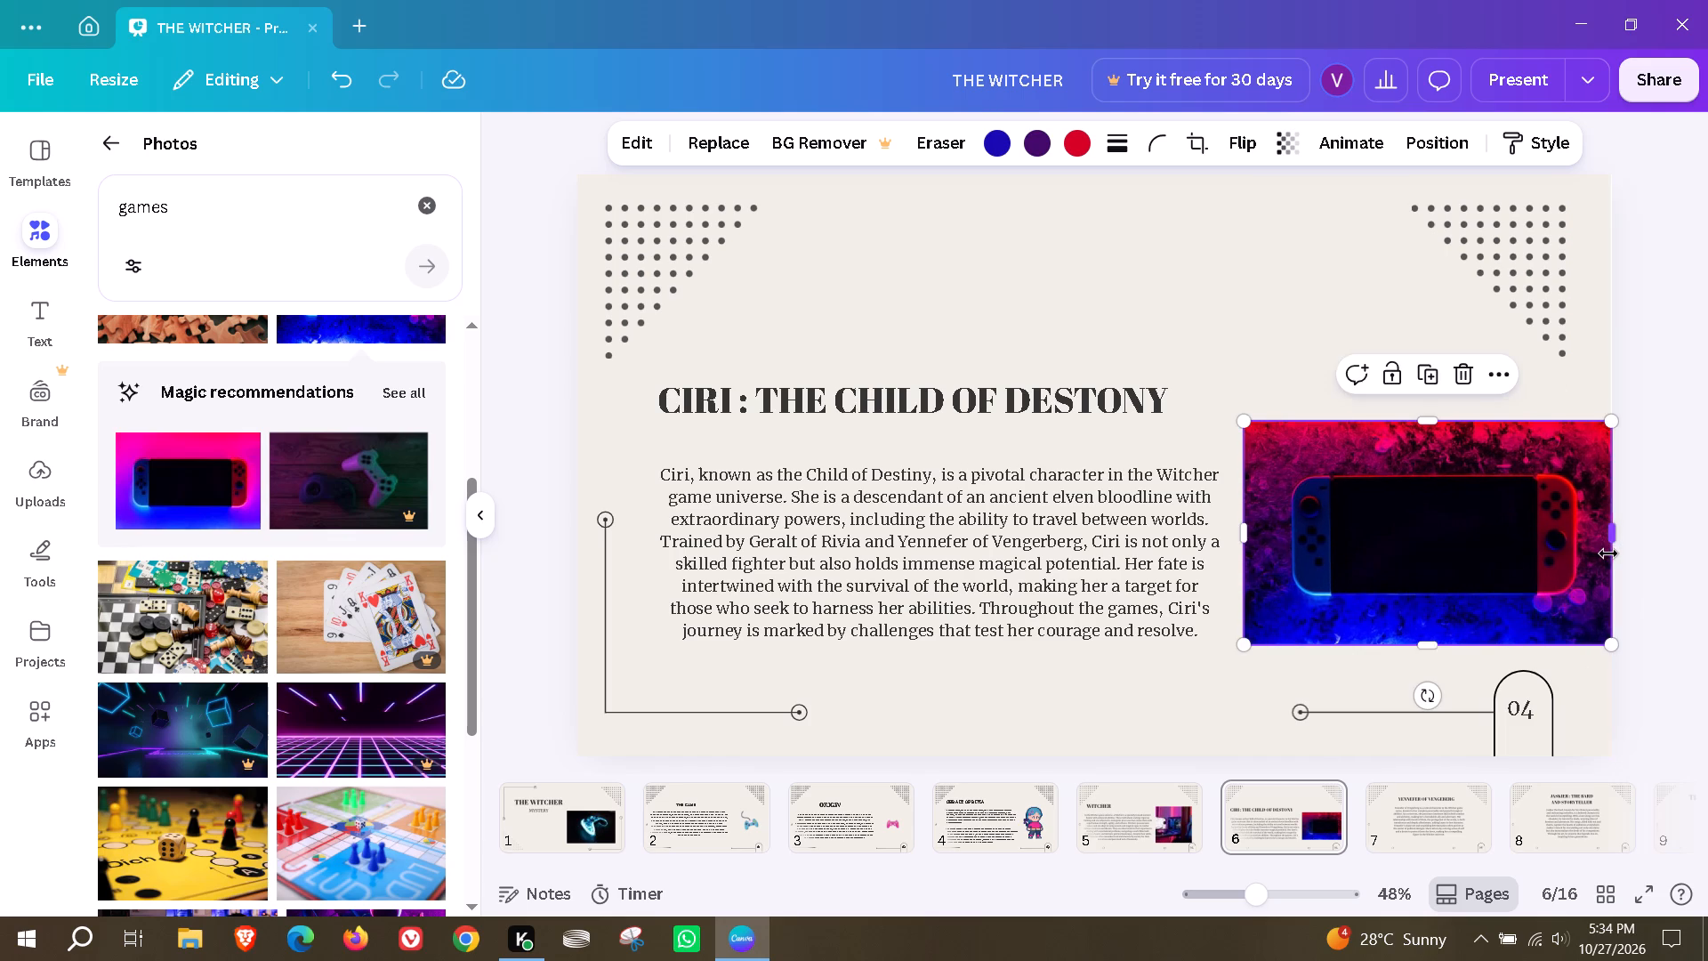
pyautogui.moveTo(1620, 647); pyautogui.dragTo(1581, 636)
pyautogui.moveTo(1608, 640); pyautogui.dragTo(1493, 614)
pyautogui.moveTo(1438, 536); pyautogui.dragTo(1455, 569)
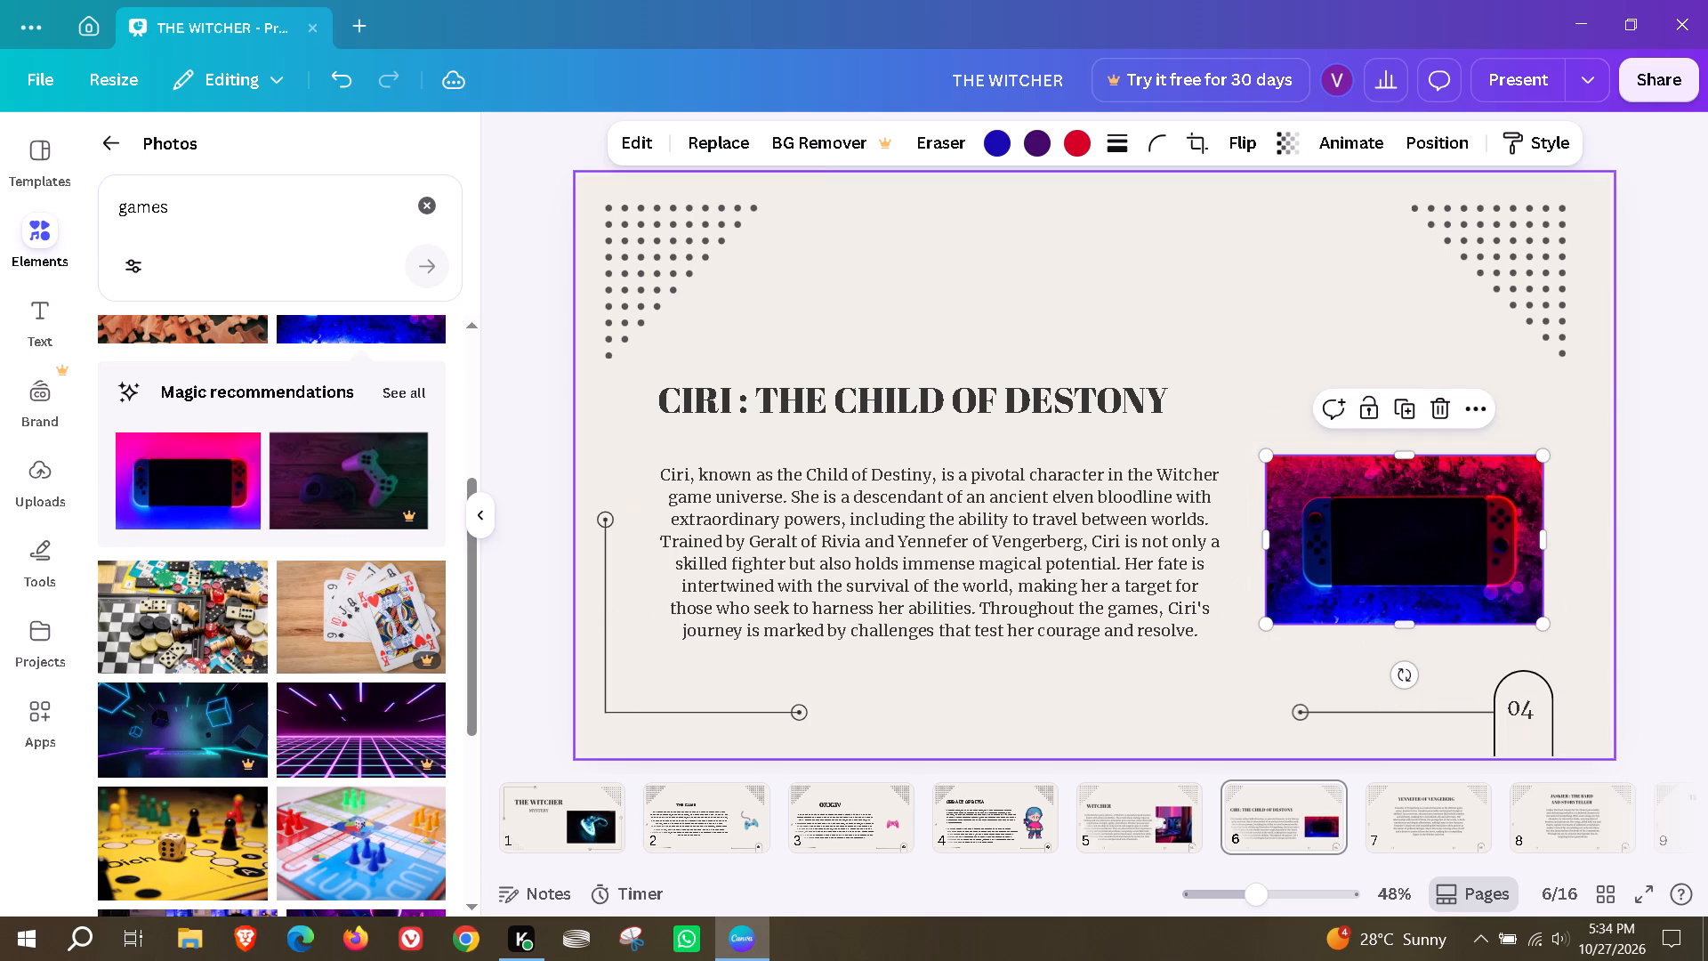
pyautogui.click(1161, 655)
# On page 7, move the YENNEFER OF VENGEBERG title and its paragraph left and slightly down.
pyautogui.click(1412, 828)
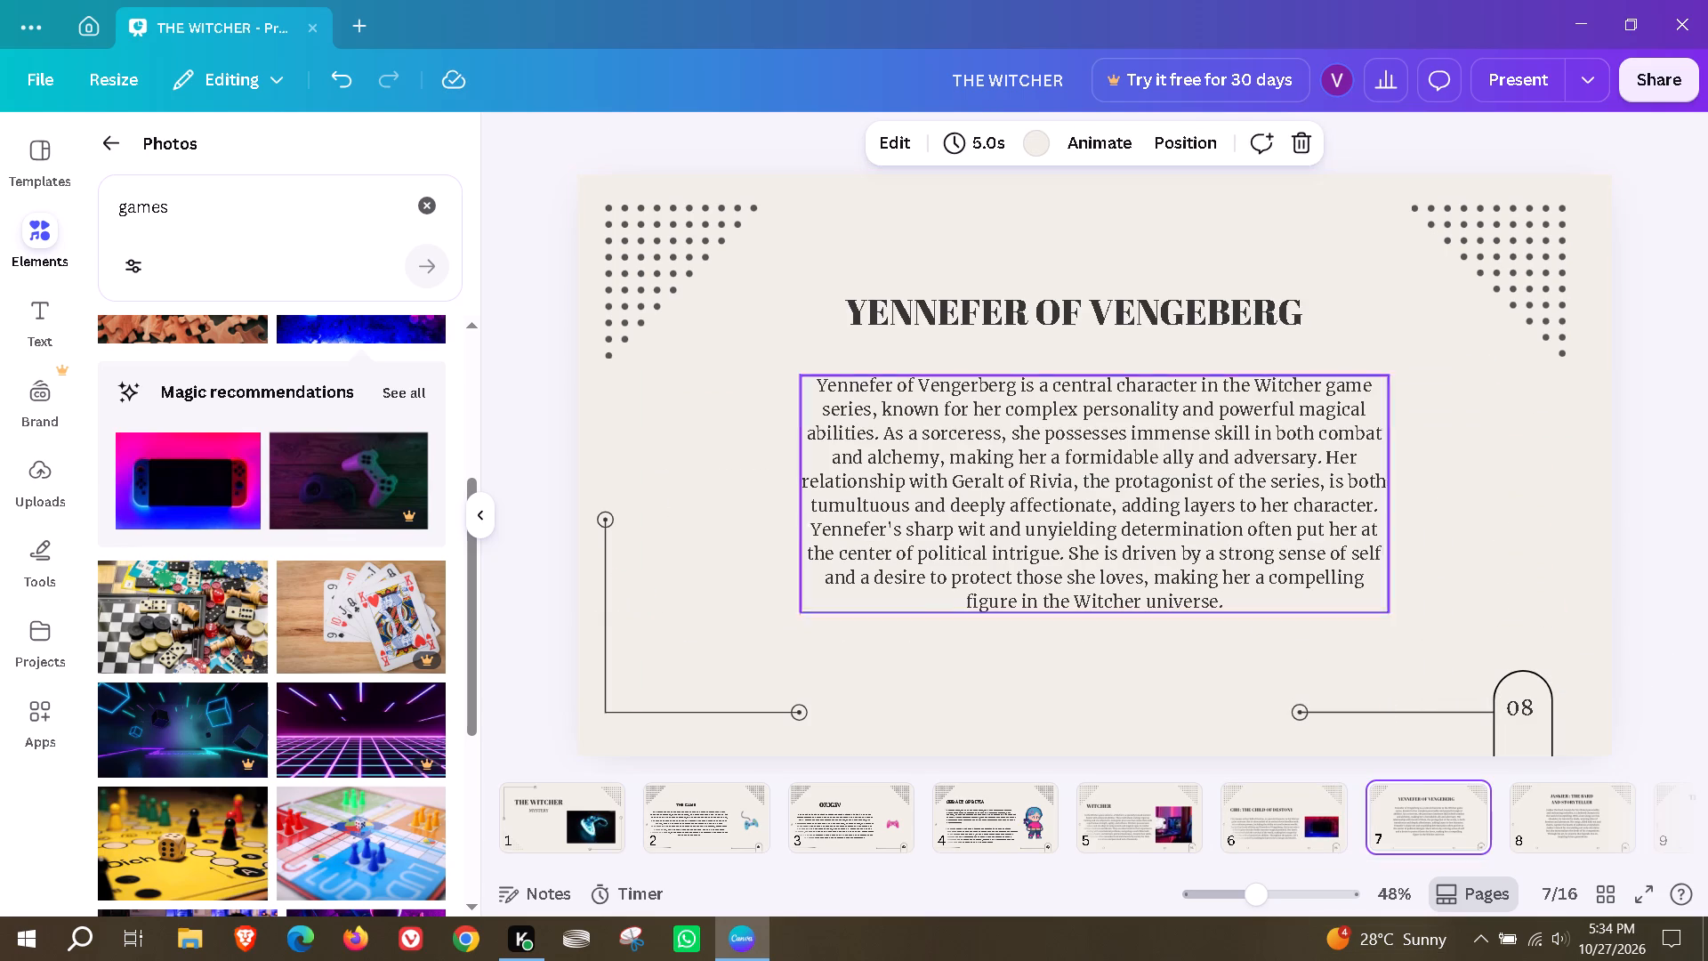
pyautogui.moveTo(1085, 319); pyautogui.dragTo(932, 351)
pyautogui.moveTo(1070, 545); pyautogui.dragTo(947, 570)
pyautogui.click(1517, 545)
# Search the Animations category for games.
pyautogui.click(102, 157)
pyautogui.scroll(-2, 165, 652)
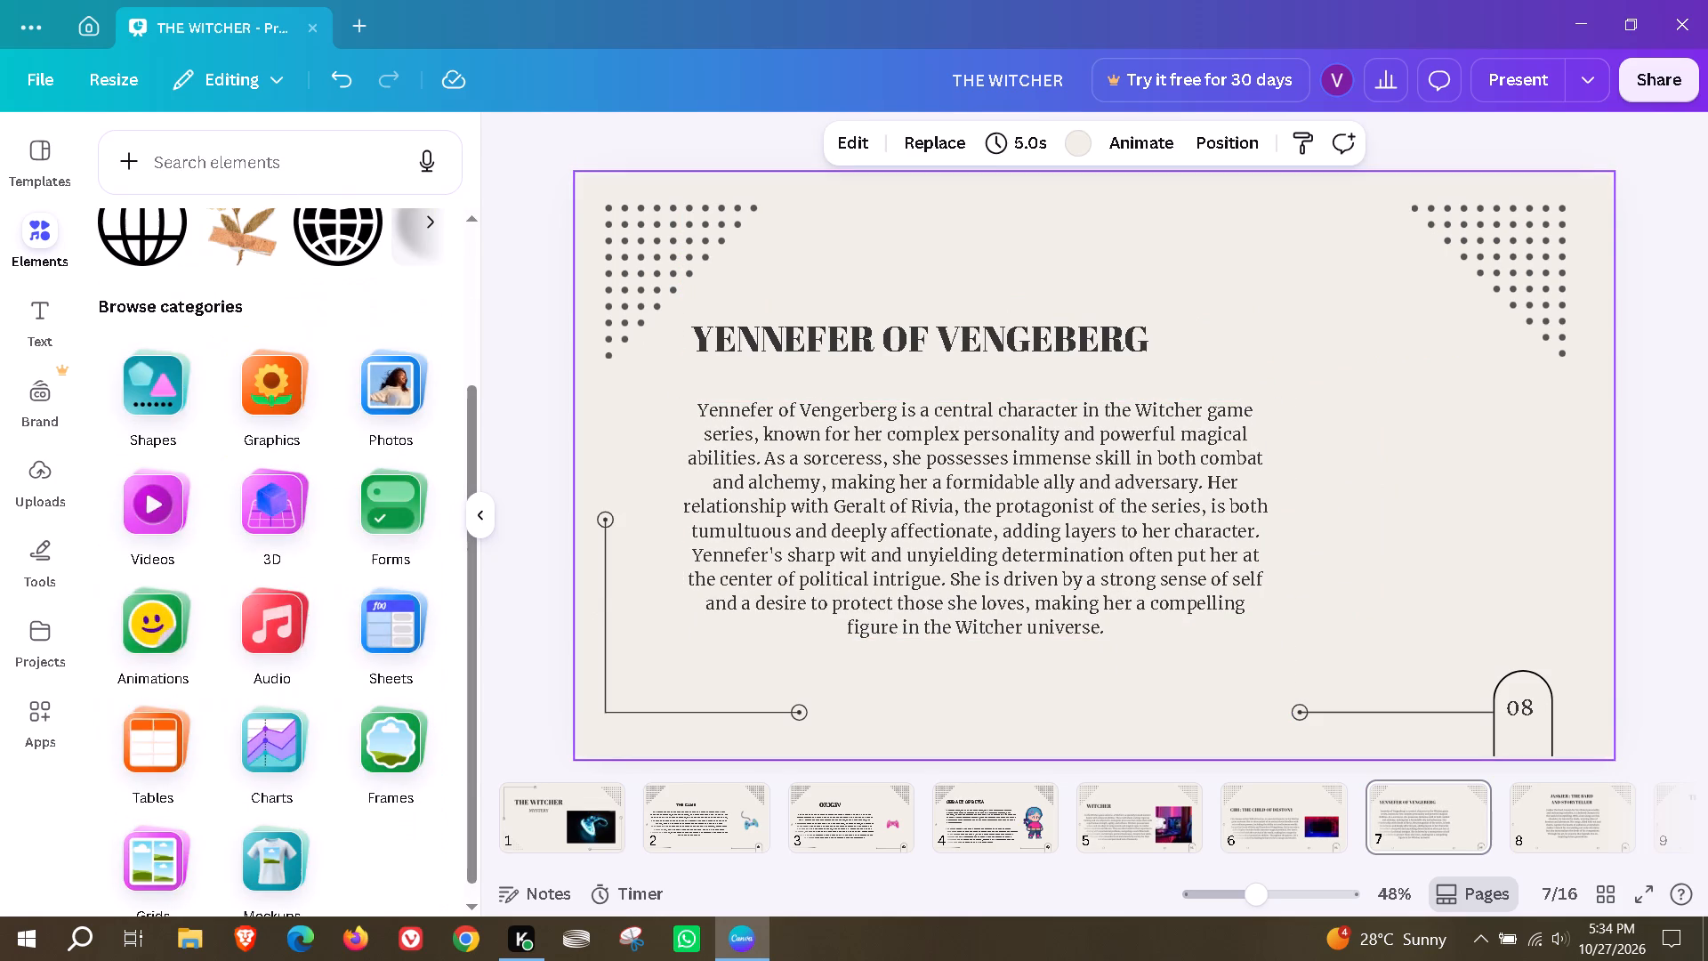
pyautogui.click(153, 599)
pyautogui.click(197, 188)
pyautogui.doubleClick(197, 205)
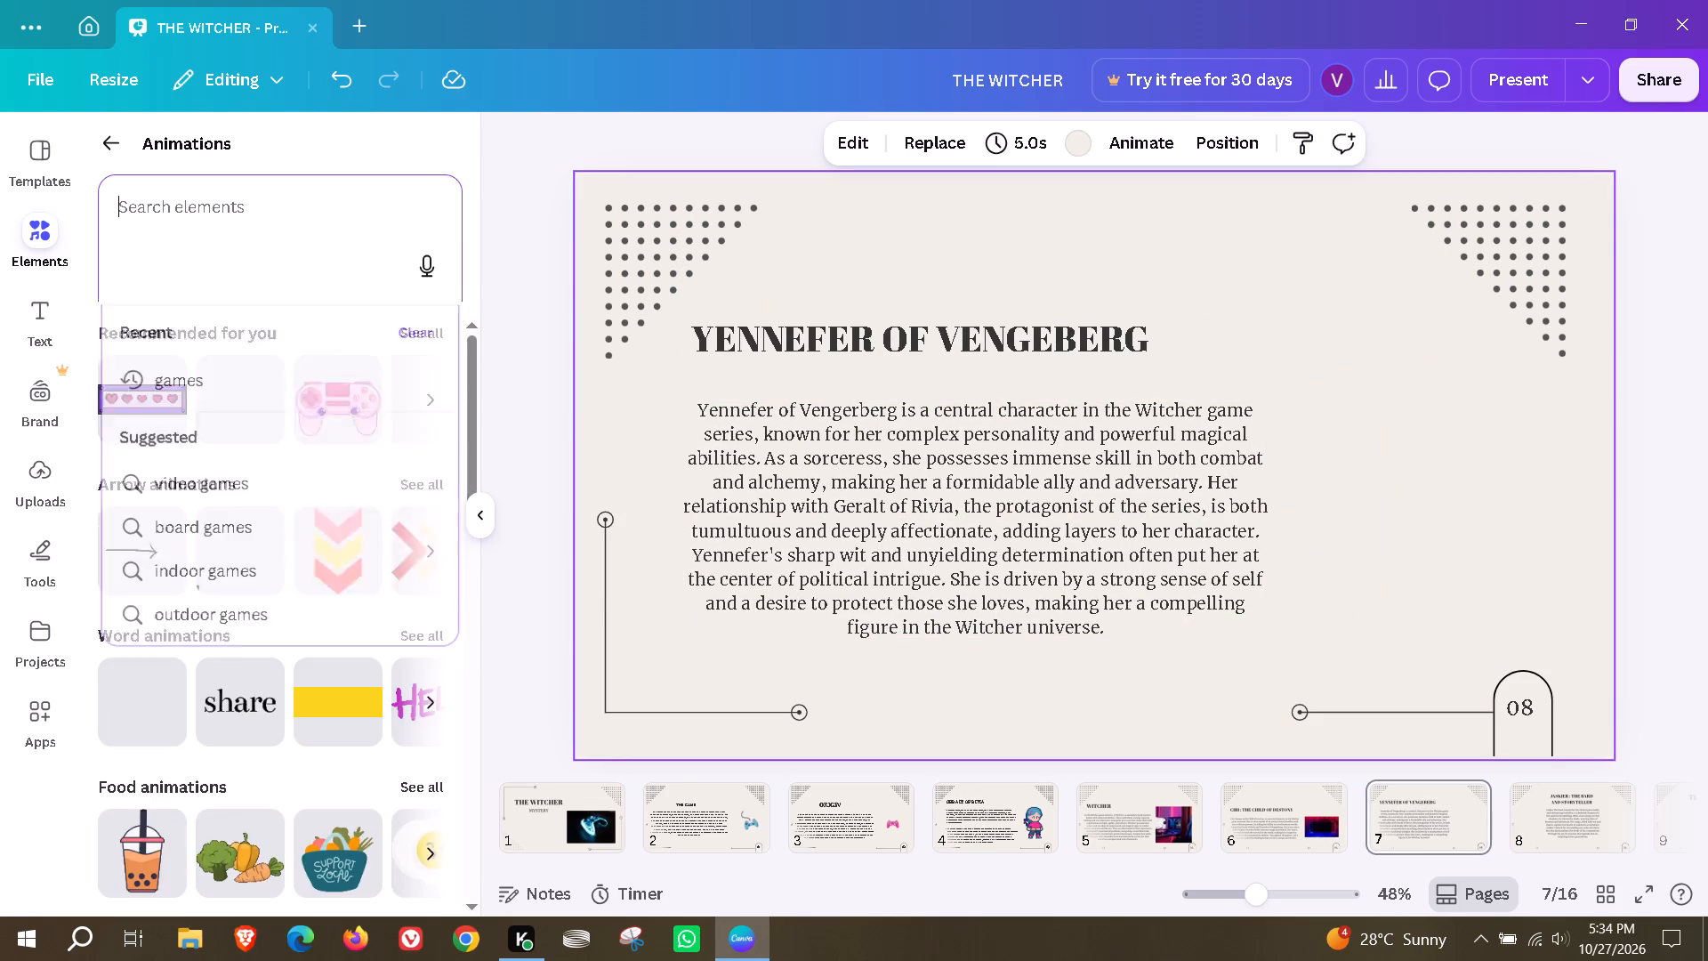
pyautogui.click(196, 371)
# Add the blue-haired pixel girl animation to page 7, shrink it and place it right of the Yennefer paragraph.
pyautogui.scroll(-2, 303, 545)
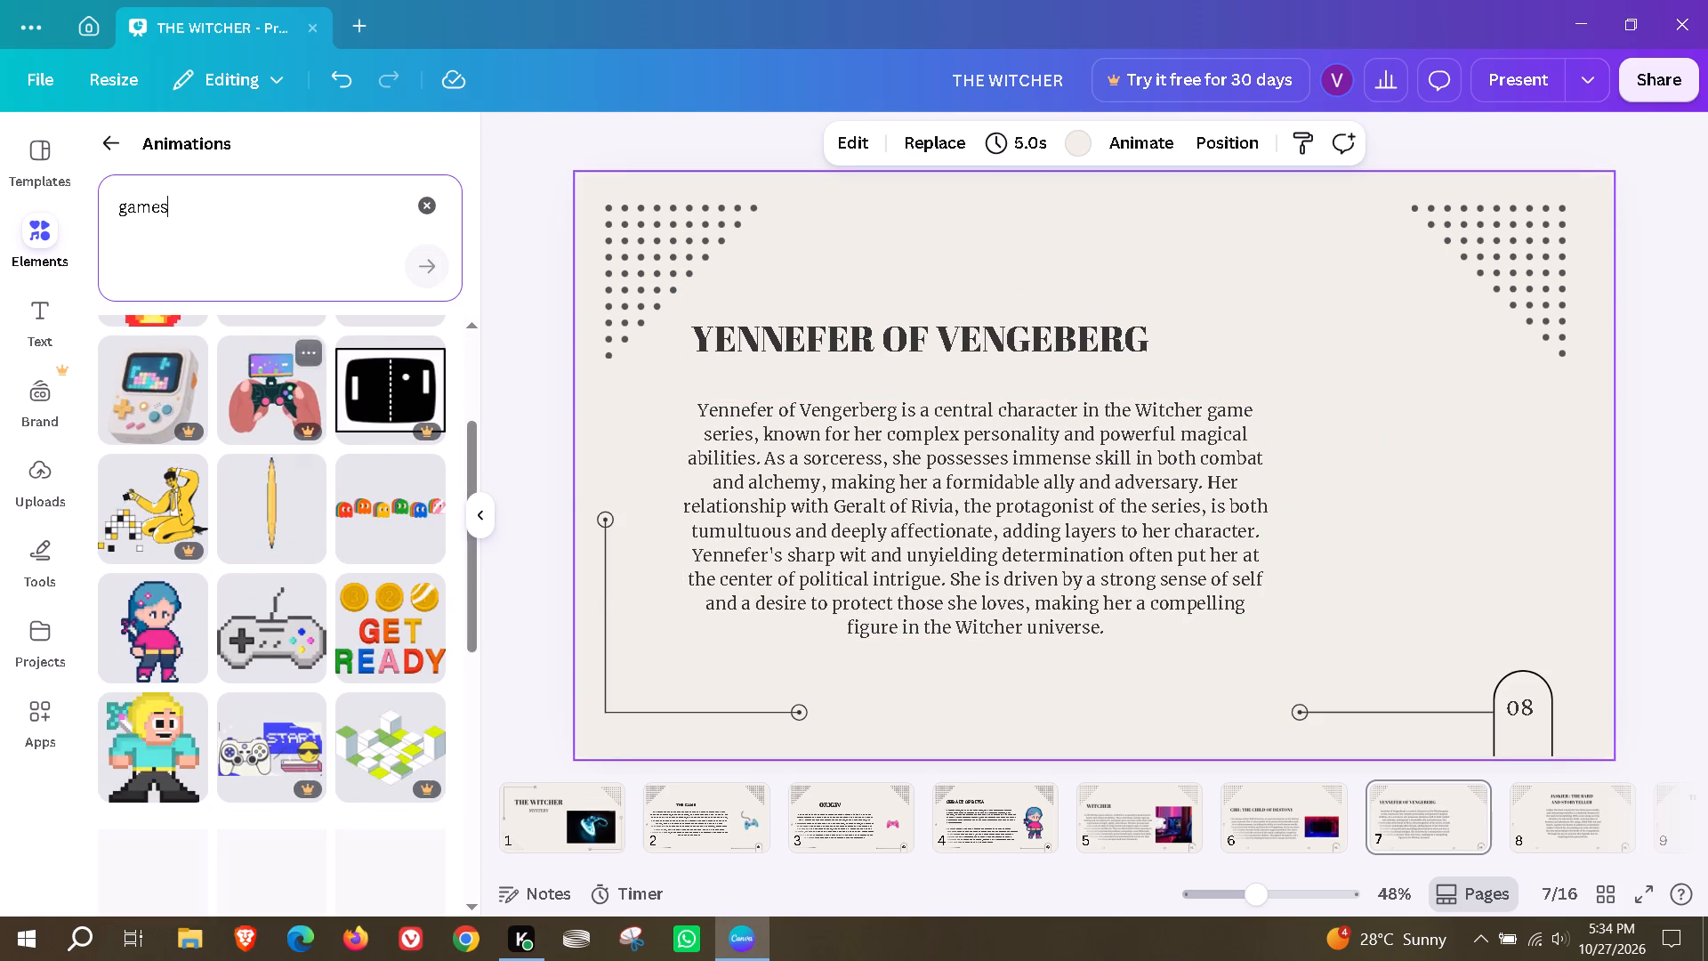
pyautogui.scroll(-5, 162, 658)
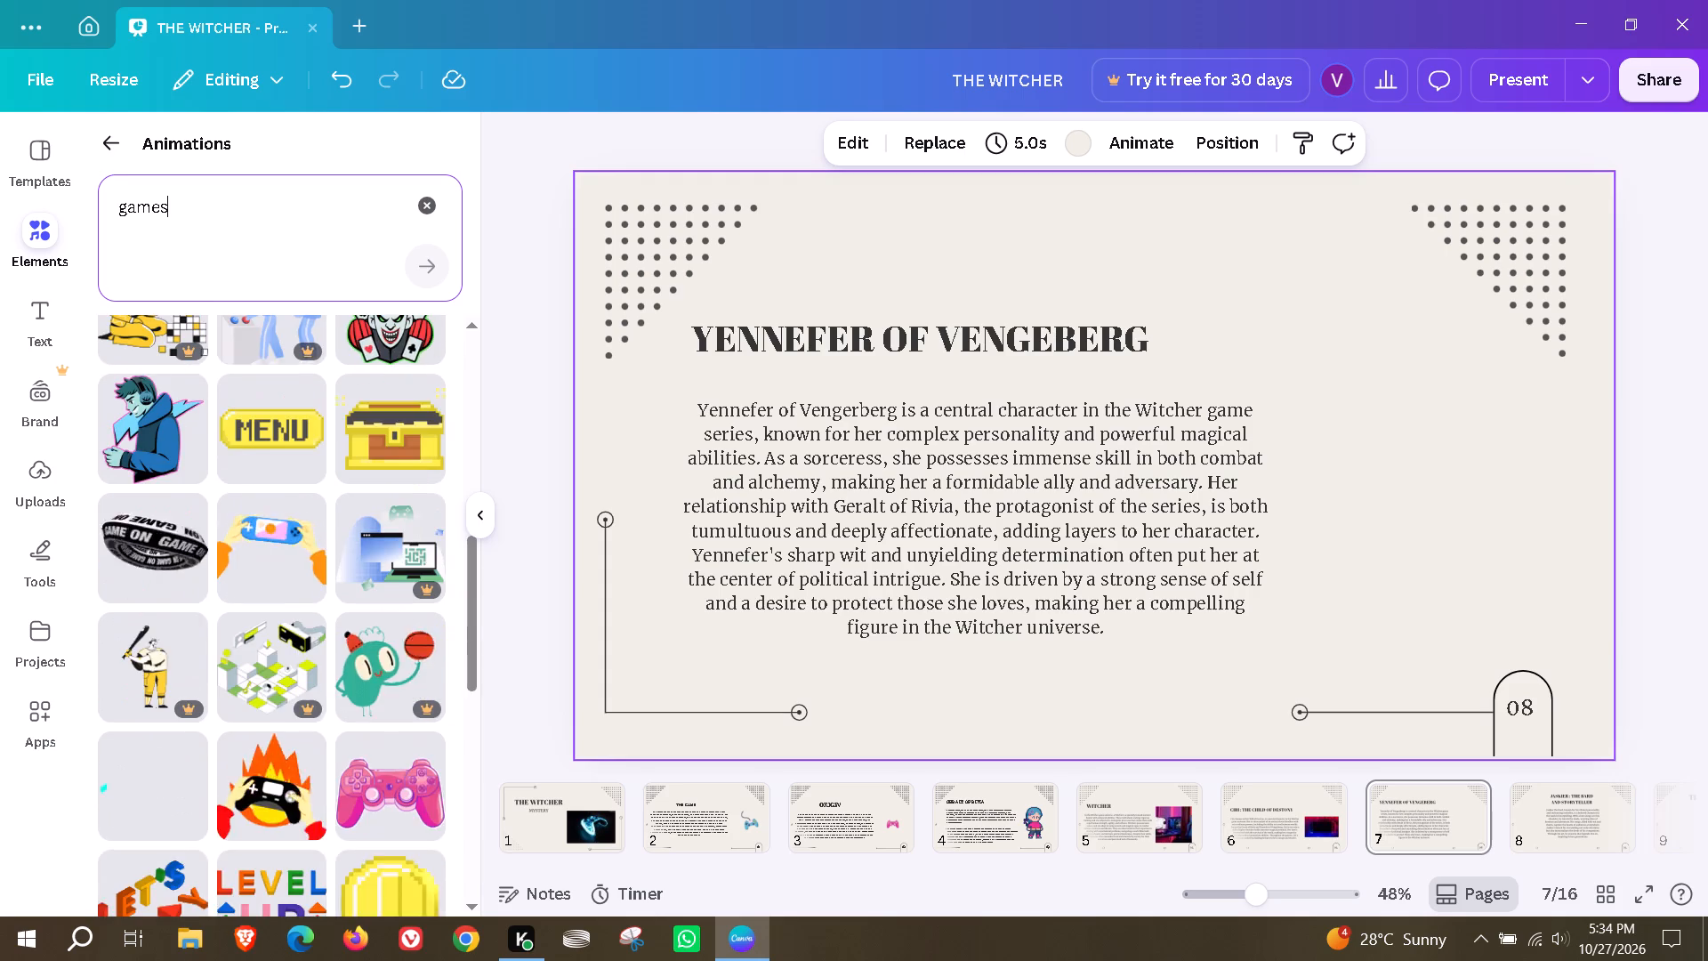
pyautogui.scroll(-6, 142, 587)
pyautogui.scroll(6, 189, 666)
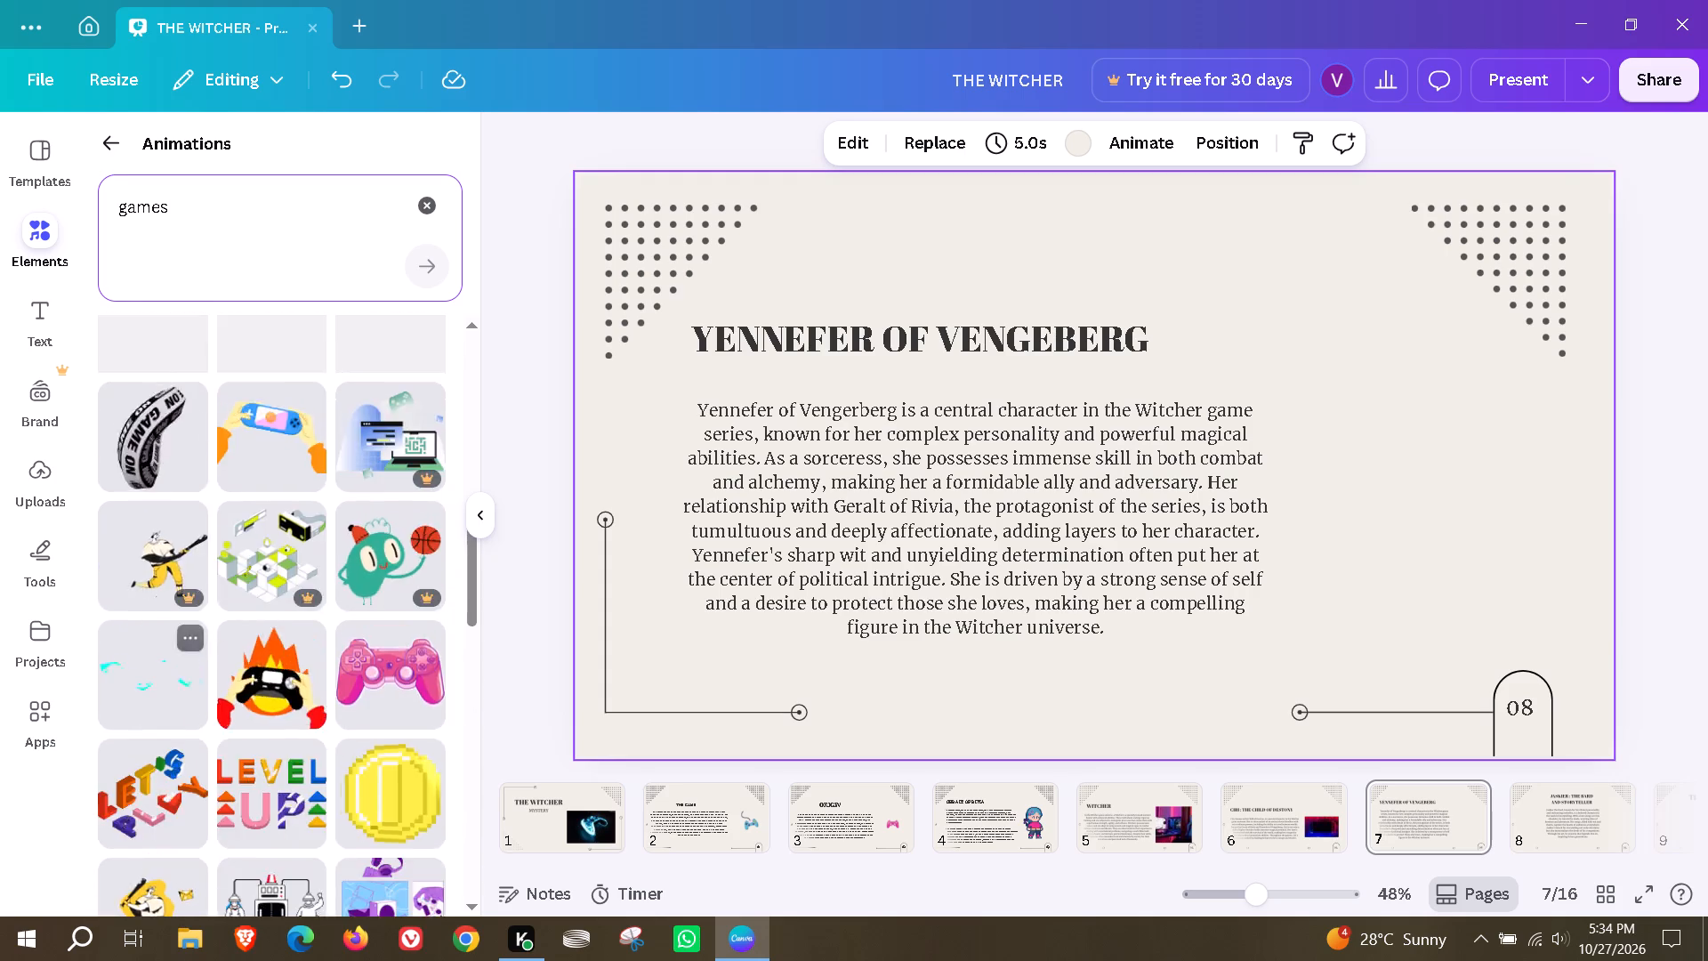
pyautogui.scroll(8, 198, 675)
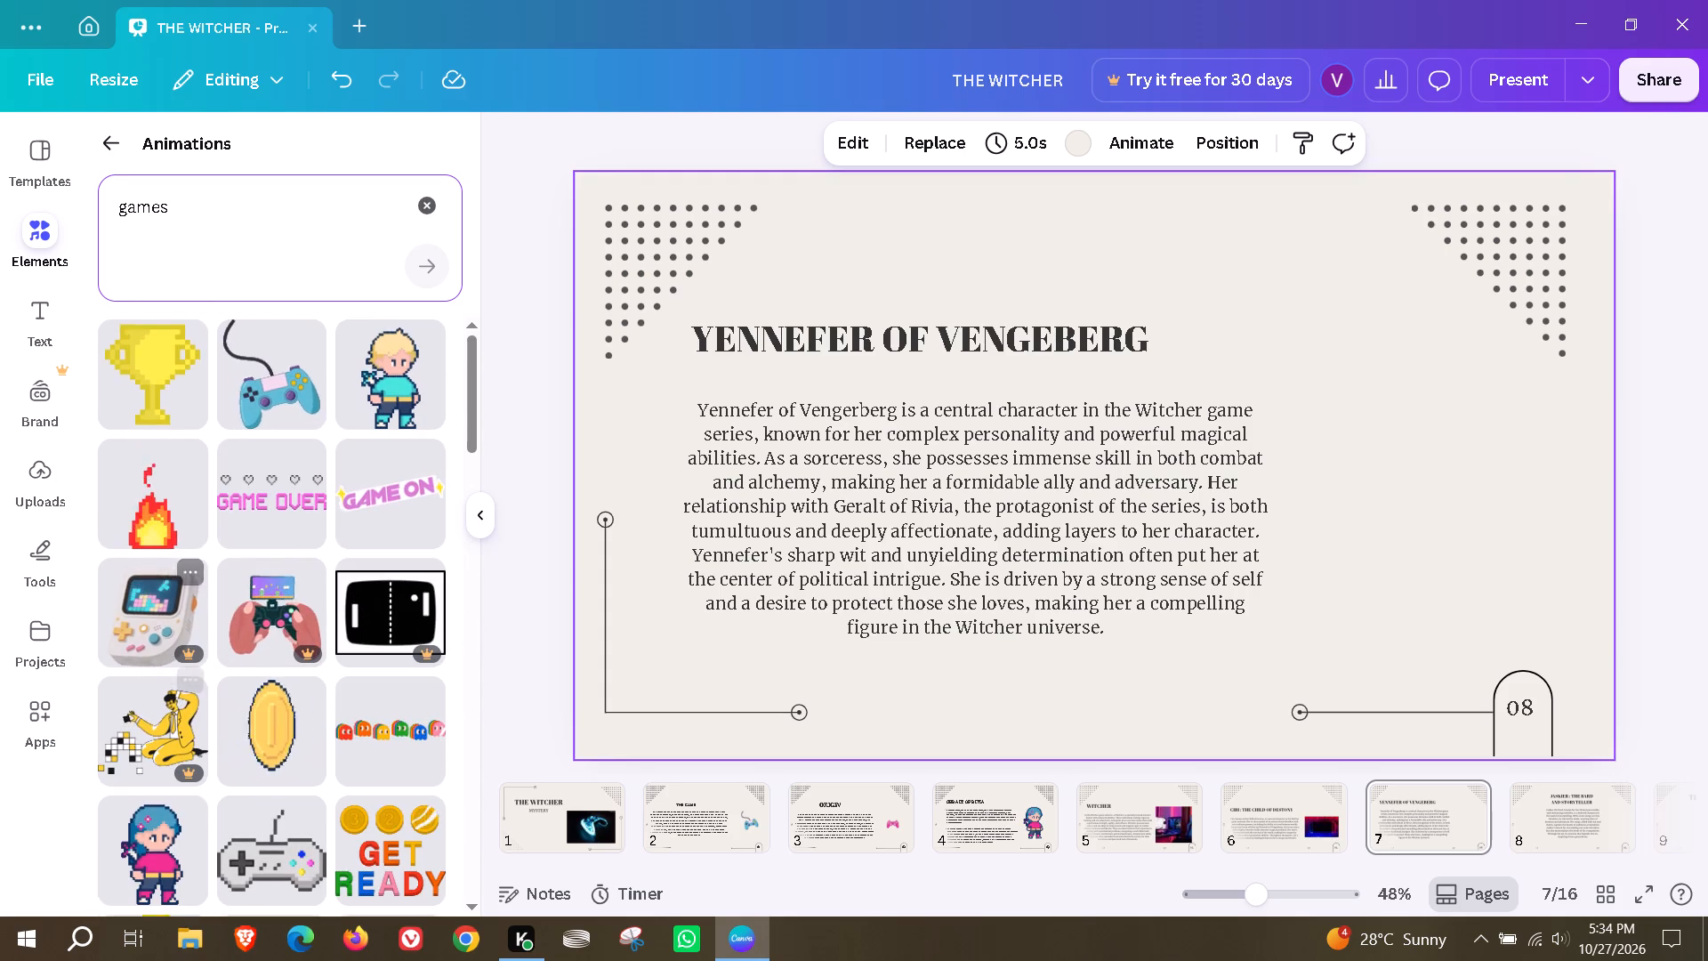
pyautogui.moveTo(138, 882); pyautogui.dragTo(1326, 328)
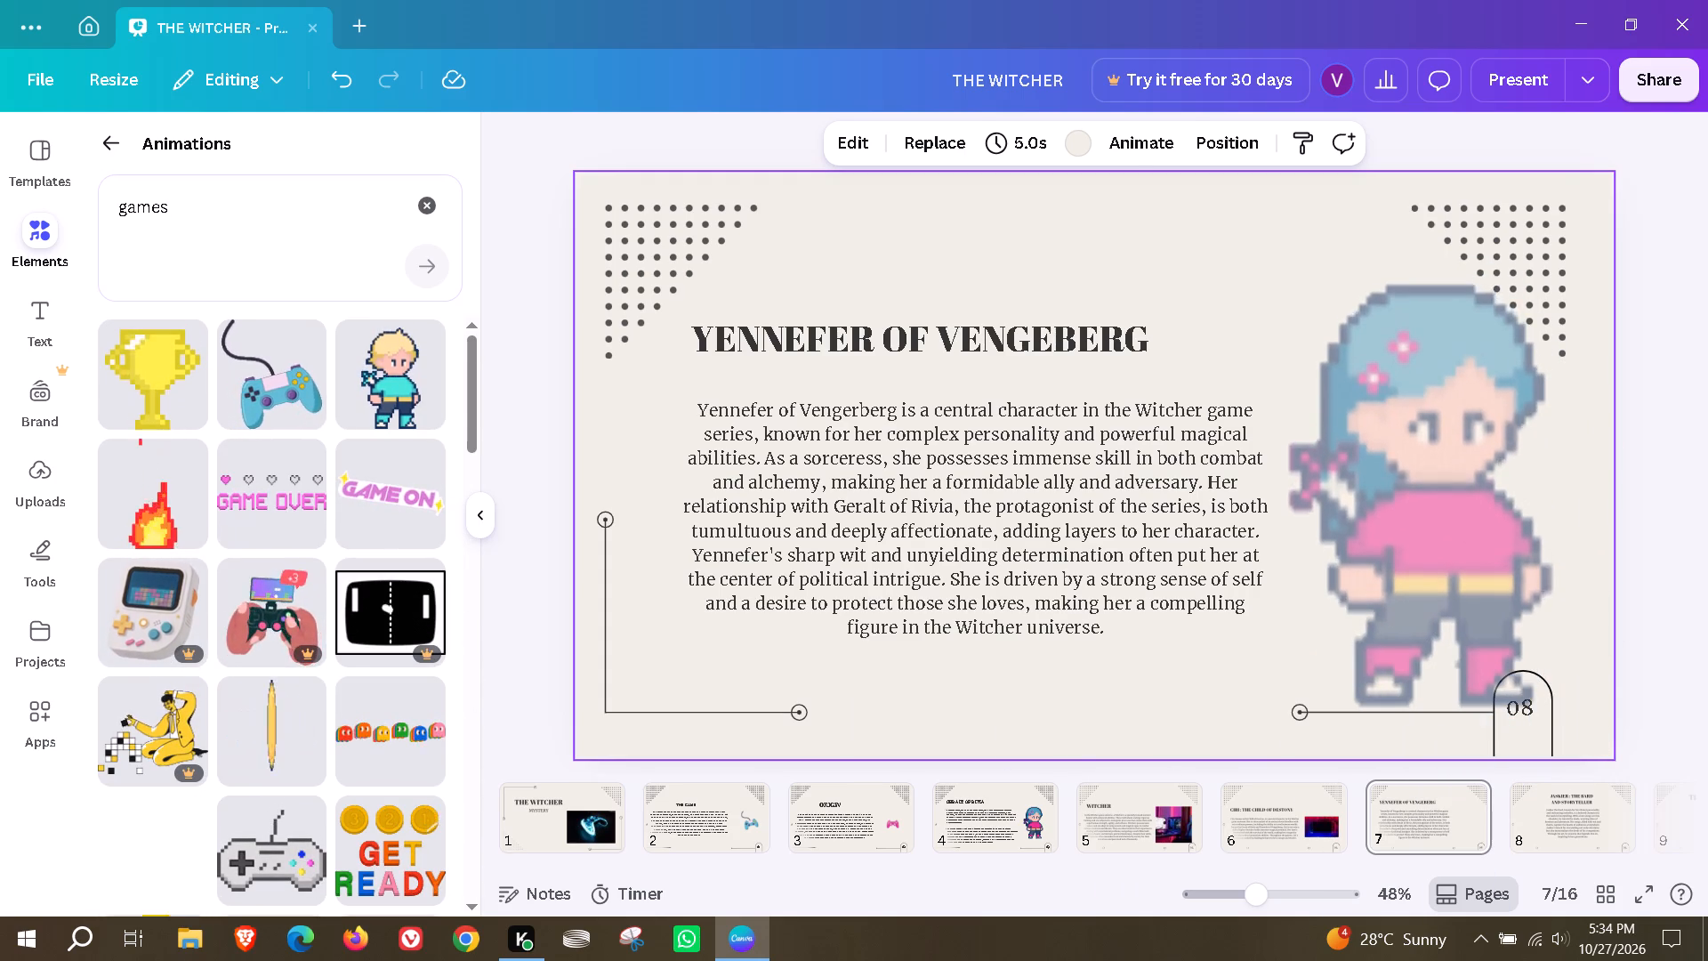
pyautogui.moveTo(1563, 238); pyautogui.dragTo(1394, 429)
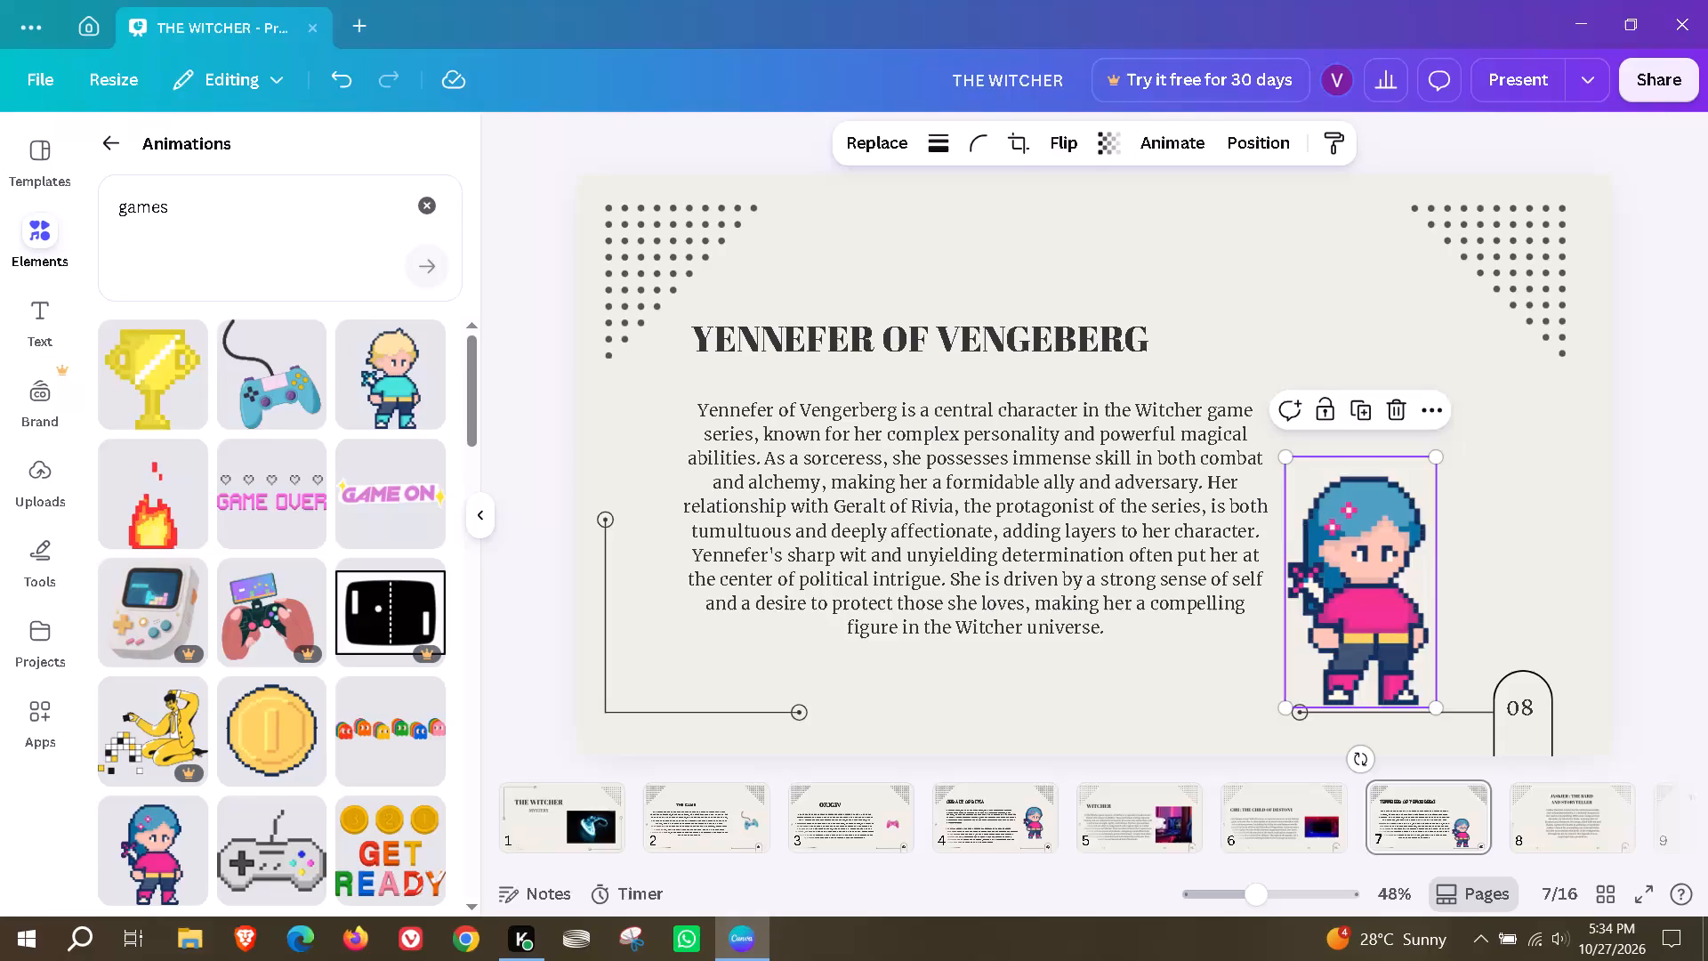
pyautogui.moveTo(1345, 599); pyautogui.dragTo(1398, 513)
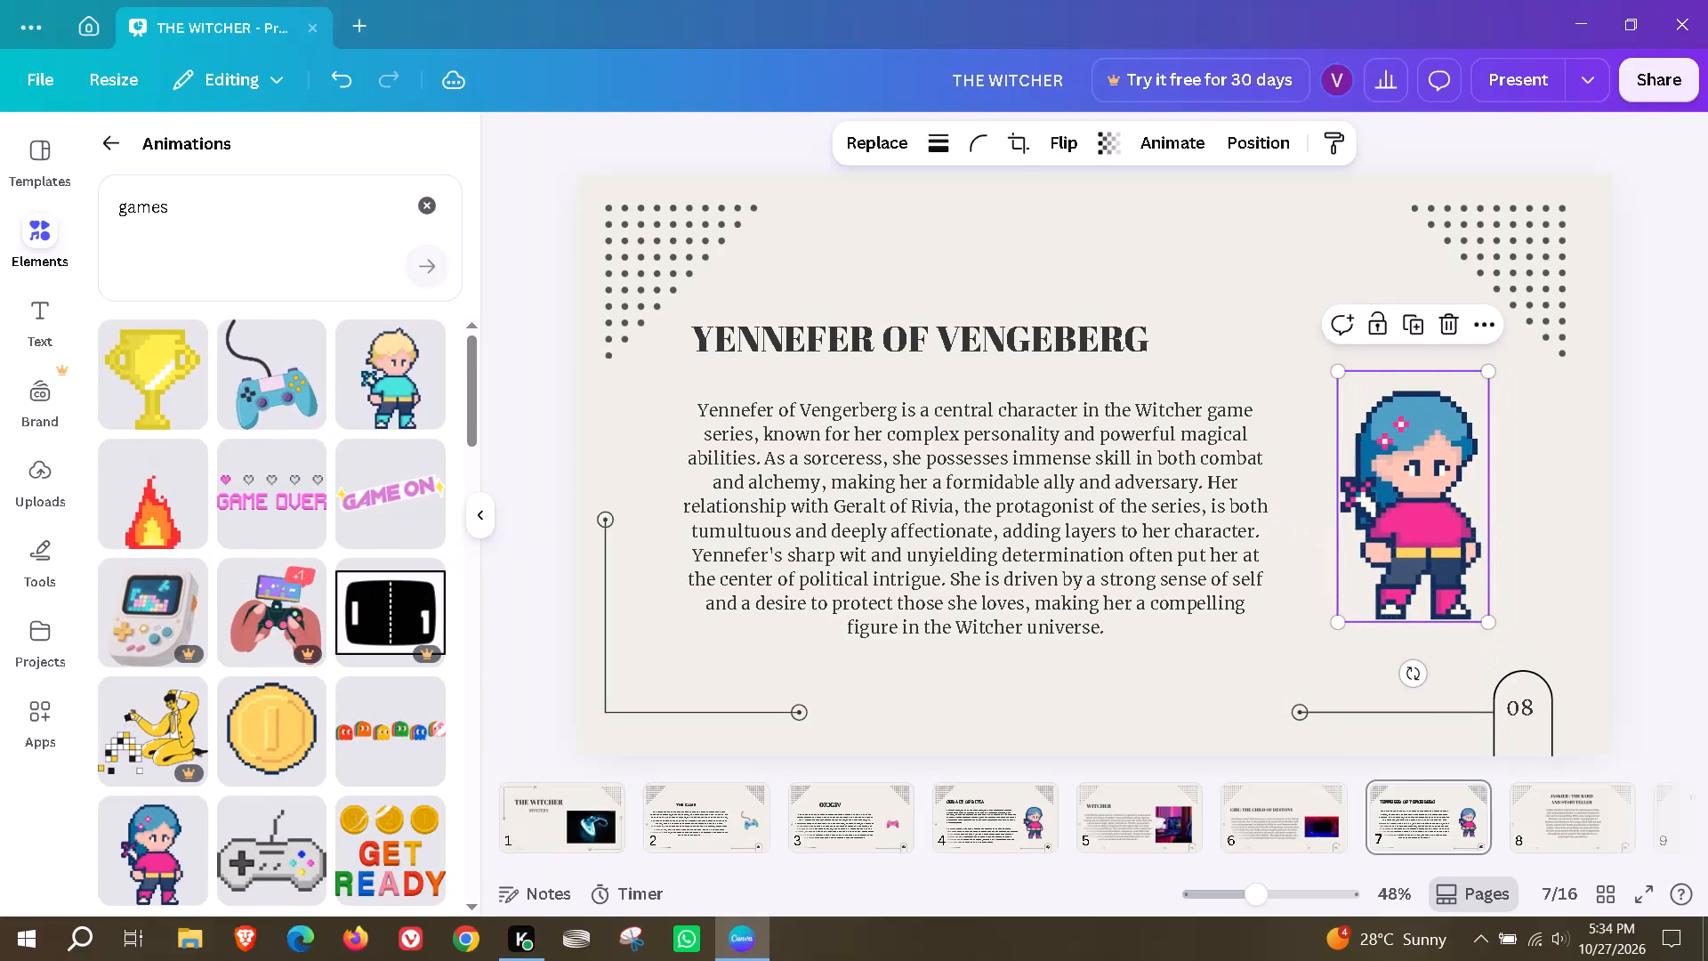
# Lower the YENNEFER OF VENGEBERG title closer to its paragraph and shift it slightly right.
pyautogui.click(1232, 311)
pyautogui.moveTo(995, 340); pyautogui.dragTo(1002, 351)
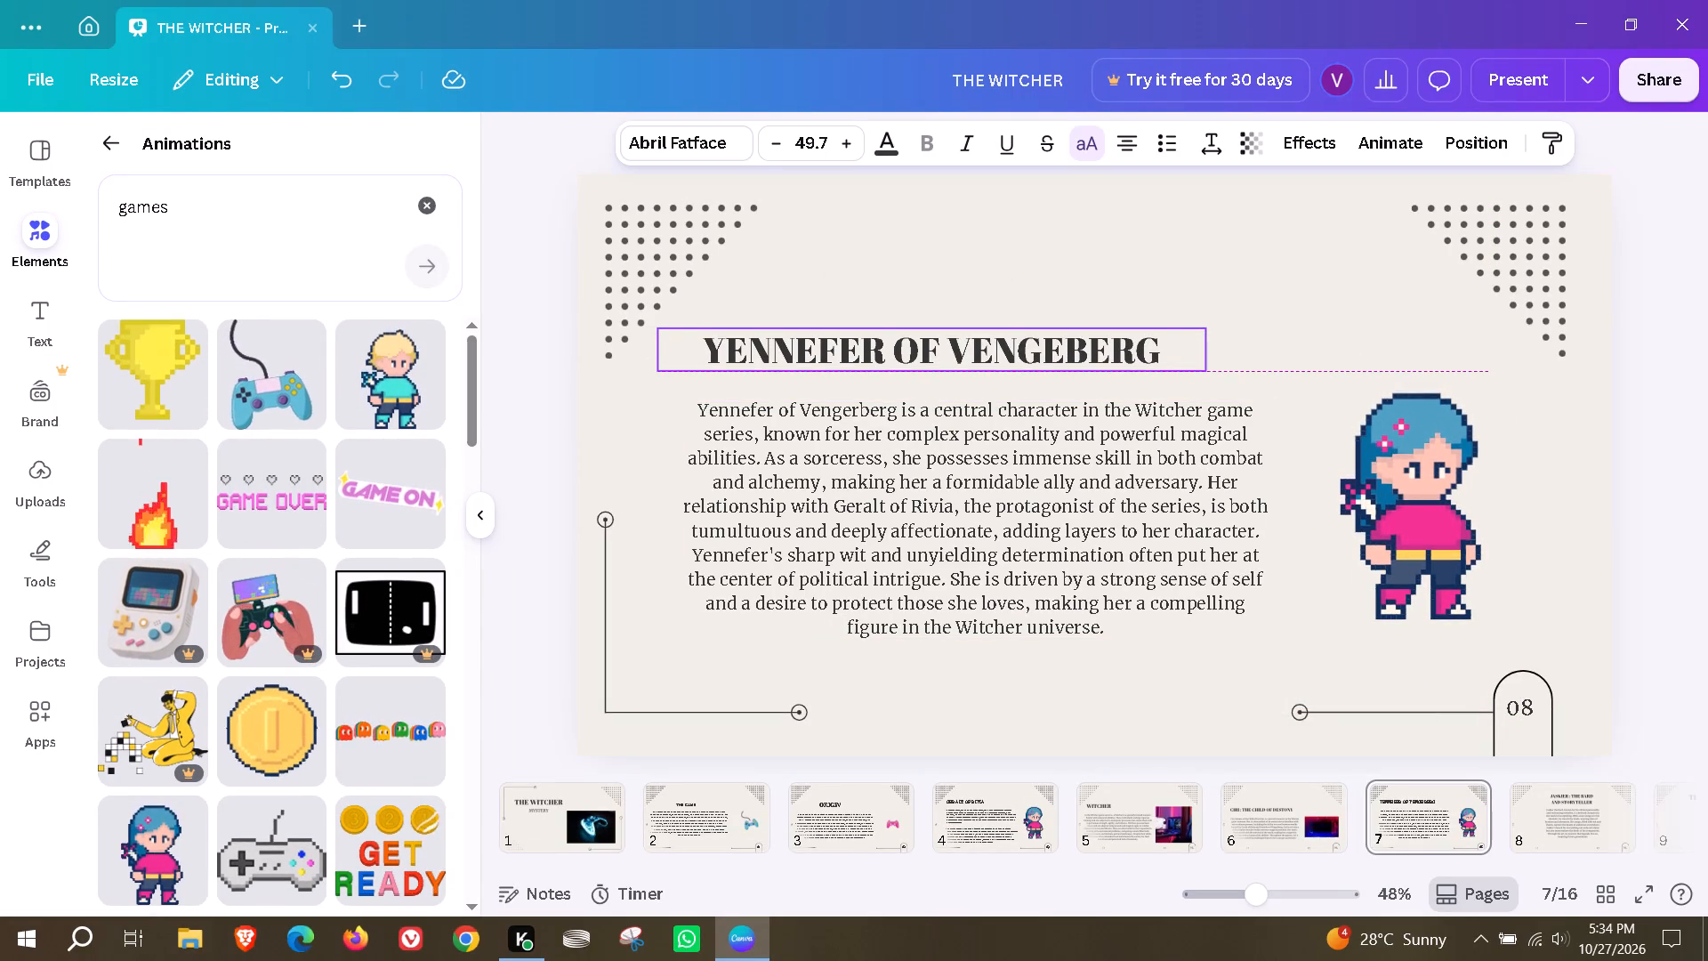
pyautogui.moveTo(1002, 351); pyautogui.dragTo(1003, 358)
pyautogui.click(999, 507)
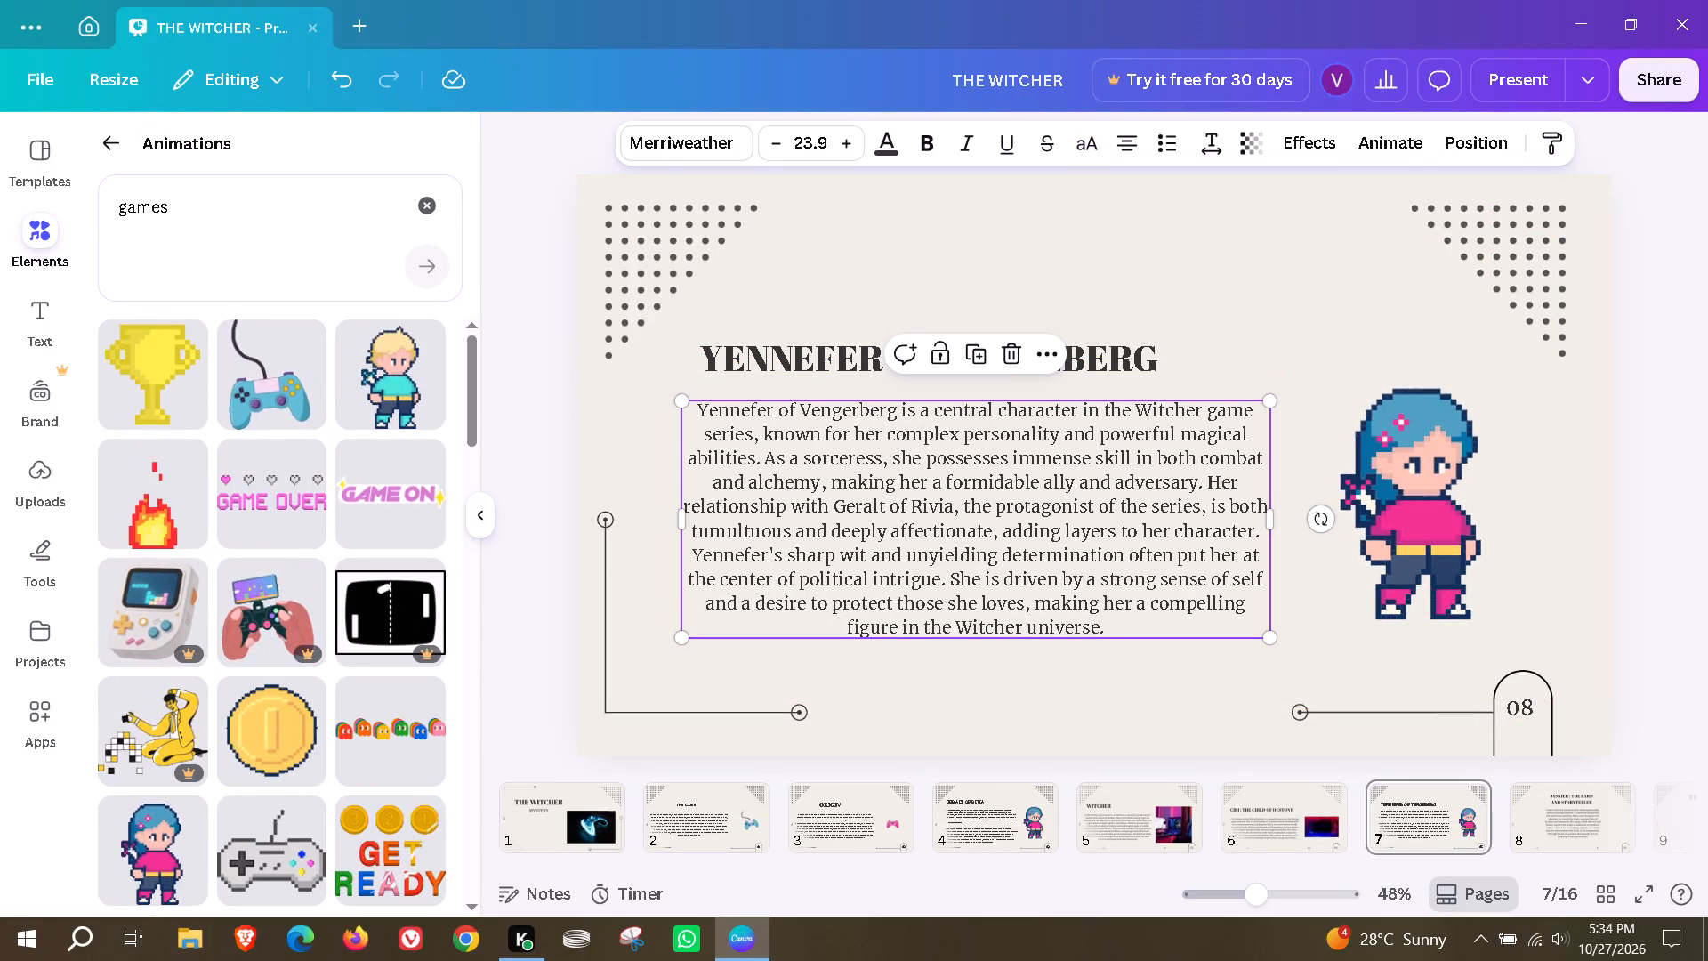
pyautogui.click(1196, 255)
pyautogui.moveTo(1061, 351); pyautogui.dragTo(1075, 353)
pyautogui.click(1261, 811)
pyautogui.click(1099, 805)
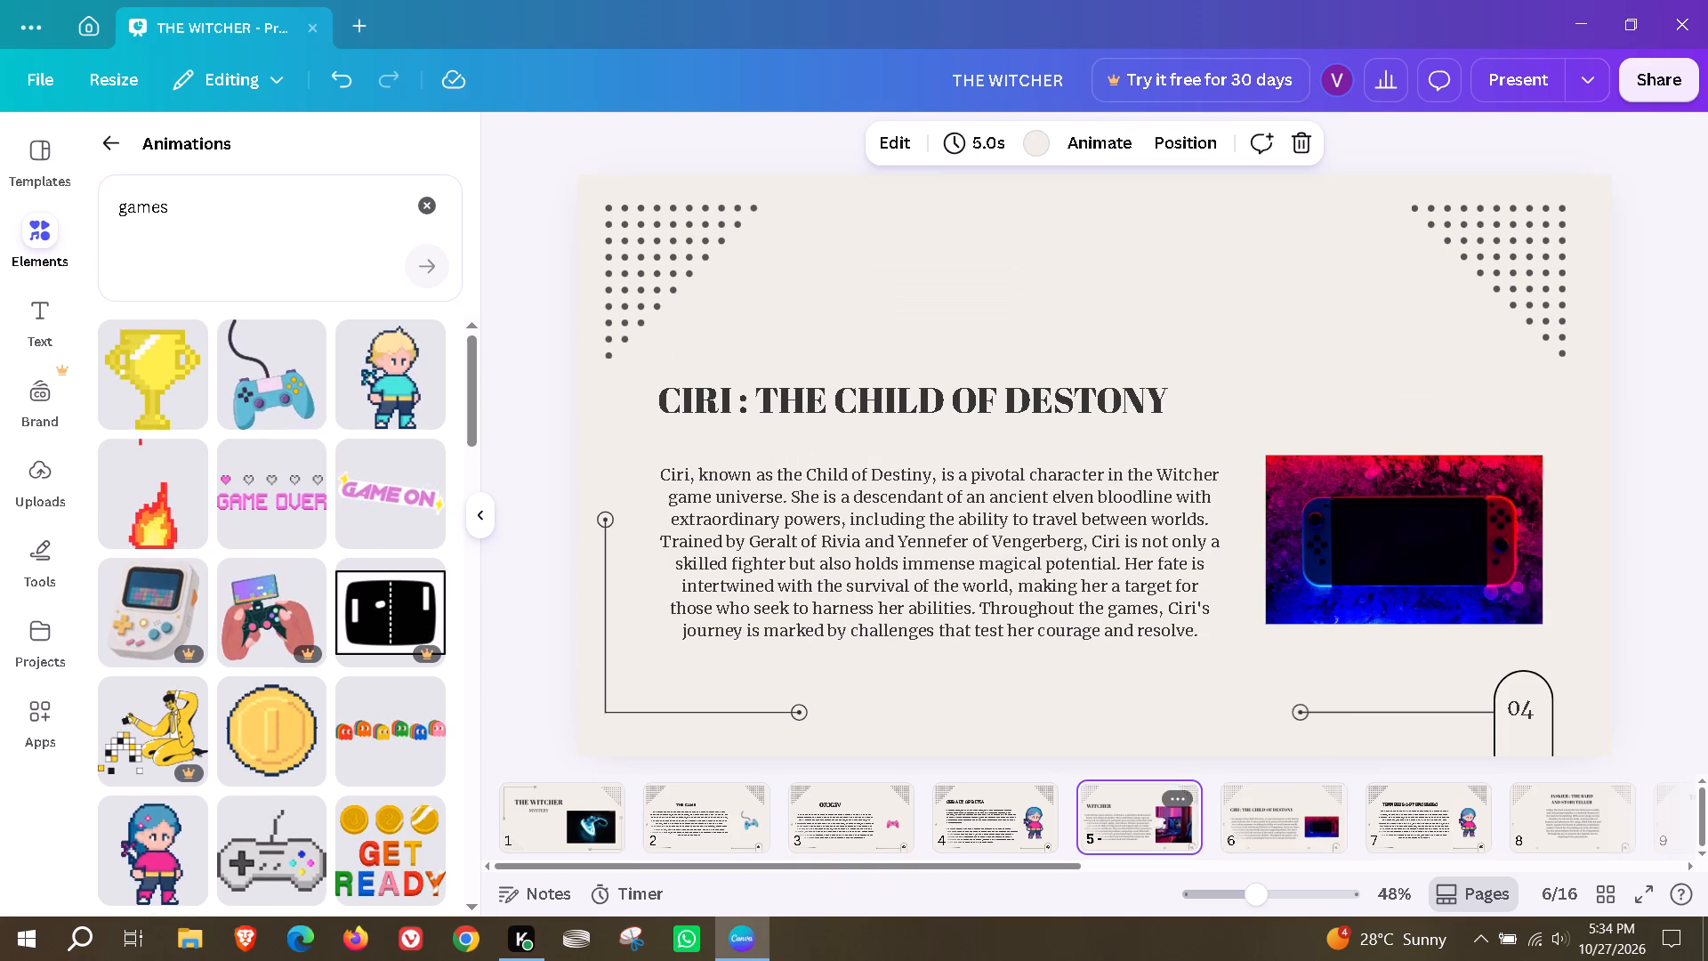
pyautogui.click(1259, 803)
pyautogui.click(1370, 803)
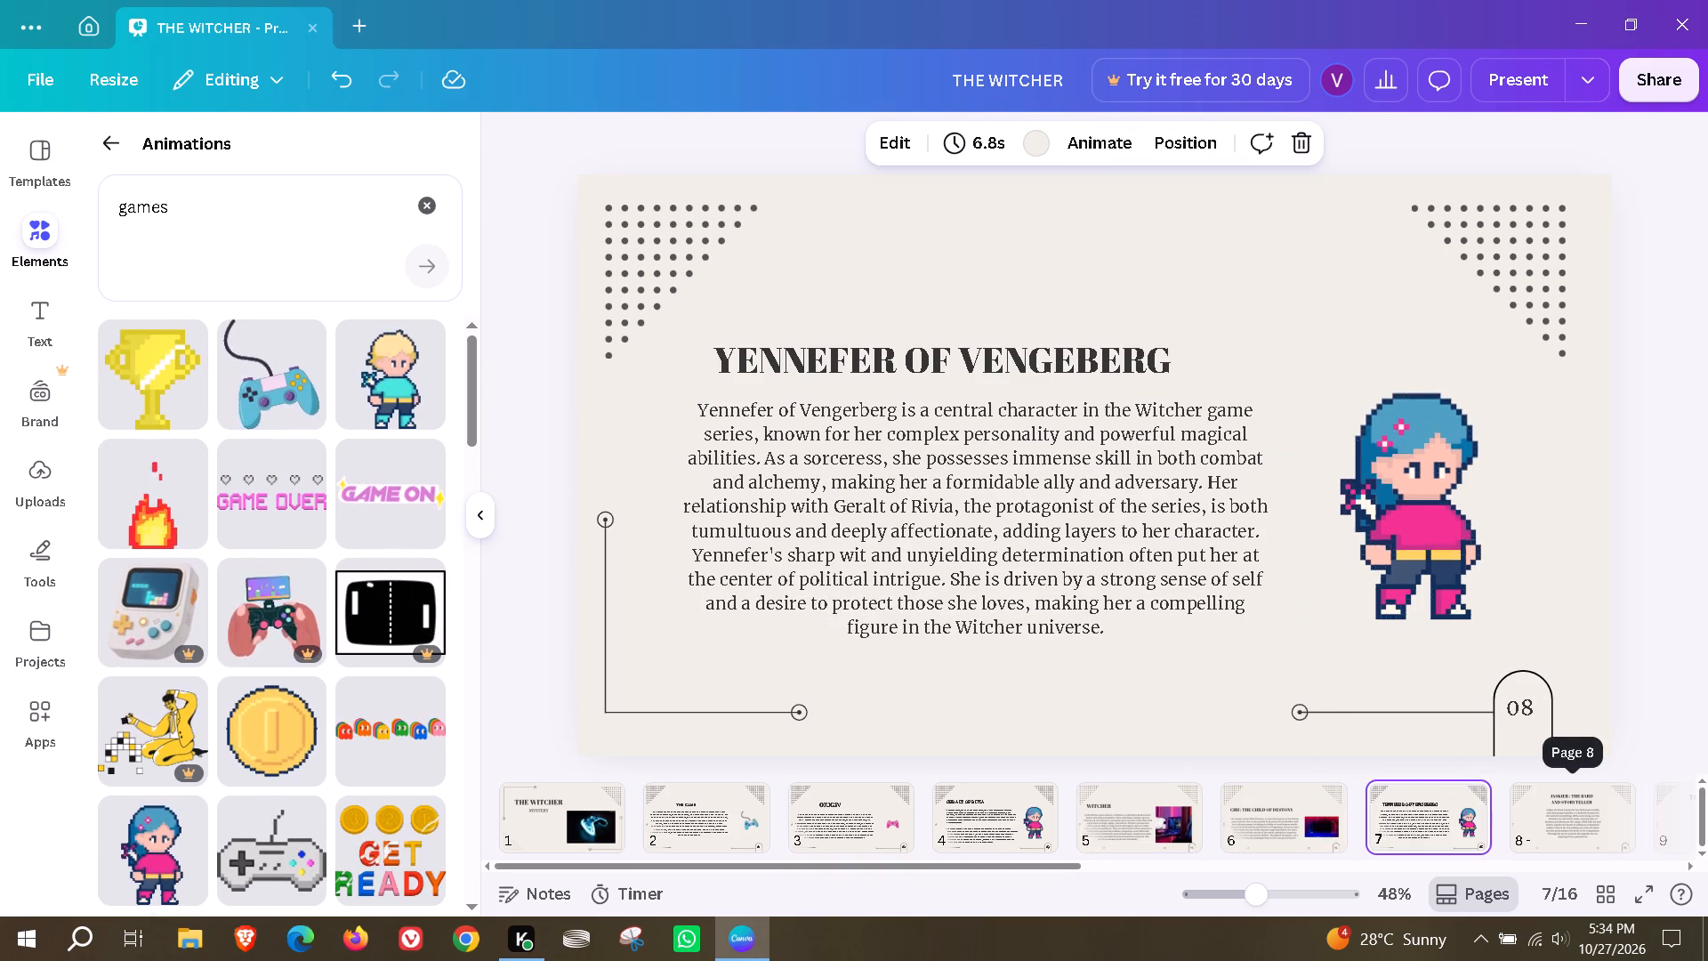
# On page 8, move the two-line JASKIER title left and scale it down to about size 45.4.
pyautogui.click(1539, 798)
pyautogui.moveTo(1100, 311); pyautogui.dragTo(908, 322)
pyautogui.click(1017, 365)
pyautogui.moveTo(1106, 382); pyautogui.dragTo(1090, 377)
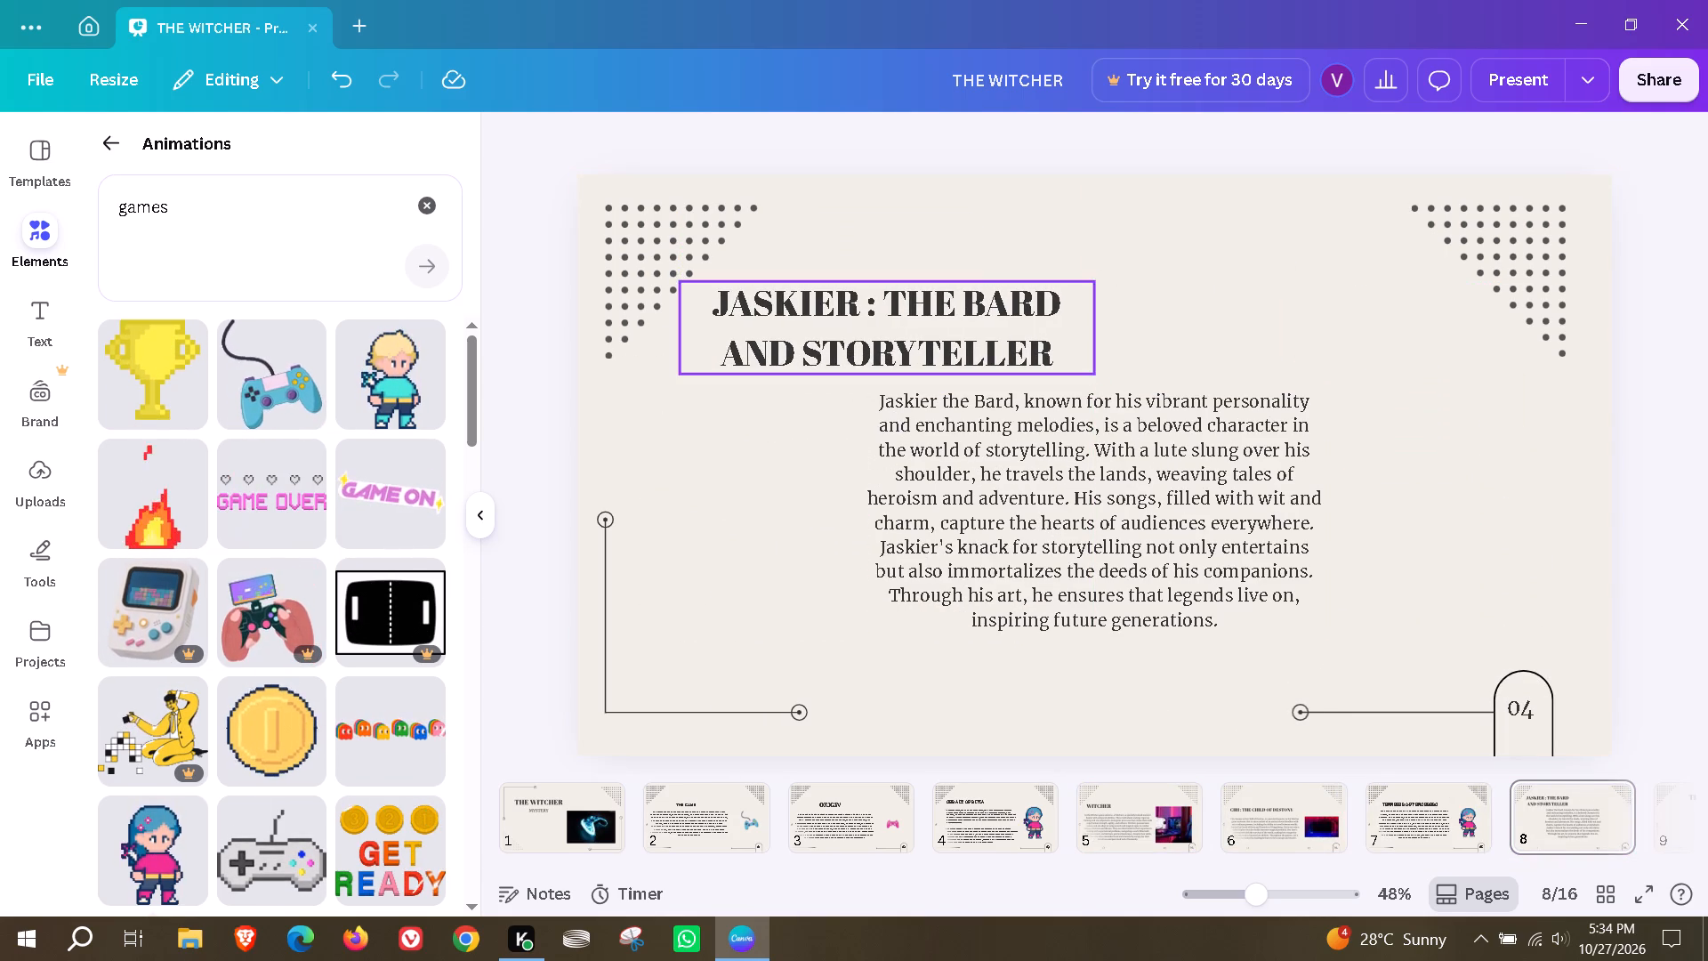
pyautogui.click(1052, 347)
pyautogui.moveTo(1090, 376); pyautogui.dragTo(1055, 367)
# Move the Jaskier paragraph left and down, widen its text box, and realign the title above its left side.
pyautogui.moveTo(1060, 509); pyautogui.dragTo(894, 516)
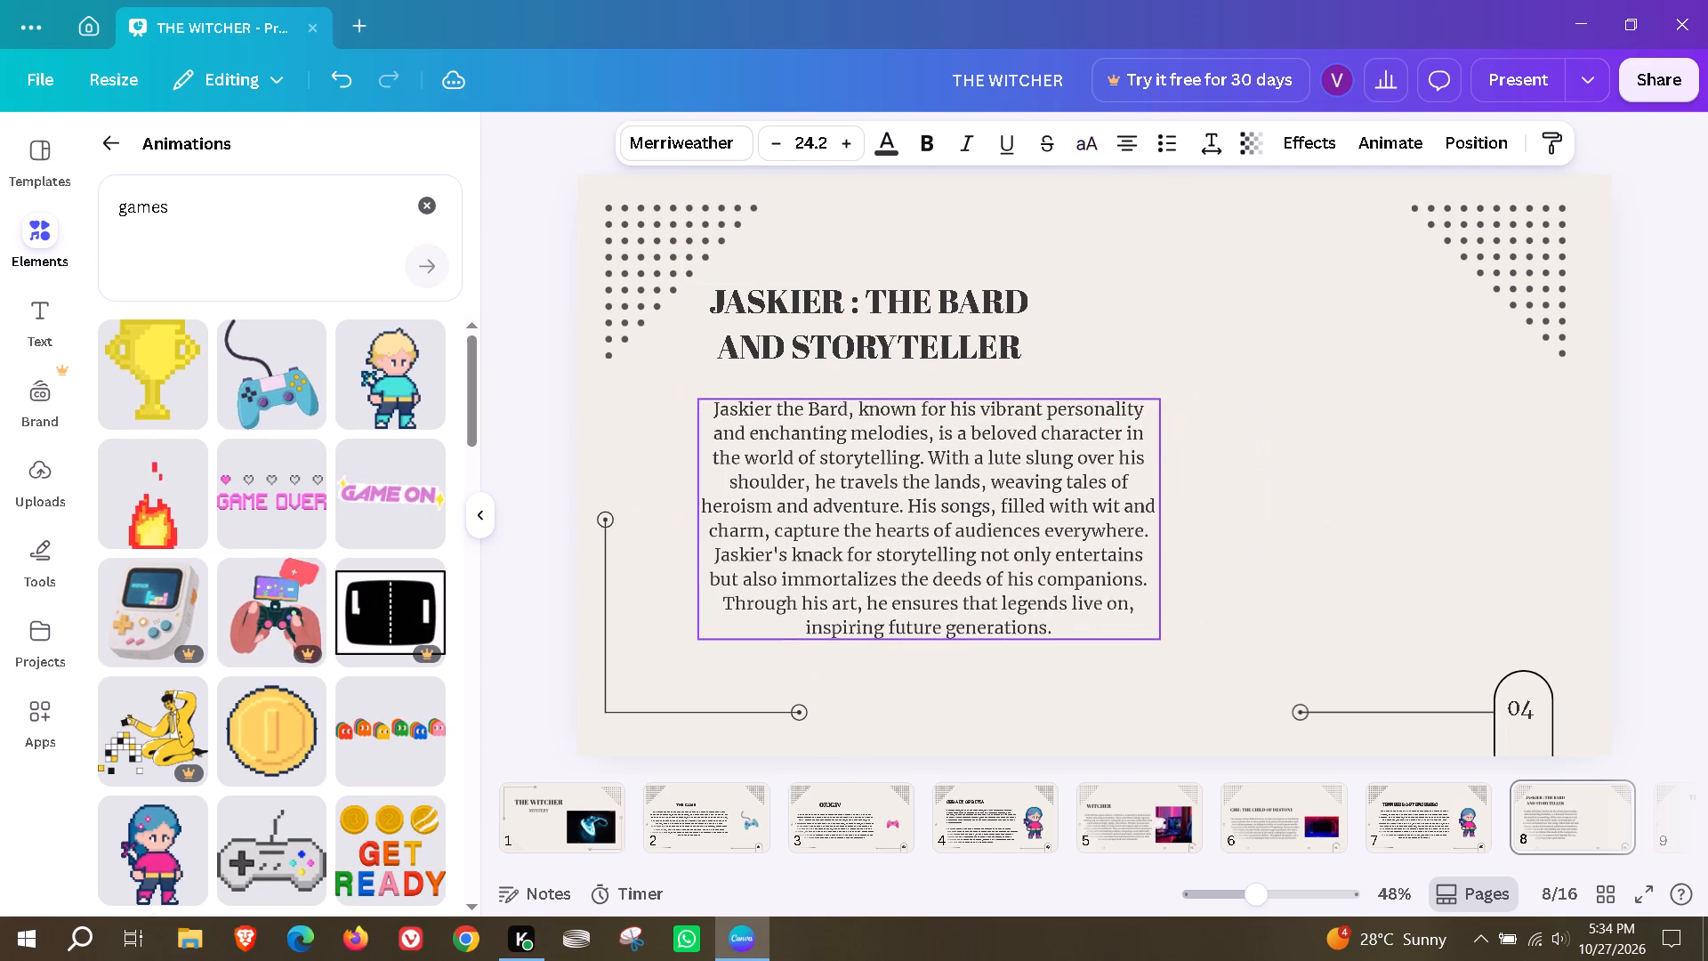
pyautogui.moveTo(894, 516); pyautogui.dragTo(883, 513)
pyautogui.moveTo(917, 295); pyautogui.dragTo(895, 302)
pyautogui.moveTo(898, 503); pyautogui.dragTo(890, 519)
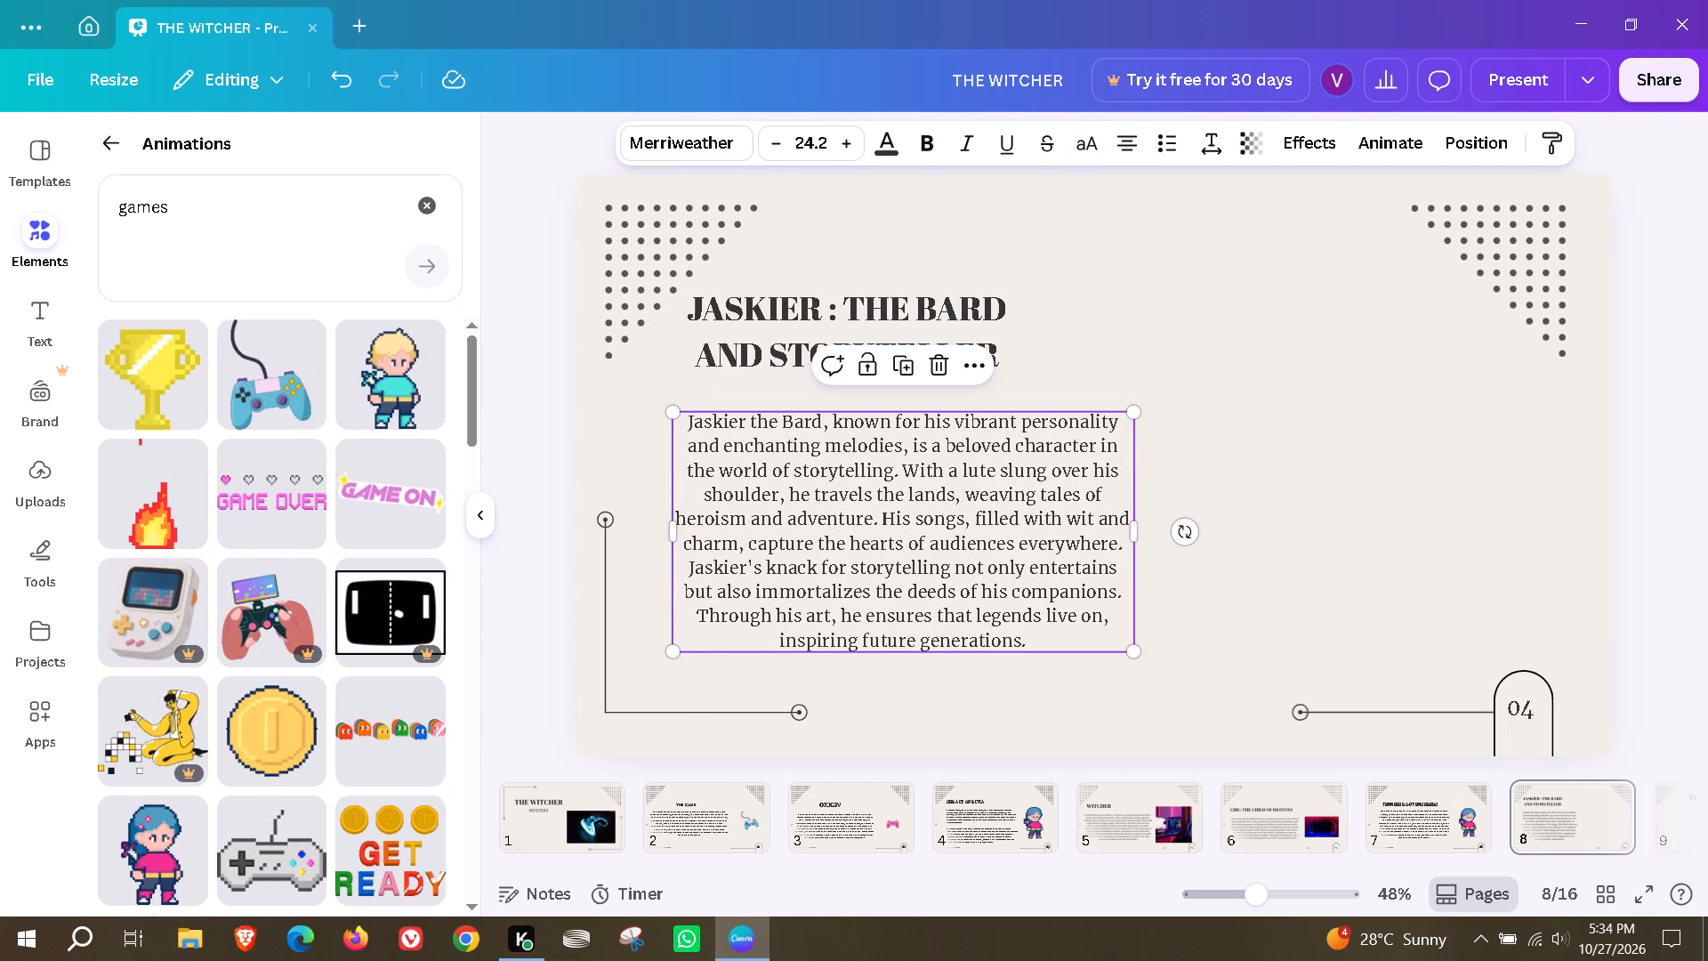
pyautogui.moveTo(1140, 539); pyautogui.dragTo(1173, 541)
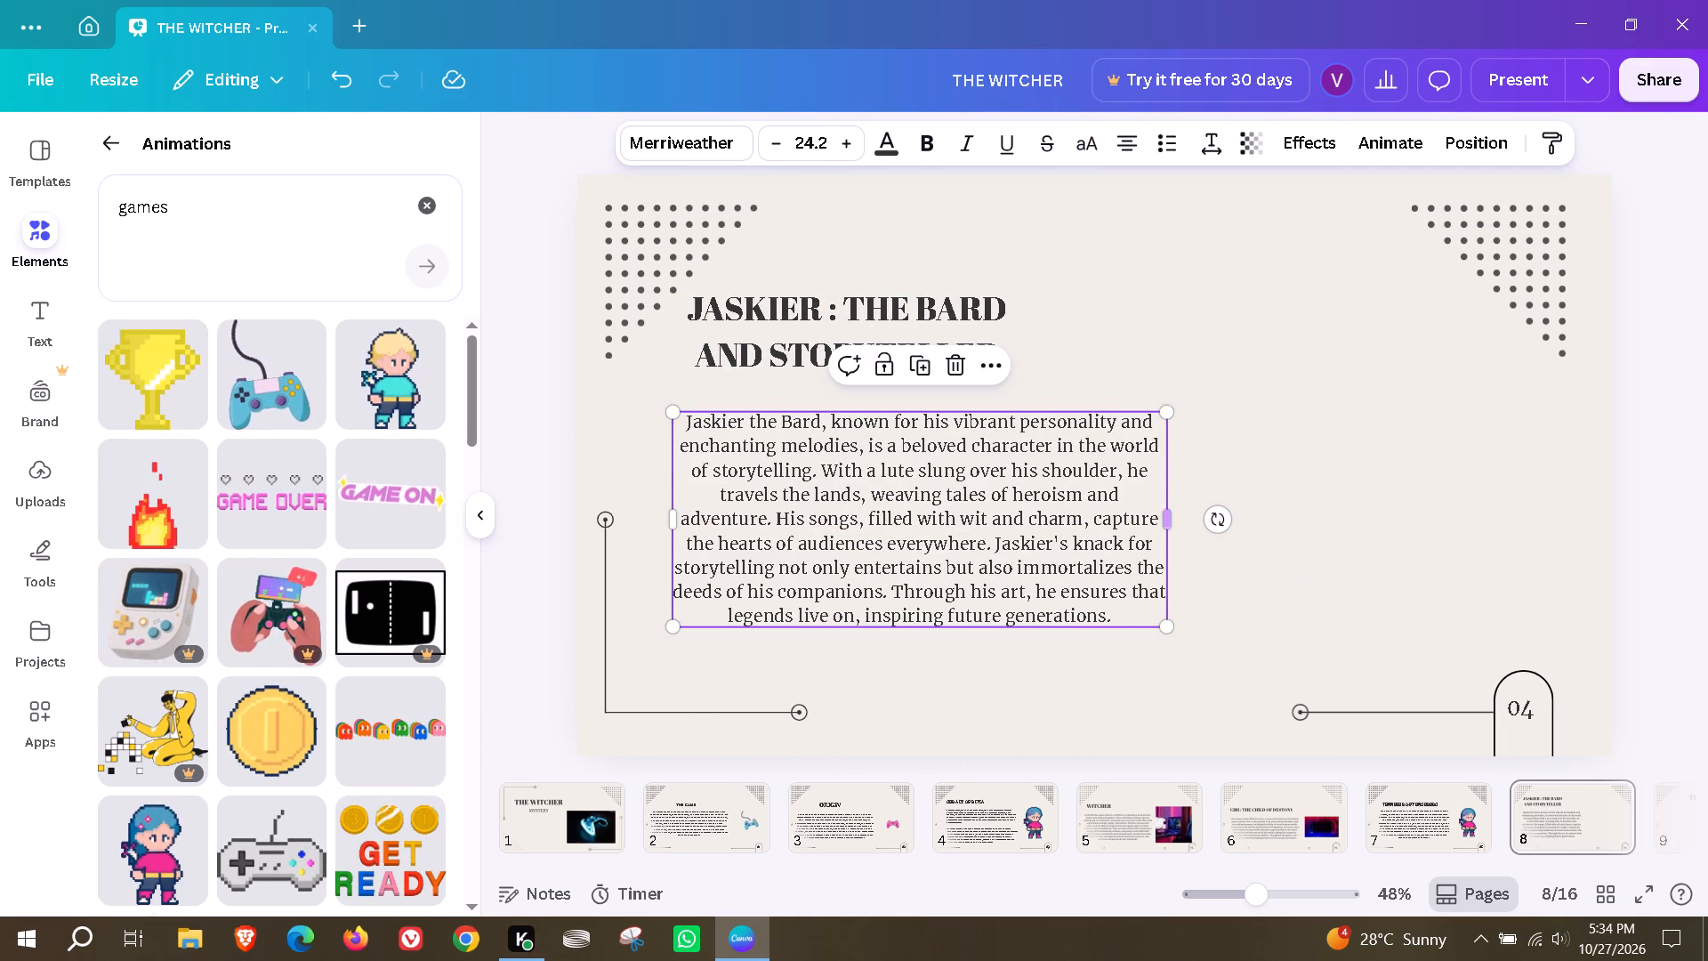
pyautogui.moveTo(1078, 570); pyautogui.dragTo(1069, 577)
pyautogui.moveTo(958, 342); pyautogui.dragTo(939, 351)
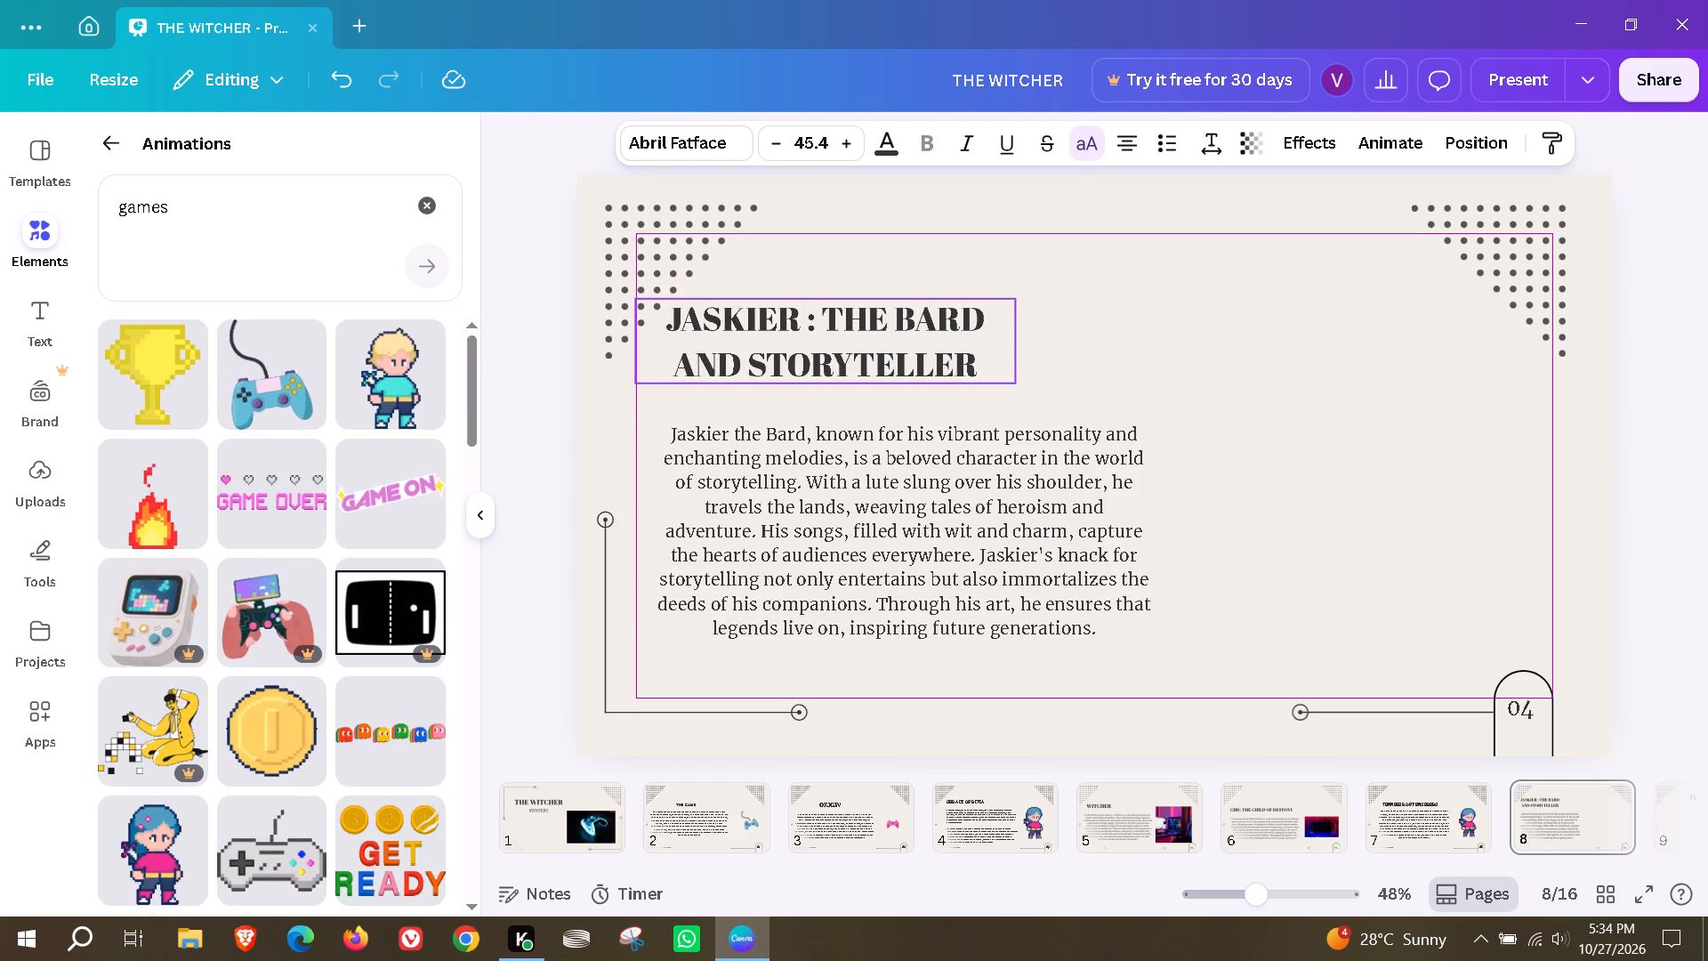
pyautogui.moveTo(939, 351); pyautogui.dragTo(934, 360)
pyautogui.click(1213, 447)
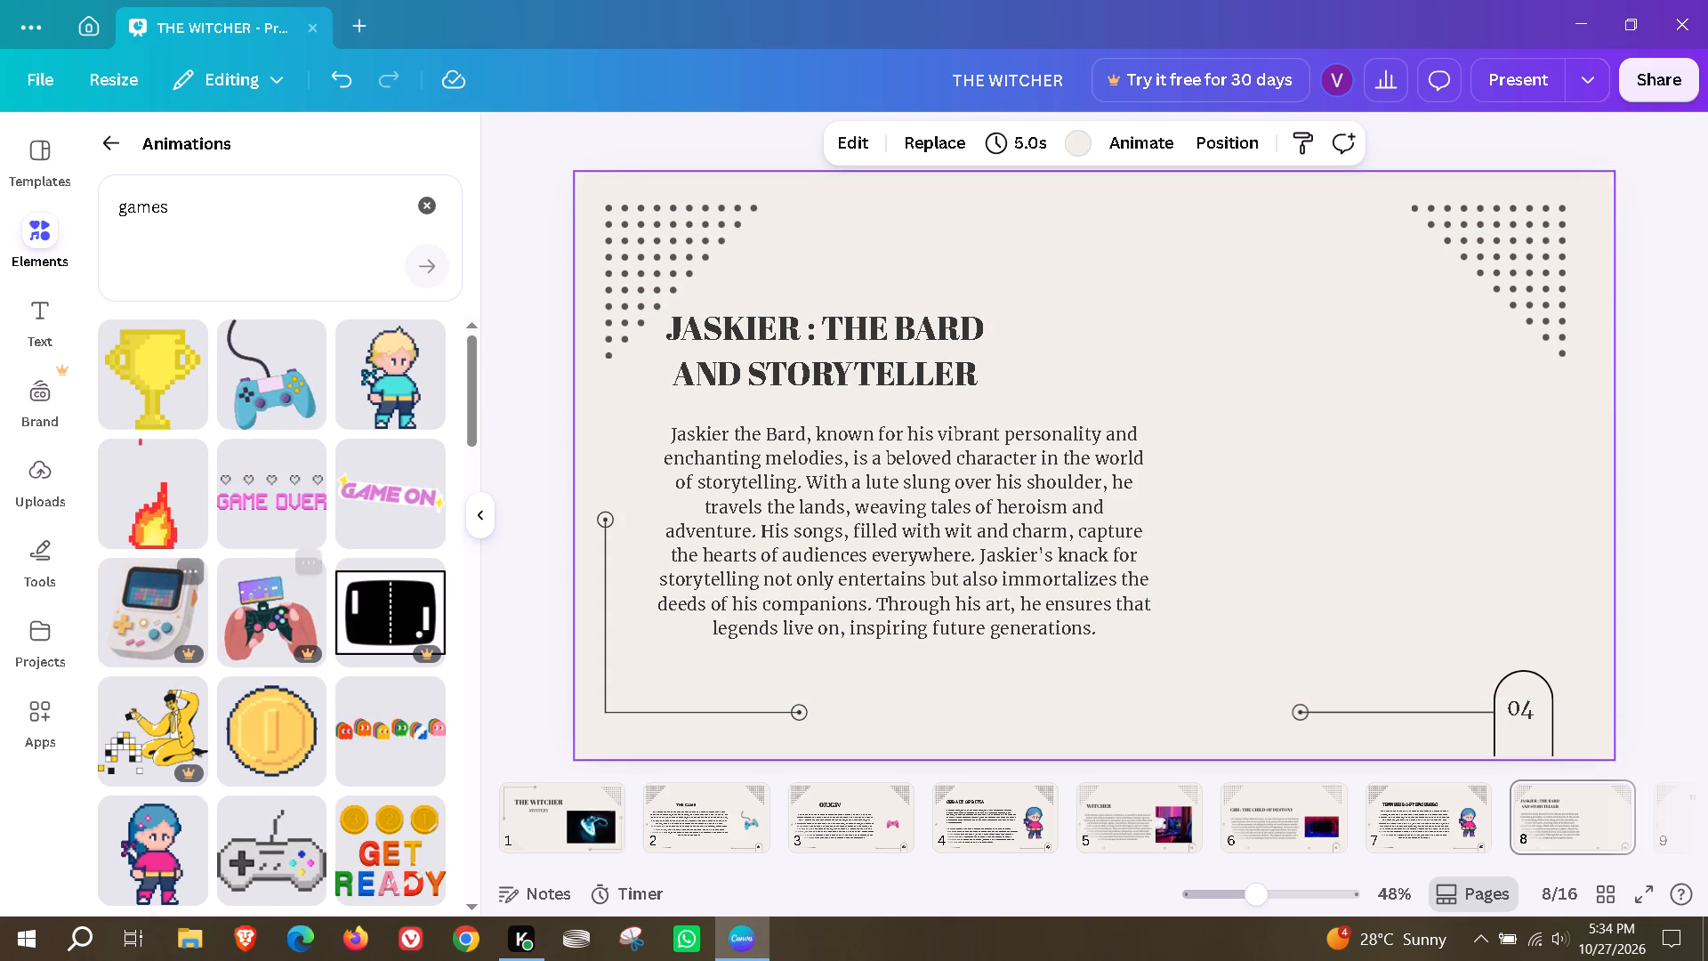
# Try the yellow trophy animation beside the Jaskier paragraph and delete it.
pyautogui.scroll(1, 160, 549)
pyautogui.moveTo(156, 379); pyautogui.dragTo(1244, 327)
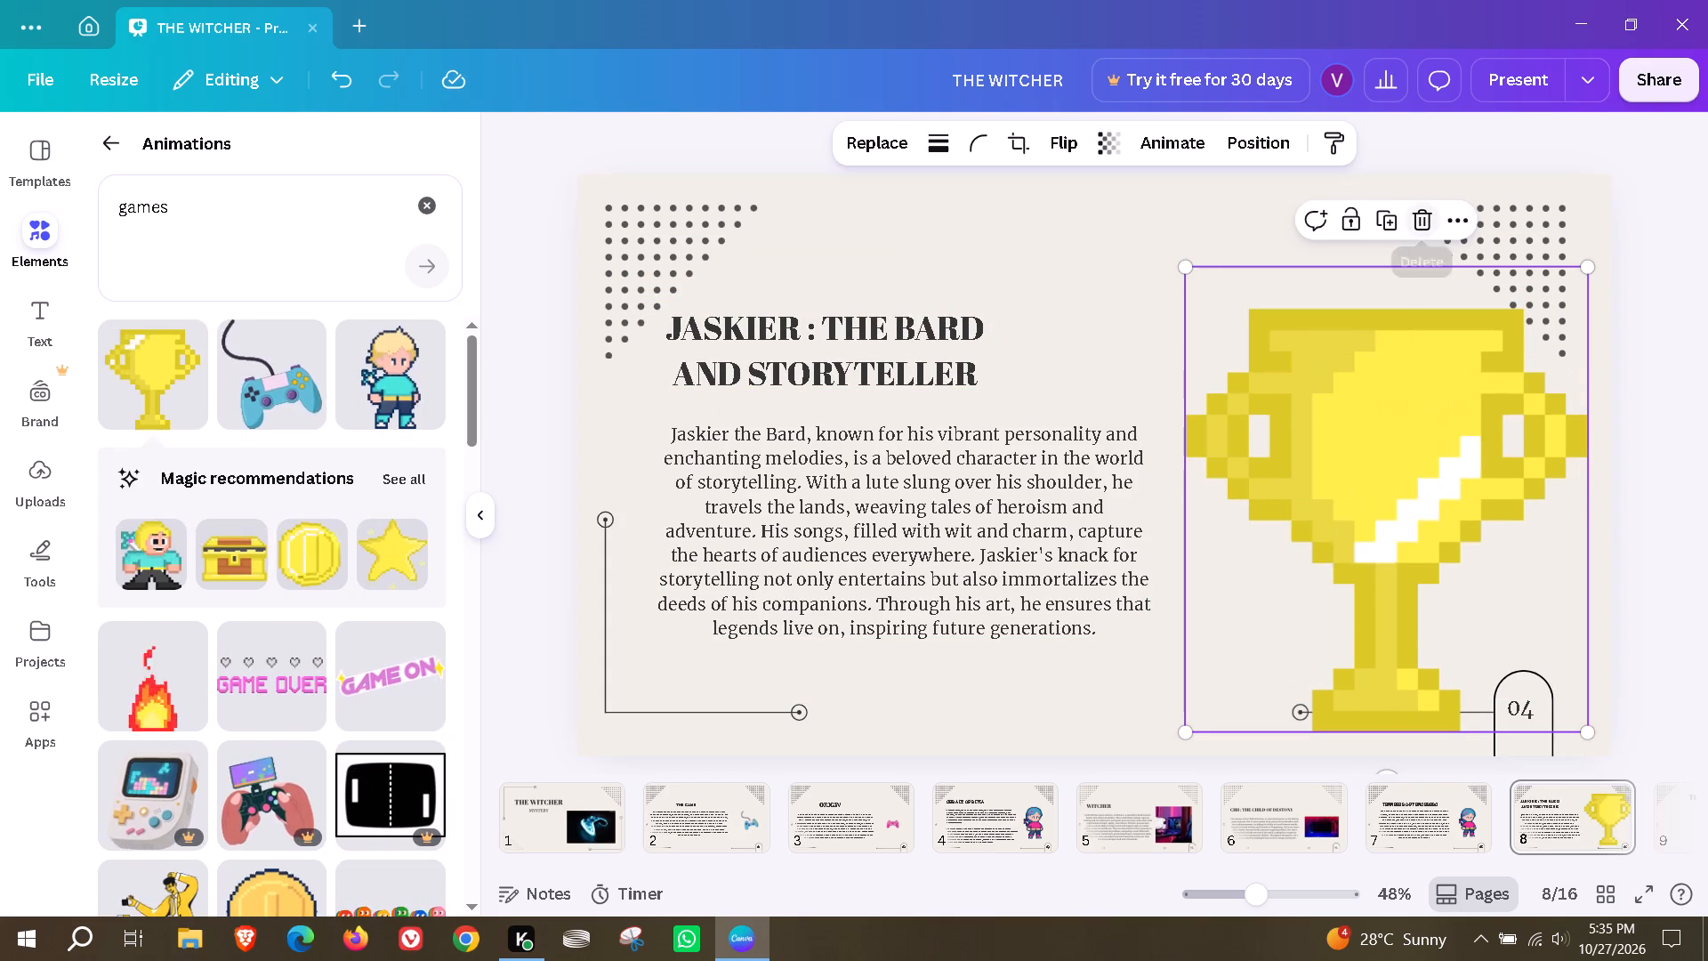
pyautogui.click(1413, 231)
# Add the recommended blond pixel character in a teal shirt to page 8, shrink it and place it right of the paragraph.
pyautogui.scroll(2, 328, 641)
pyautogui.moveTo(149, 564); pyautogui.dragTo(1161, 498)
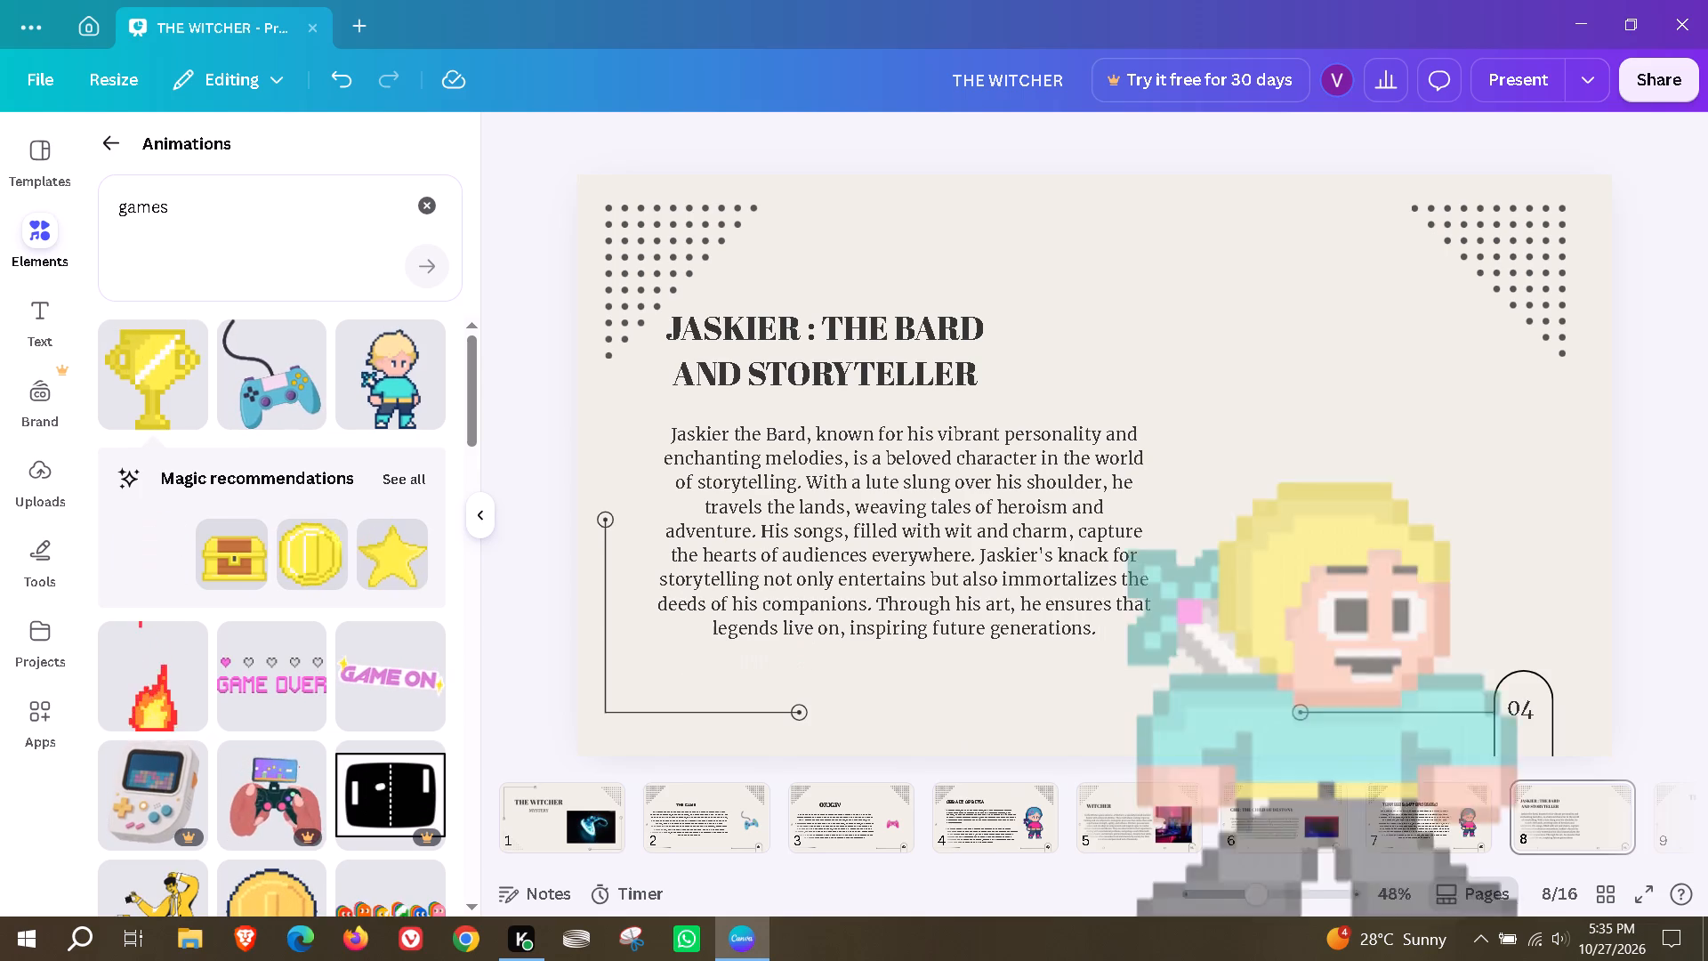
pyautogui.moveTo(1161, 498); pyautogui.dragTo(1231, 284)
pyautogui.moveTo(1591, 702); pyautogui.dragTo(1303, 440)
pyautogui.moveTo(1290, 337); pyautogui.dragTo(1362, 533)
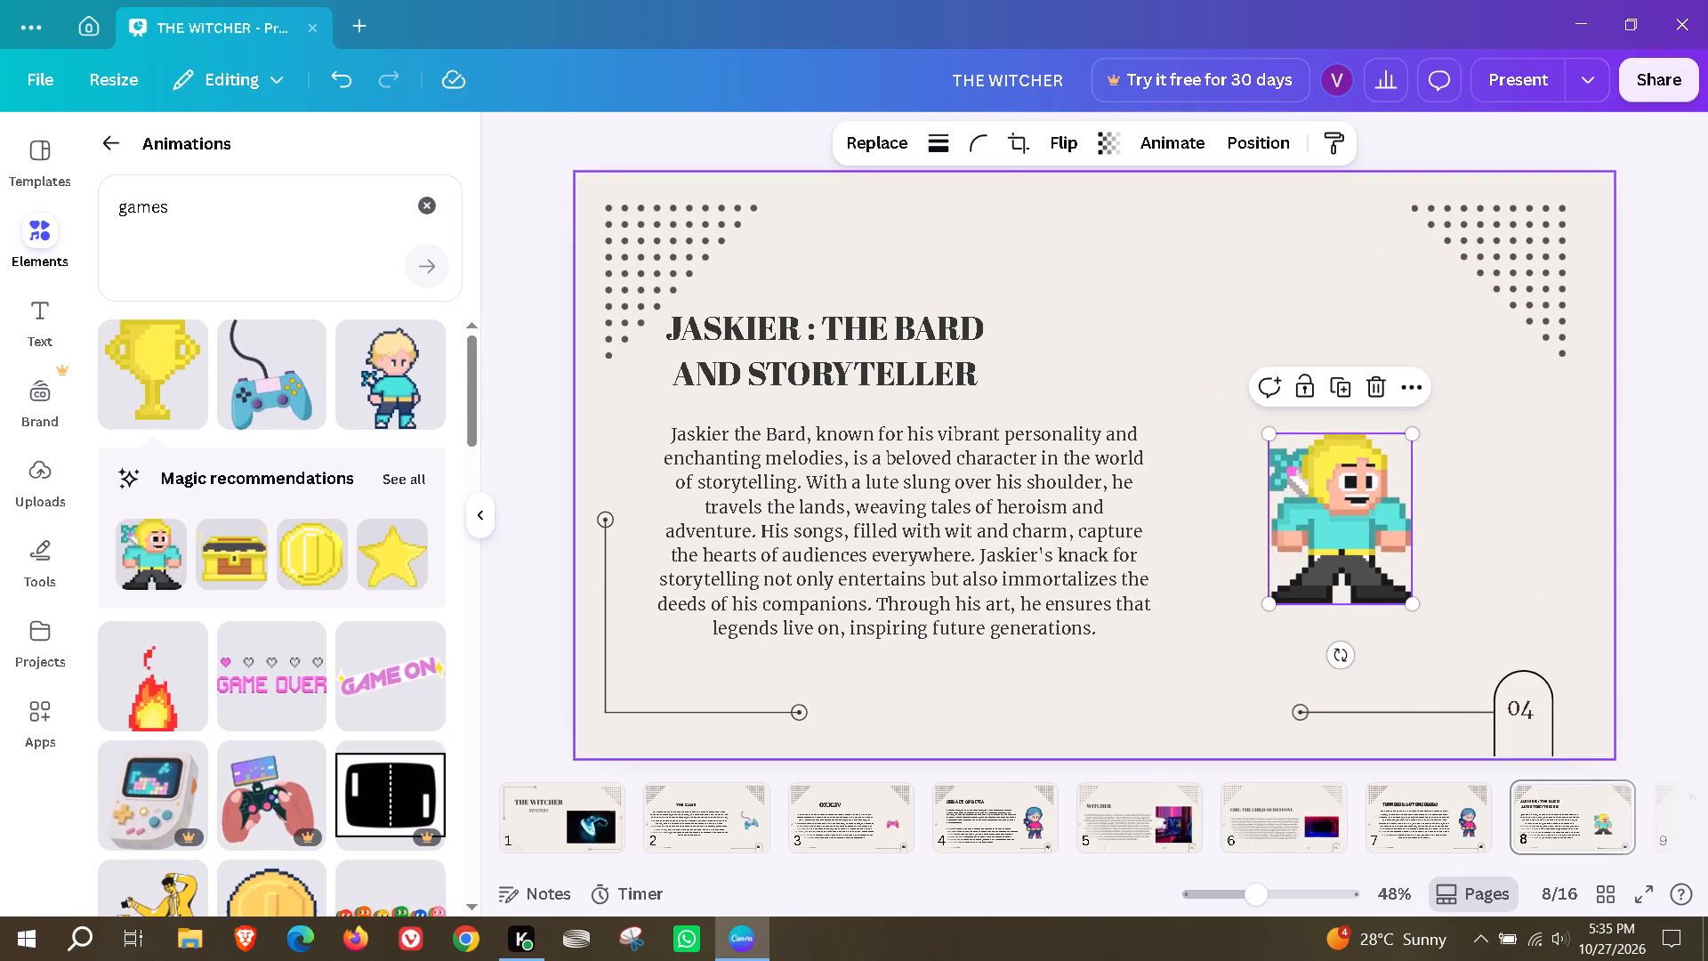
pyautogui.click(1479, 553)
pyautogui.scroll(3, 359, 513)
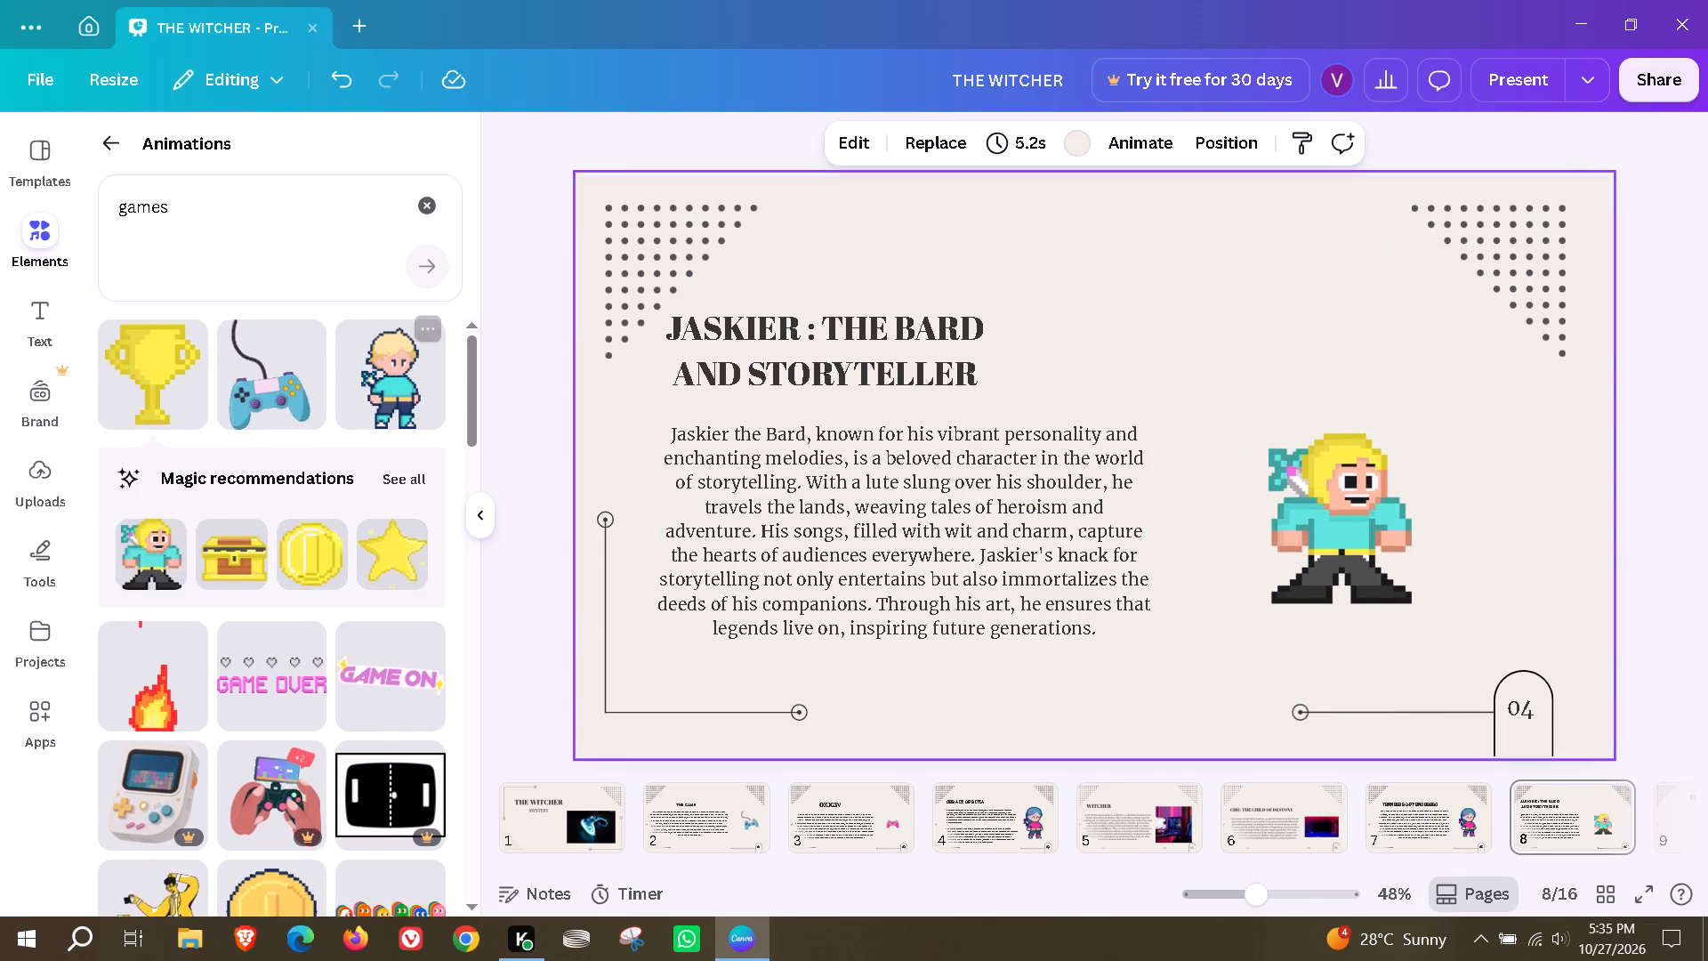
# On page 9, move THE CONTINENT title left and scale it down to about size 45.3.
pyautogui.scroll(-2, 1447, 840)
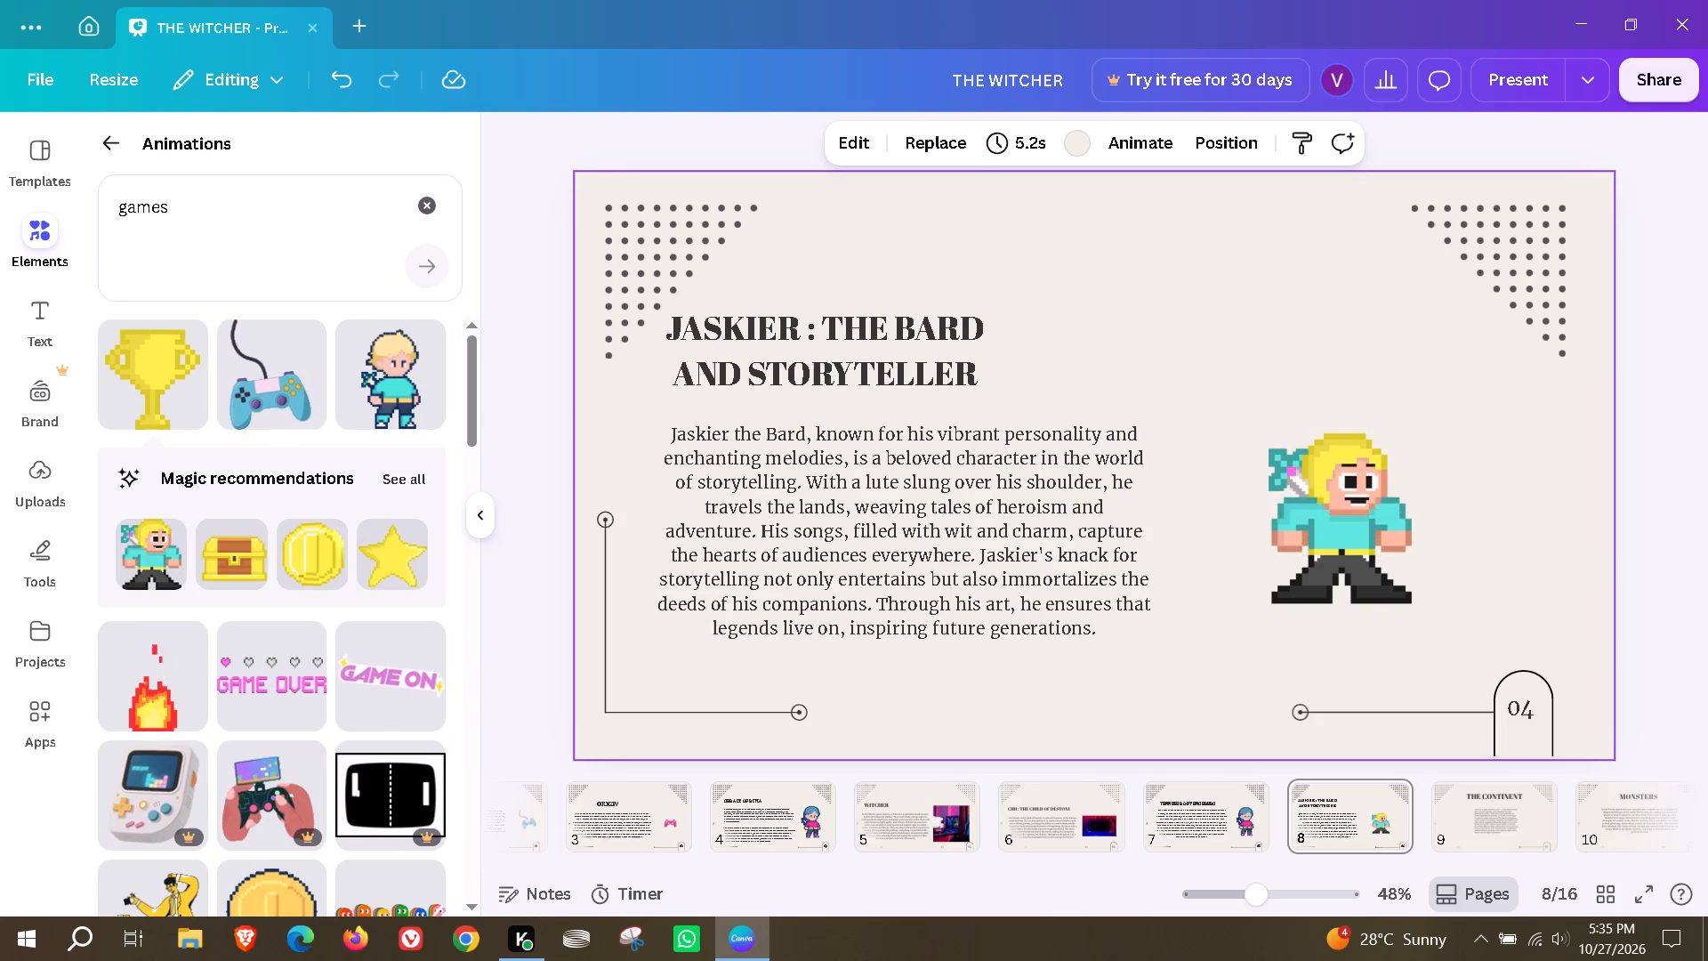
pyautogui.click(1484, 807)
pyautogui.moveTo(1039, 318); pyautogui.dragTo(879, 351)
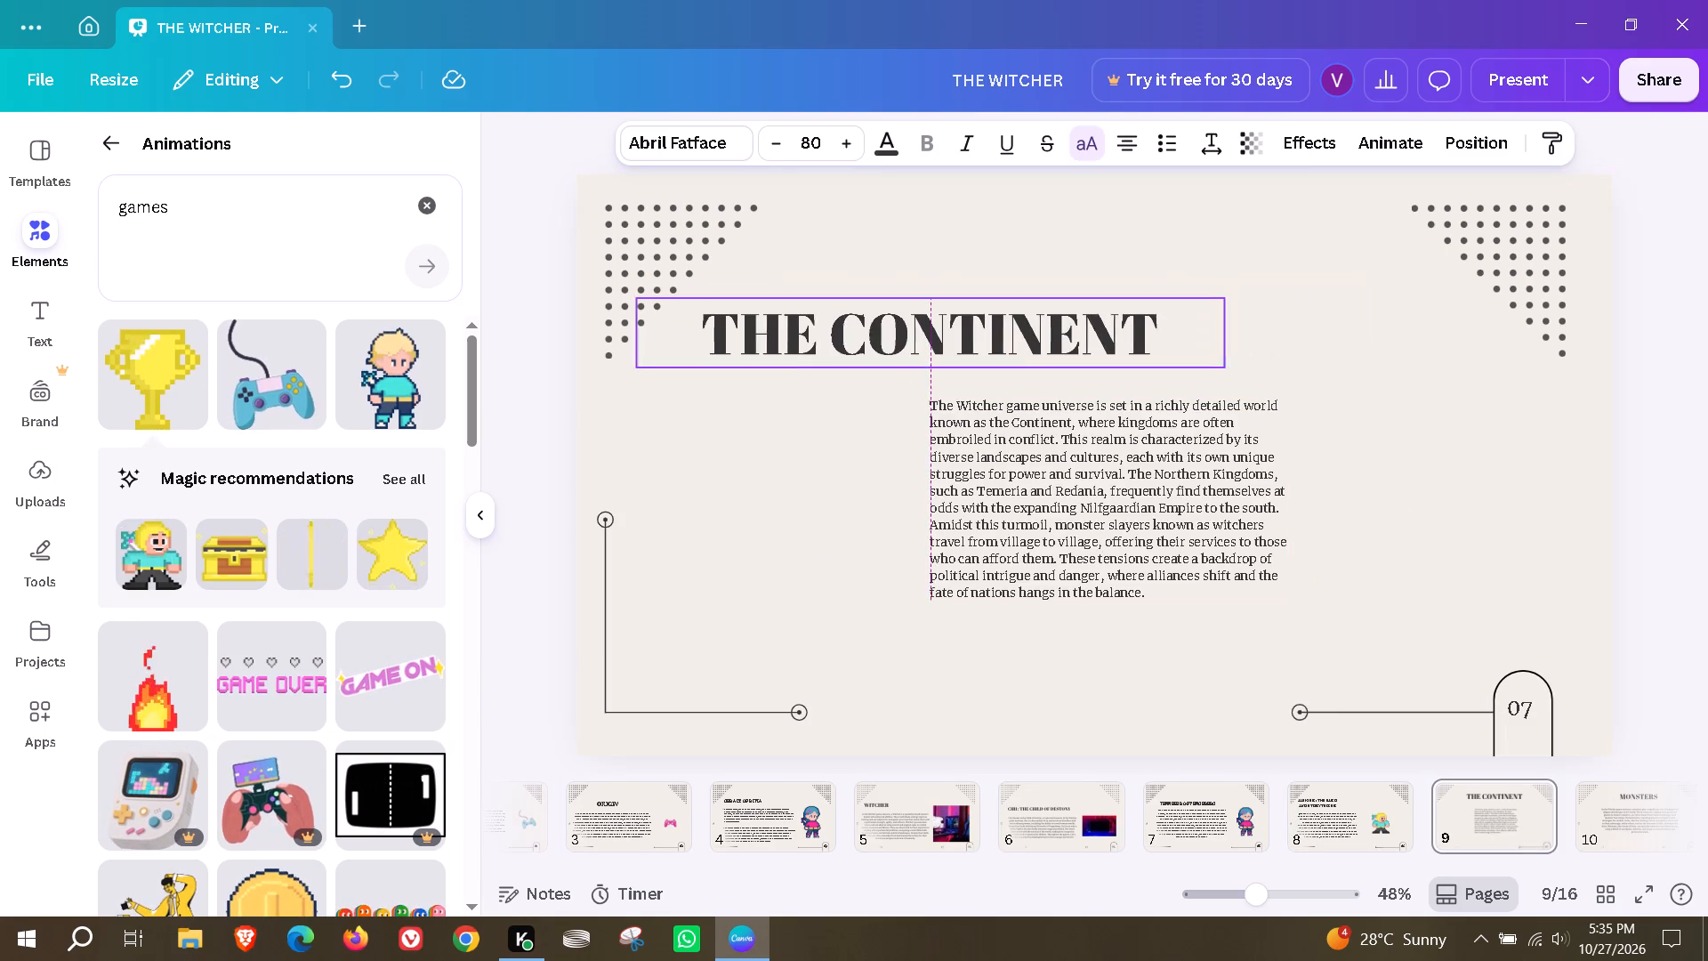
pyautogui.moveTo(879, 351); pyautogui.dragTo(864, 351)
pyautogui.moveTo(1214, 364); pyautogui.dragTo(957, 366)
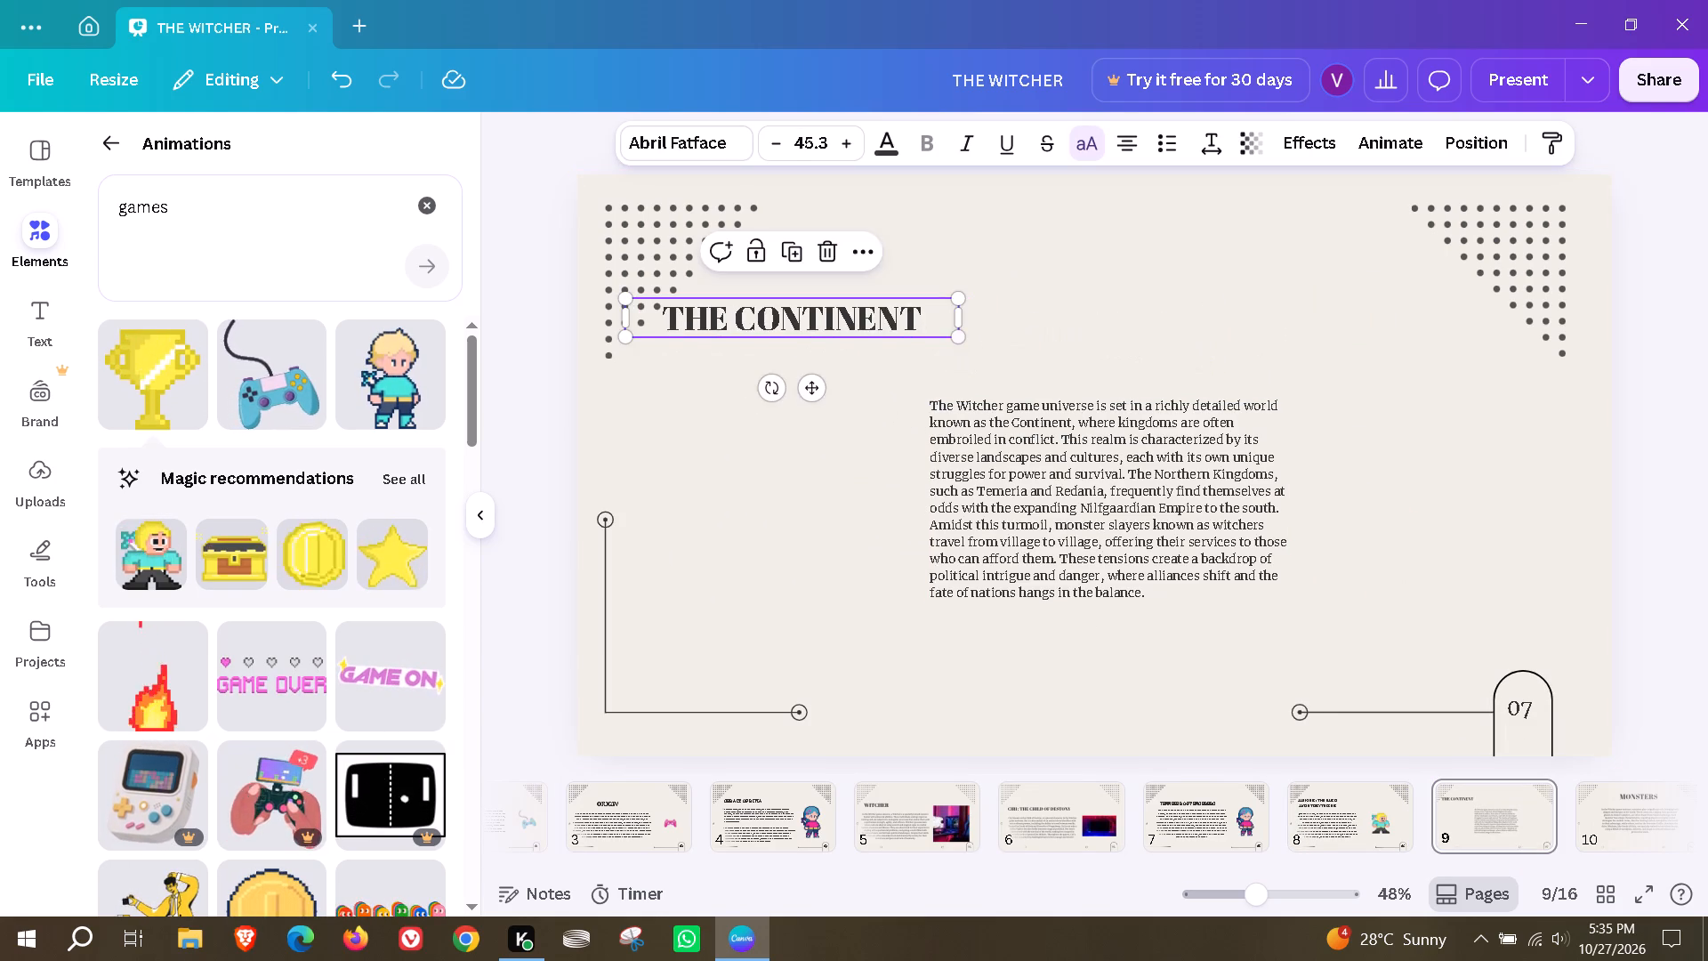
pyautogui.moveTo(837, 331); pyautogui.dragTo(858, 343)
# Move the Continent paragraph left, enlarge its text to about size 22.4, and lower the title just above it.
pyautogui.moveTo(1084, 493); pyautogui.dragTo(826, 529)
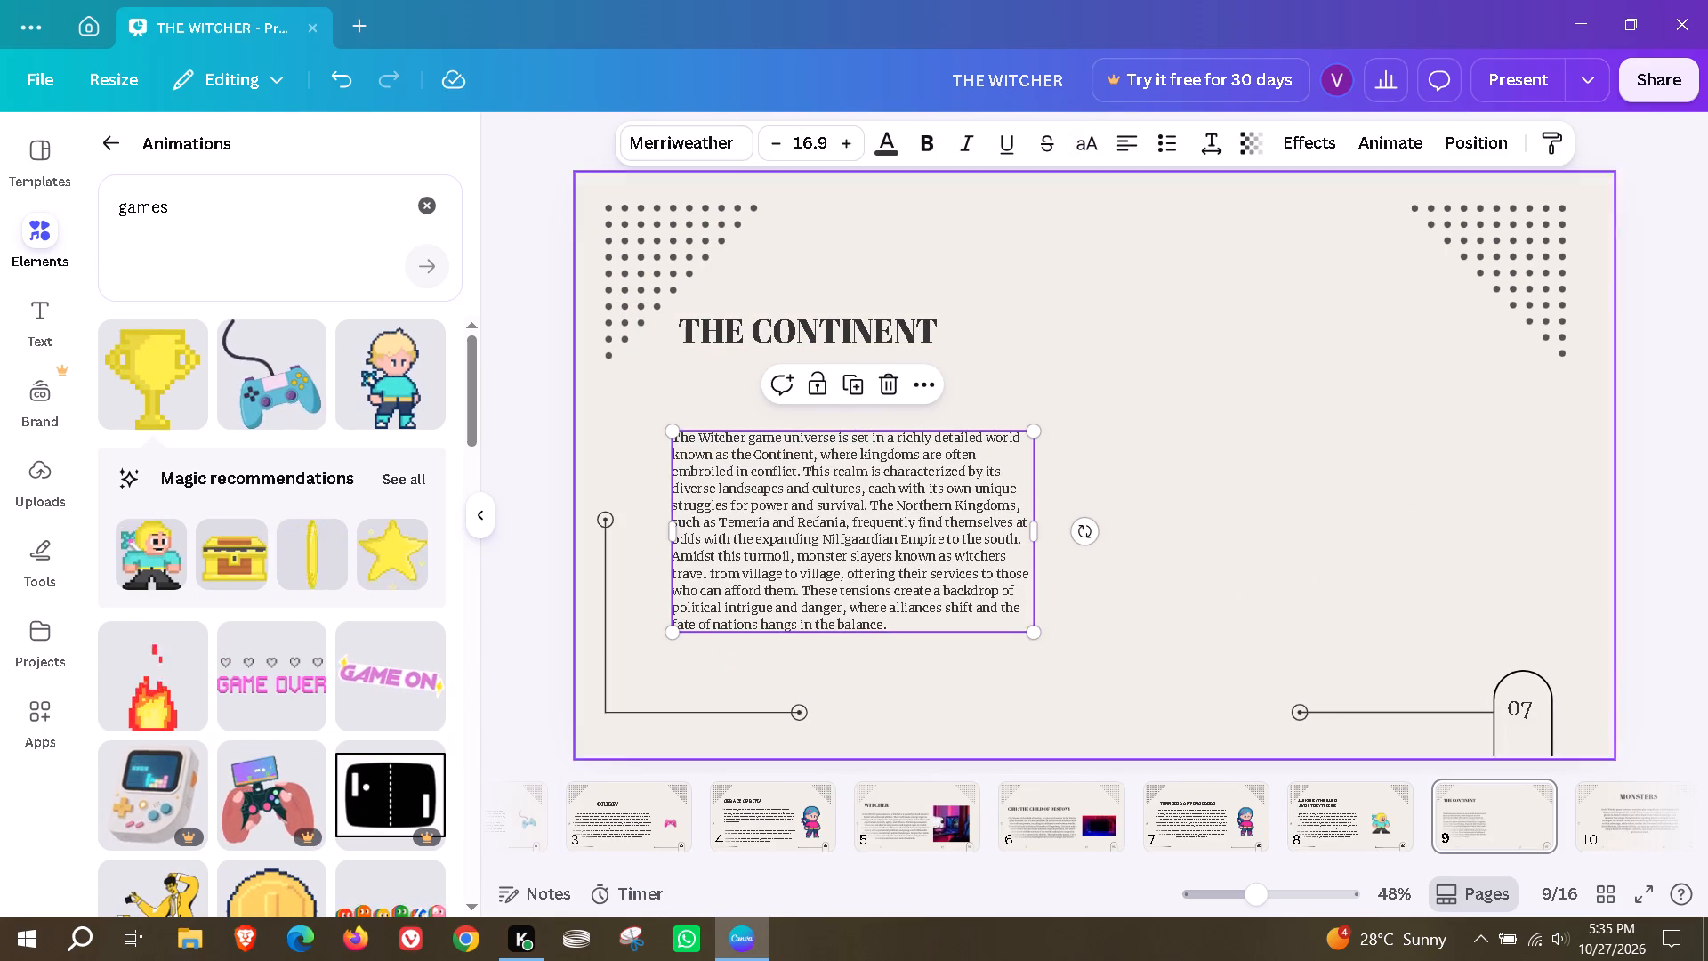
pyautogui.moveTo(1027, 640); pyautogui.dragTo(1135, 734)
pyautogui.moveTo(996, 628); pyautogui.dragTo(997, 602)
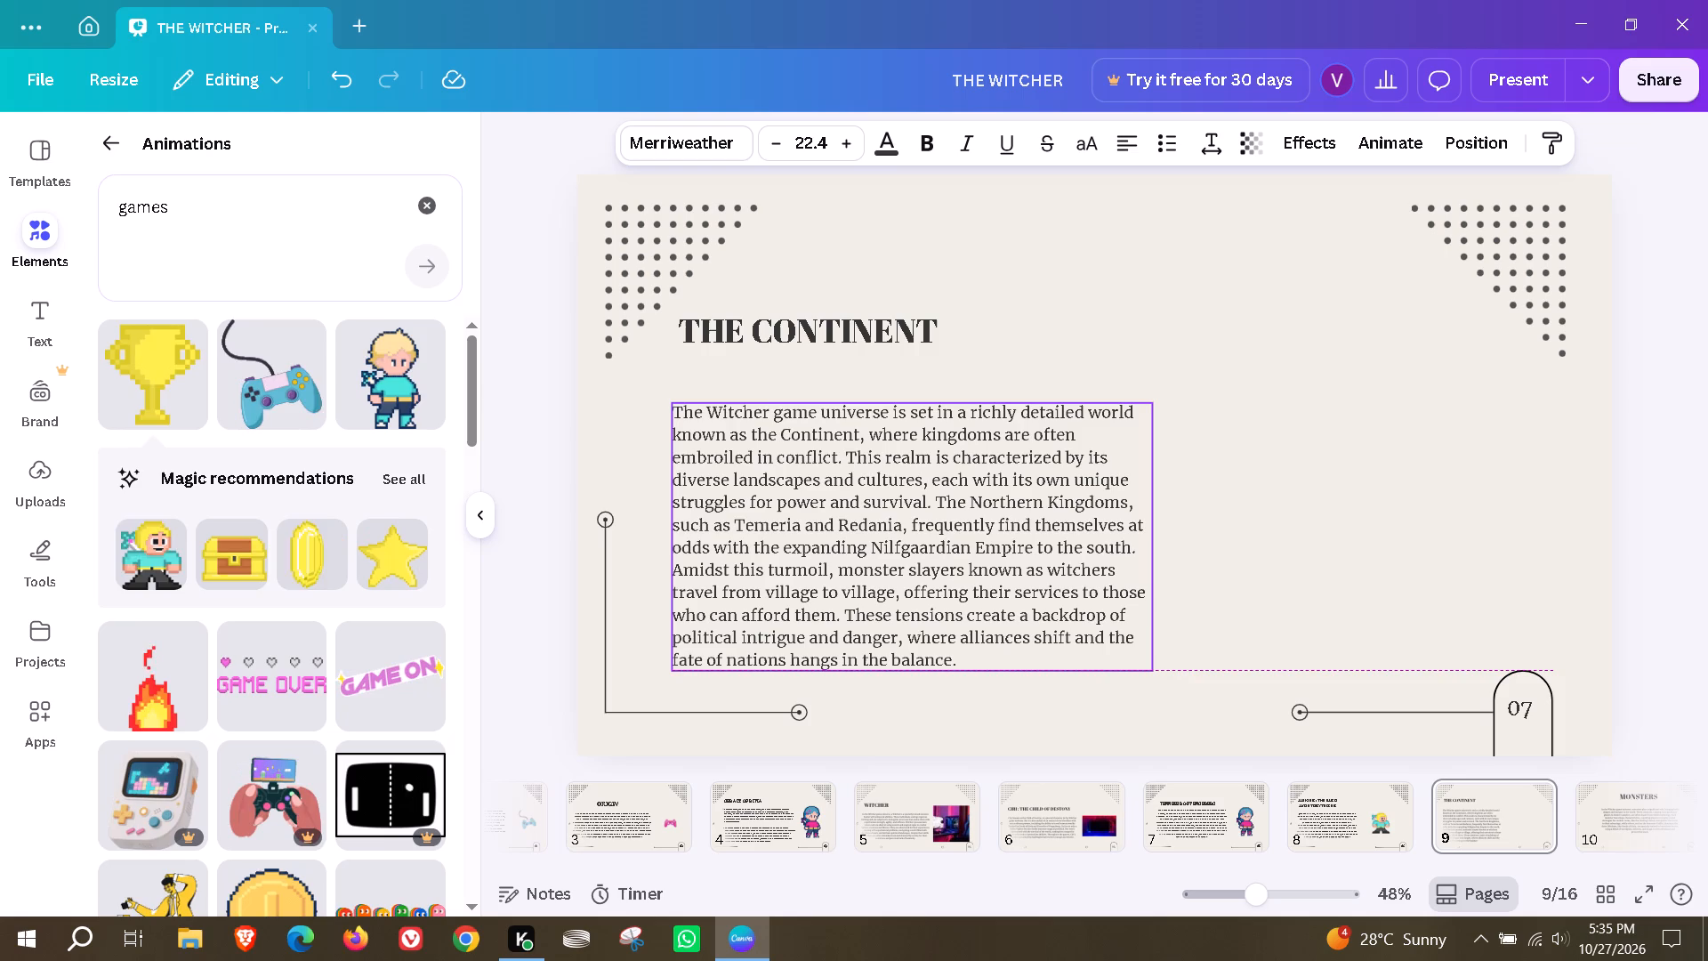
pyautogui.moveTo(997, 602); pyautogui.dragTo(989, 602)
pyautogui.moveTo(817, 333); pyautogui.dragTo(797, 352)
pyautogui.click(1275, 524)
# Search the animations for nature.
pyautogui.moveTo(196, 204); pyautogui.dragTo(183, 204)
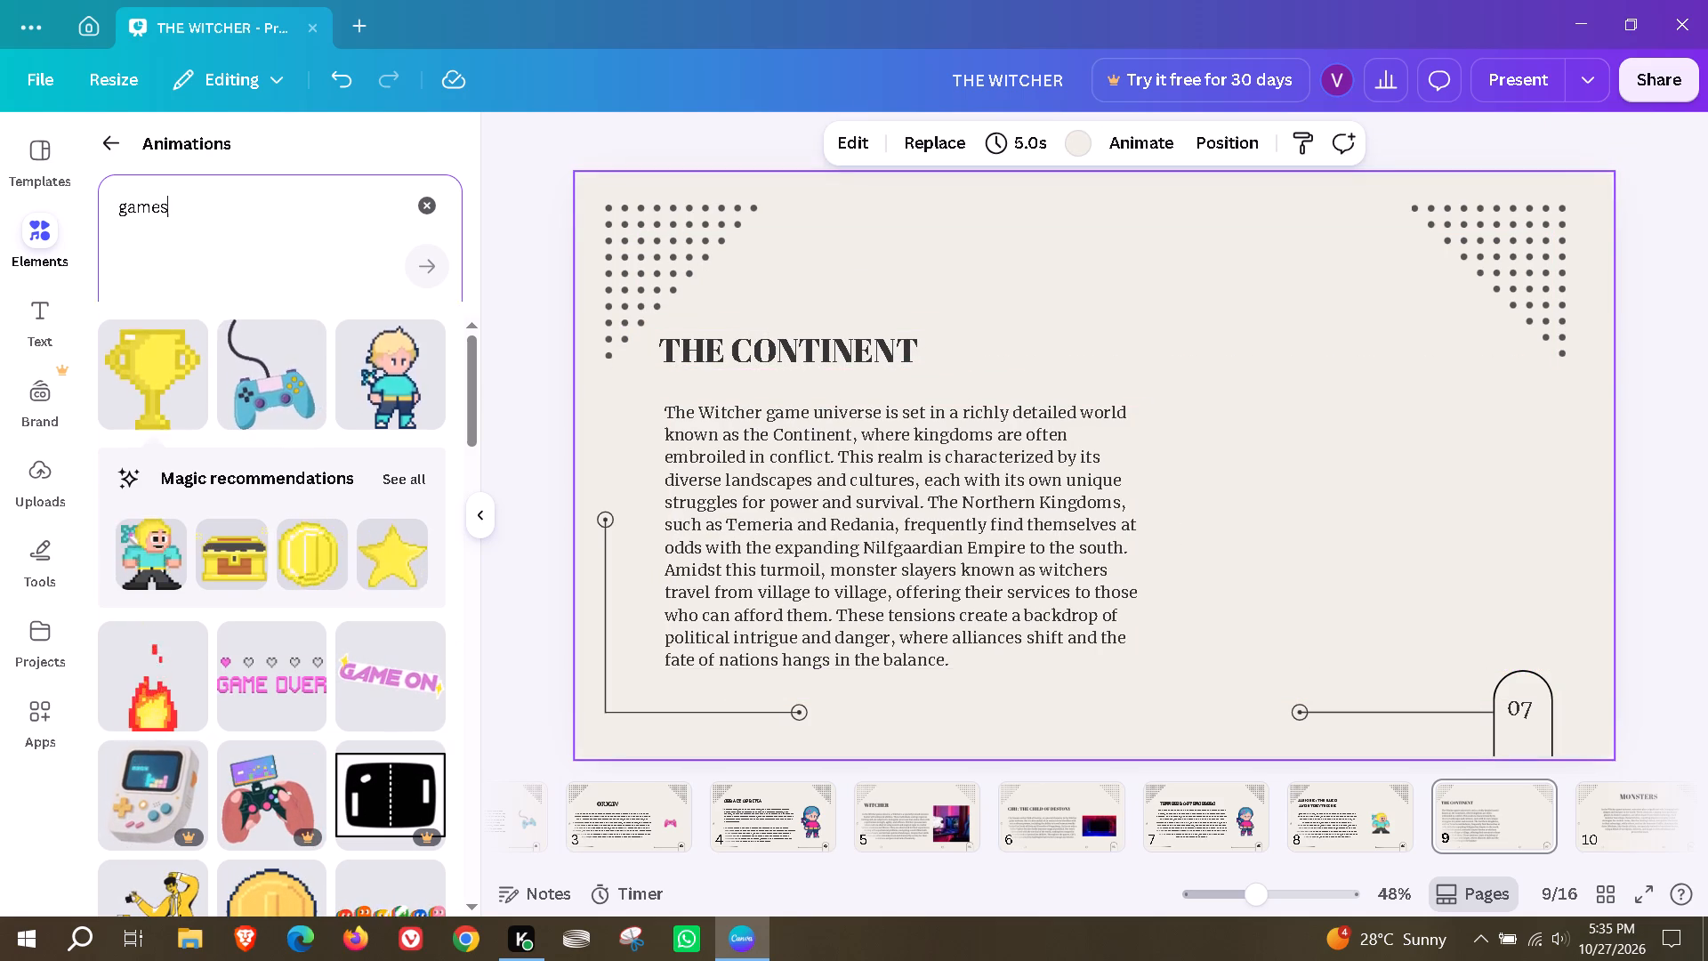
pyautogui.moveTo(183, 204); pyautogui.dragTo(114, 213)
pyautogui.write('nature')
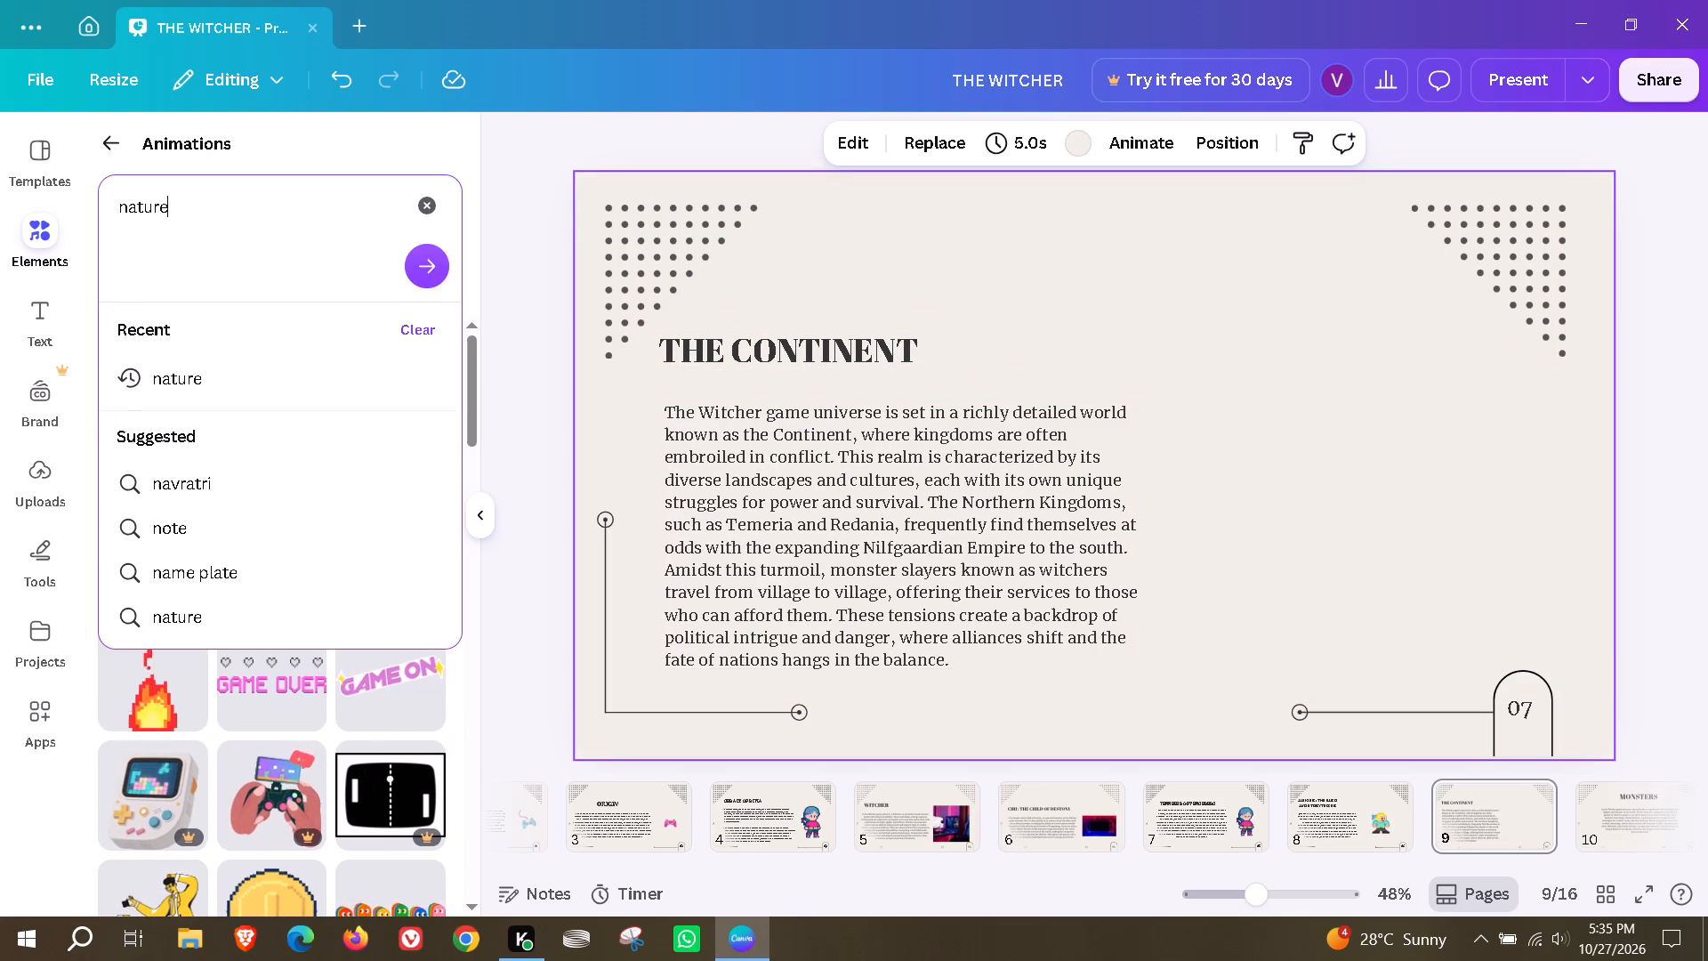
pyautogui.press('Return')
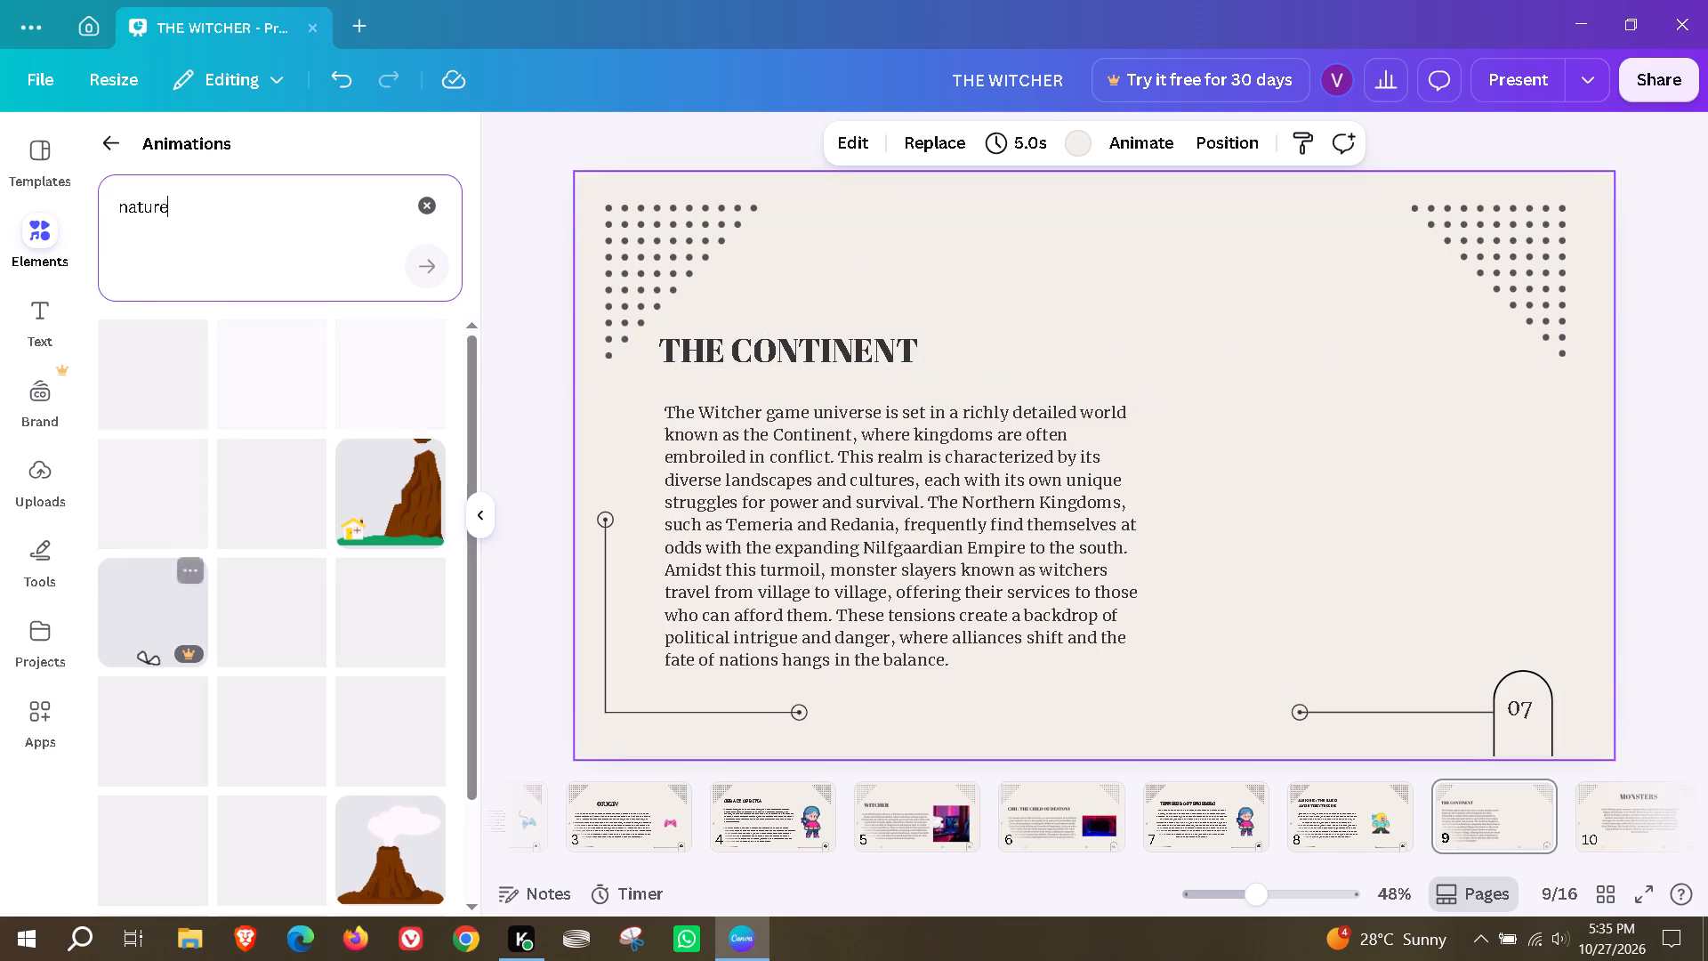
# Add the rockslide-and-house animation to page 9, shrink it and place it right of the Continent paragraph.
pyautogui.moveTo(360, 520); pyautogui.dragTo(1104, 287)
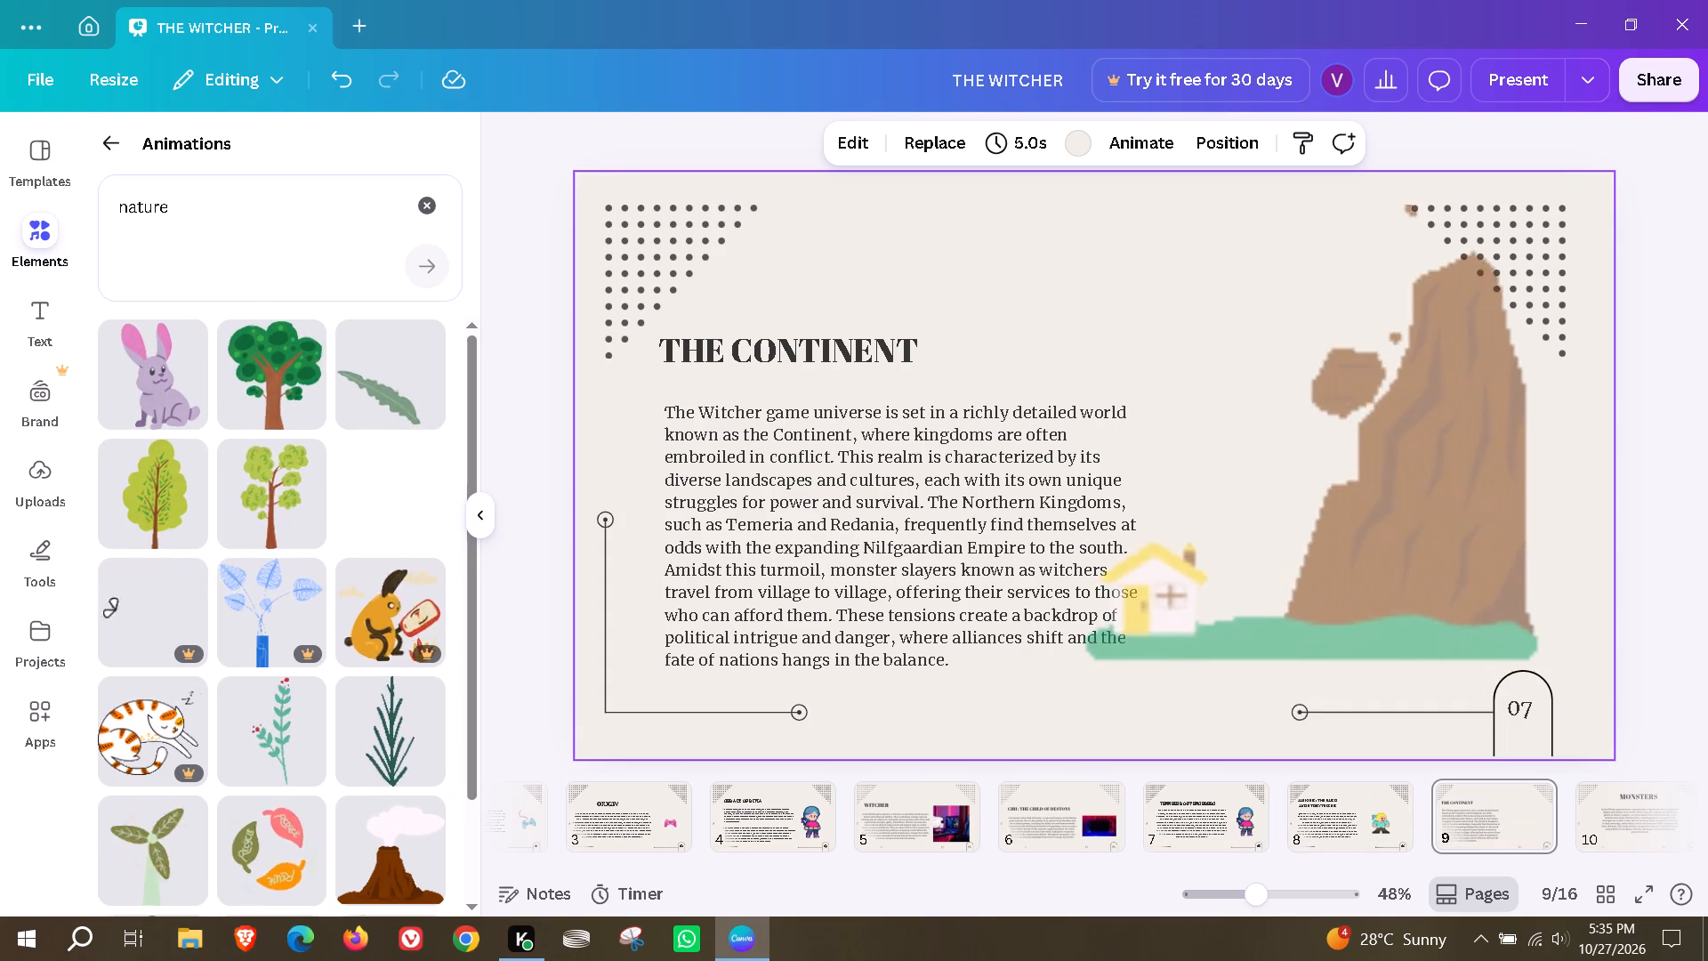
pyautogui.moveTo(1104, 287); pyautogui.dragTo(1141, 311)
pyautogui.moveTo(1582, 689); pyautogui.dragTo(1421, 559)
pyautogui.moveTo(1353, 426); pyautogui.dragTo(1430, 513)
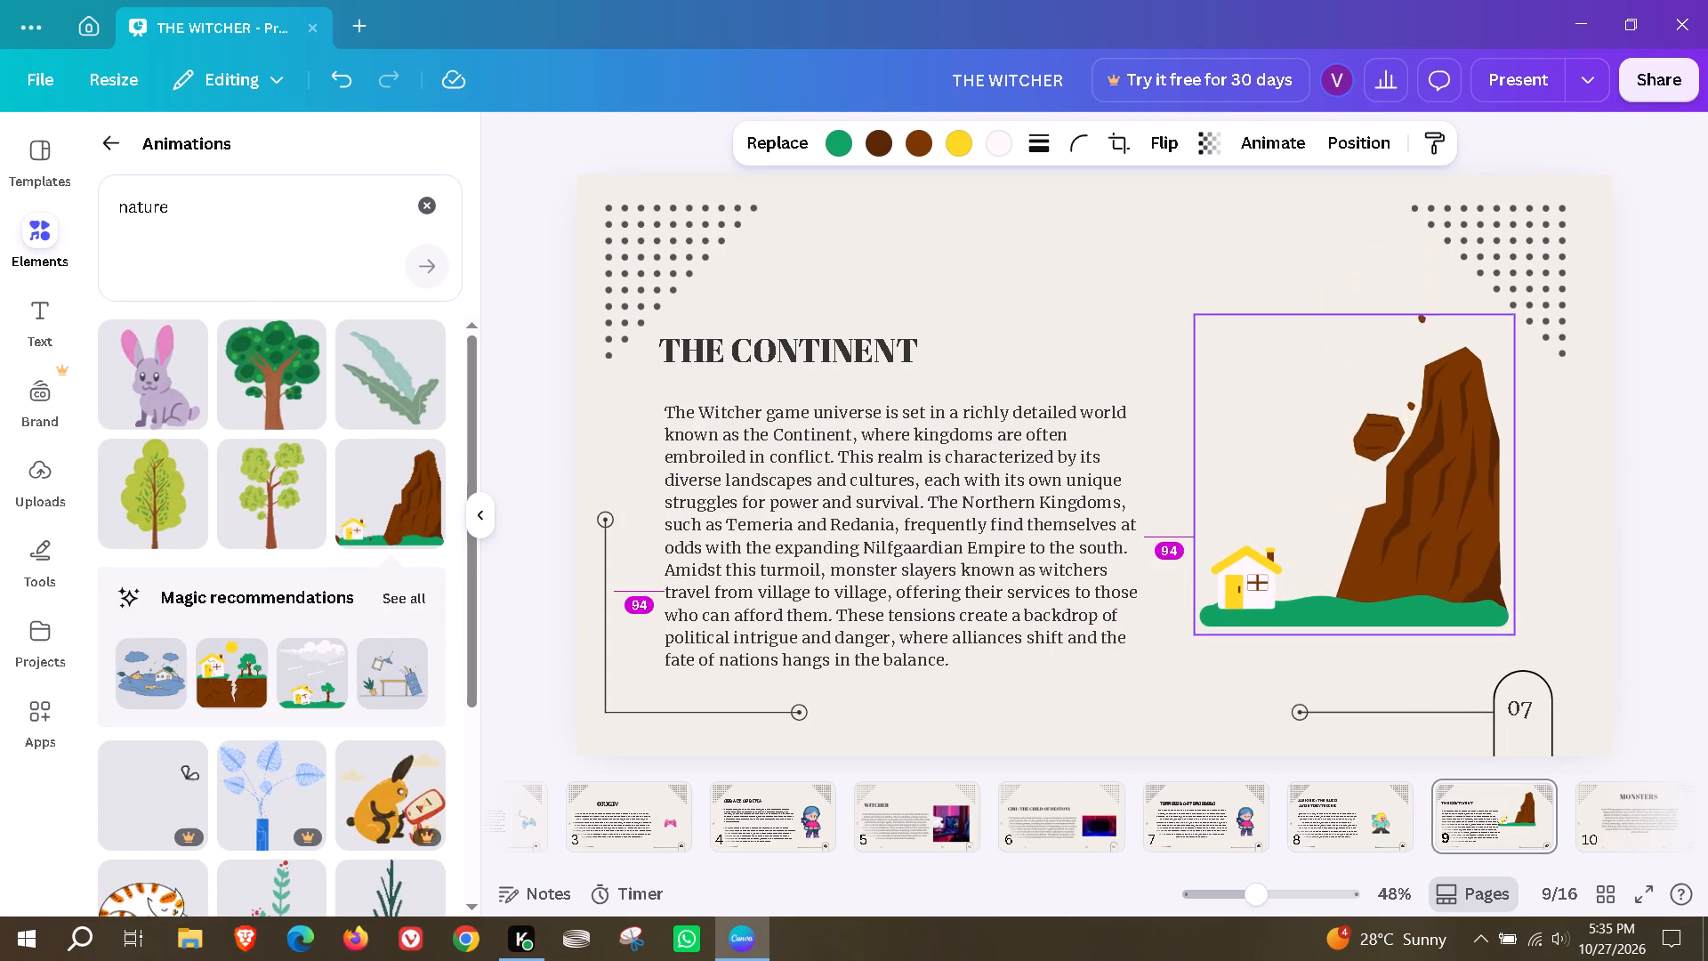
pyautogui.moveTo(1430, 513); pyautogui.dragTo(1427, 527)
pyautogui.click(1143, 234)
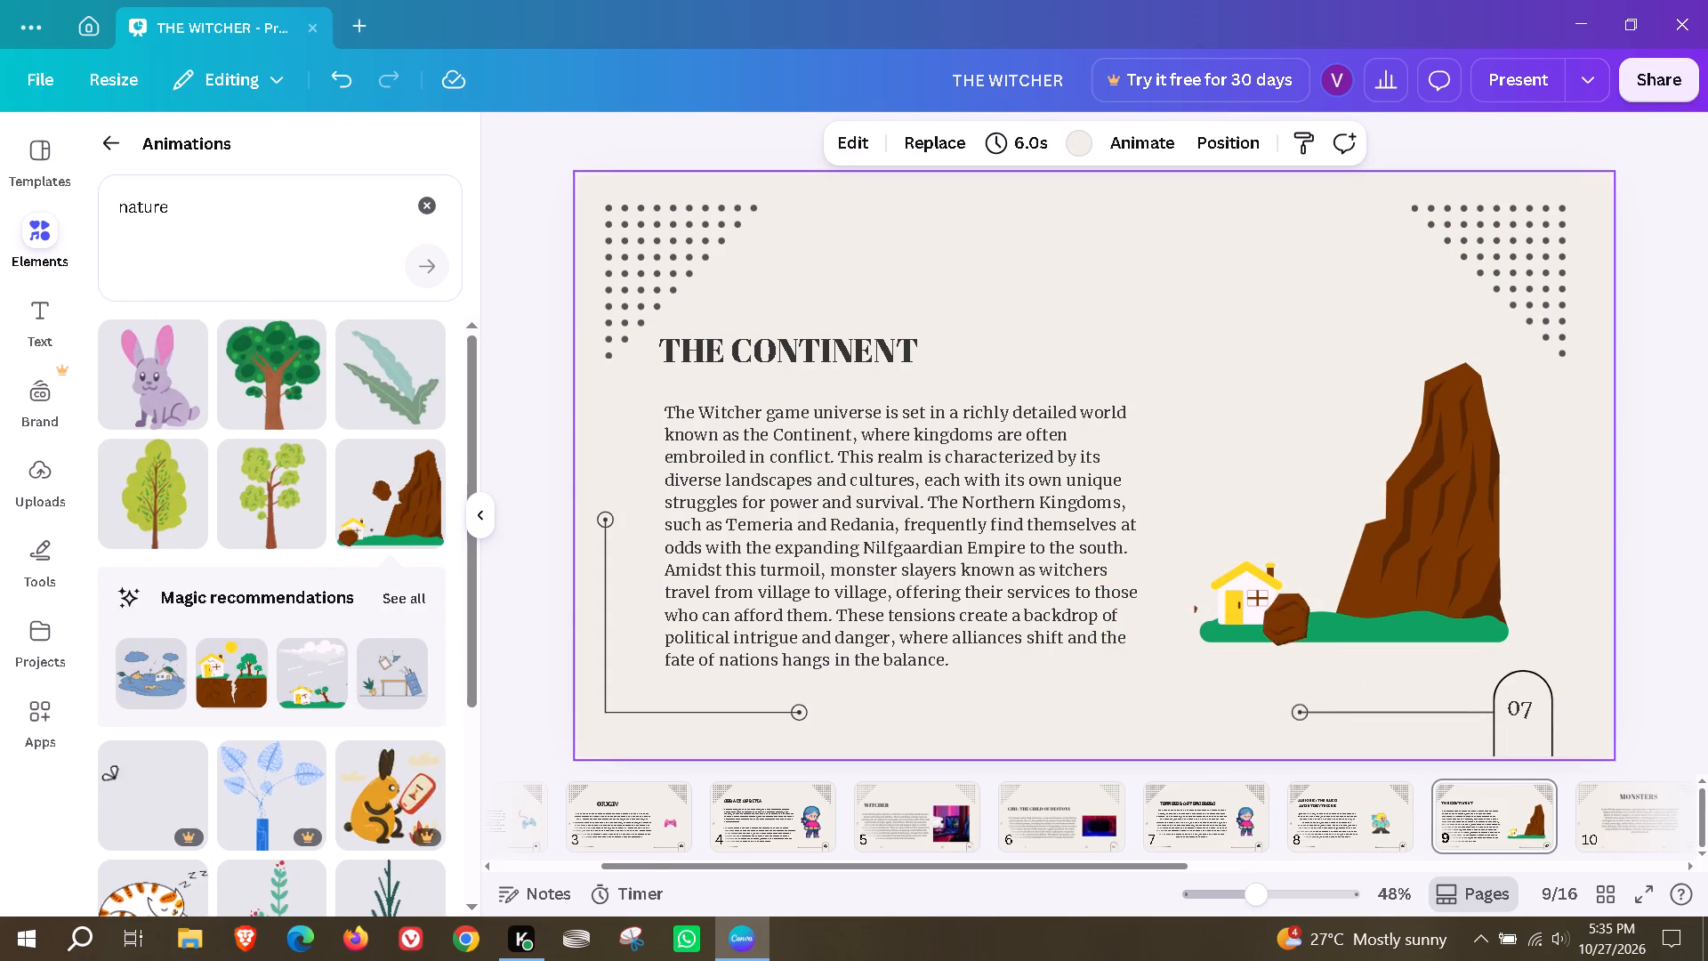
# On page 10, move the MONSTERS title left, narrow its text box and scale it down to about size 61.6.
pyautogui.scroll(-1, 1446, 815)
pyautogui.click(1515, 820)
pyautogui.moveTo(1051, 323); pyautogui.dragTo(847, 365)
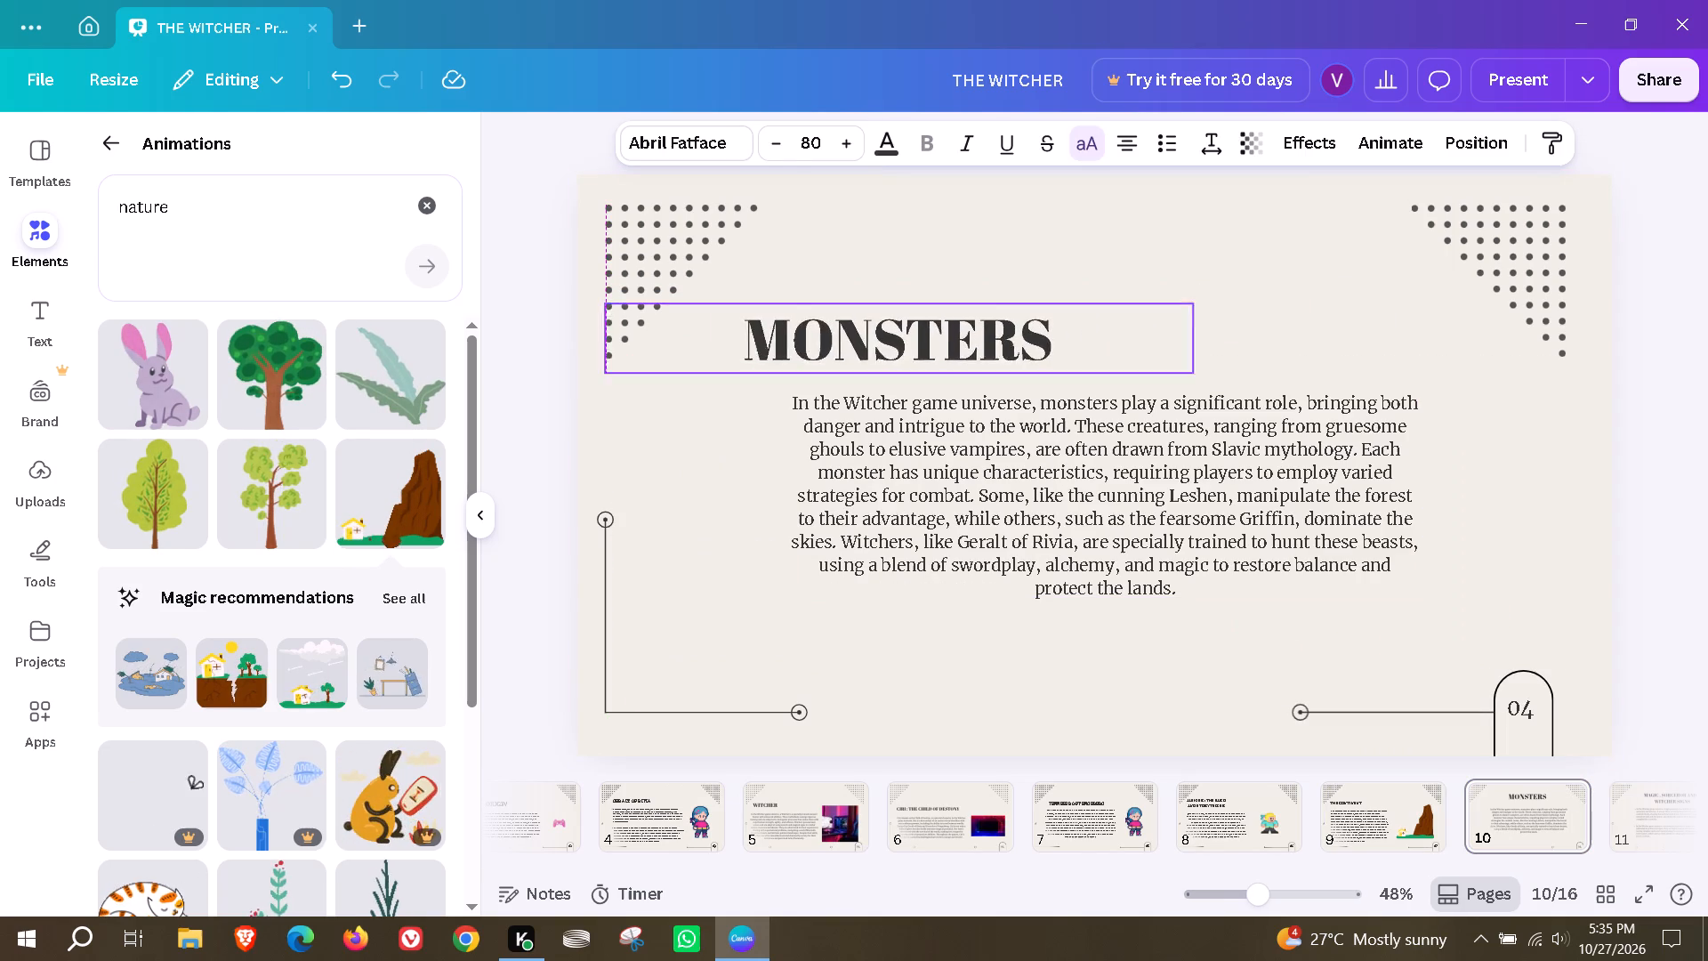
pyautogui.moveTo(847, 365); pyautogui.dragTo(774, 358)
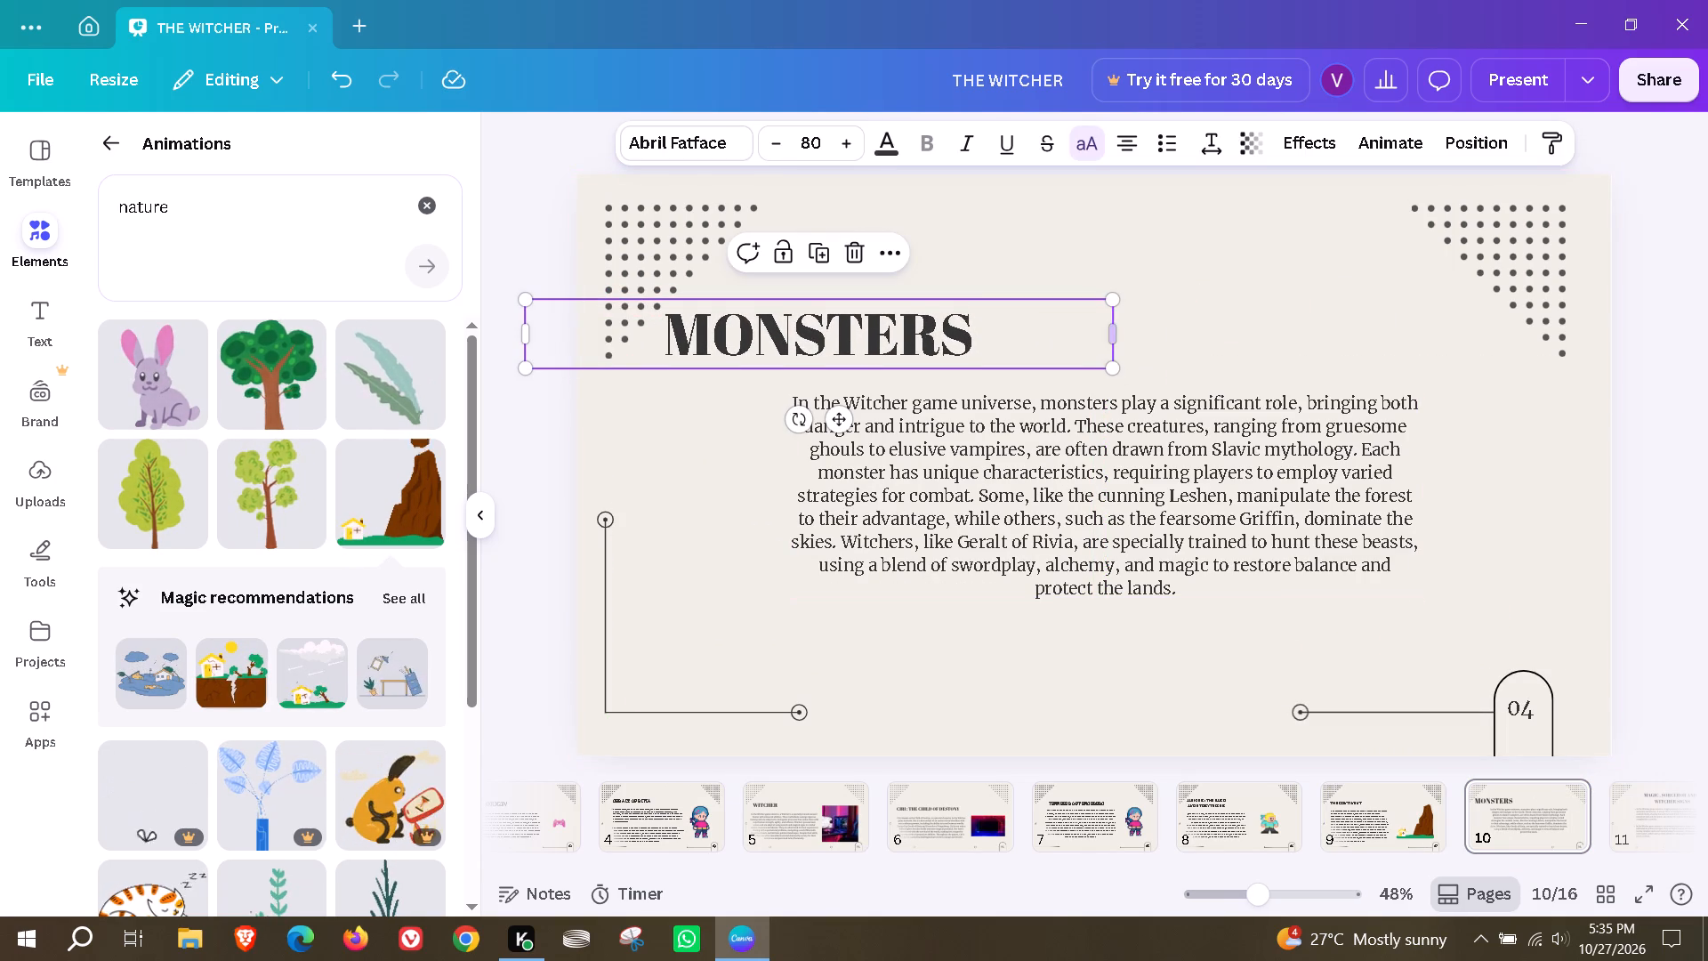
pyautogui.click(1105, 335)
pyautogui.moveTo(1124, 333); pyautogui.dragTo(892, 359)
pyautogui.click(974, 328)
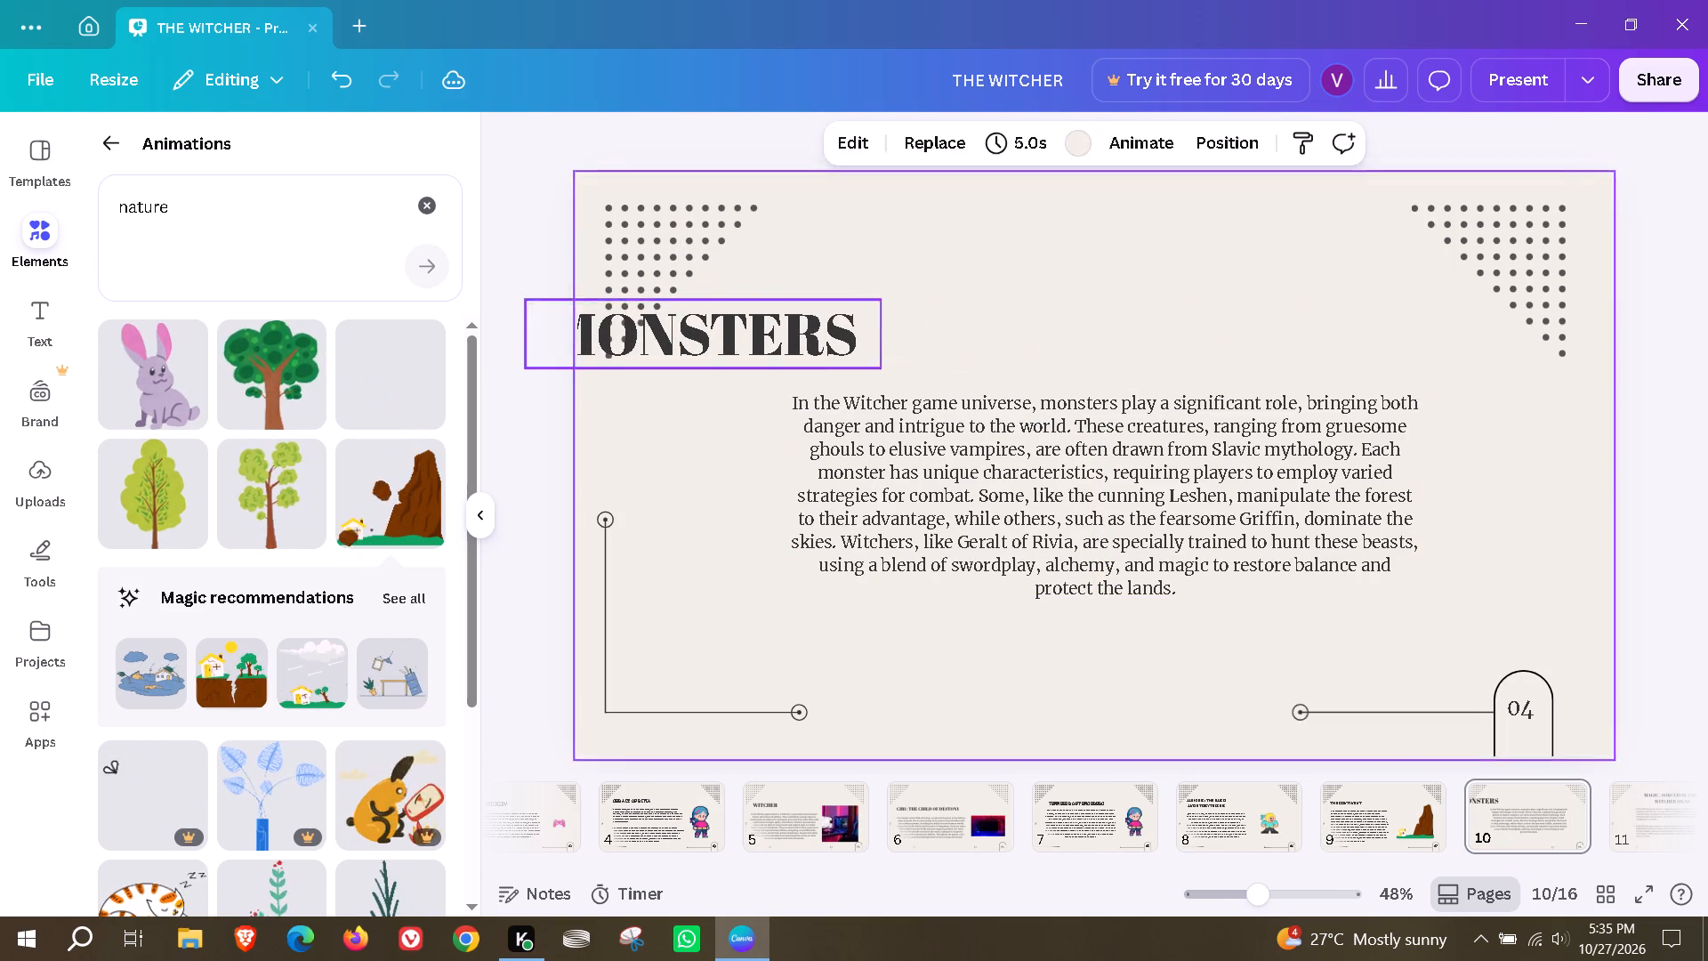
pyautogui.moveTo(781, 335); pyautogui.dragTo(894, 337)
pyautogui.moveTo(995, 362); pyautogui.dragTo(983, 366)
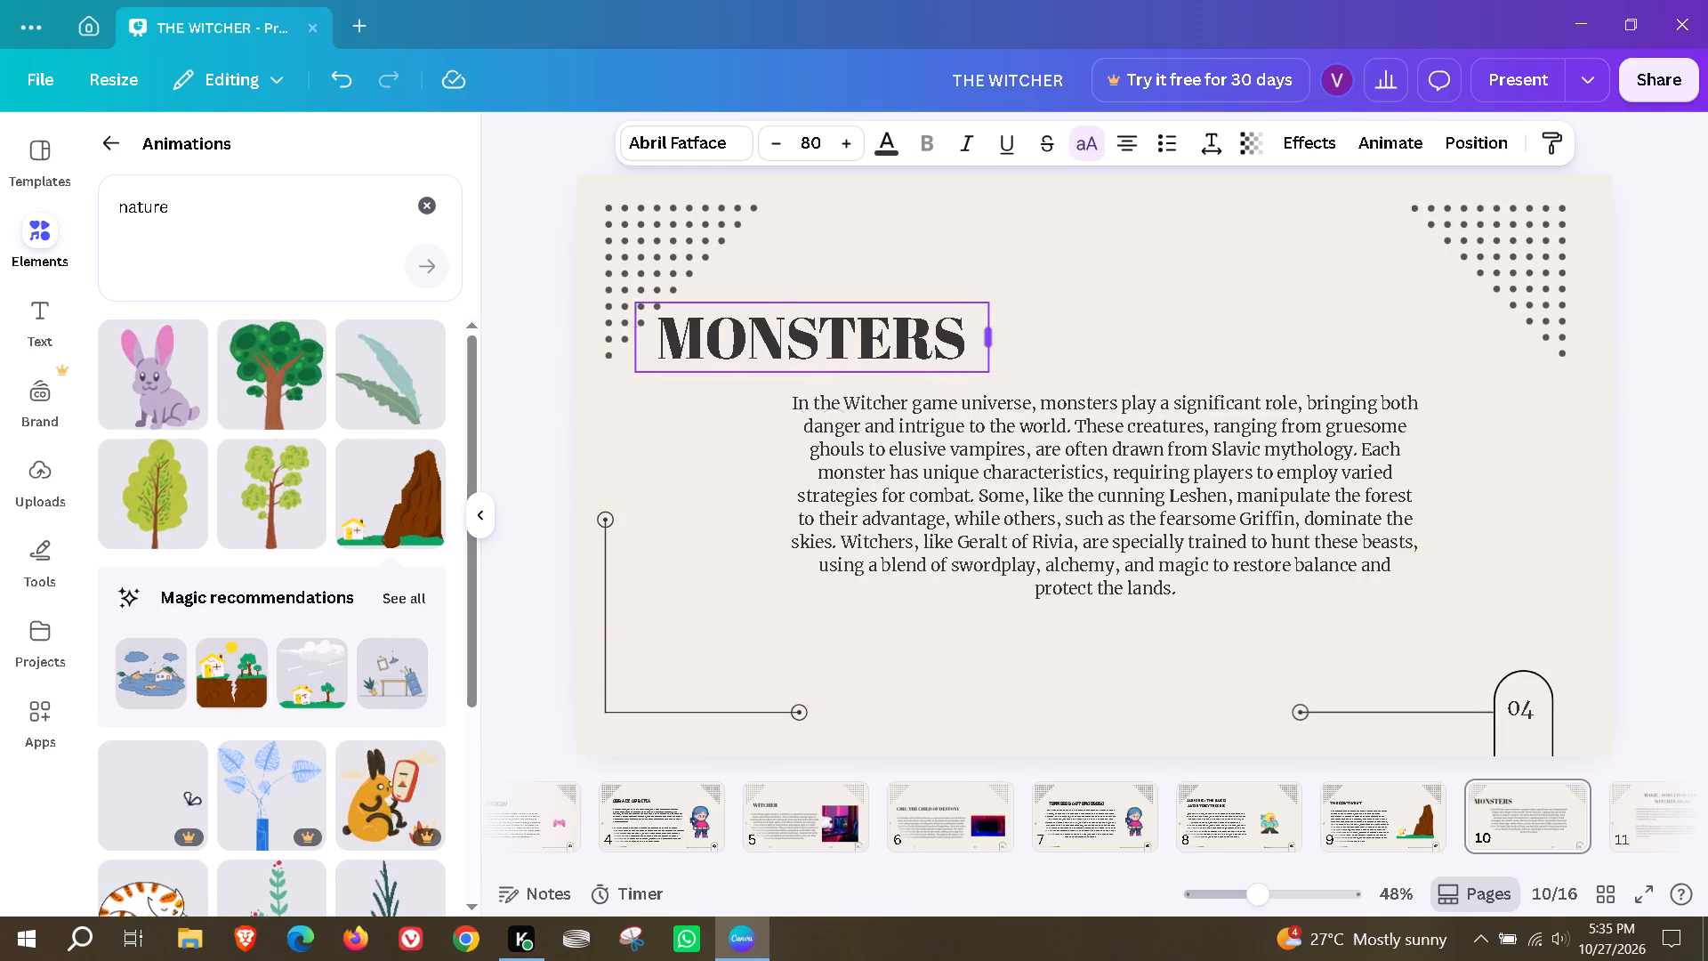
pyautogui.moveTo(983, 366); pyautogui.dragTo(979, 363)
pyautogui.moveTo(981, 371); pyautogui.dragTo(908, 333)
pyautogui.moveTo(799, 327); pyautogui.dragTo(824, 331)
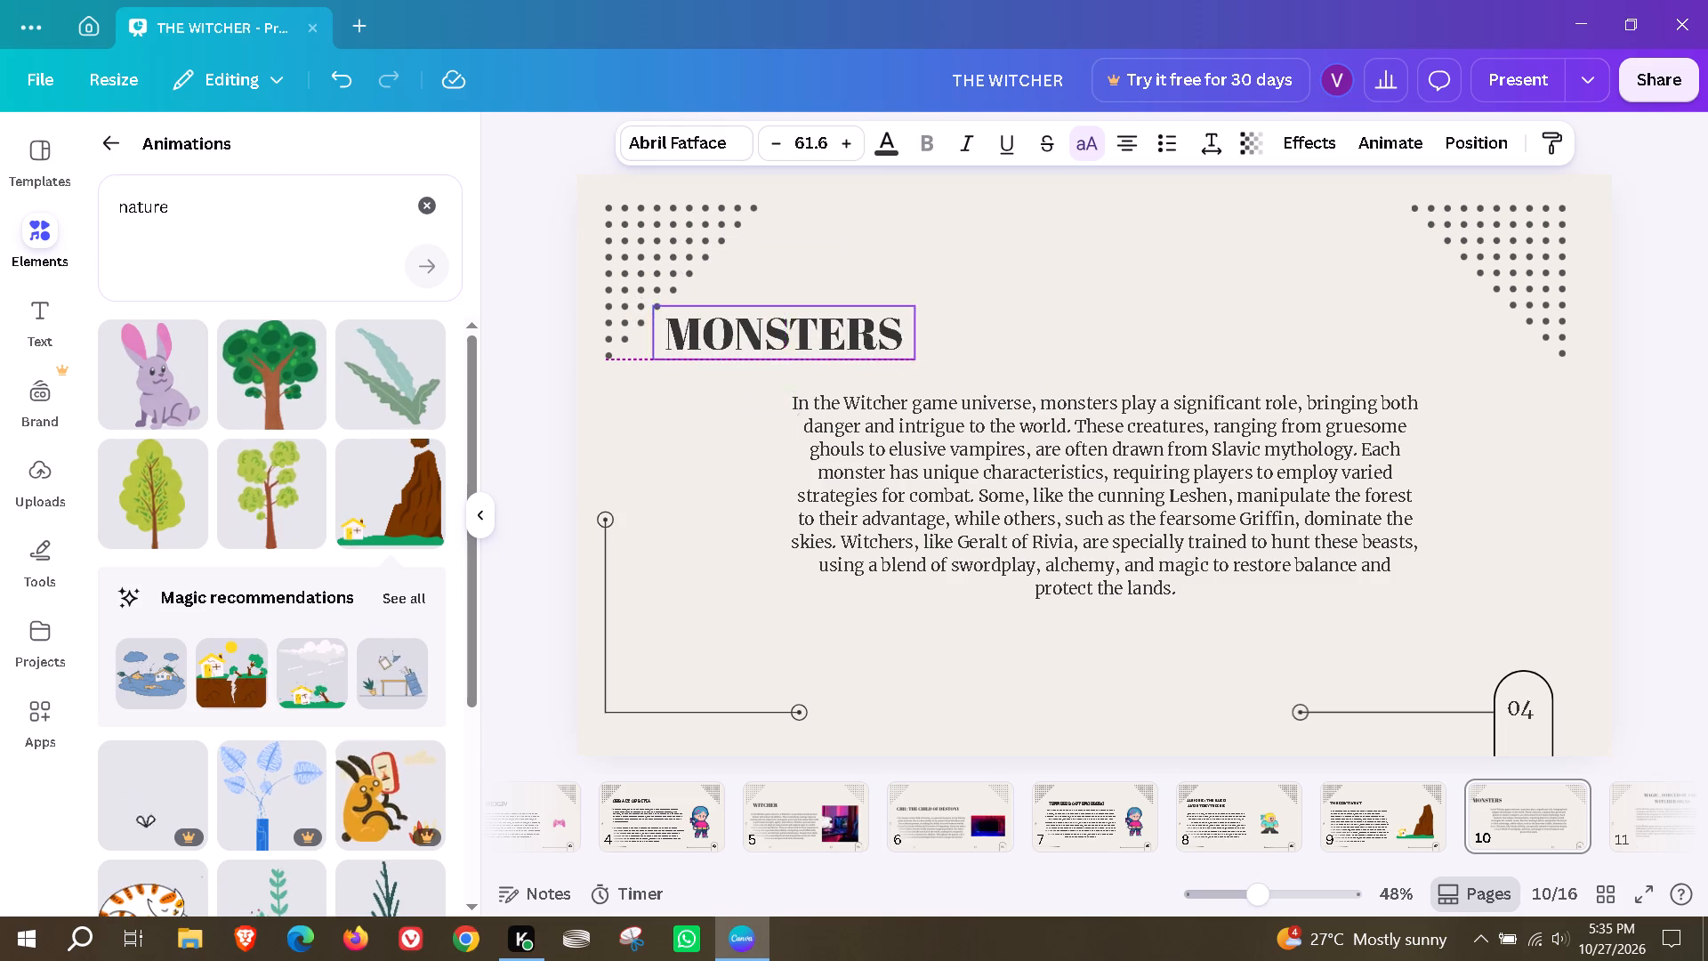
pyautogui.moveTo(824, 331); pyautogui.dragTo(834, 333)
# Move the Monsters paragraph left, narrow its text box, and lower the title to just above it.
pyautogui.moveTo(970, 475); pyautogui.dragTo(852, 490)
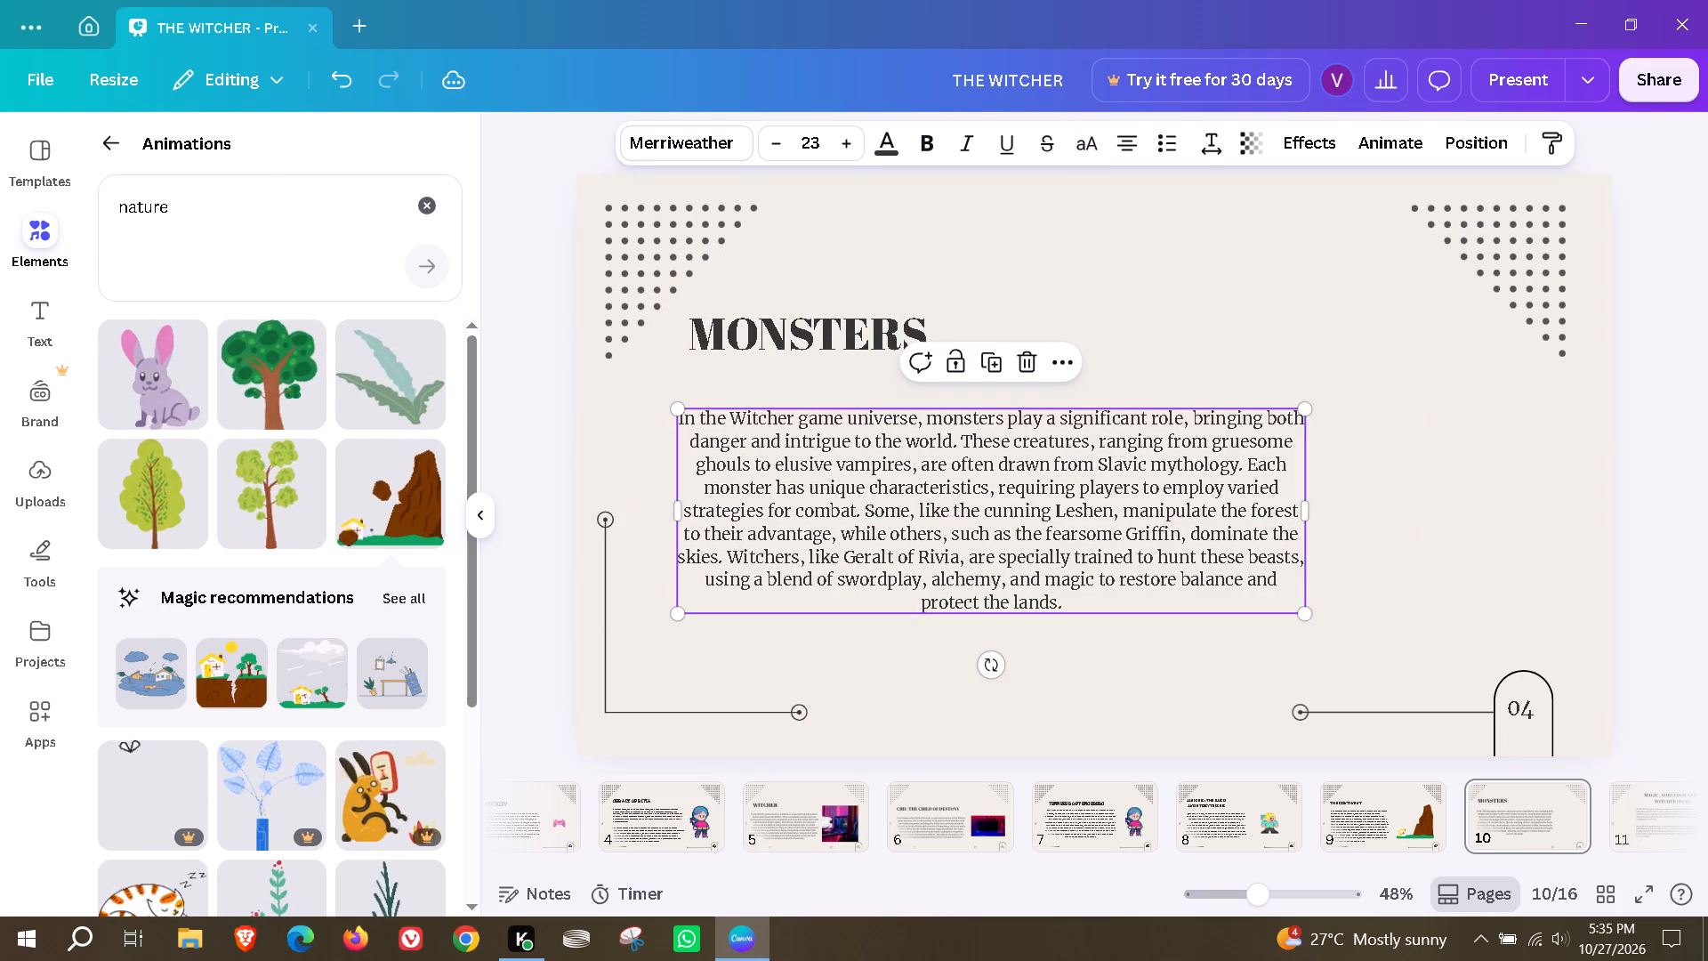
pyautogui.moveTo(1312, 511); pyautogui.dragTo(1210, 520)
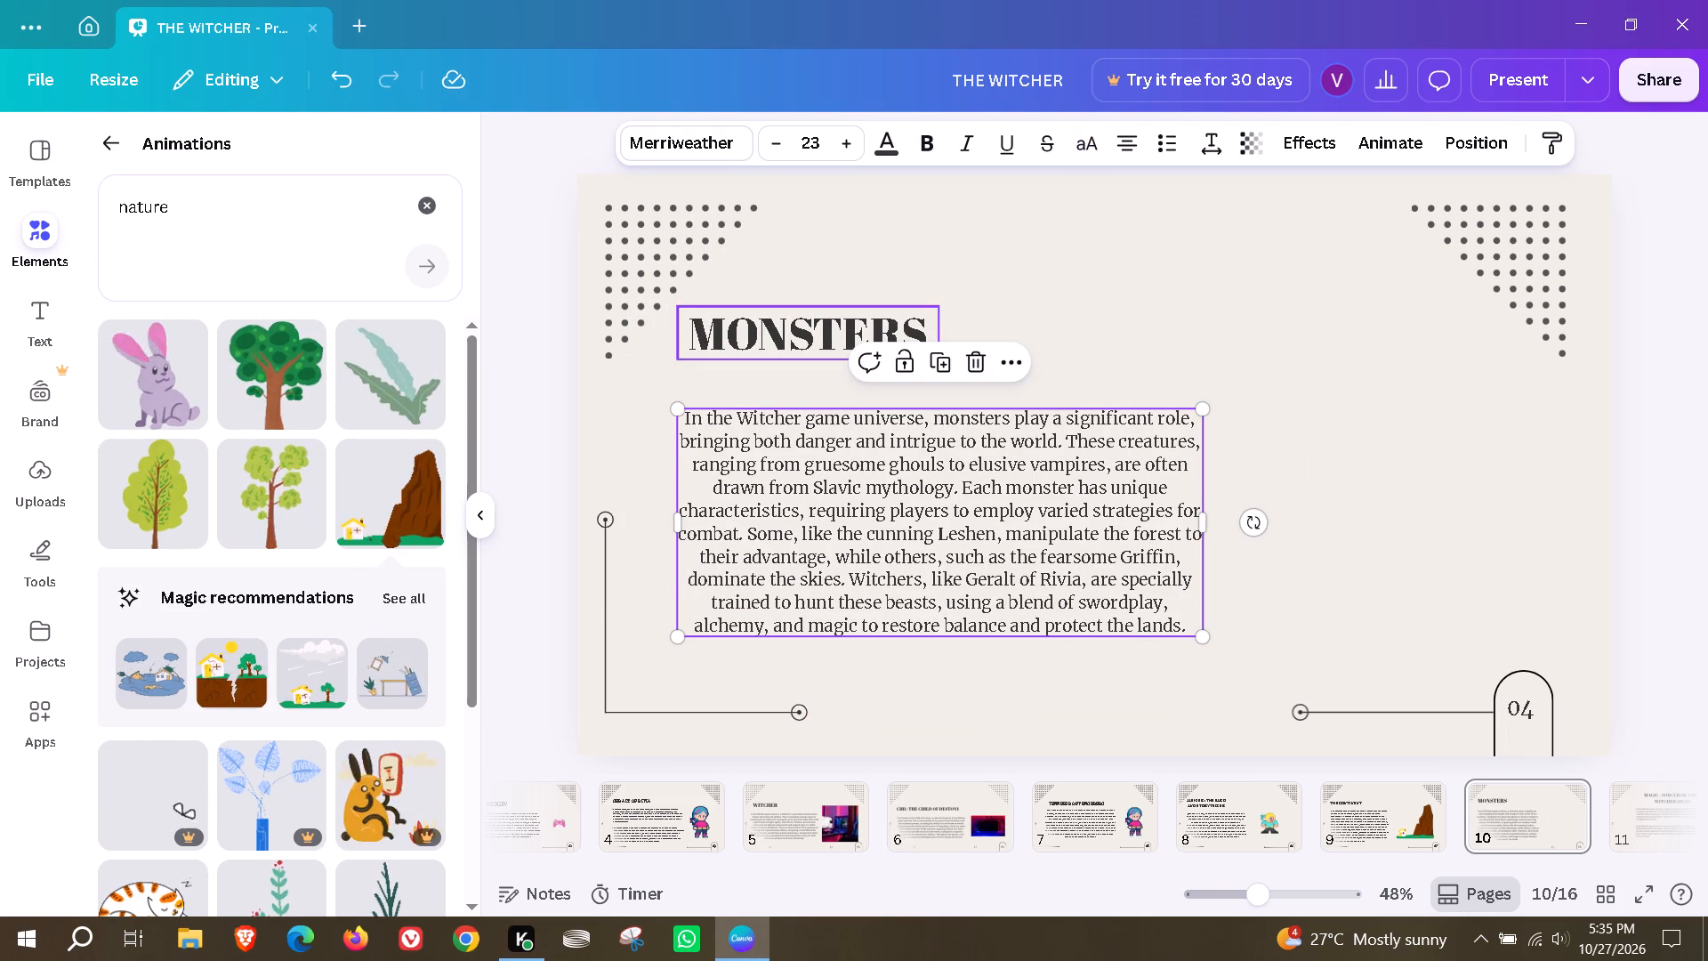
pyautogui.moveTo(807, 329); pyautogui.dragTo(798, 360)
pyautogui.moveTo(815, 371); pyautogui.dragTo(832, 373)
pyautogui.click(1117, 363)
# Search the animations for monster.
pyautogui.moveTo(181, 232); pyautogui.dragTo(128, 232)
pyautogui.moveTo(192, 213); pyautogui.dragTo(111, 213)
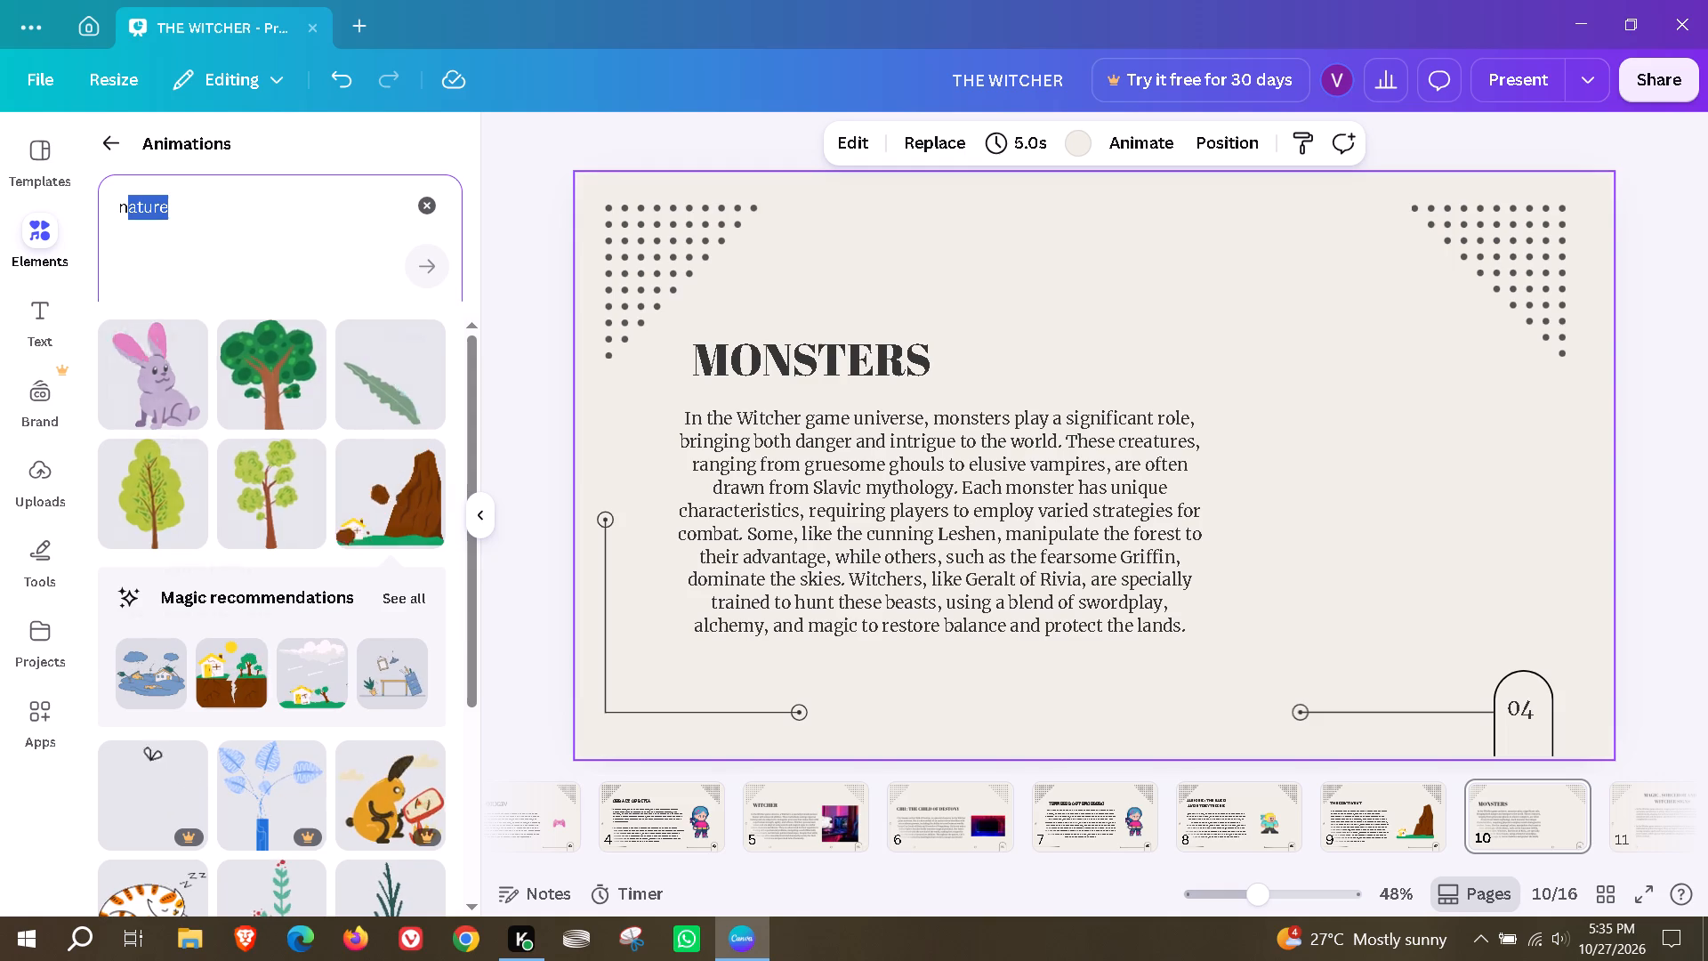
pyautogui.moveTo(111, 213); pyautogui.dragTo(59, 208)
pyautogui.write('monster')
pyautogui.press('Return')
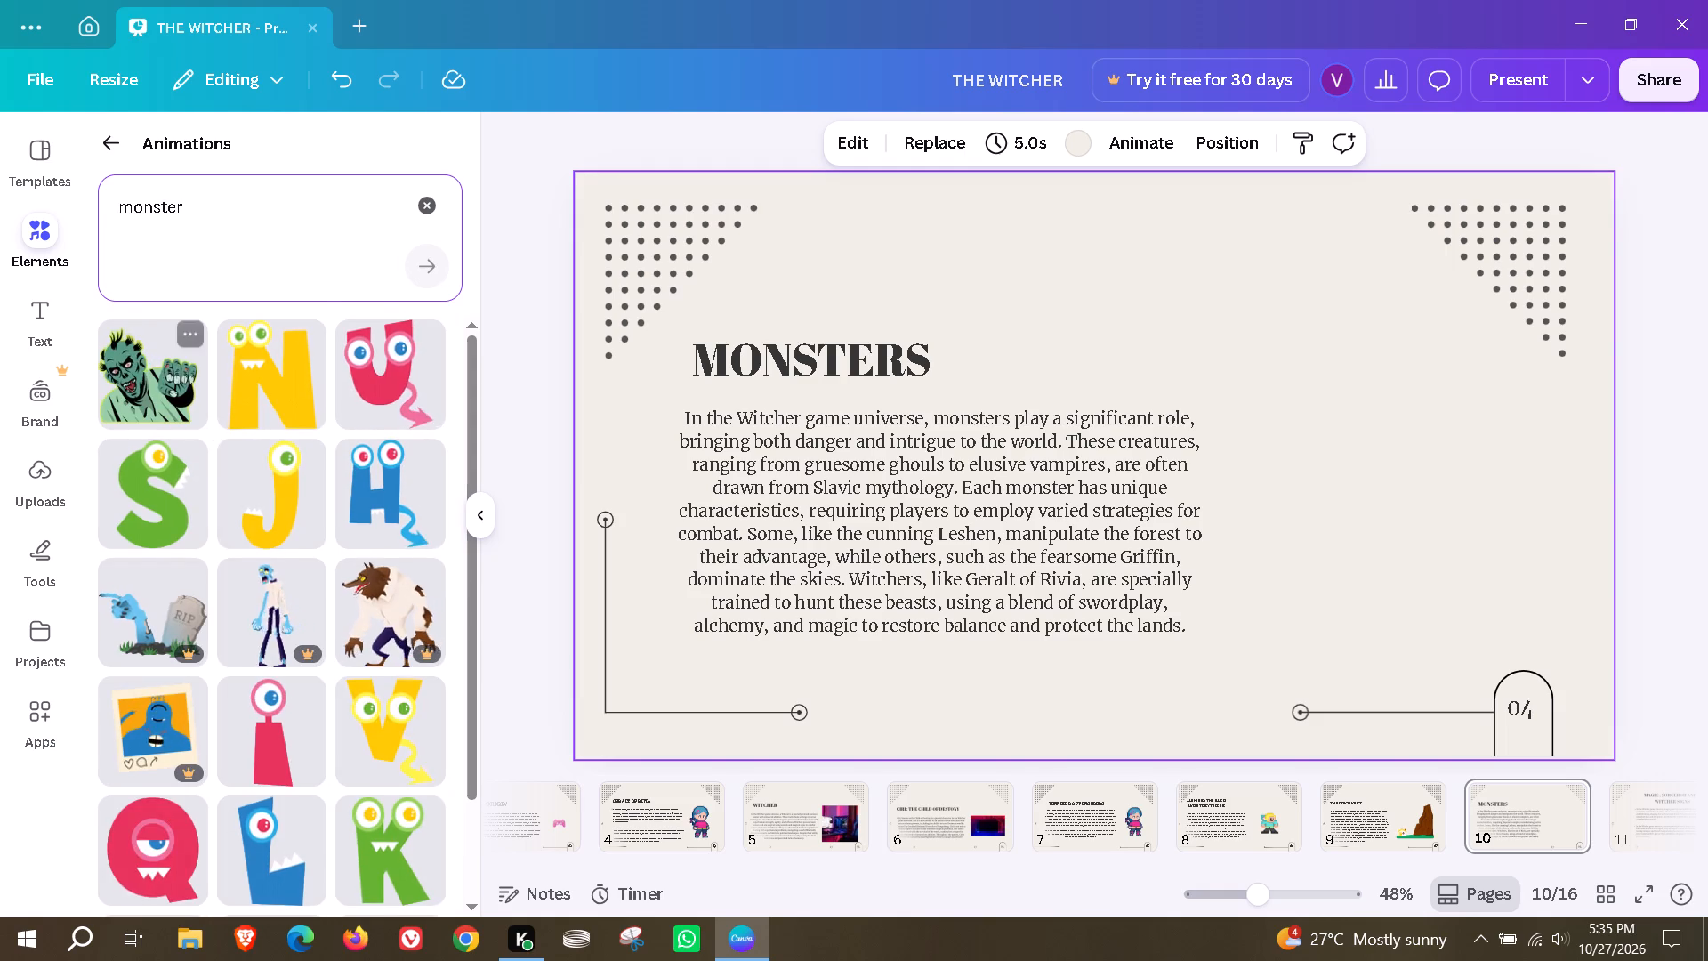
# Add the green zombie animation to page 10, shrink it and place it right of the Monsters paragraph.
pyautogui.moveTo(161, 391); pyautogui.dragTo(1261, 293)
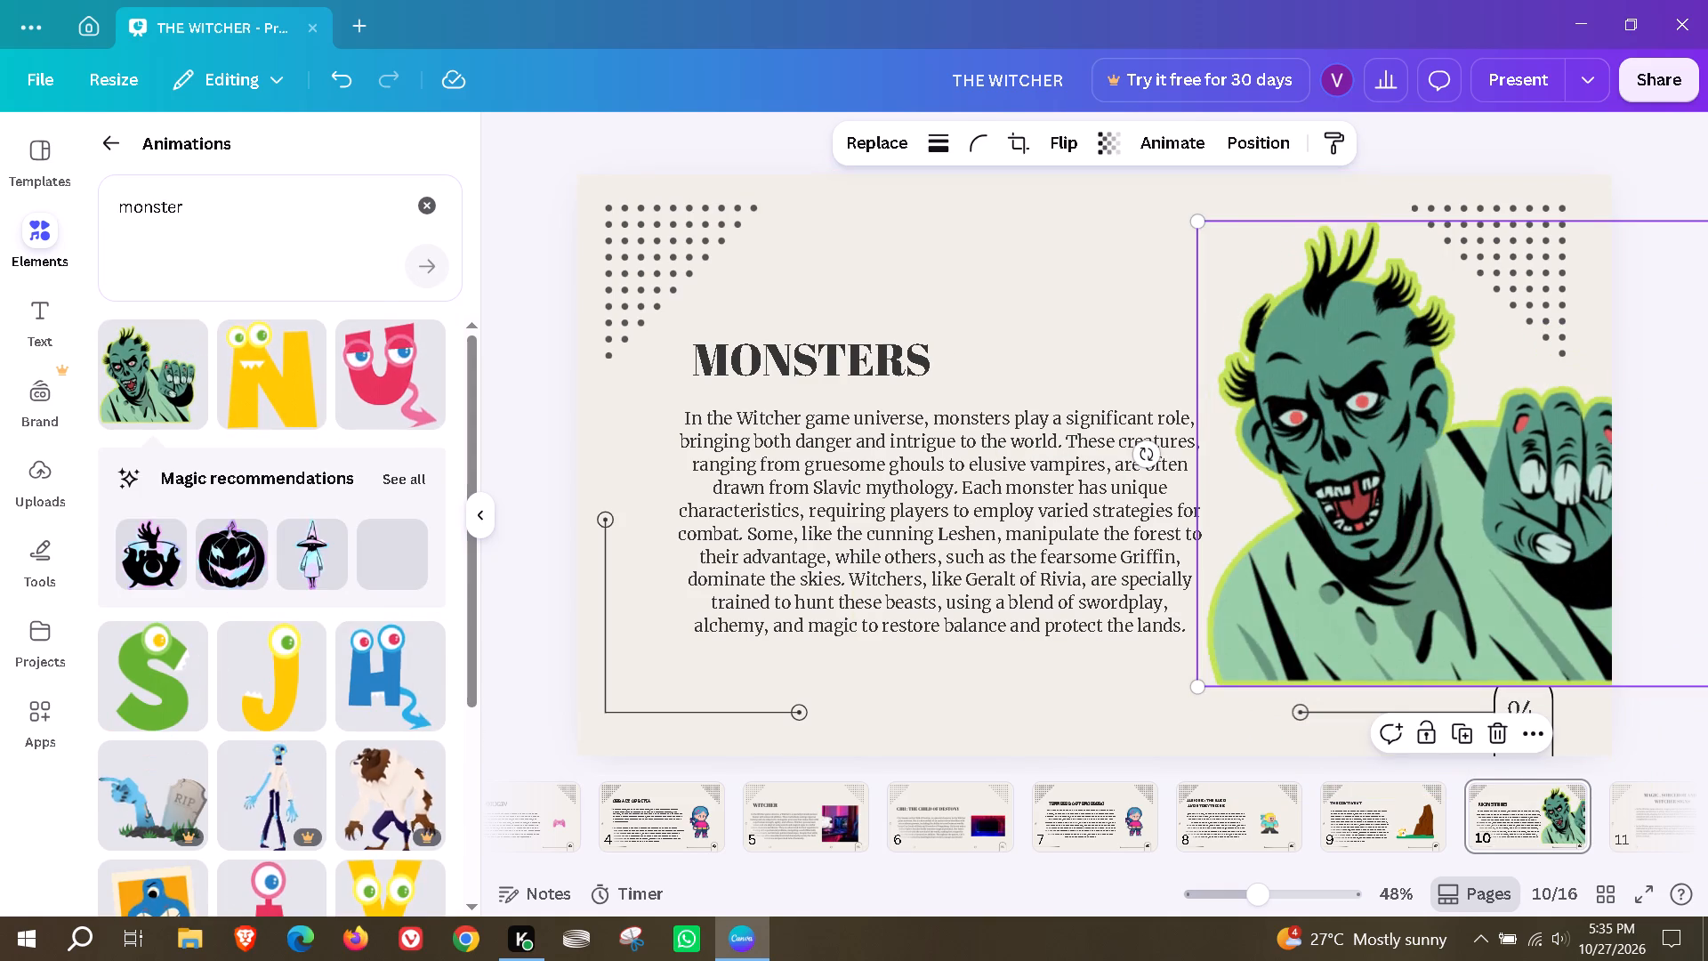
pyautogui.moveTo(1199, 219); pyautogui.dragTo(1317, 344)
pyautogui.moveTo(1478, 549); pyautogui.dragTo(1352, 541)
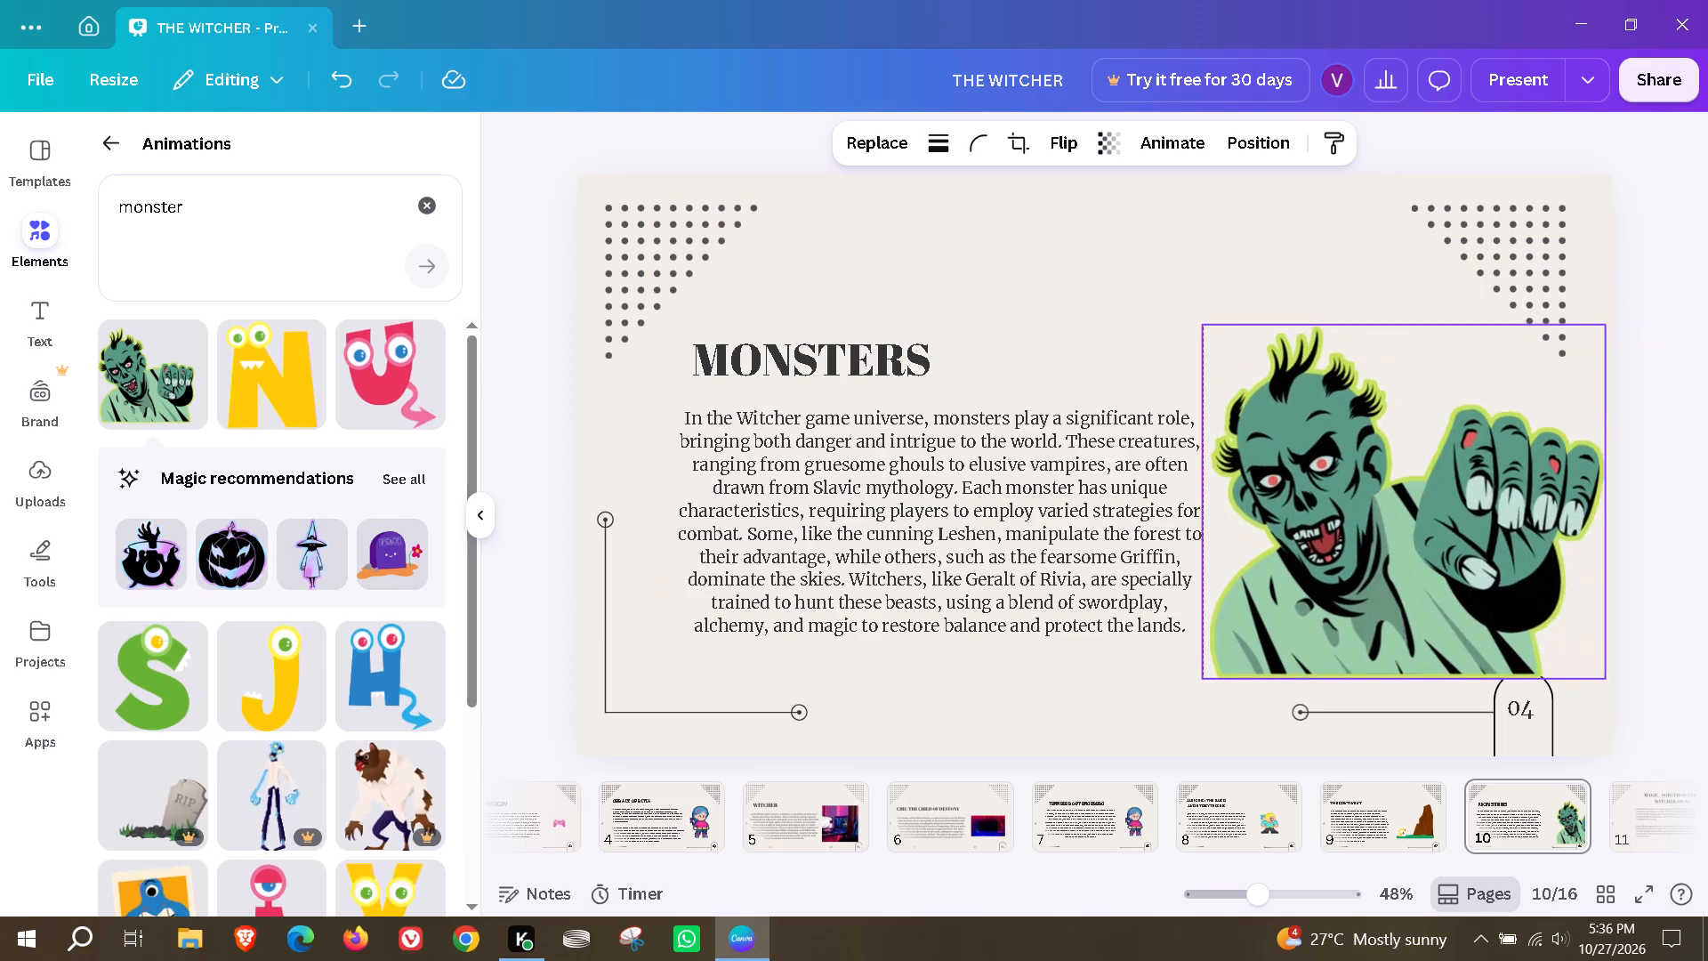
pyautogui.moveTo(1352, 541); pyautogui.dragTo(1337, 540)
pyautogui.moveTo(1585, 679); pyautogui.dragTo(1390, 576)
pyautogui.moveTo(1346, 473); pyautogui.dragTo(1422, 546)
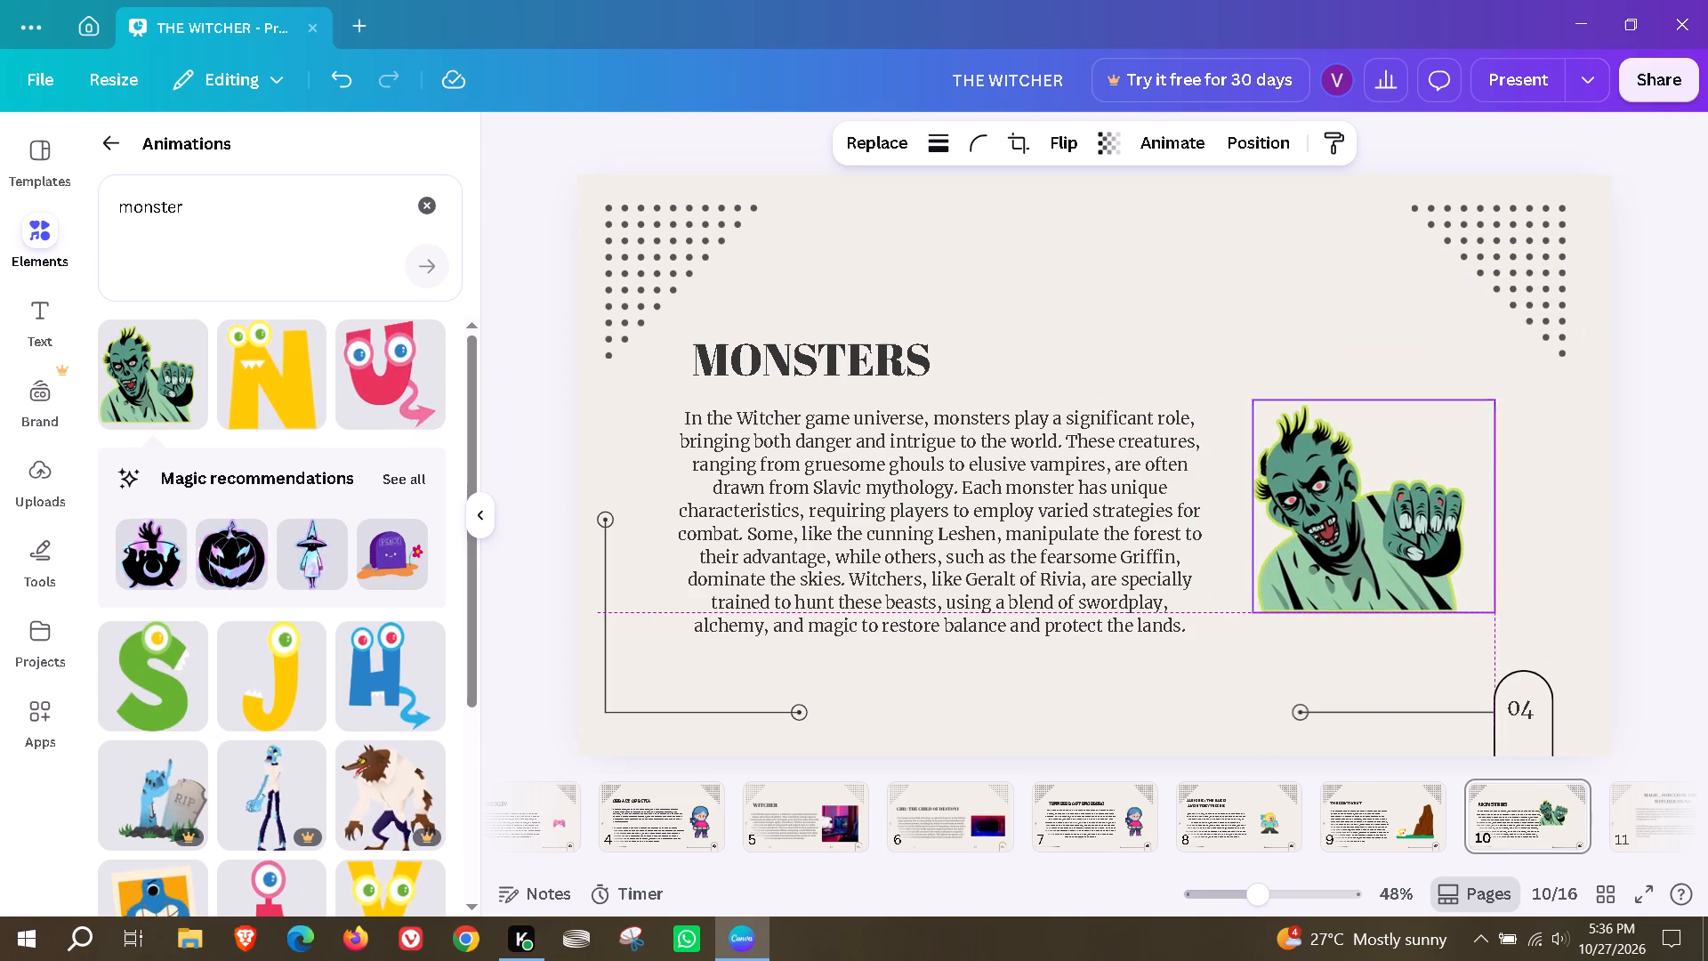
pyautogui.moveTo(1422, 546); pyautogui.dragTo(1428, 551)
pyautogui.click(1124, 322)
# On page 11, scale the MAGIC, SORCEROR AND A WITCHER SIGNS title down to about size 39.9 and move it left.
pyautogui.scroll(-3, 1454, 764)
pyautogui.scroll(-2, 1402, 846)
pyautogui.click(1054, 285)
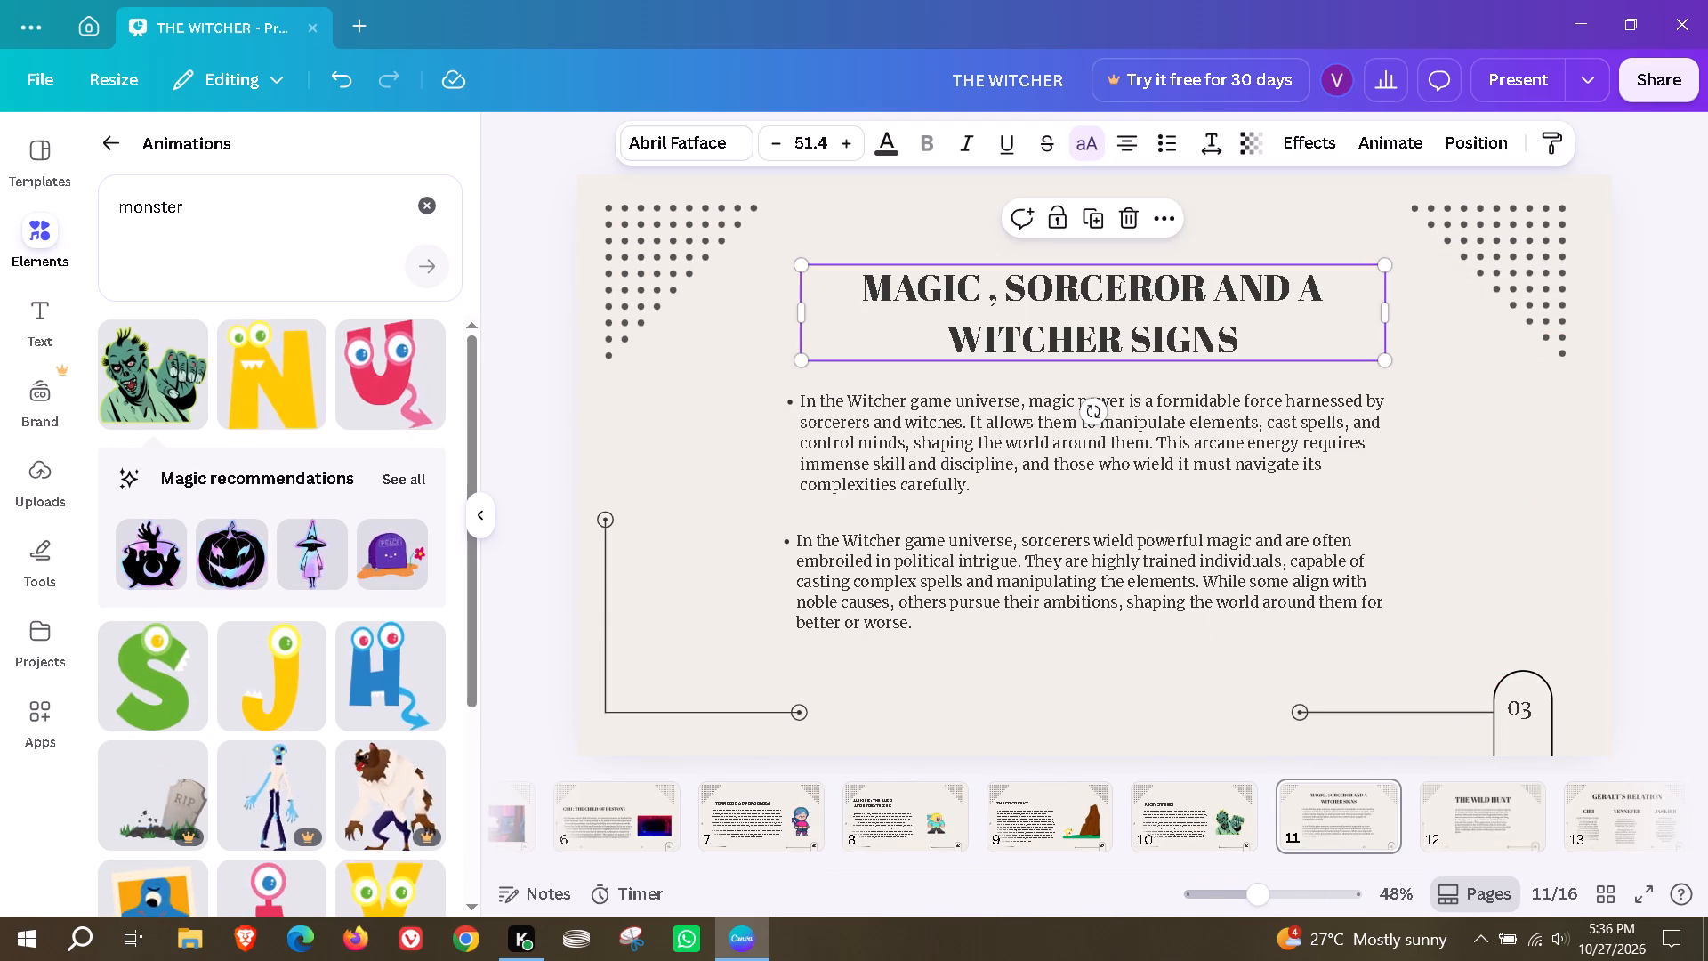
pyautogui.moveTo(1391, 363); pyautogui.dragTo(1261, 342)
pyautogui.moveTo(1092, 306); pyautogui.dragTo(925, 337)
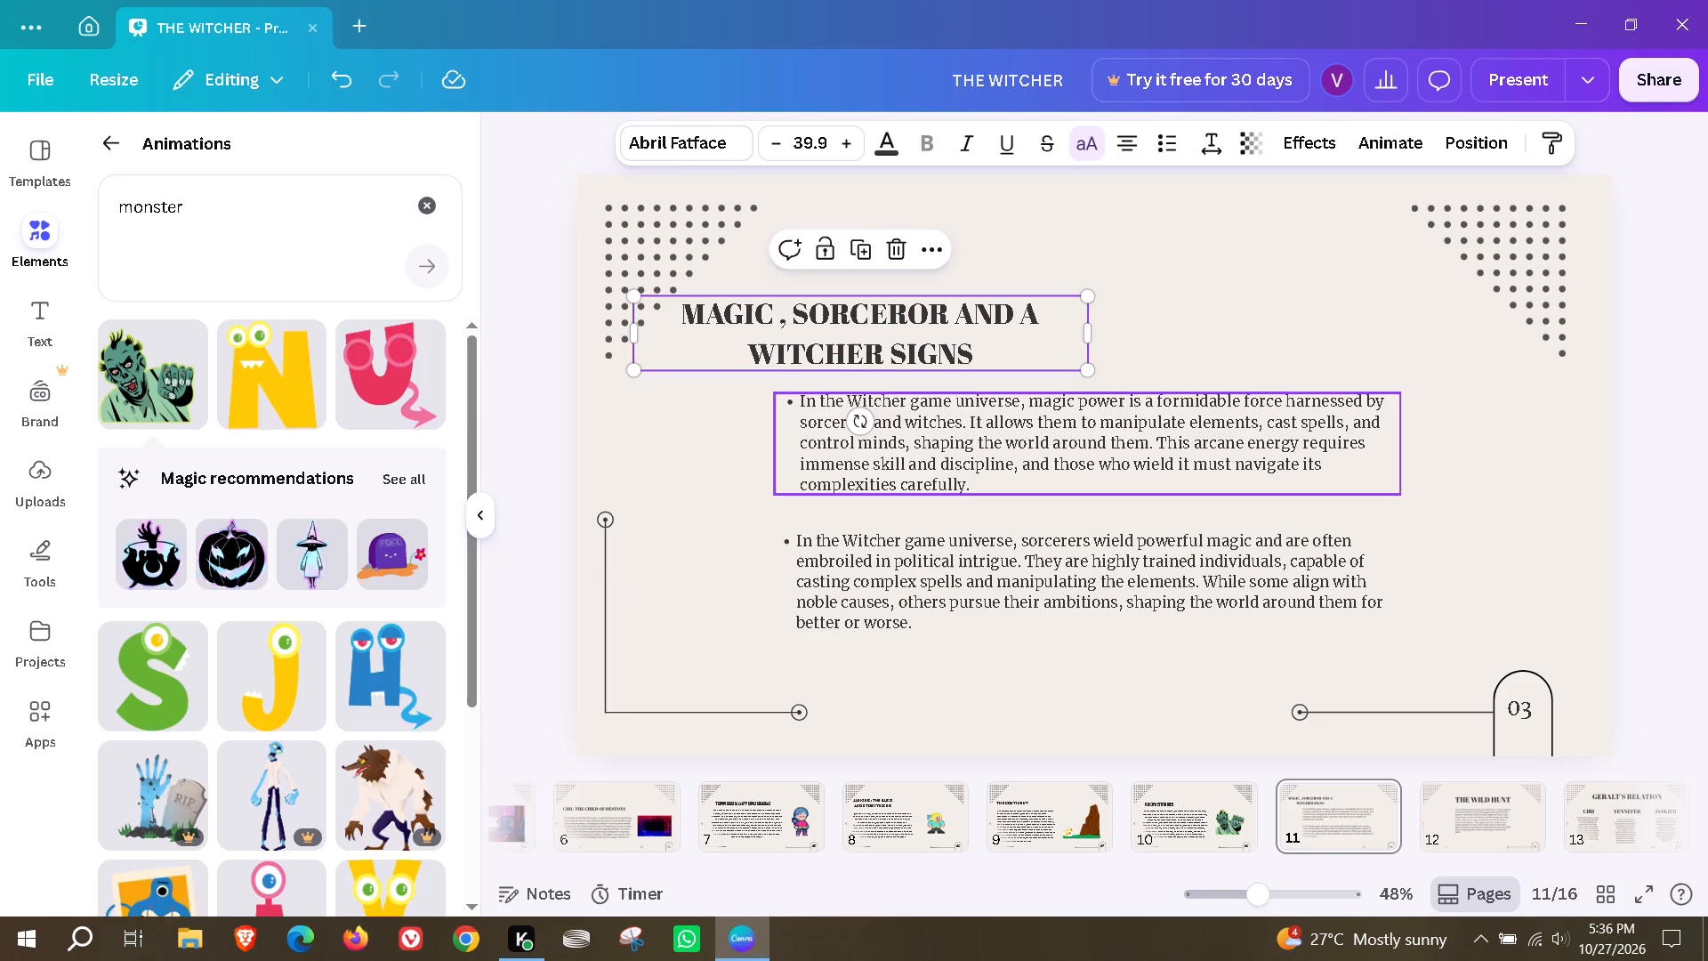
# Move both bulleted paragraphs on page 11 left under the title, with their left edges aligned.
pyautogui.moveTo(926, 456); pyautogui.dragTo(802, 470)
pyautogui.moveTo(881, 604); pyautogui.dragTo(762, 607)
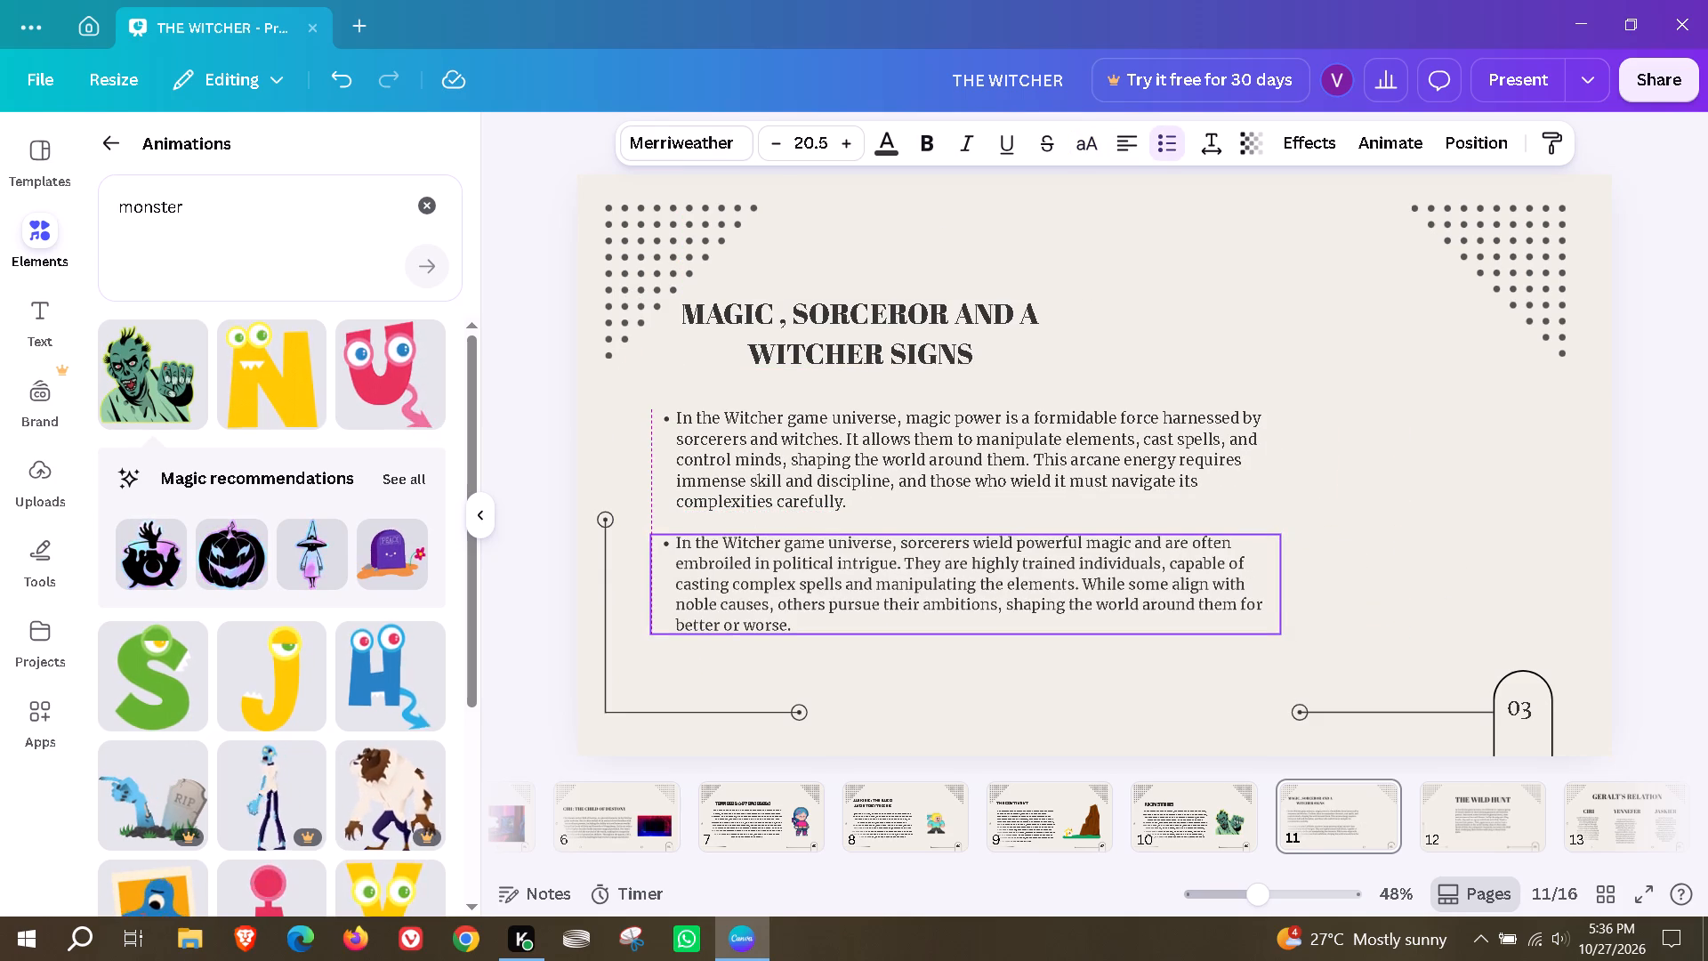
pyautogui.moveTo(762, 607); pyautogui.dragTo(763, 618)
# Search the animations for magic.
pyautogui.moveTo(247, 190); pyautogui.dragTo(106, 210)
pyautogui.moveTo(238, 199); pyautogui.dragTo(117, 204)
pyautogui.write('magic')
pyautogui.press('Return')
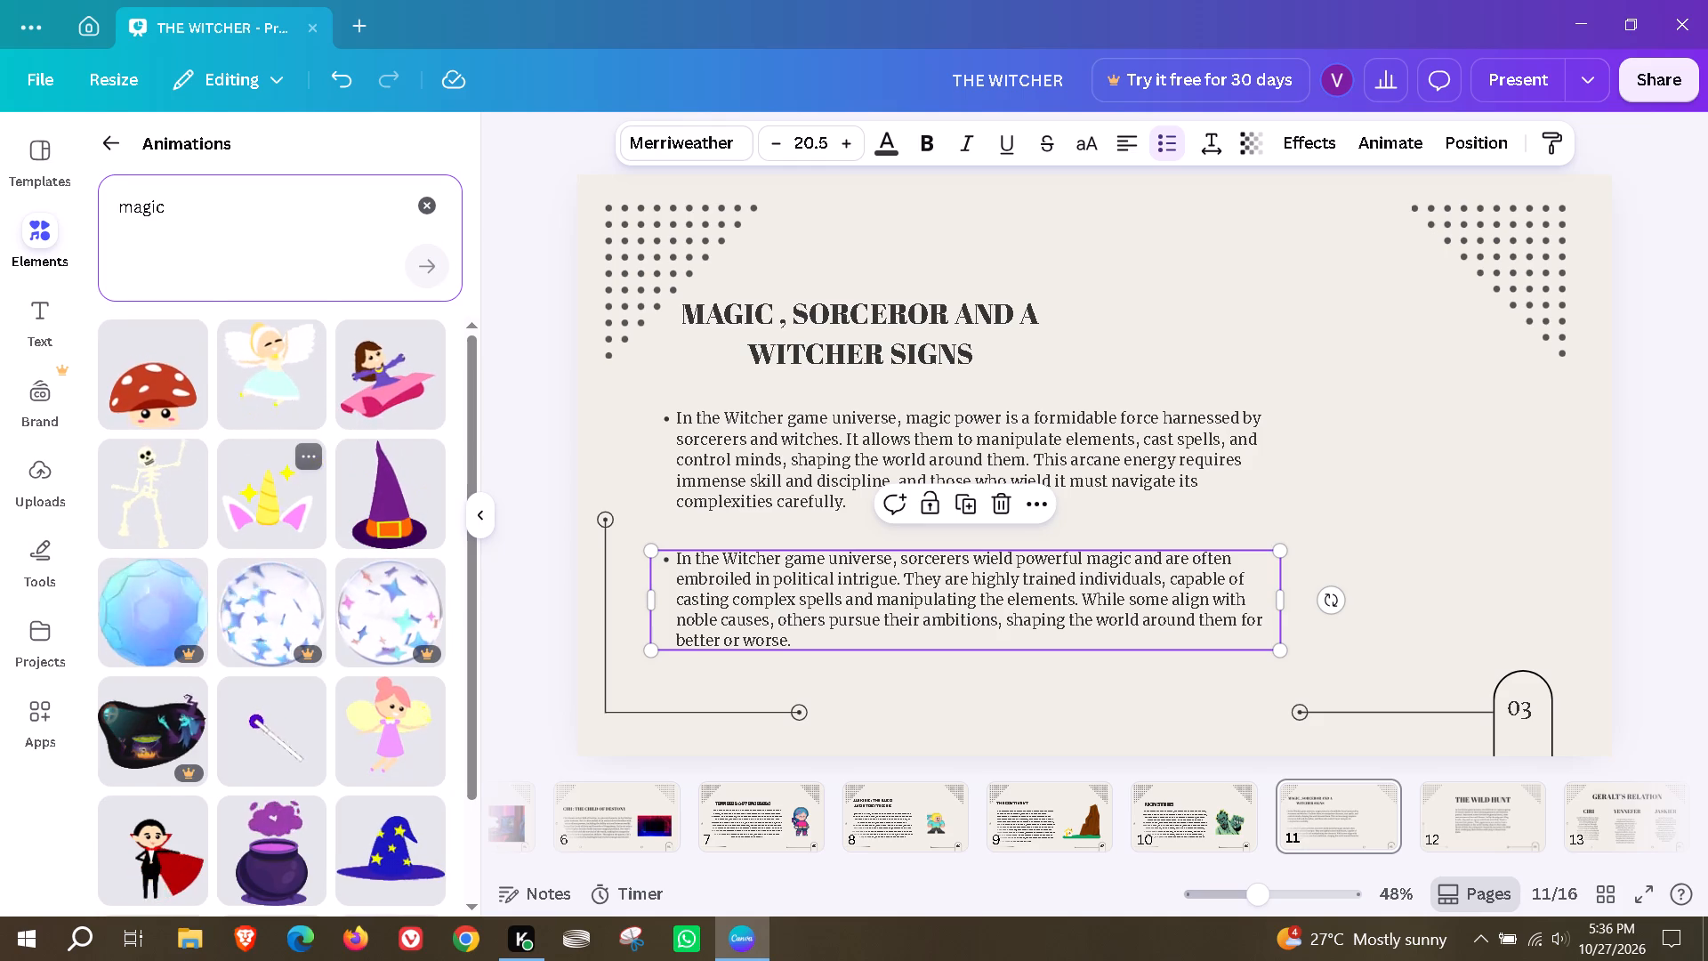
# Add the winged fairy animation to page 11, shrink it and place it right of the bulleted paragraphs.
pyautogui.moveTo(260, 406); pyautogui.dragTo(1213, 402)
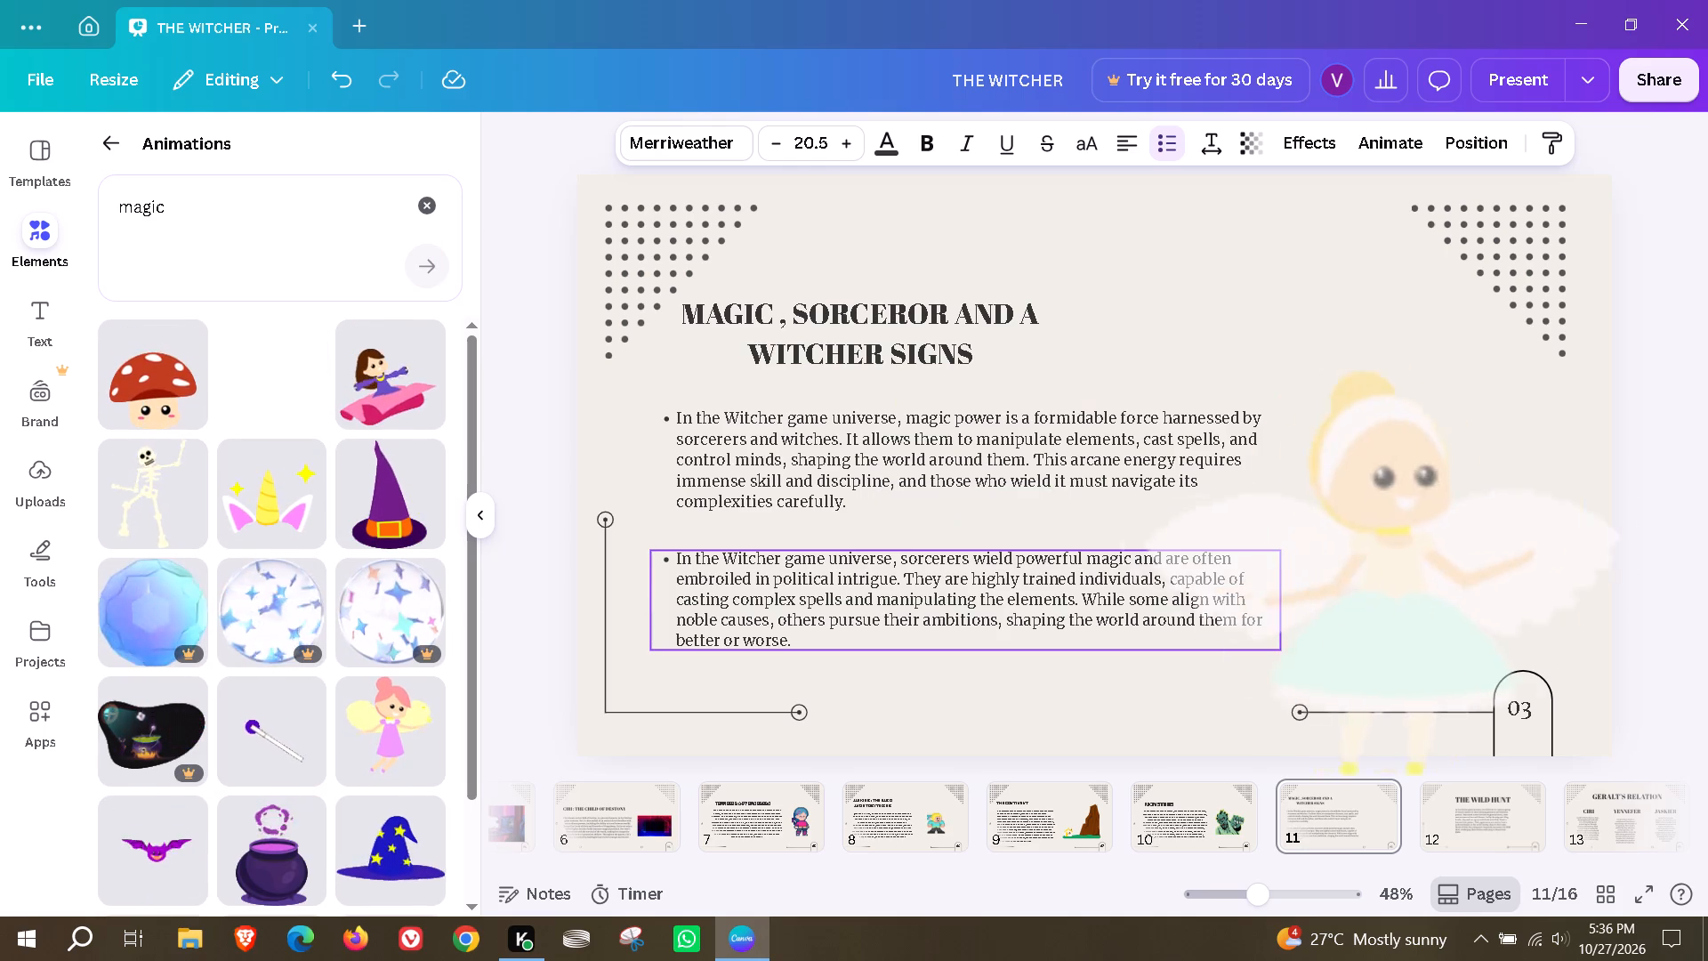
pyautogui.moveTo(1213, 402); pyautogui.dragTo(1177, 327)
pyautogui.moveTo(1610, 238); pyautogui.dragTo(1407, 440)
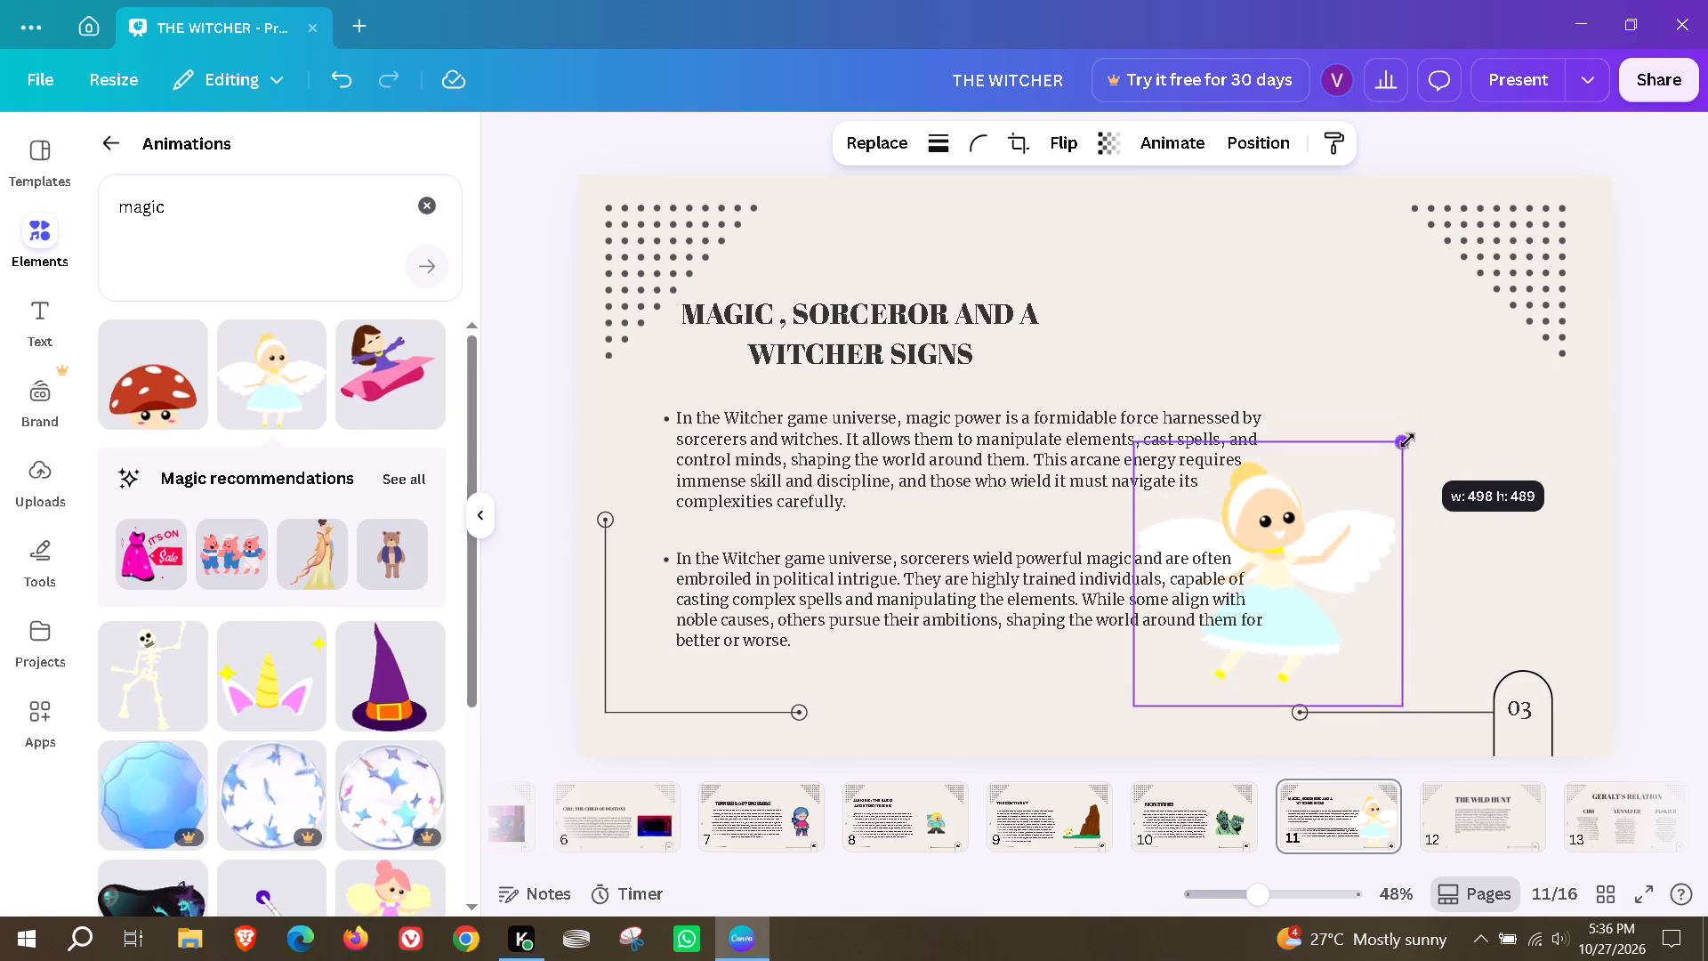
pyautogui.moveTo(1407, 440); pyautogui.dragTo(1399, 466)
pyautogui.moveTo(1327, 574); pyautogui.dragTo(1500, 517)
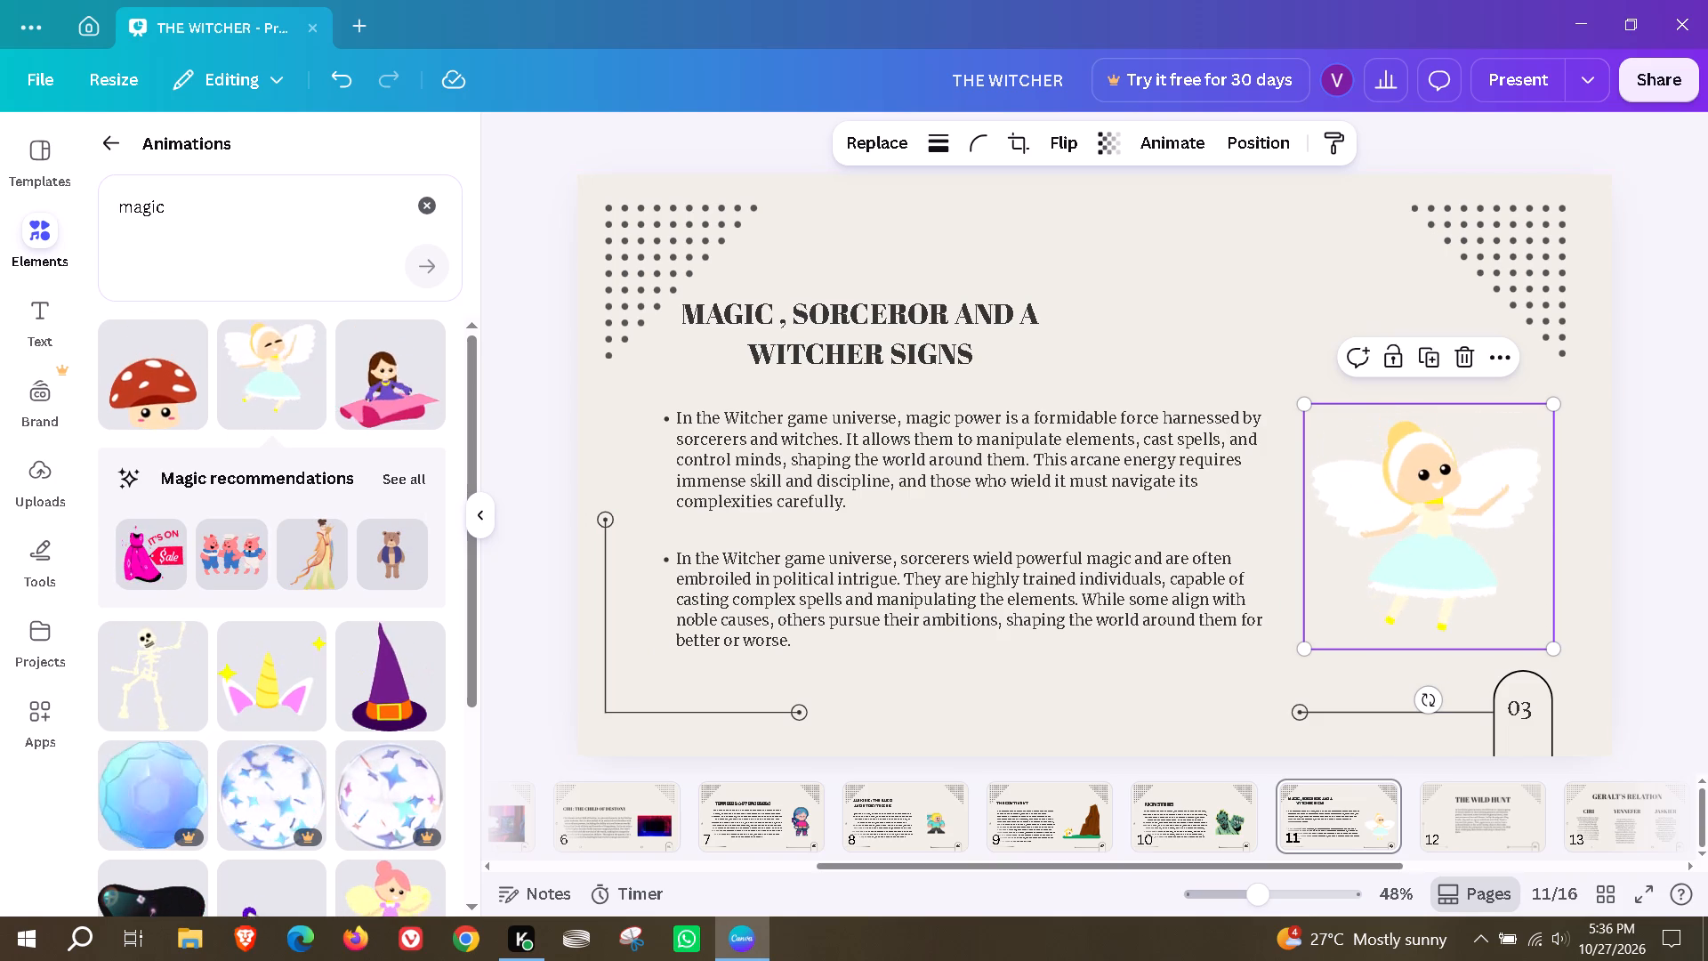
# On page 12, move THE WILD HUNT title and its paragraph left, scaling the title down to about size 51.6.
pyautogui.click(1497, 812)
pyautogui.moveTo(999, 344); pyautogui.dragTo(805, 351)
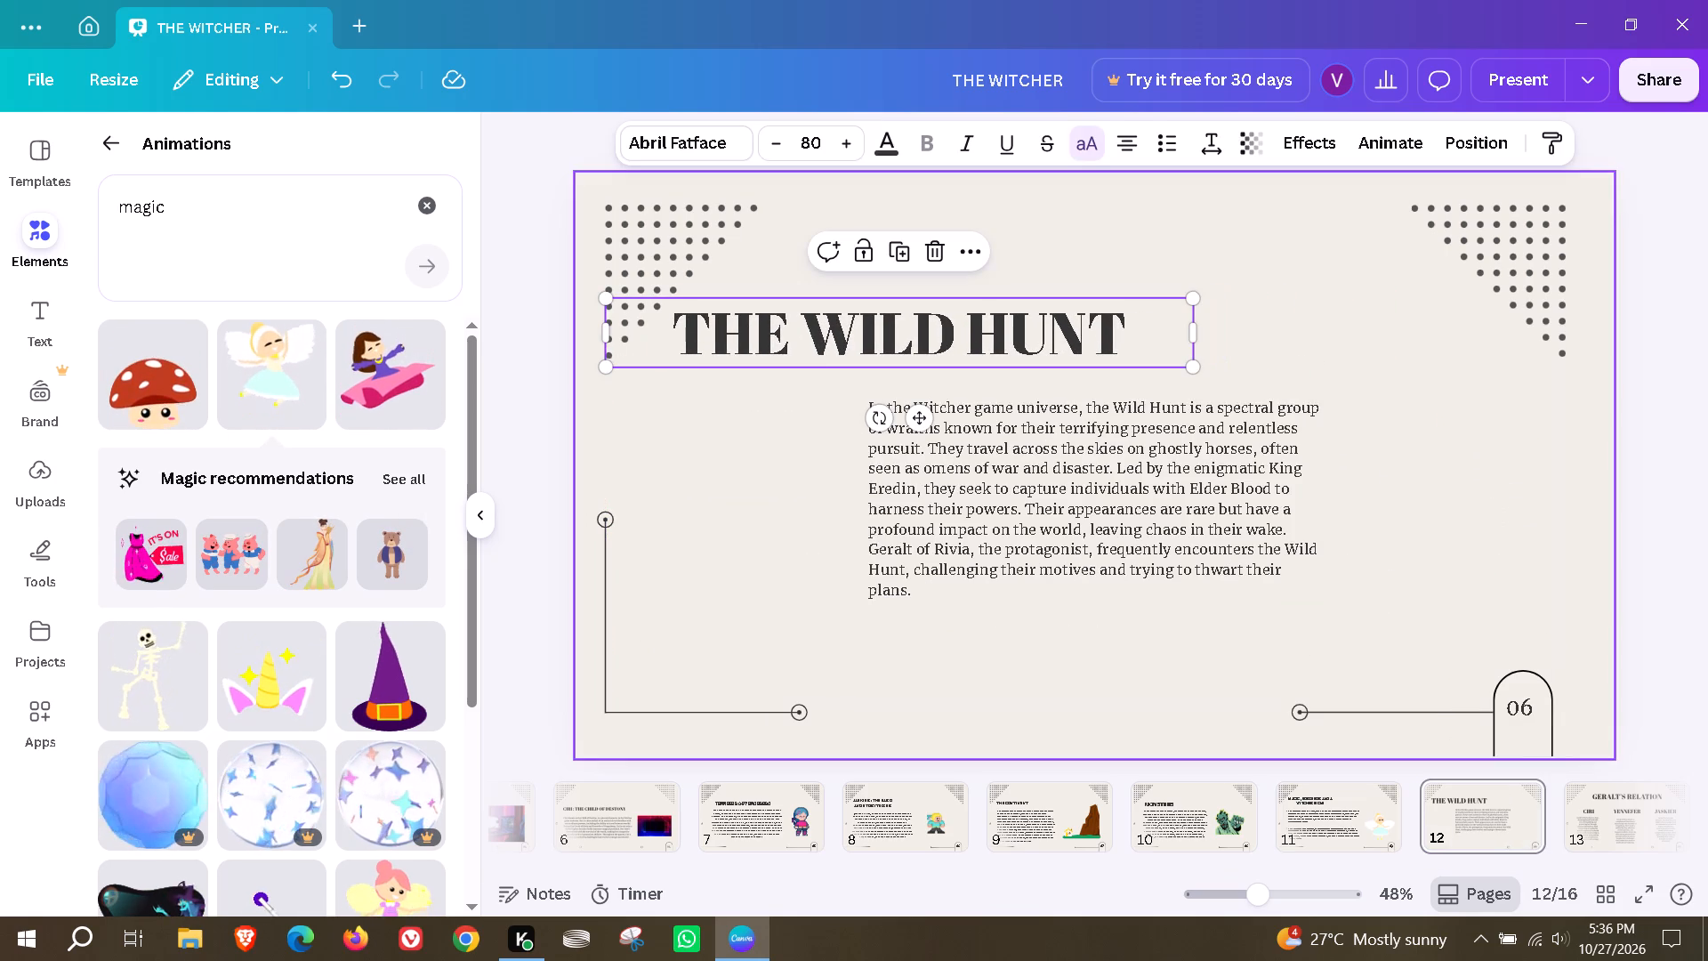
pyautogui.moveTo(1202, 368); pyautogui.dragTo(1026, 397)
pyautogui.moveTo(897, 335); pyautogui.dragTo(914, 352)
pyautogui.moveTo(1046, 475); pyautogui.dragTo(855, 503)
pyautogui.moveTo(873, 341); pyautogui.dragTo(875, 376)
pyautogui.moveTo(1041, 395); pyautogui.dragTo(1003, 384)
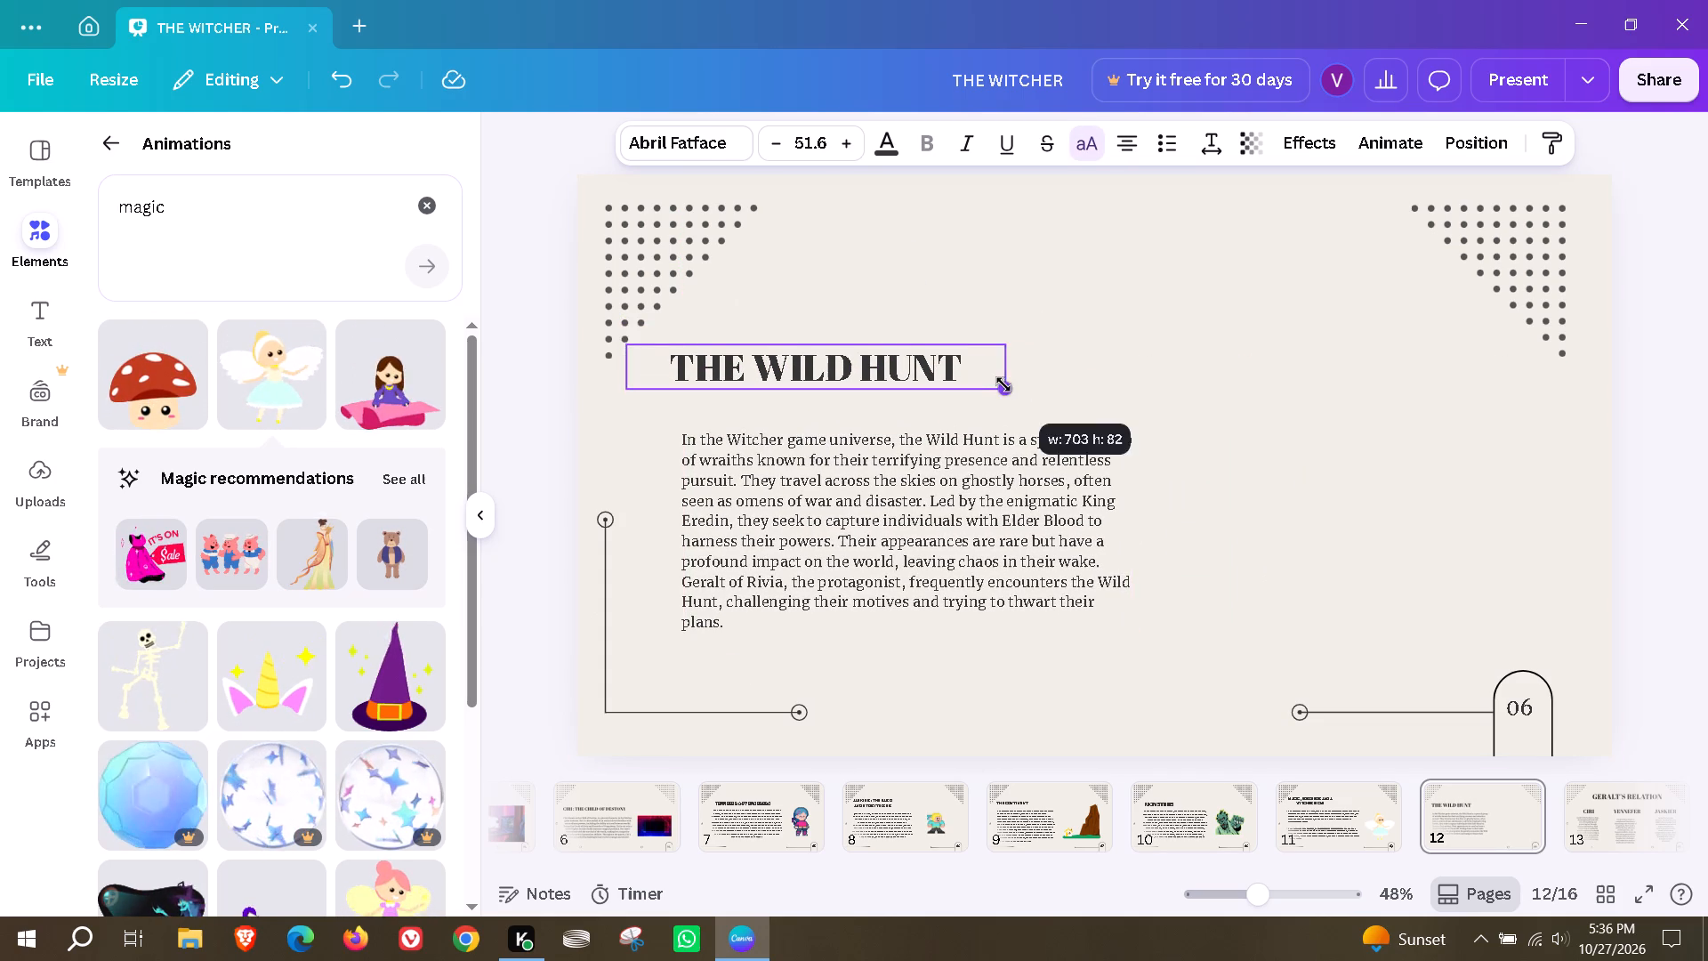
pyautogui.click(895, 376)
pyautogui.click(1175, 352)
# Search the animations for wildlife.
pyautogui.moveTo(216, 204); pyautogui.dragTo(158, 210)
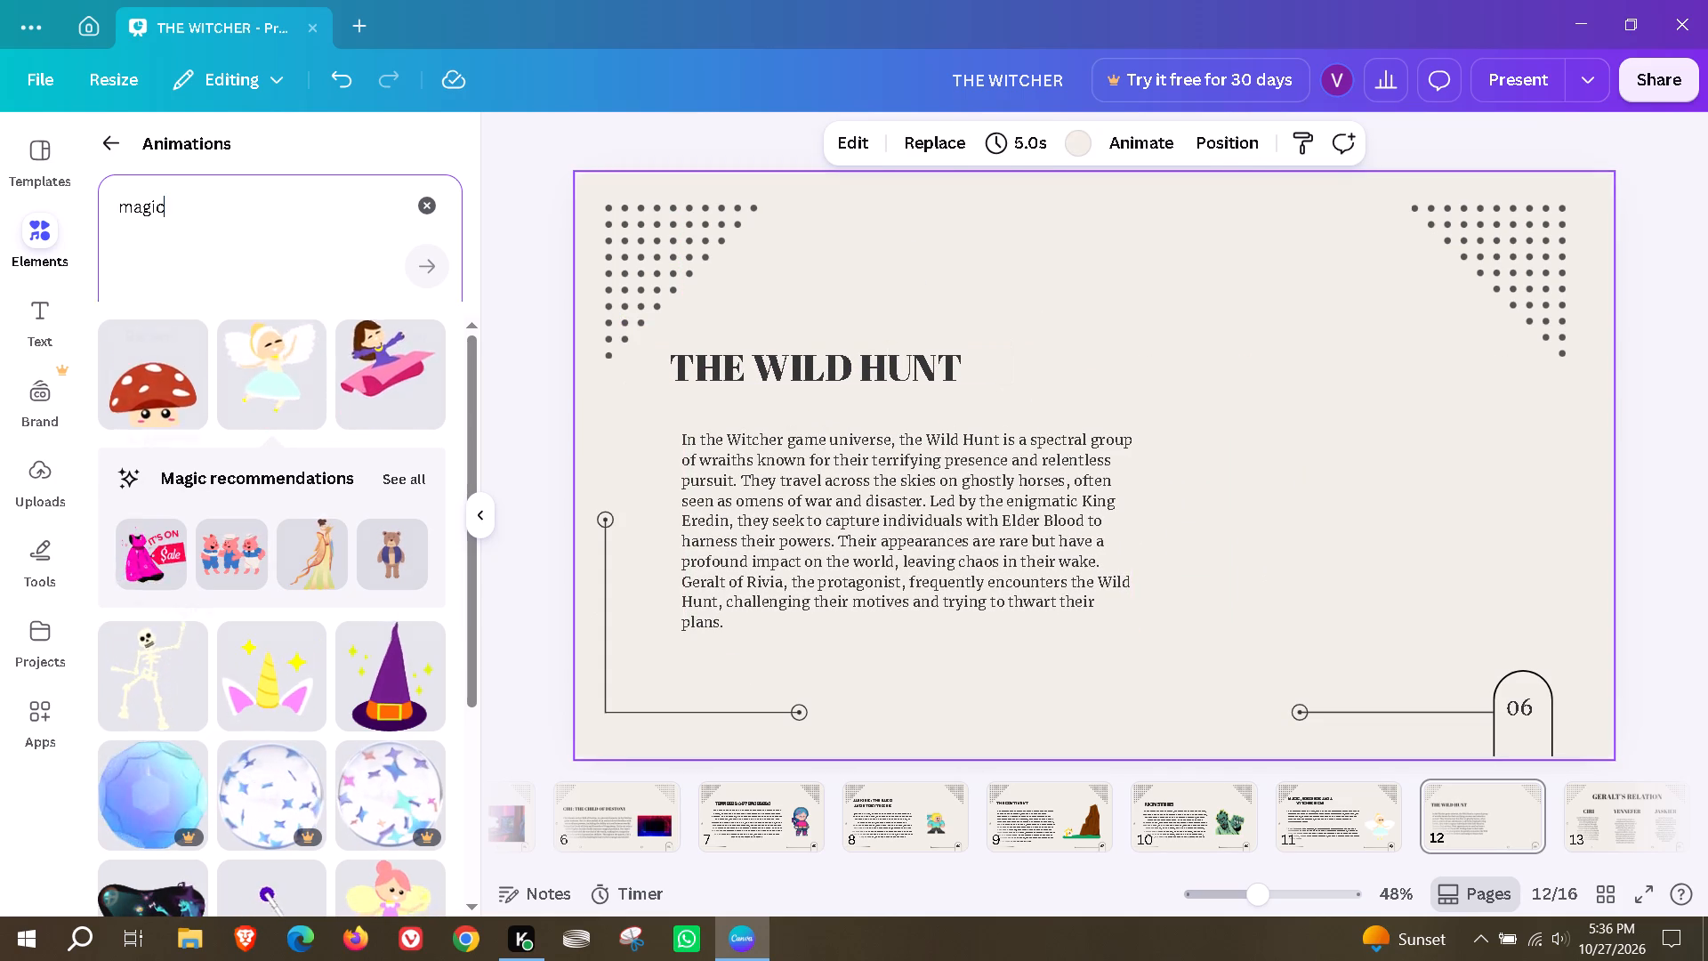
pyautogui.moveTo(158, 210); pyautogui.dragTo(109, 217)
pyautogui.write('wildlife')
pyautogui.press('Return')
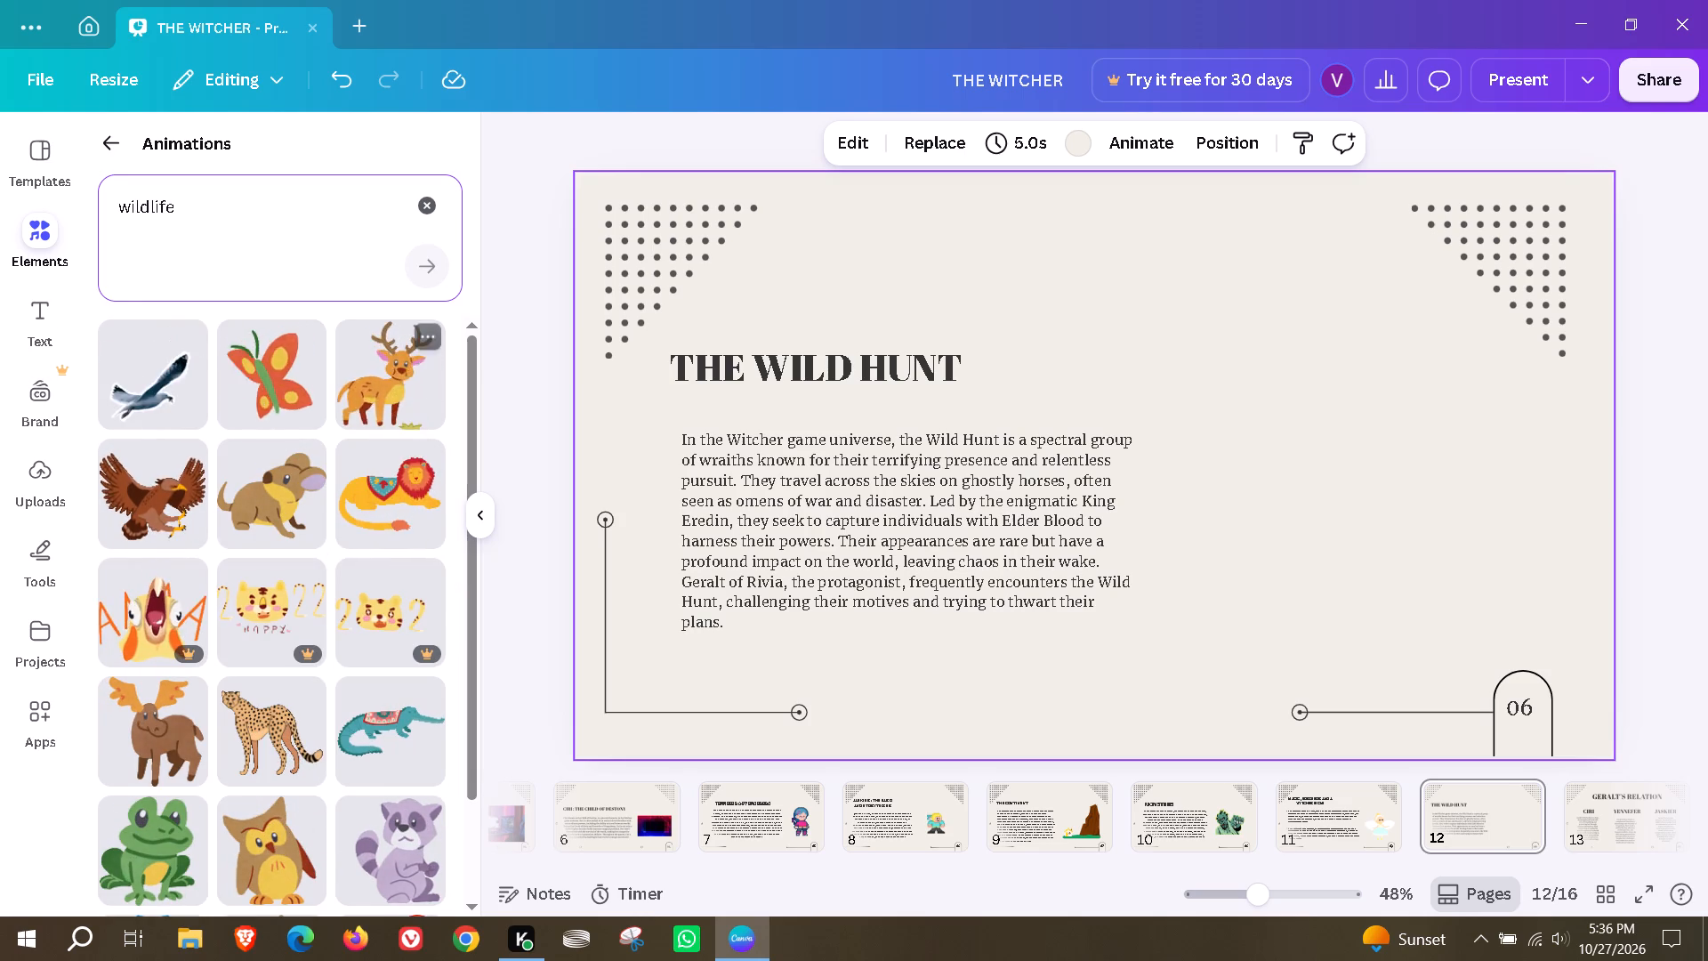
# Add the deer animation to page 12, shrink it and place it right of the Wild Hunt paragraph.
pyautogui.moveTo(376, 400); pyautogui.dragTo(1236, 323)
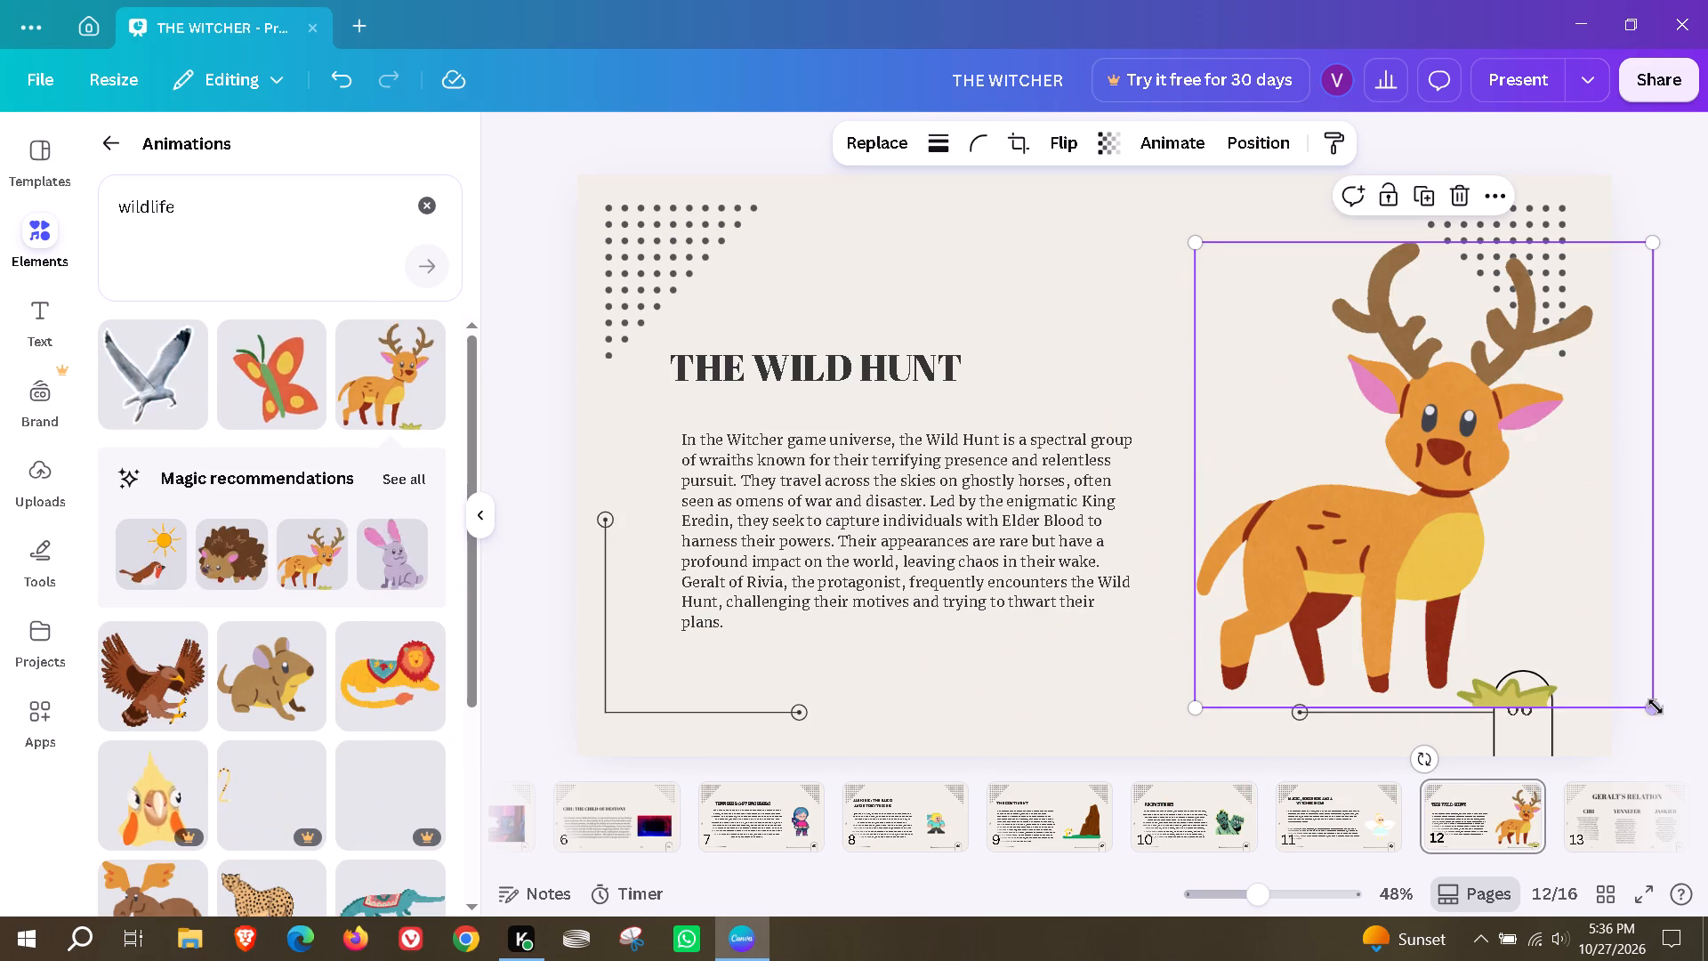
pyautogui.moveTo(1653, 707); pyautogui.dragTo(1318, 537)
pyautogui.moveTo(1331, 376); pyautogui.dragTo(1387, 556)
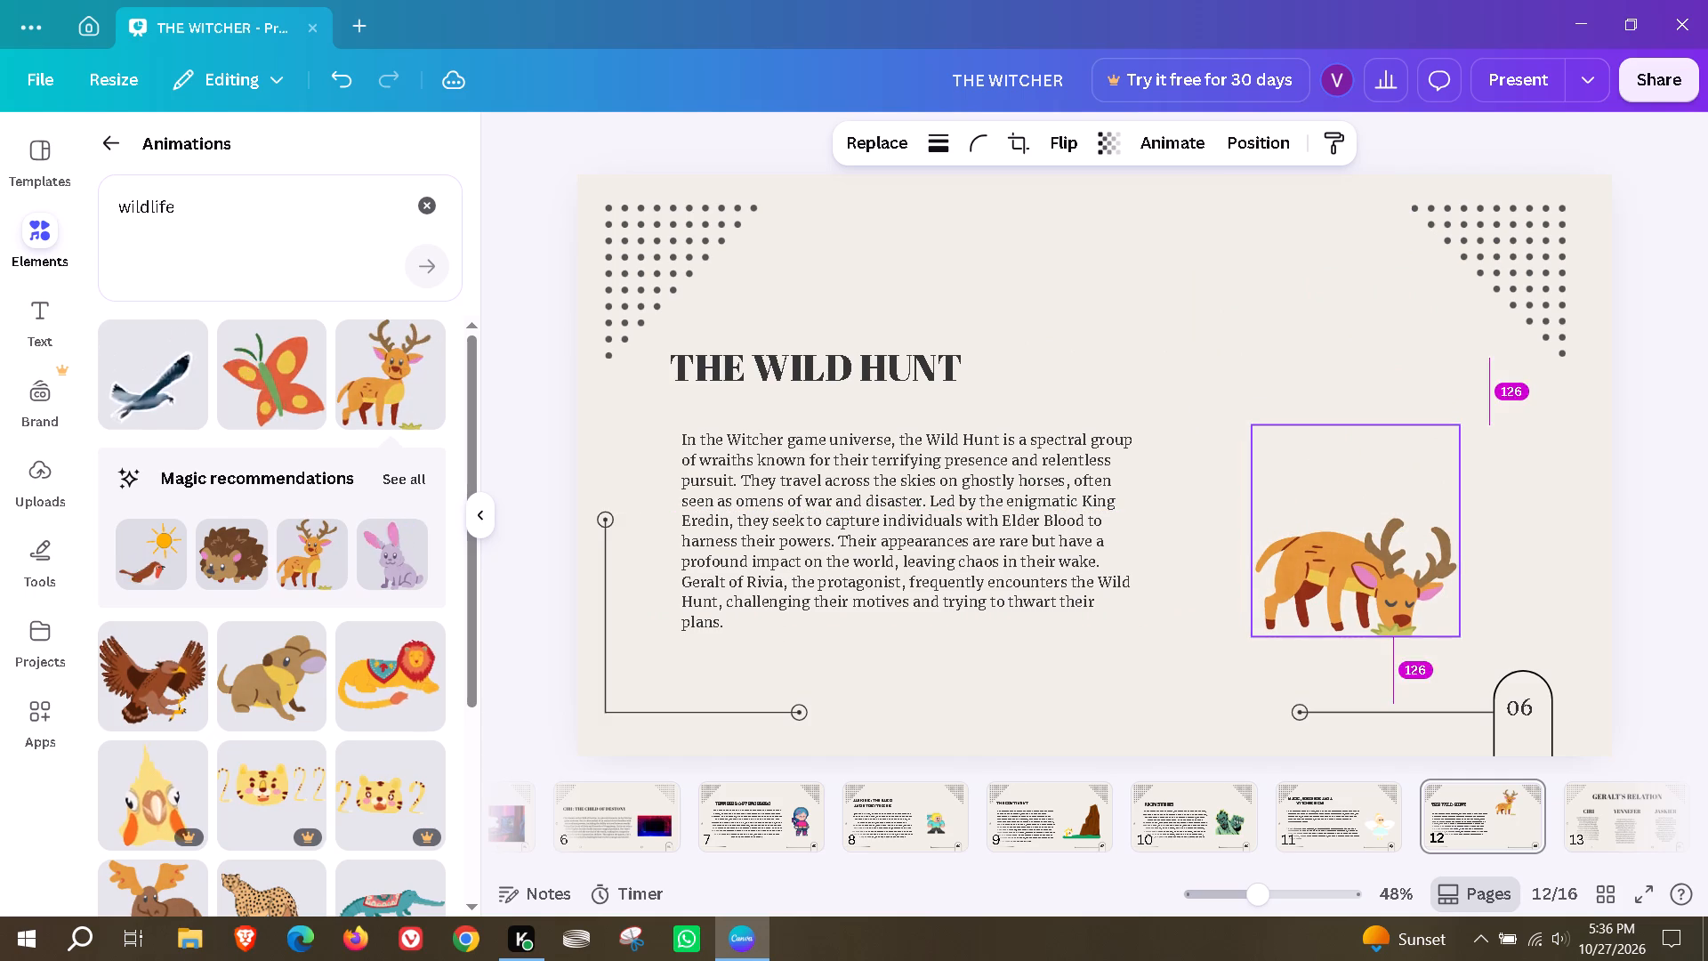
pyautogui.moveTo(1387, 556); pyautogui.dragTo(1387, 554)
pyautogui.click(1114, 352)
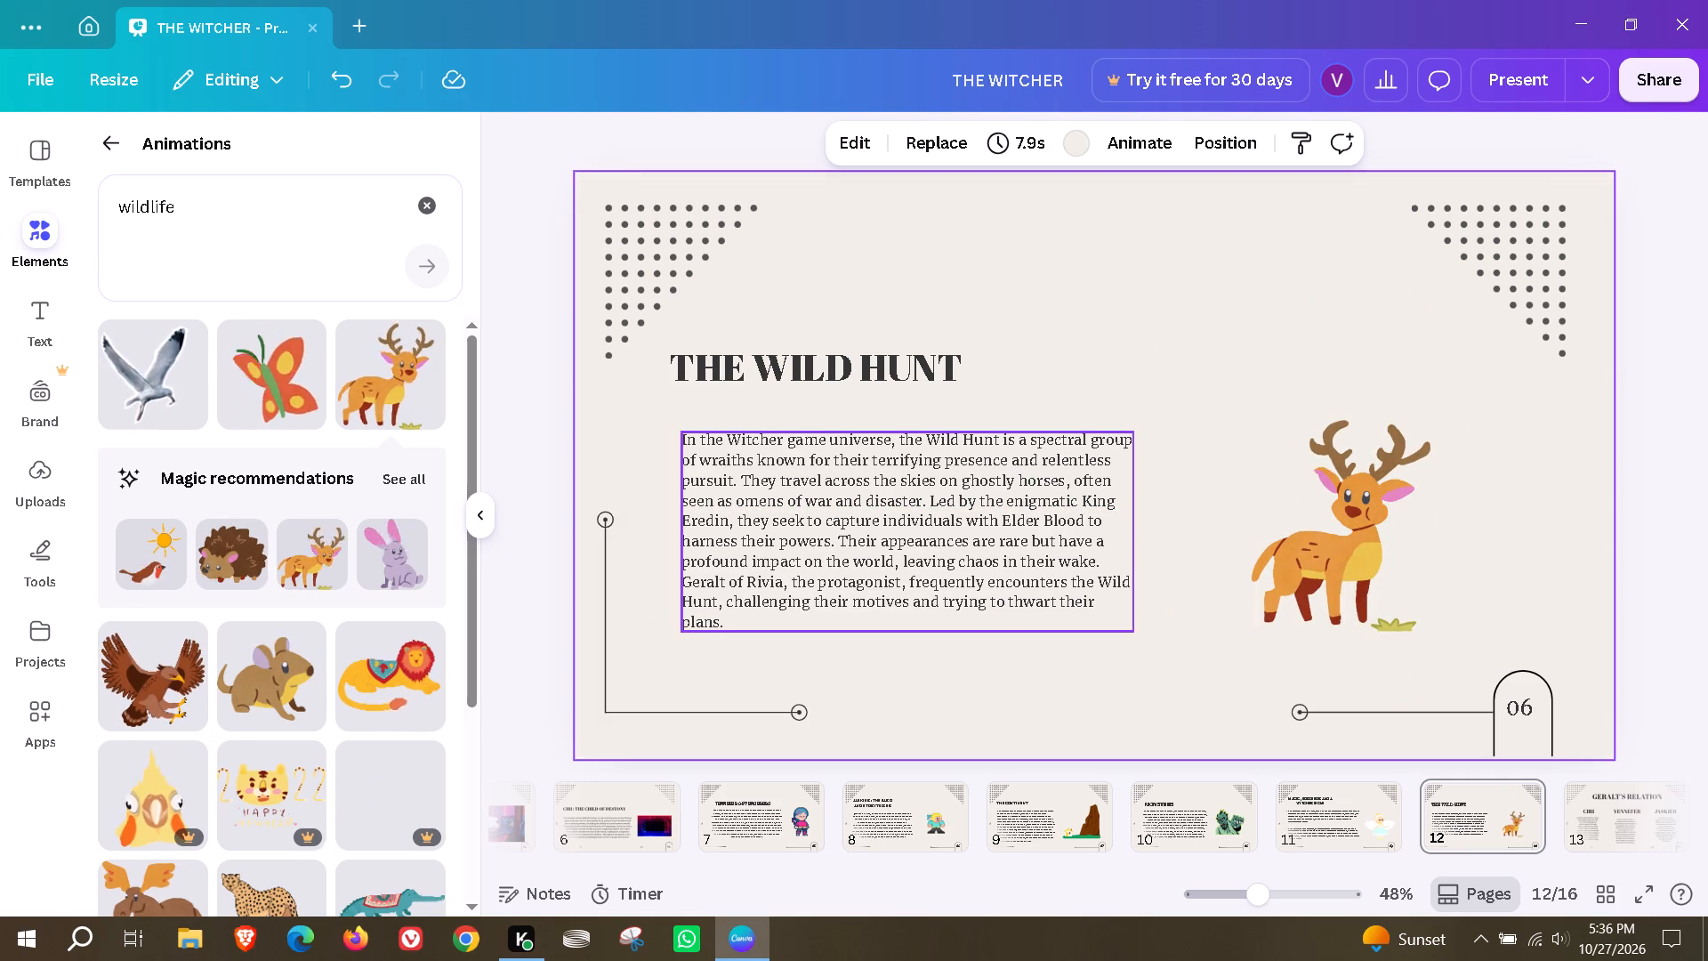
# Shift the Wild Hunt paragraph slightly right and down, and bring THE WILD HUNT title down just above it.
pyautogui.moveTo(972, 579); pyautogui.dragTo(1003, 602)
pyautogui.moveTo(791, 381); pyautogui.dragTo(823, 388)
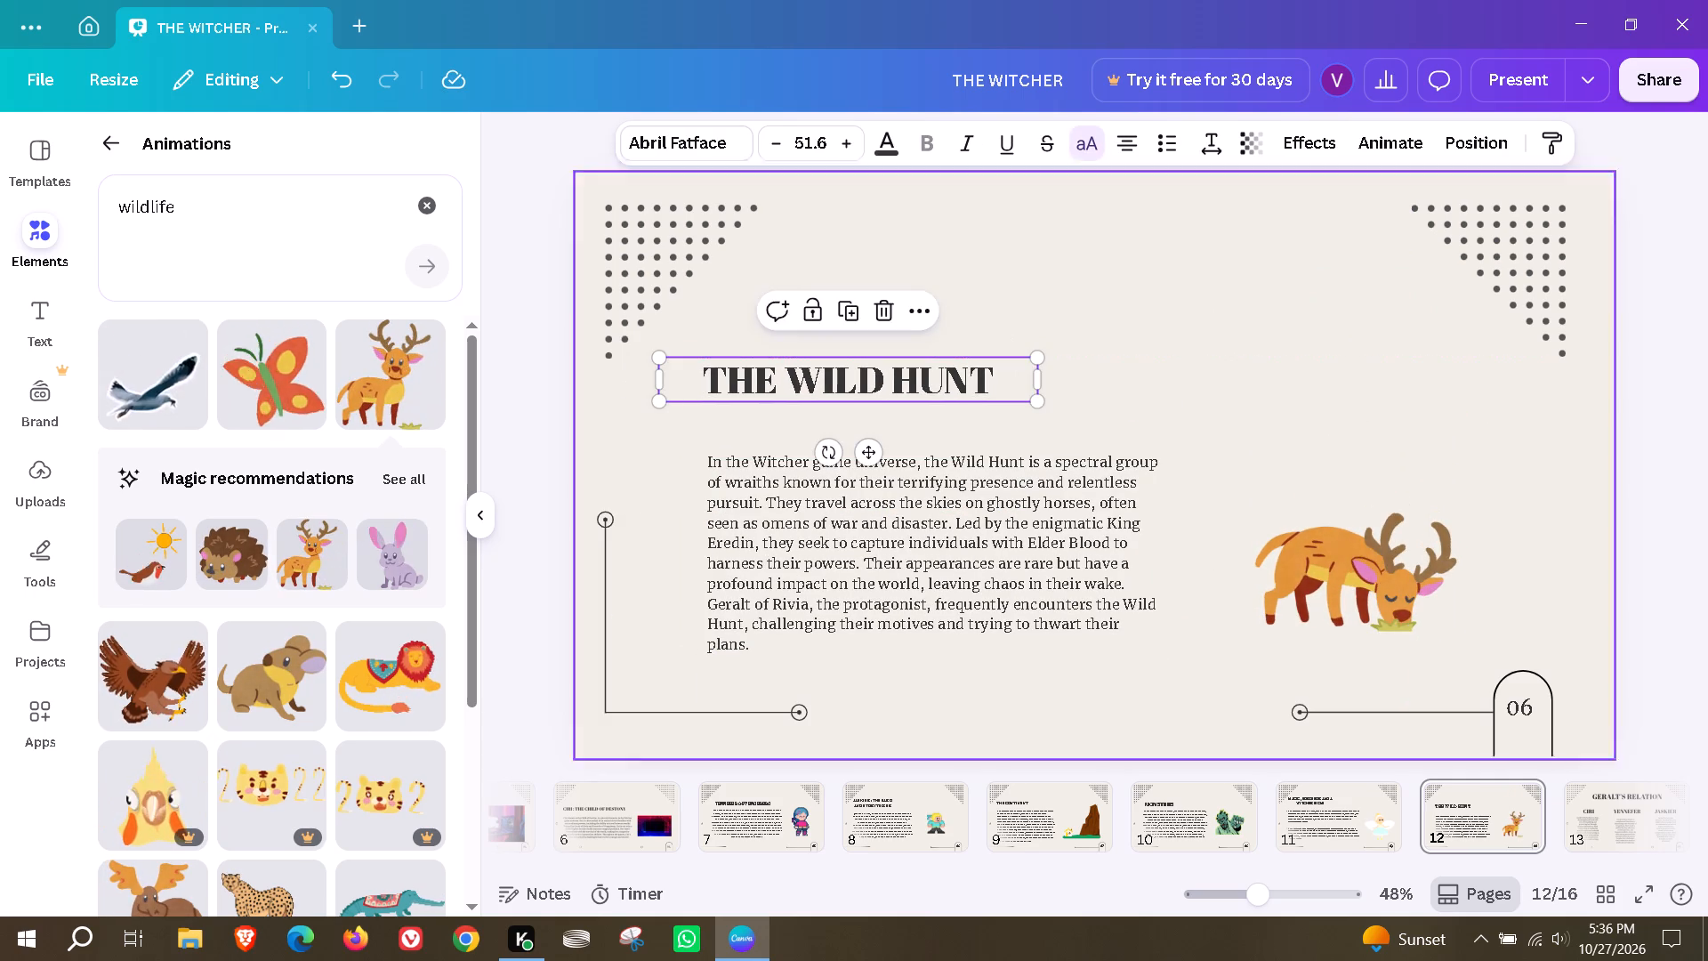
pyautogui.click(1233, 419)
pyautogui.moveTo(847, 379); pyautogui.dragTo(850, 402)
pyautogui.click(1203, 421)
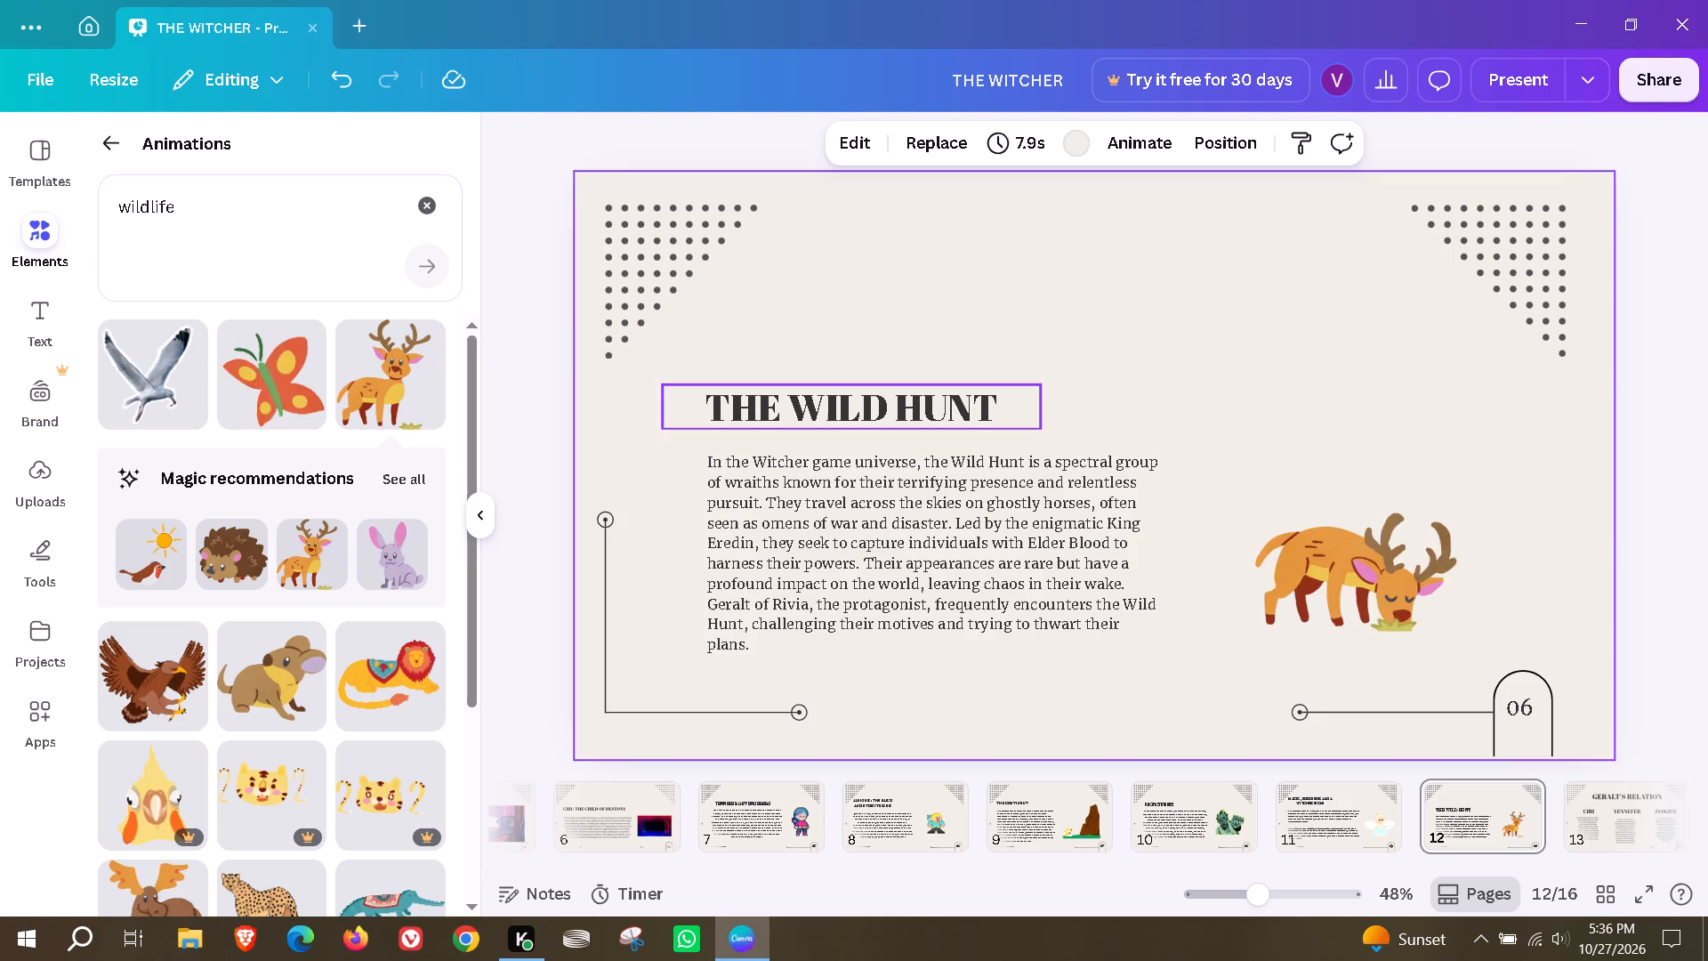
pyautogui.moveTo(854, 403); pyautogui.dragTo(858, 393)
pyautogui.moveTo(854, 410); pyautogui.dragTo(843, 408)
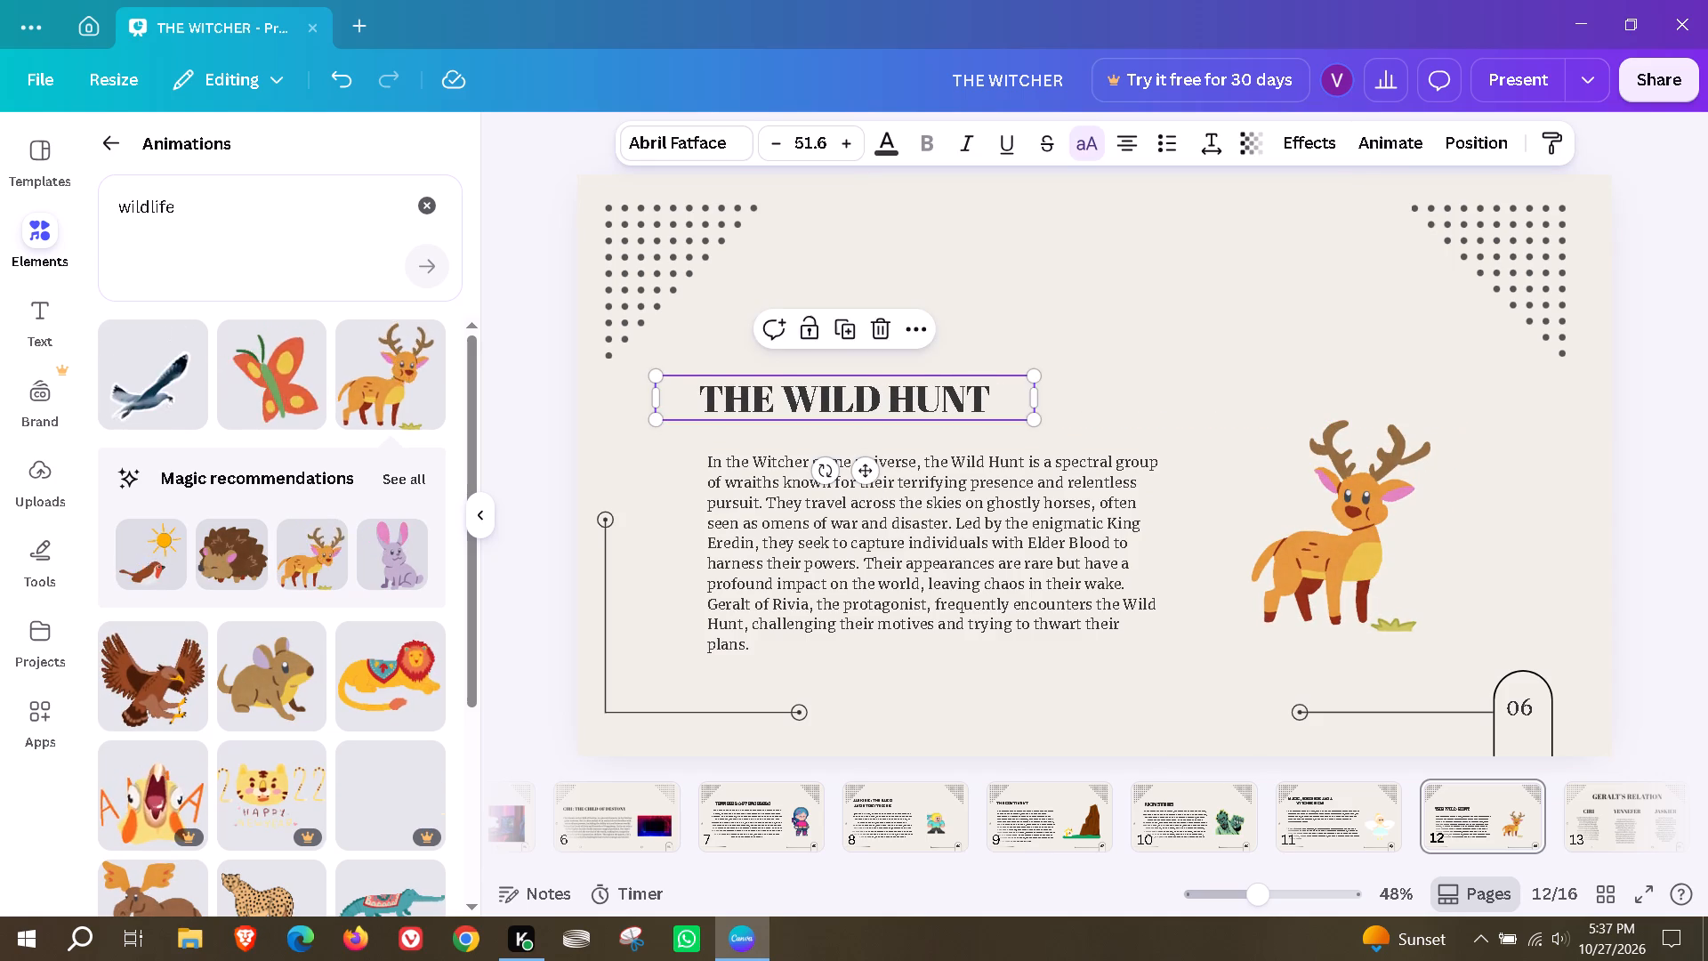
pyautogui.click(1192, 495)
# On page 13, scale the GERALT'S RELATION title down to about size 60.8 and recentre it above the columns.
pyautogui.click(1571, 821)
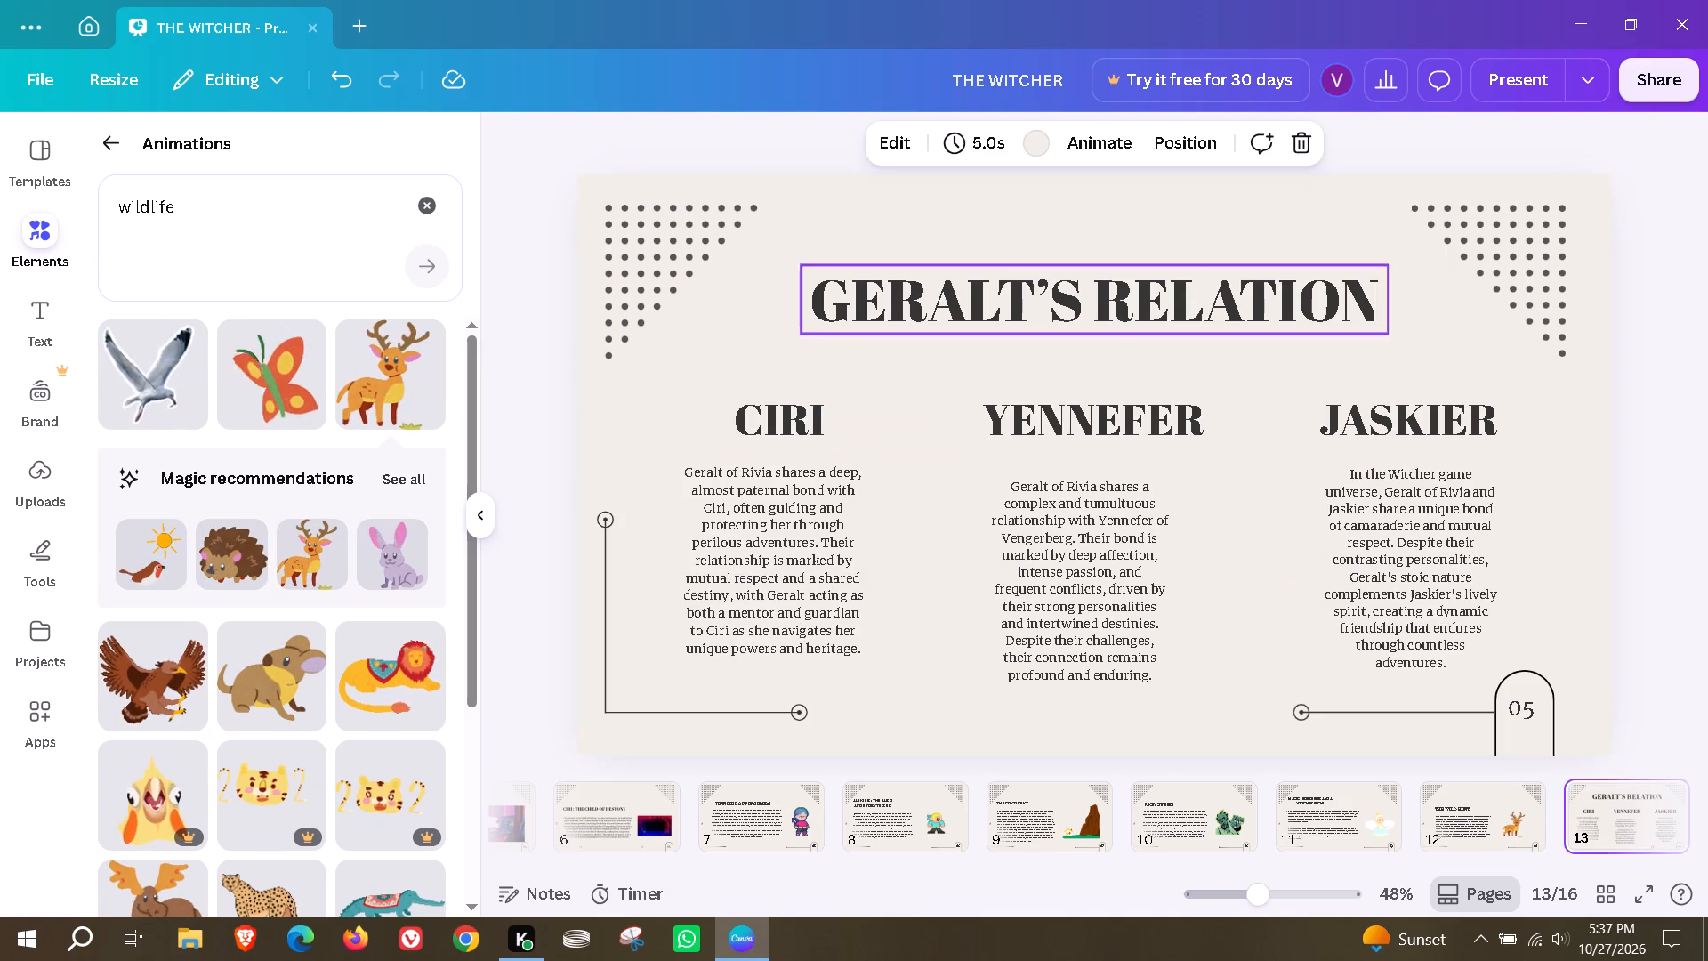
pyautogui.click(1044, 326)
pyautogui.moveTo(1397, 336); pyautogui.dragTo(1331, 337)
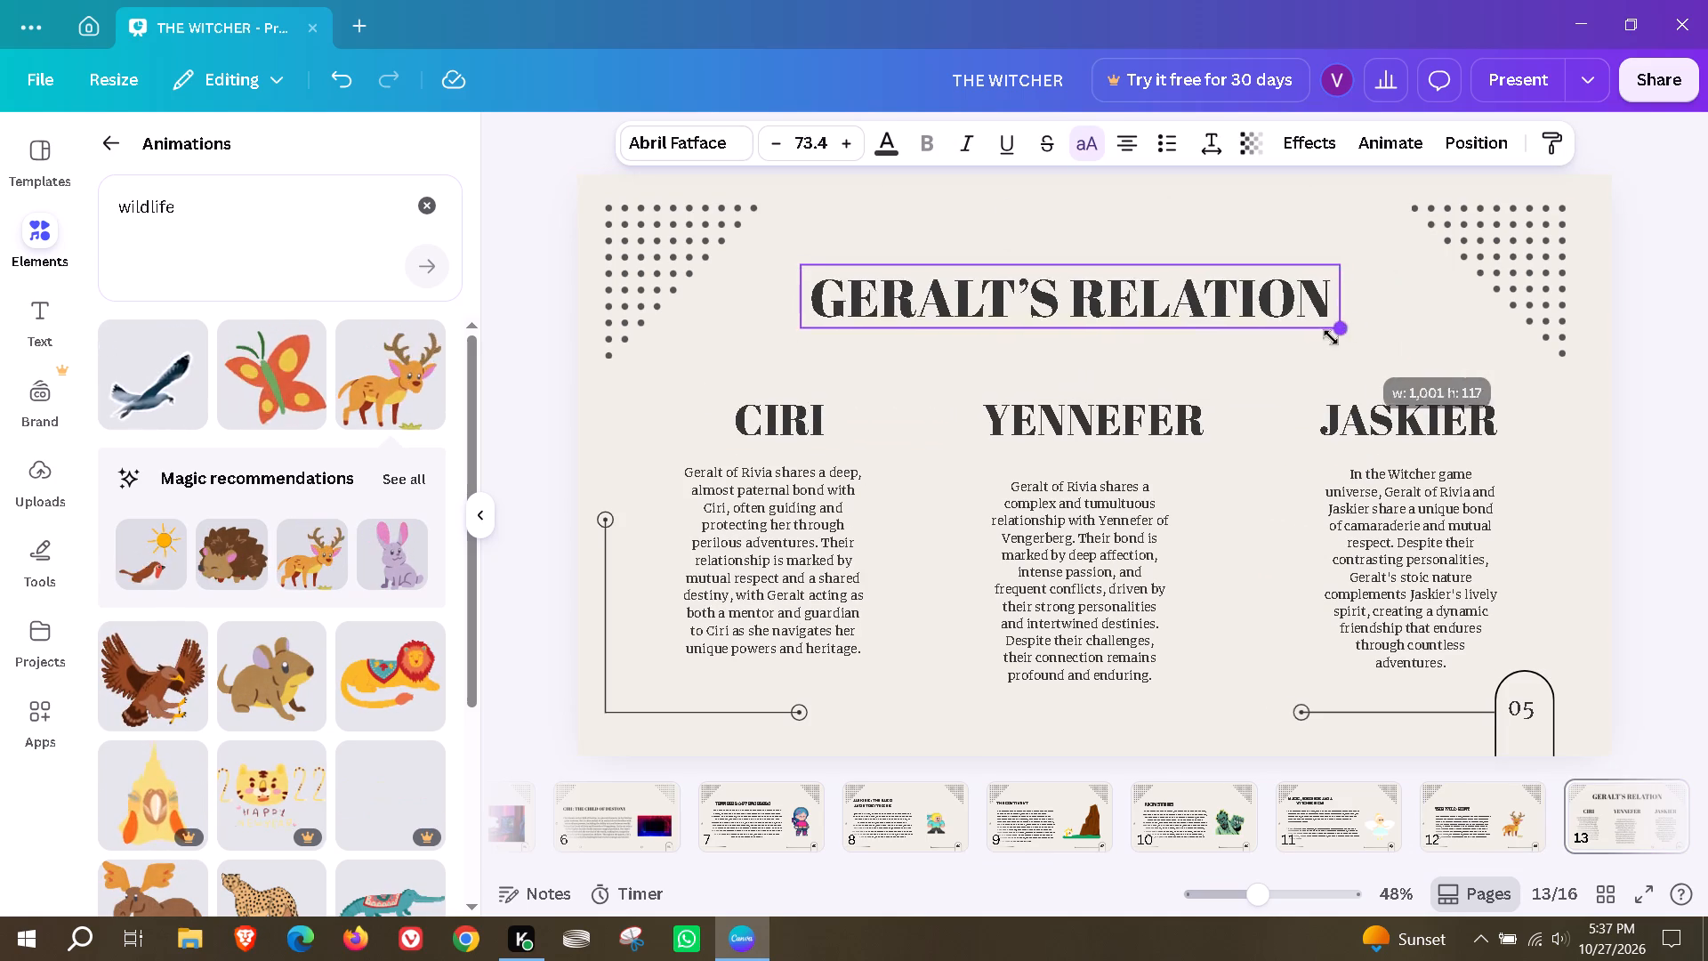
pyautogui.moveTo(1331, 337); pyautogui.dragTo(1255, 335)
pyautogui.moveTo(1109, 301); pyautogui.dragTo(1153, 320)
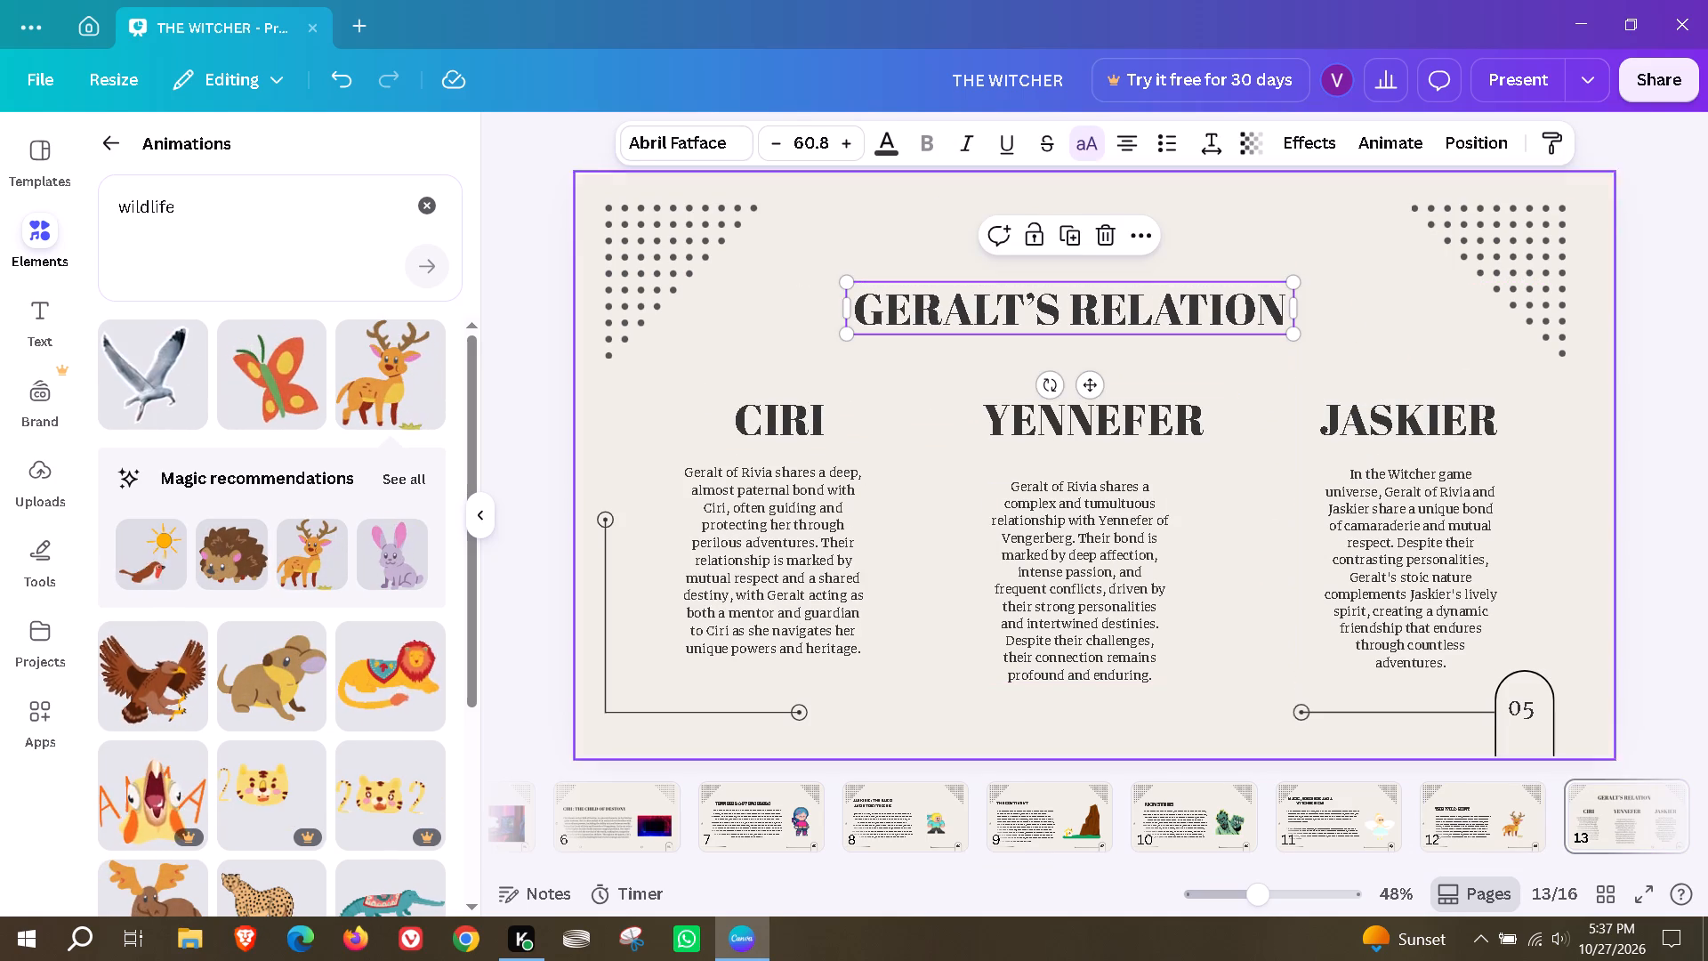
# Raise the CIRI, YENNEFER and JASKIER headings slightly to a common height, shifting JASKIER a little right.
pyautogui.click(803, 424)
pyautogui.click(1052, 429)
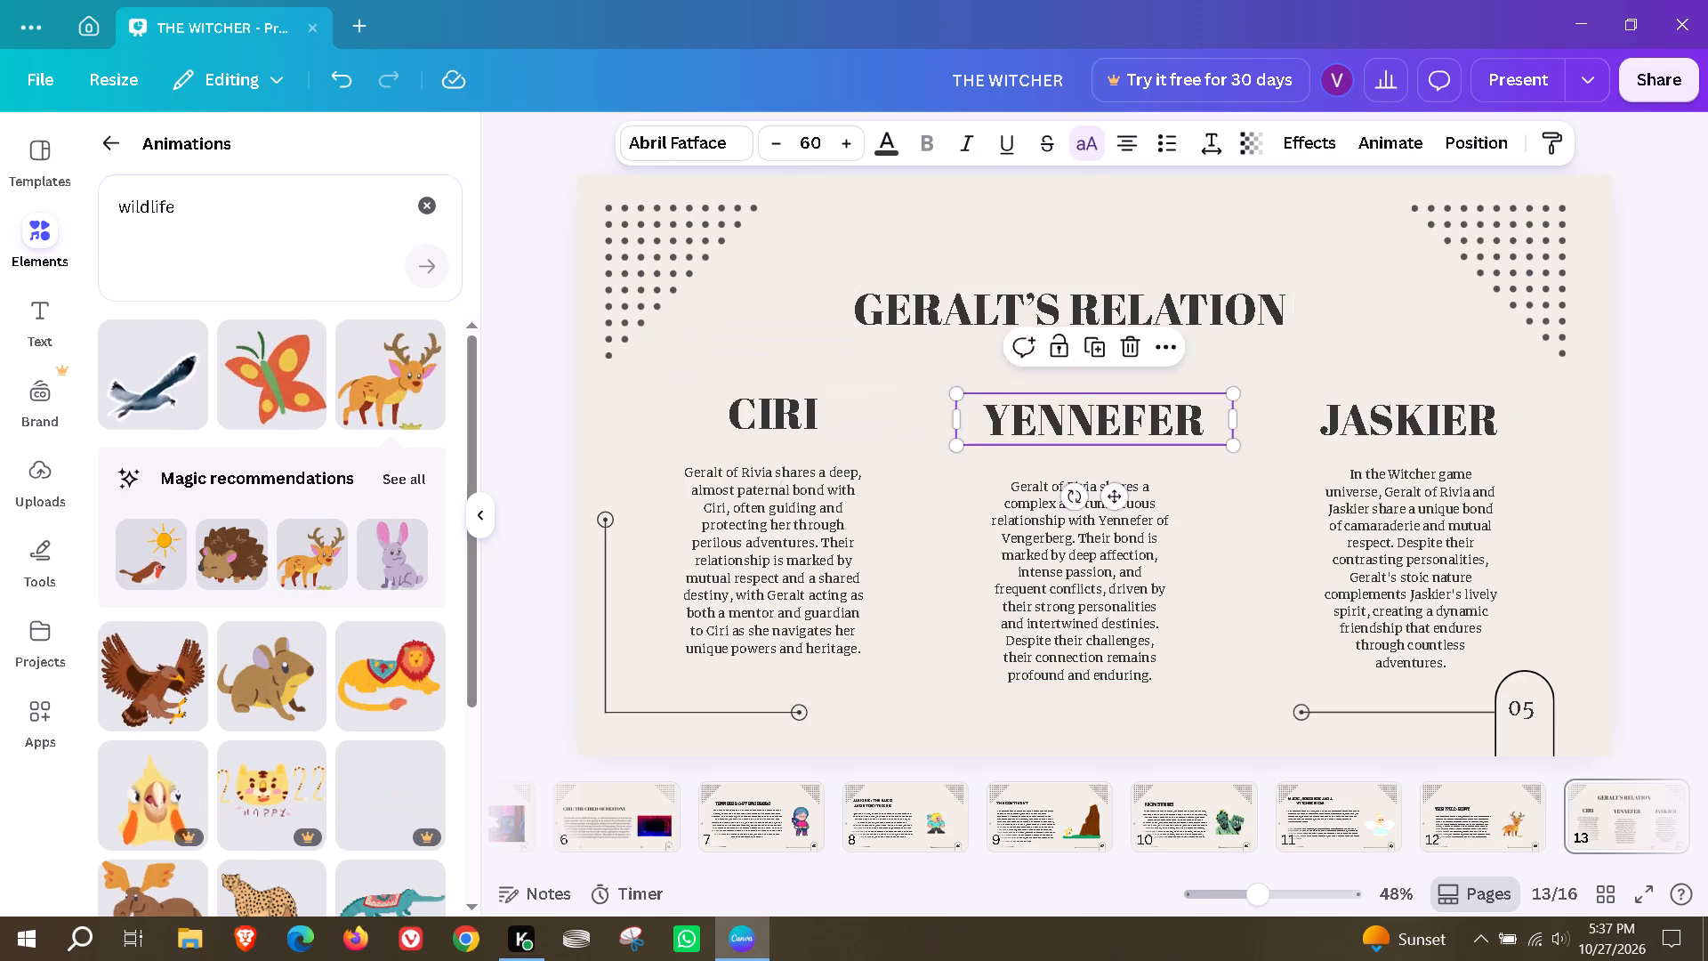
pyautogui.click(1364, 433)
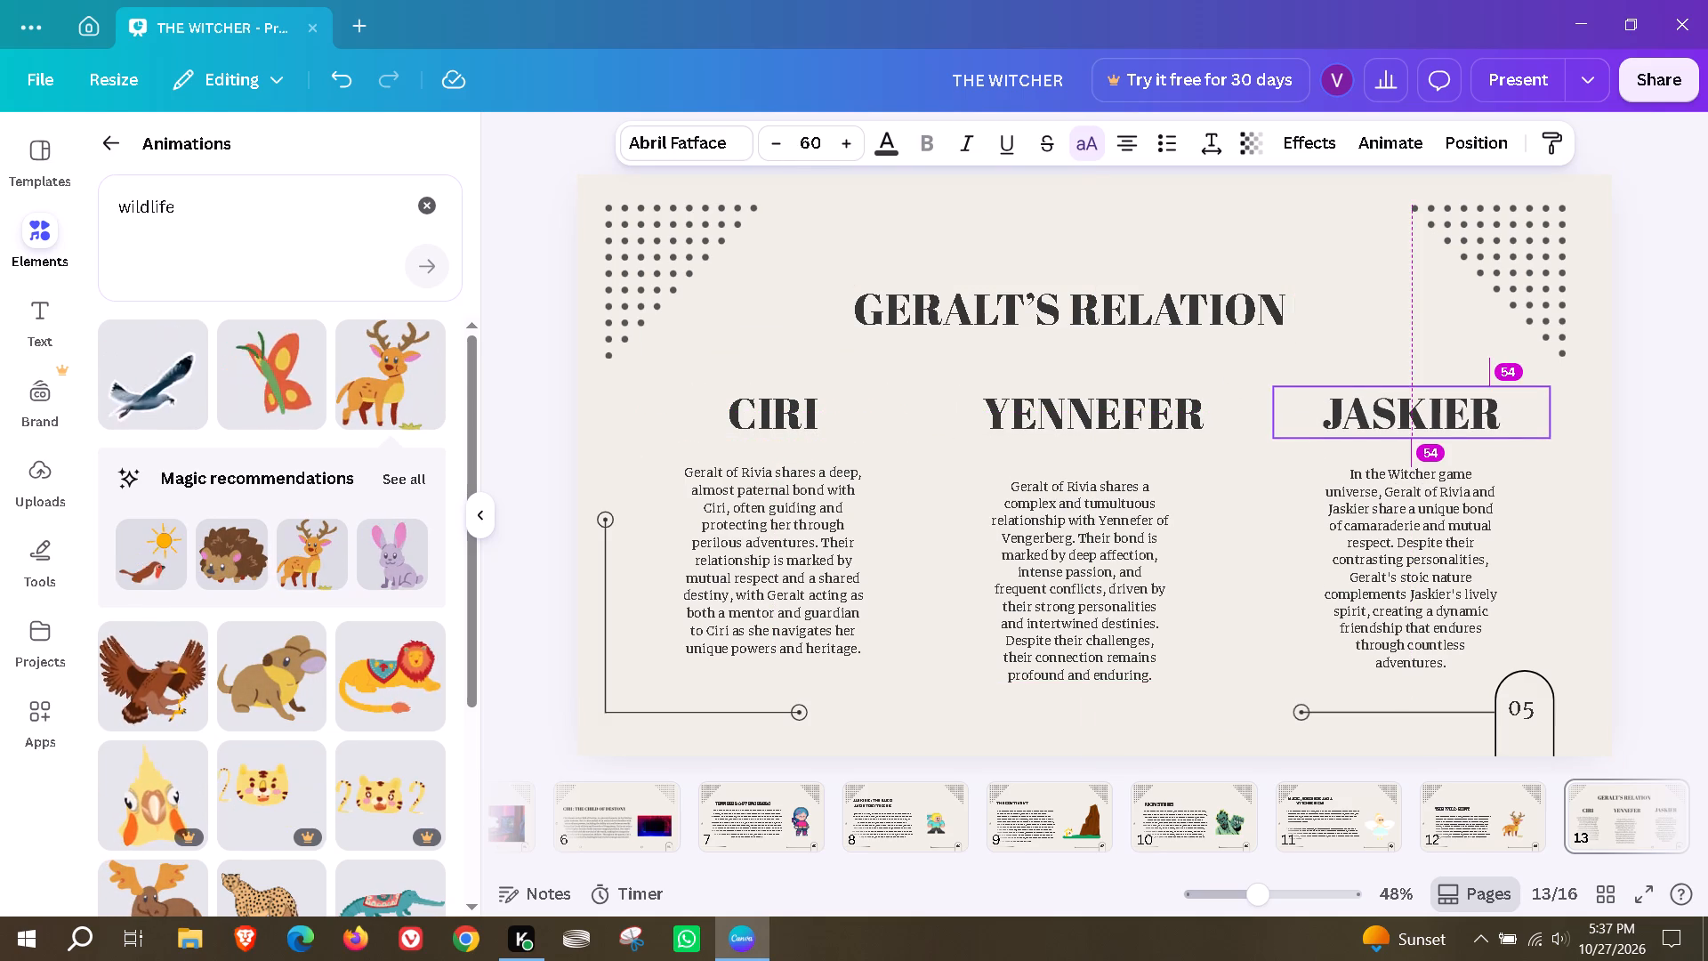
pyautogui.click(1382, 456)
pyautogui.moveTo(1384, 419); pyautogui.dragTo(1397, 416)
pyautogui.click(1209, 544)
# On page 13, raise the Yennefer and Jaskier paragraphs and shift them slightly right beneath their headings.
pyautogui.click(811, 567)
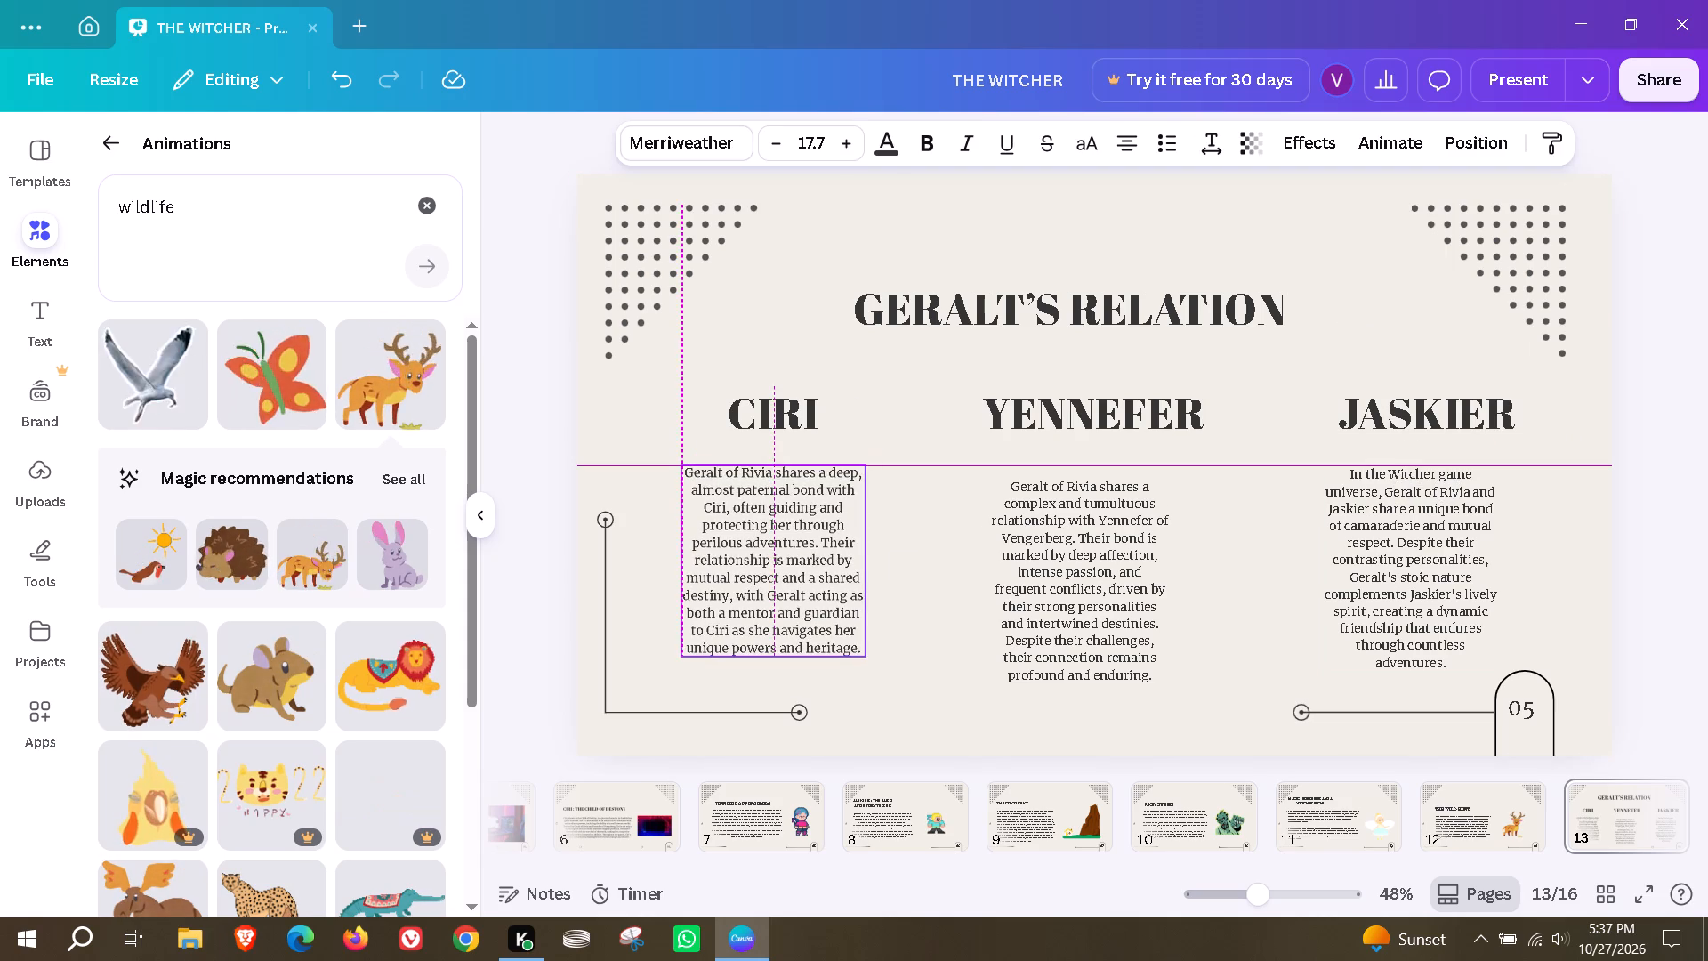
pyautogui.moveTo(1101, 622); pyautogui.dragTo(1120, 601)
pyautogui.moveTo(1414, 613); pyautogui.dragTo(1431, 602)
pyautogui.click(1260, 626)
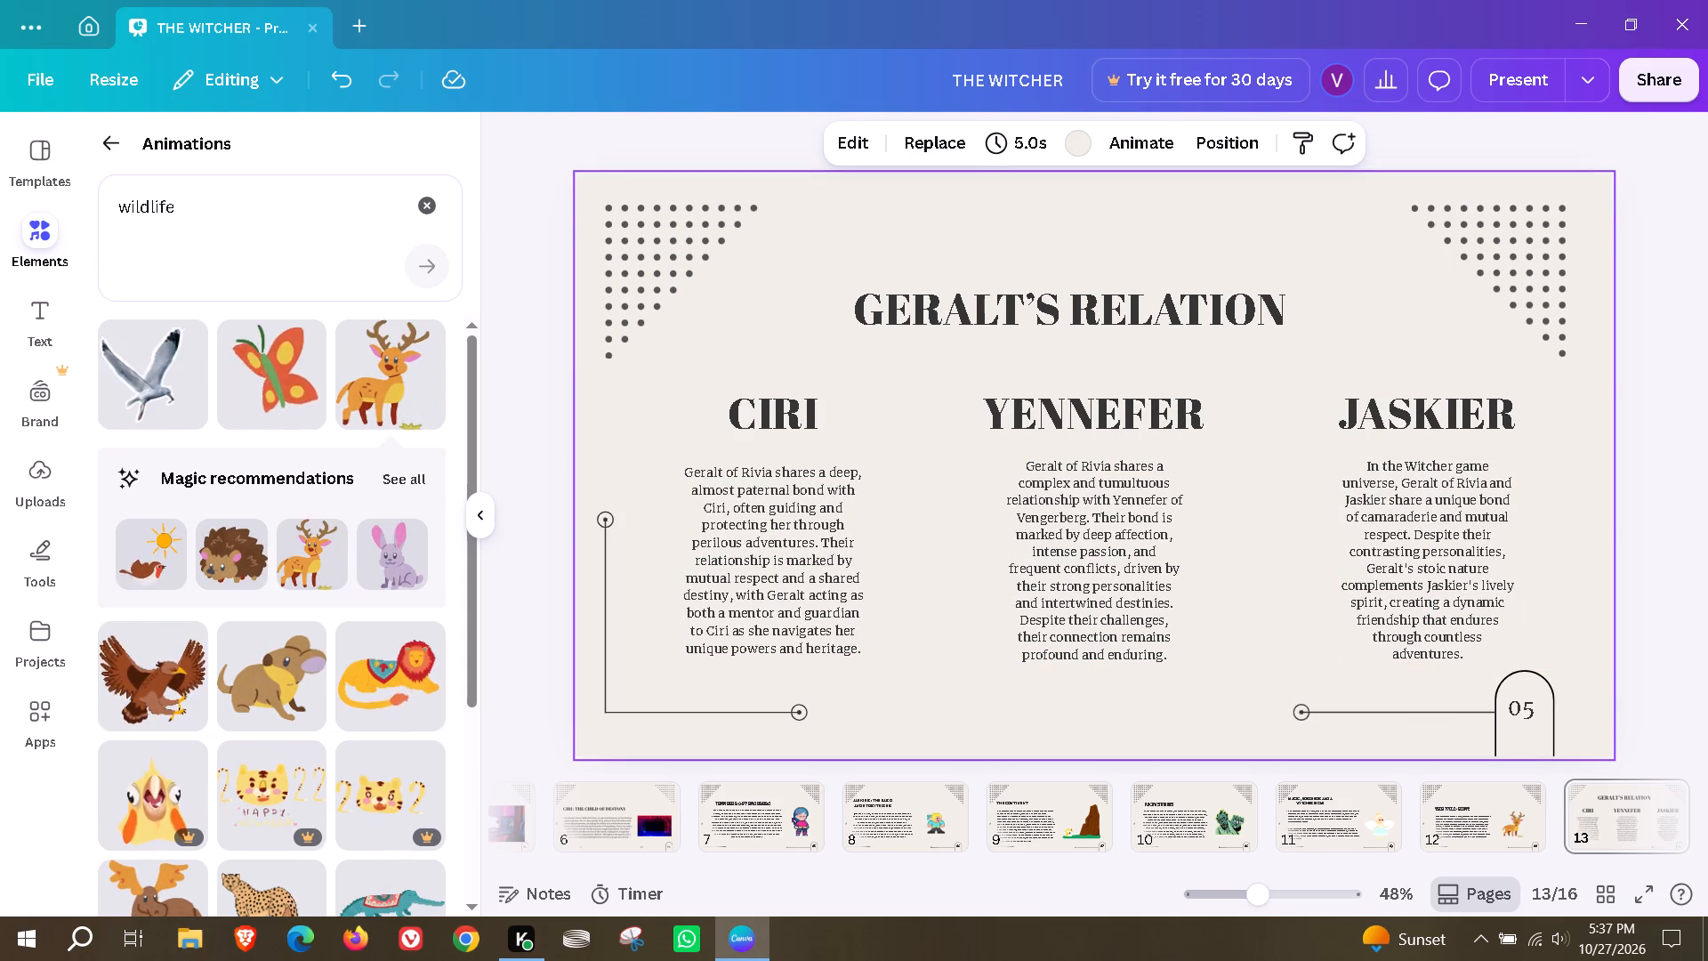
# Search the animations for "magic" and add the purple furry monster to page 13.
pyautogui.click(440, 210)
pyautogui.click(294, 217)
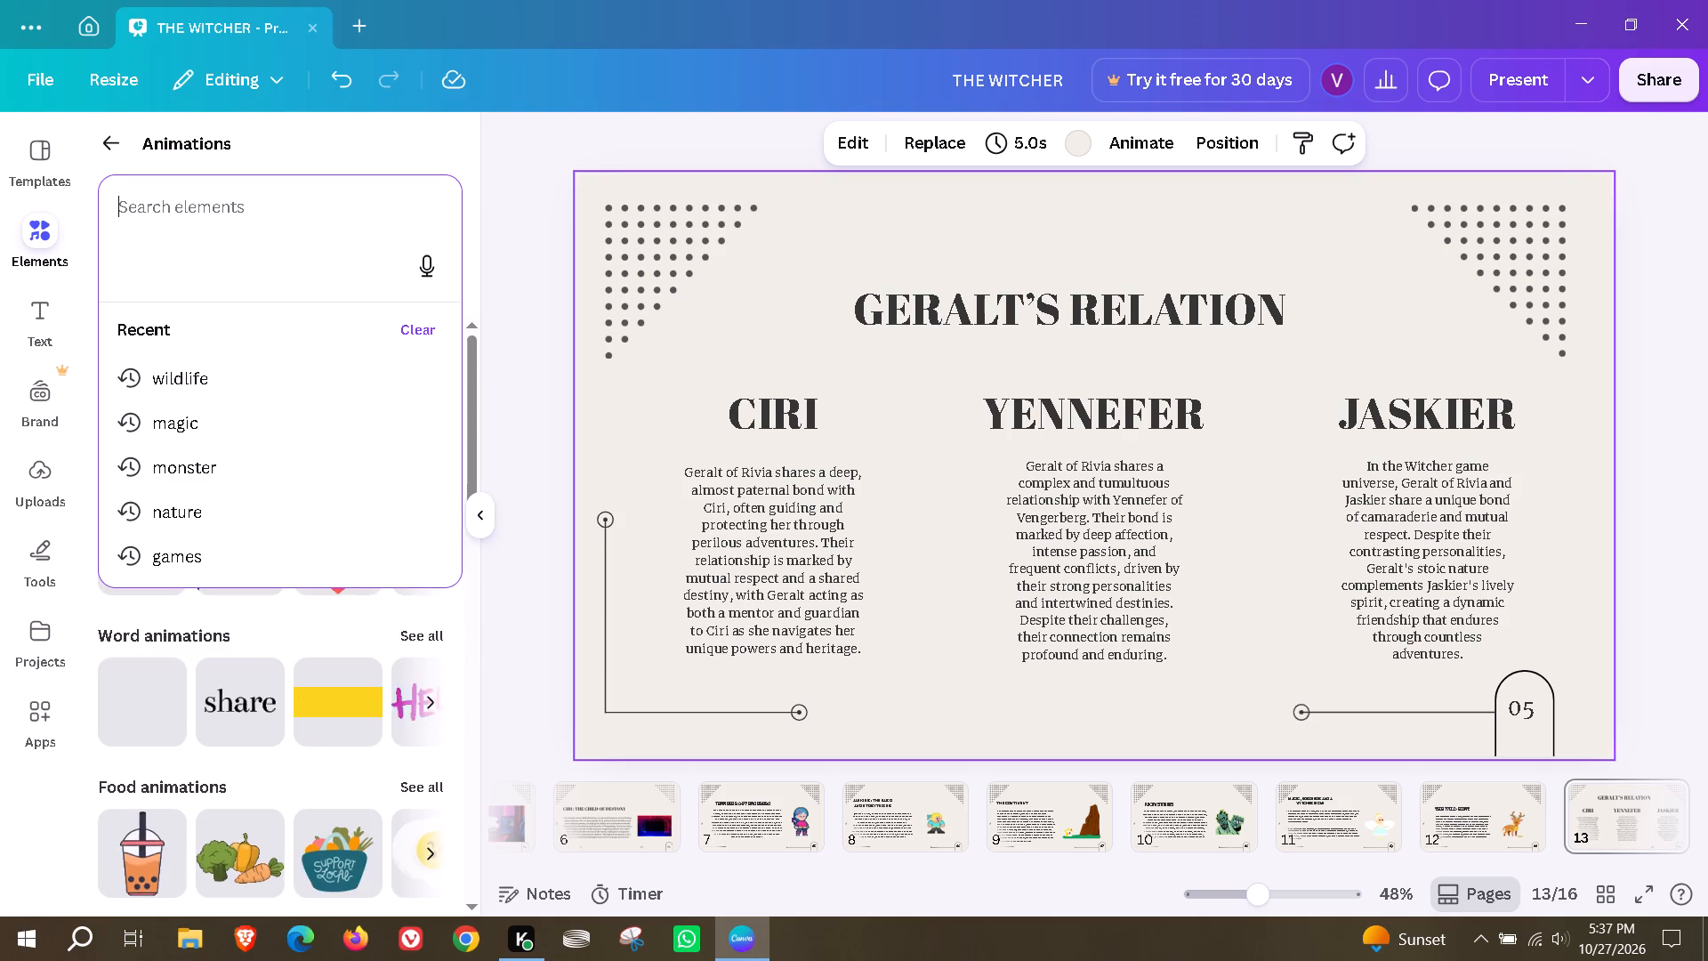
pyautogui.write('magic')
pyautogui.press('Return')
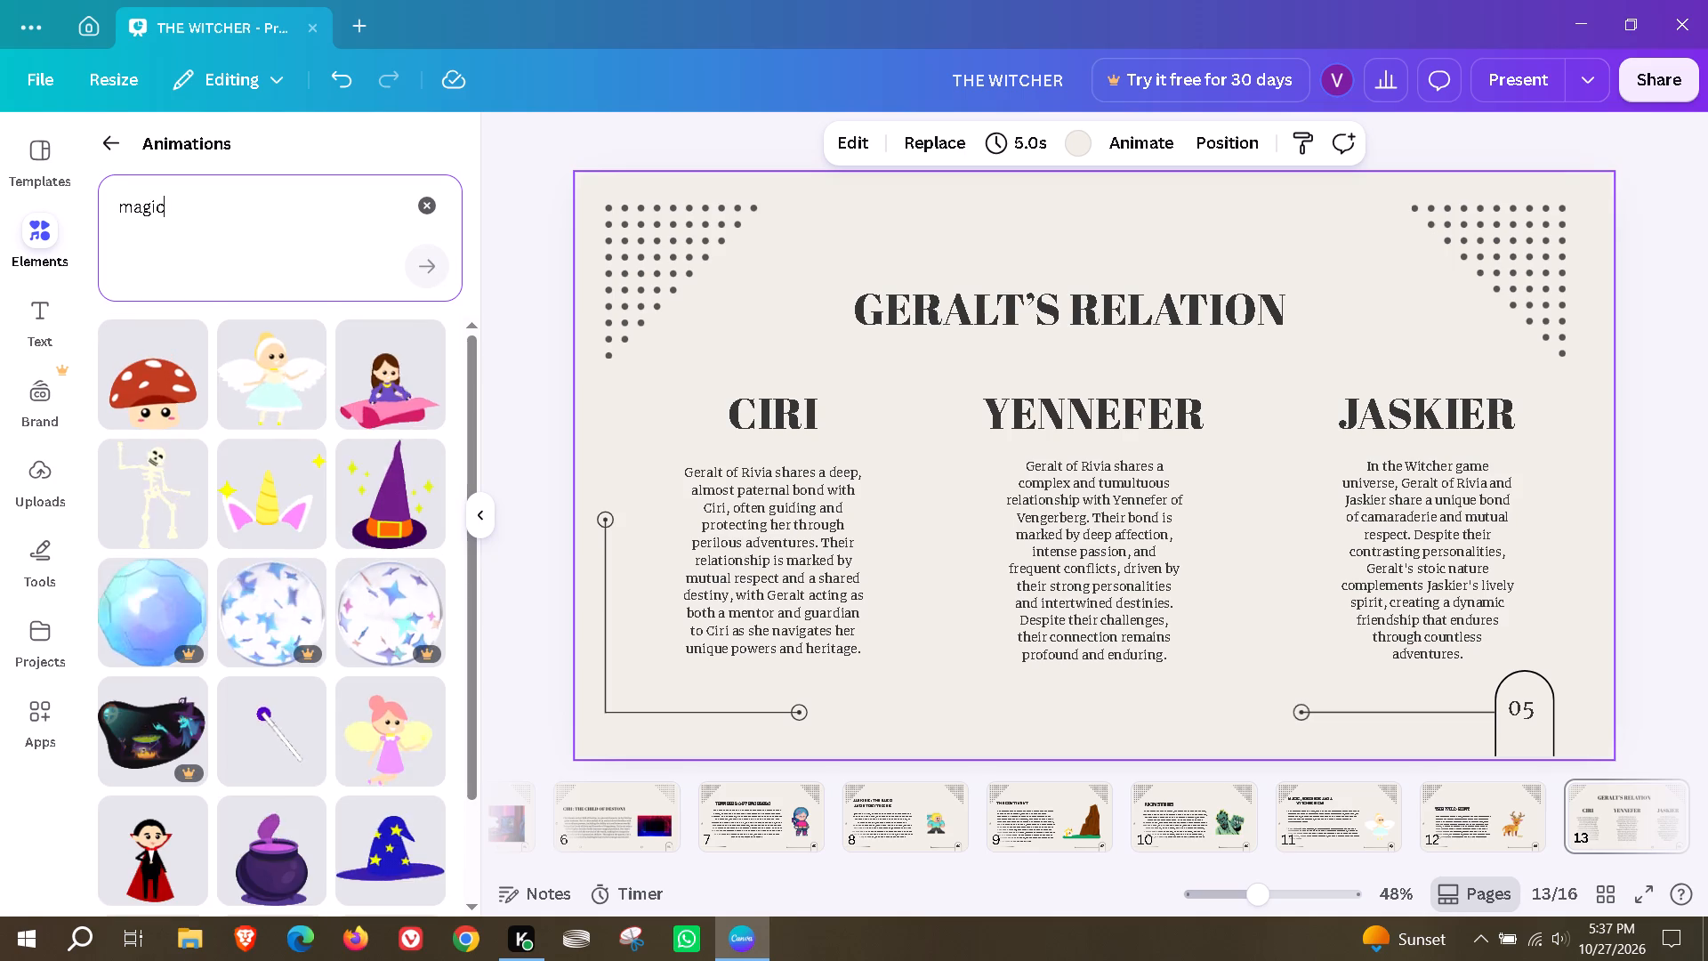
pyautogui.scroll(-4, 220, 614)
pyautogui.scroll(-2, 279, 712)
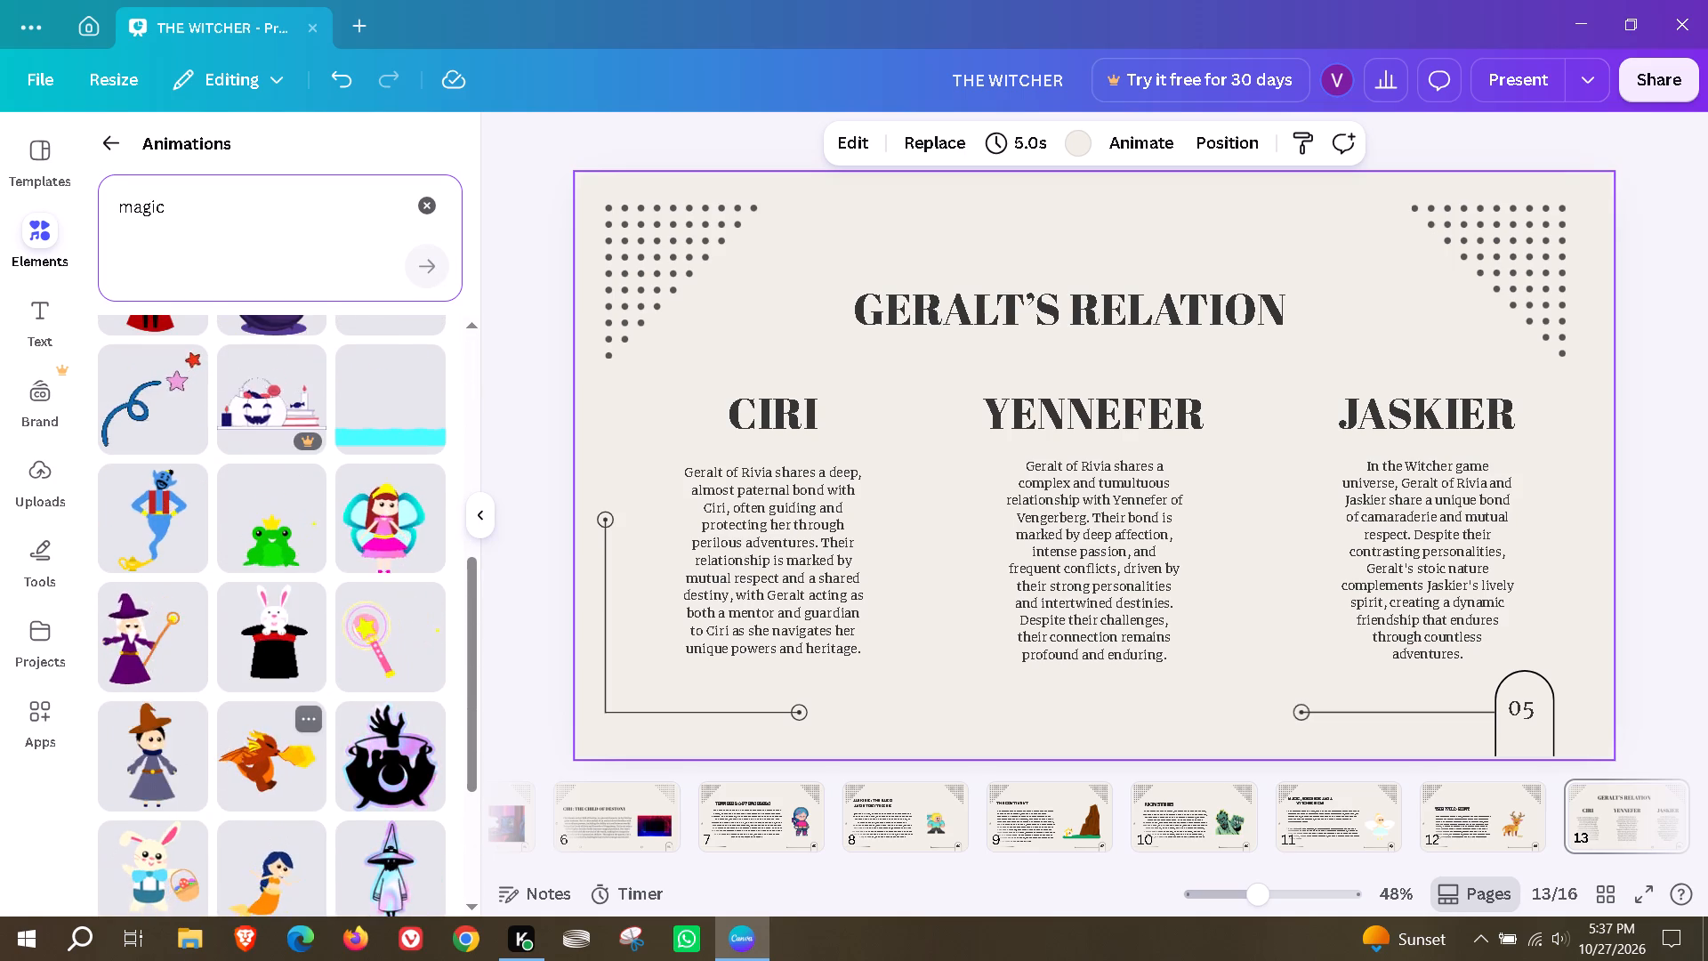
pyautogui.scroll(-3, 234, 758)
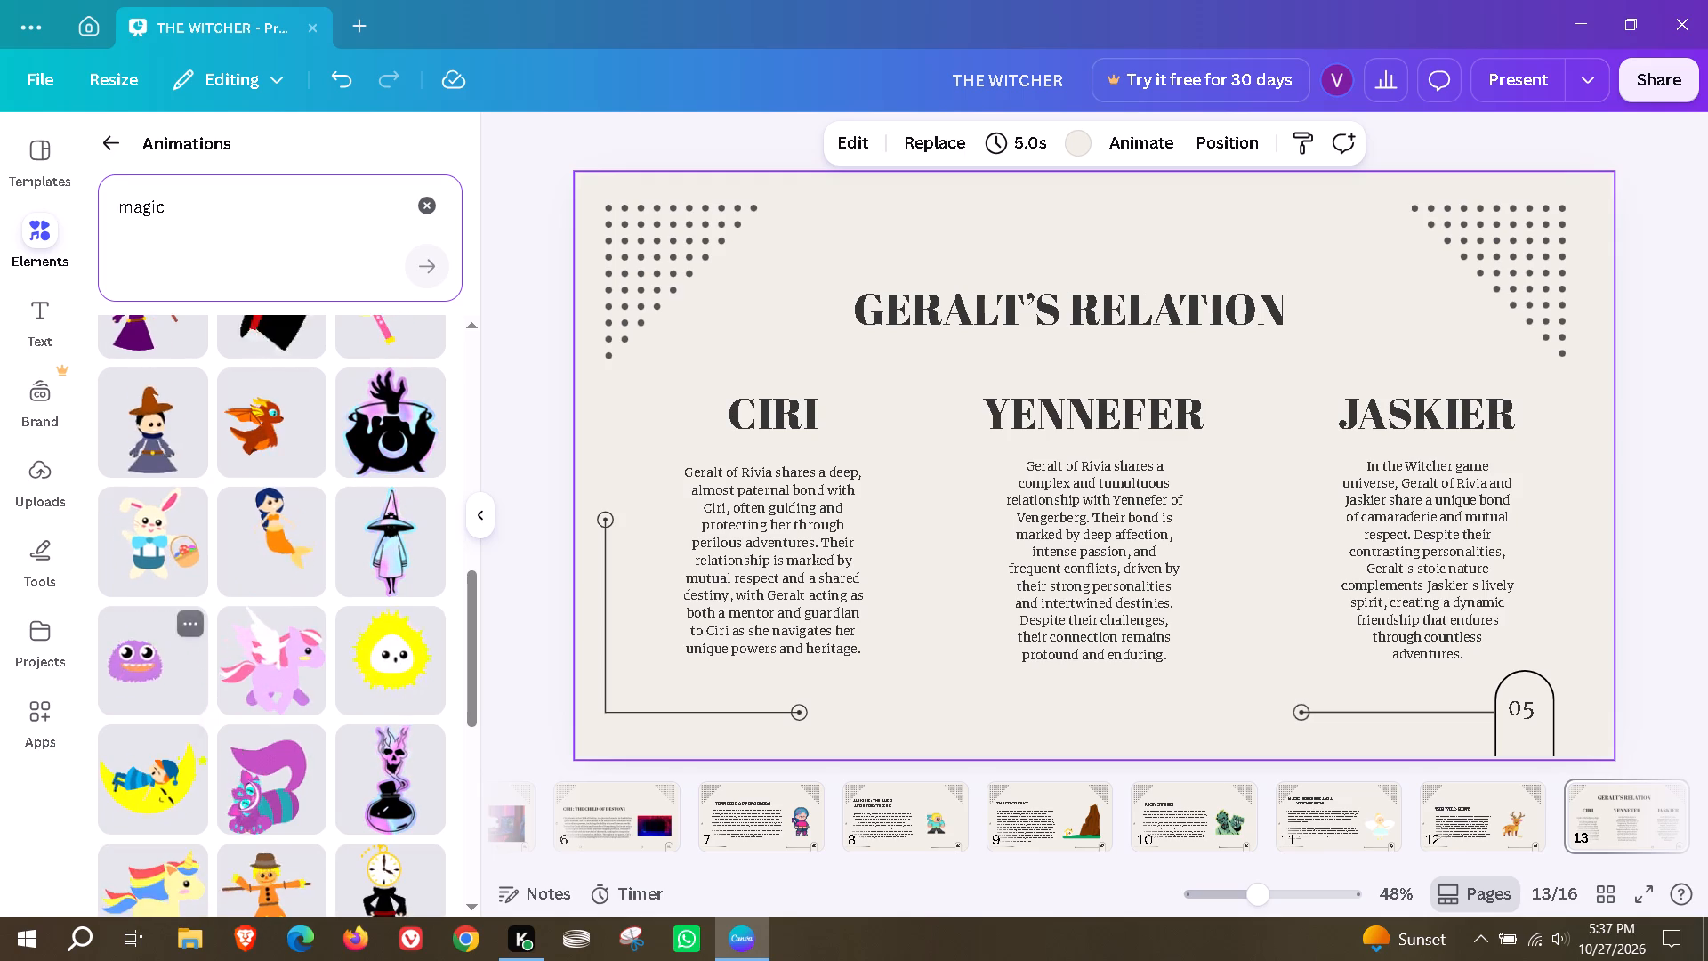
pyautogui.moveTo(145, 671); pyautogui.dragTo(901, 352)
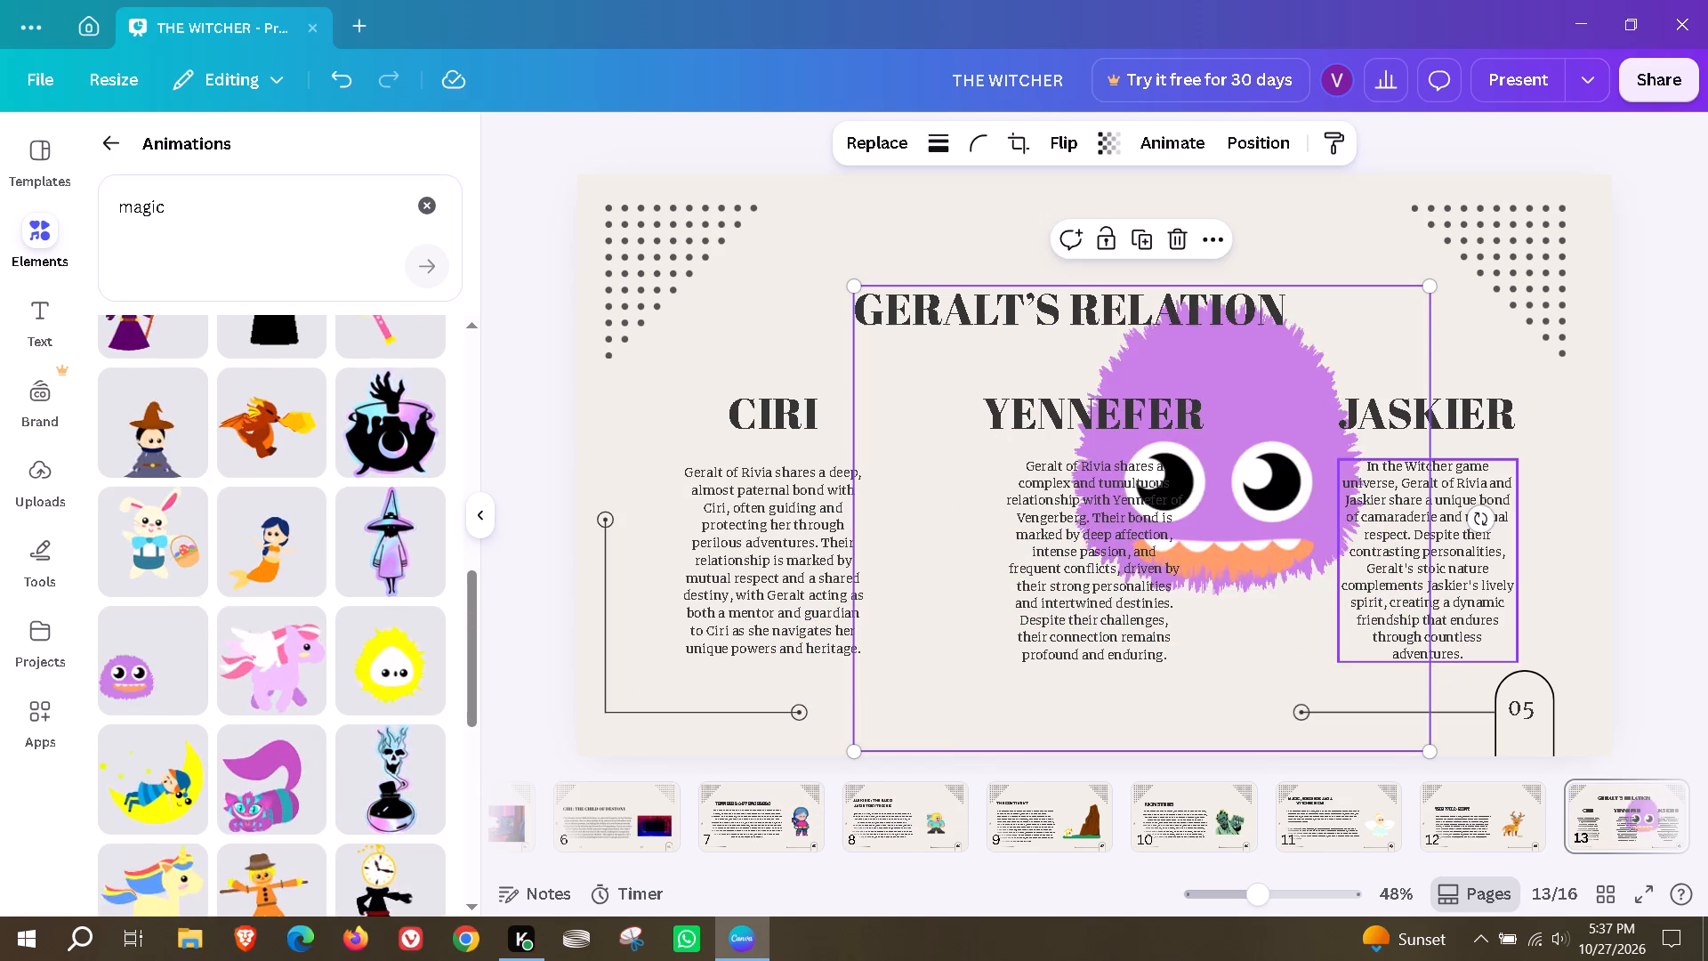
# Shrink the purple monster to a small icon and place it between the GERALT'S RELATION title and the YENNEFER heading.
pyautogui.moveTo(1430, 282); pyautogui.dragTo(874, 658)
pyautogui.moveTo(869, 736); pyautogui.dragTo(1084, 711)
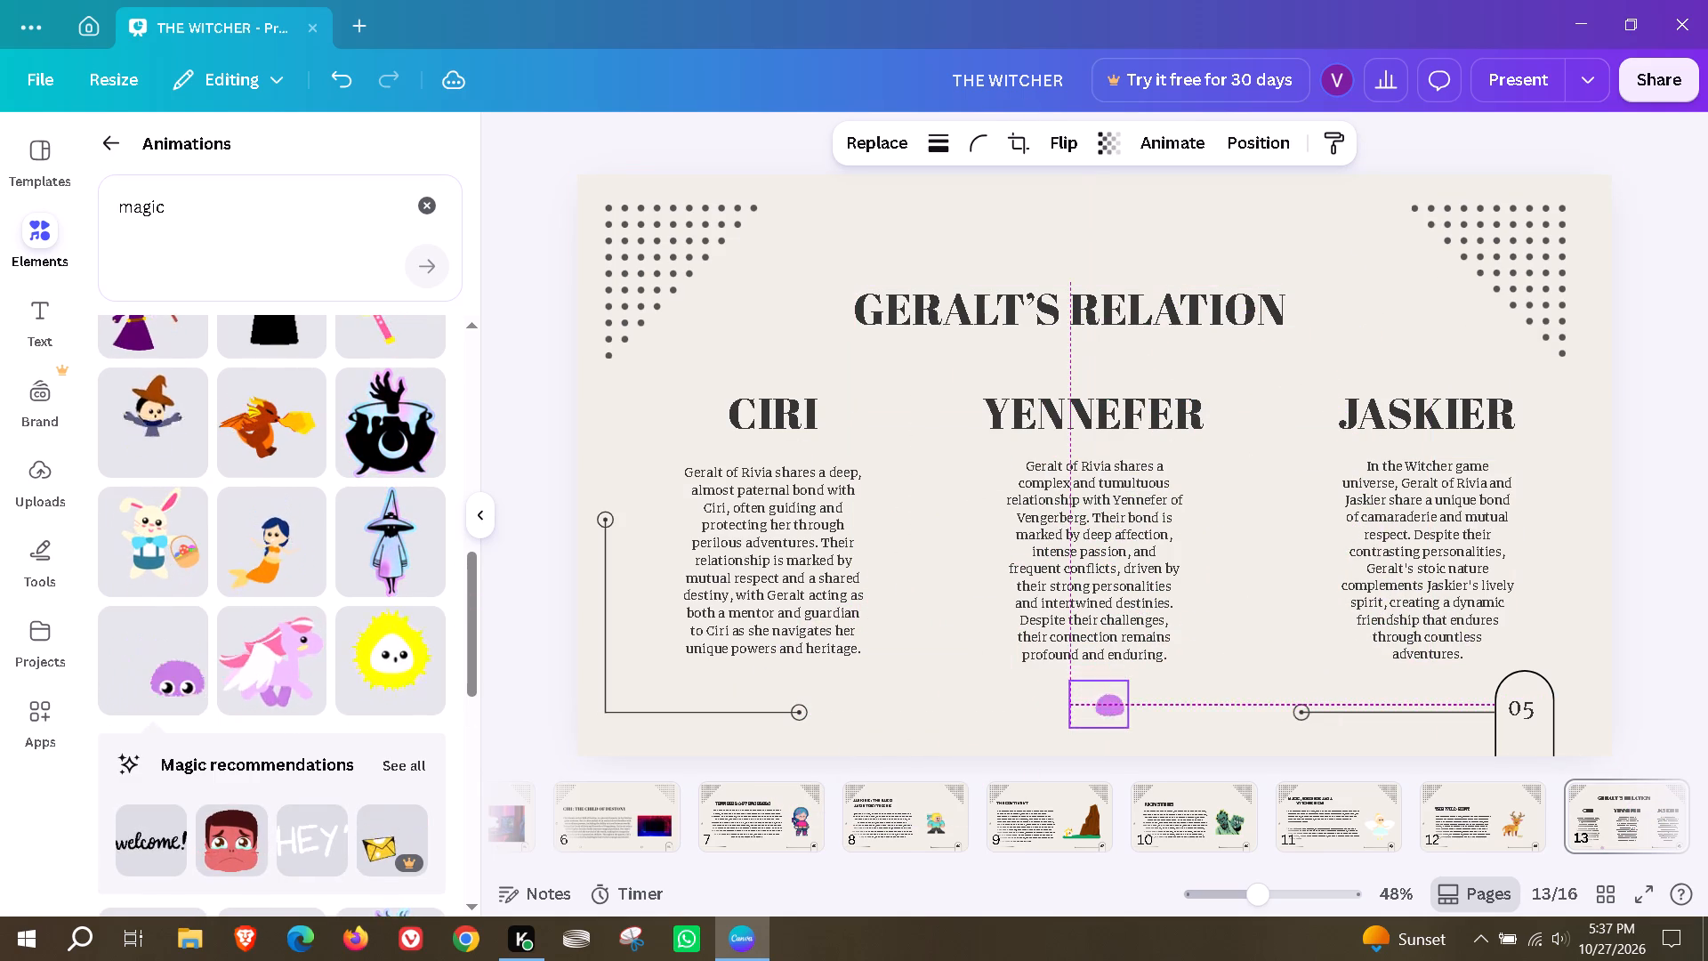
pyautogui.moveTo(1084, 711); pyautogui.dragTo(1077, 366)
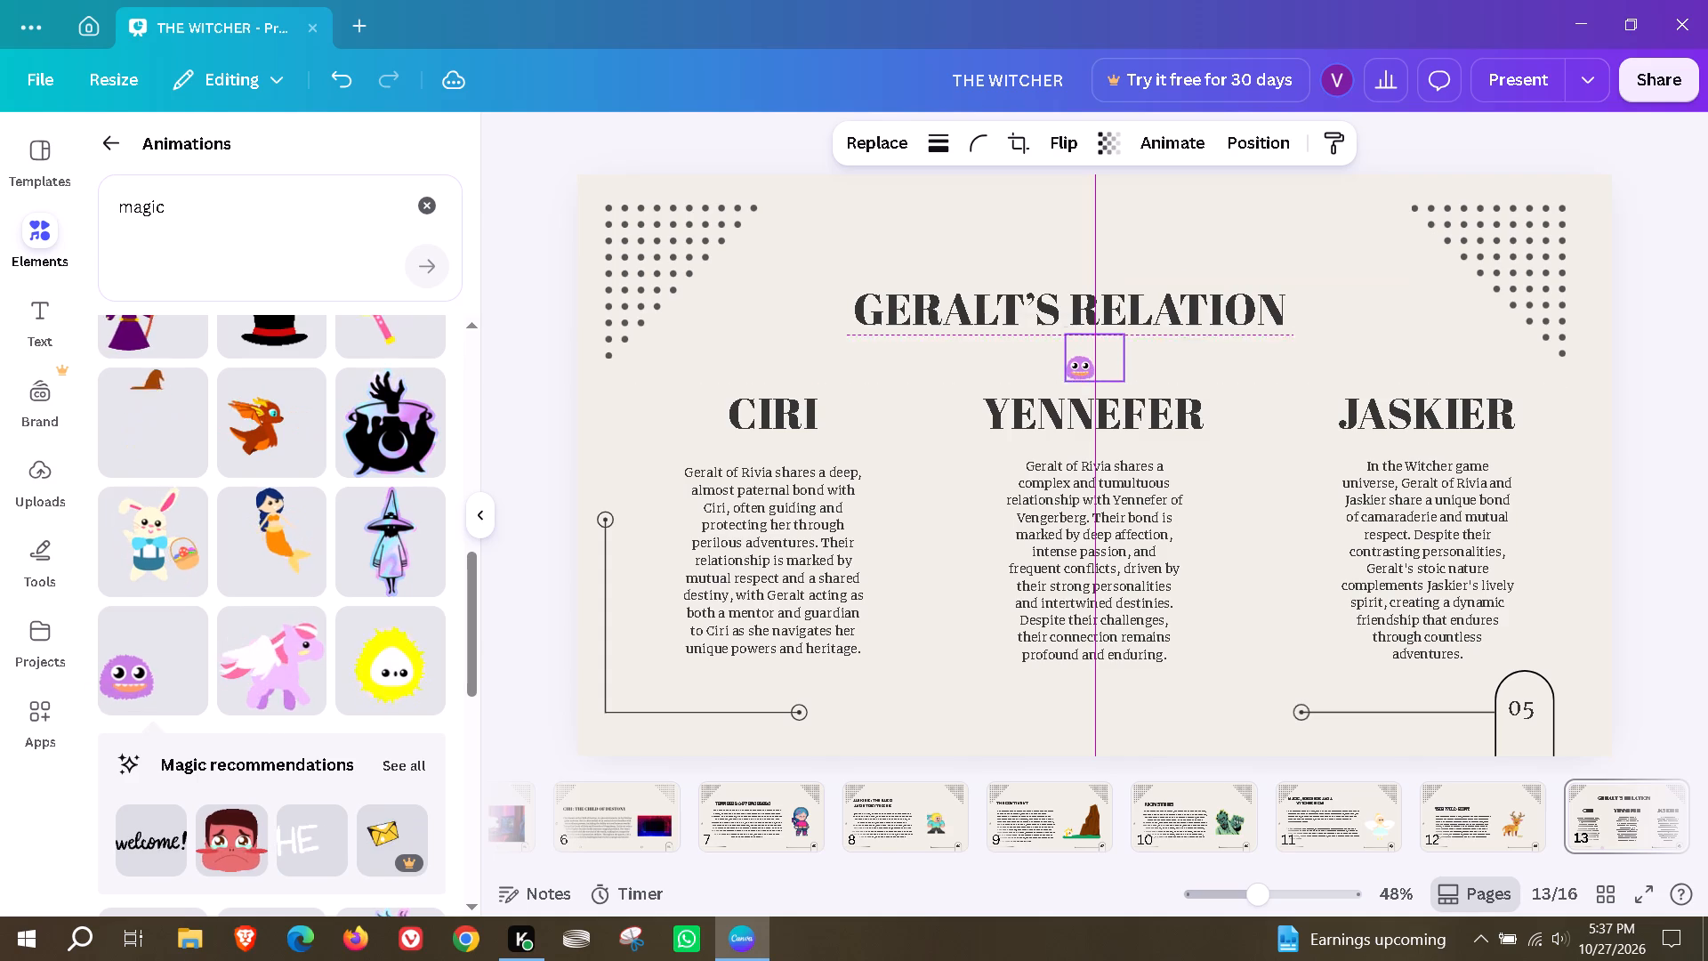
pyautogui.click(1279, 376)
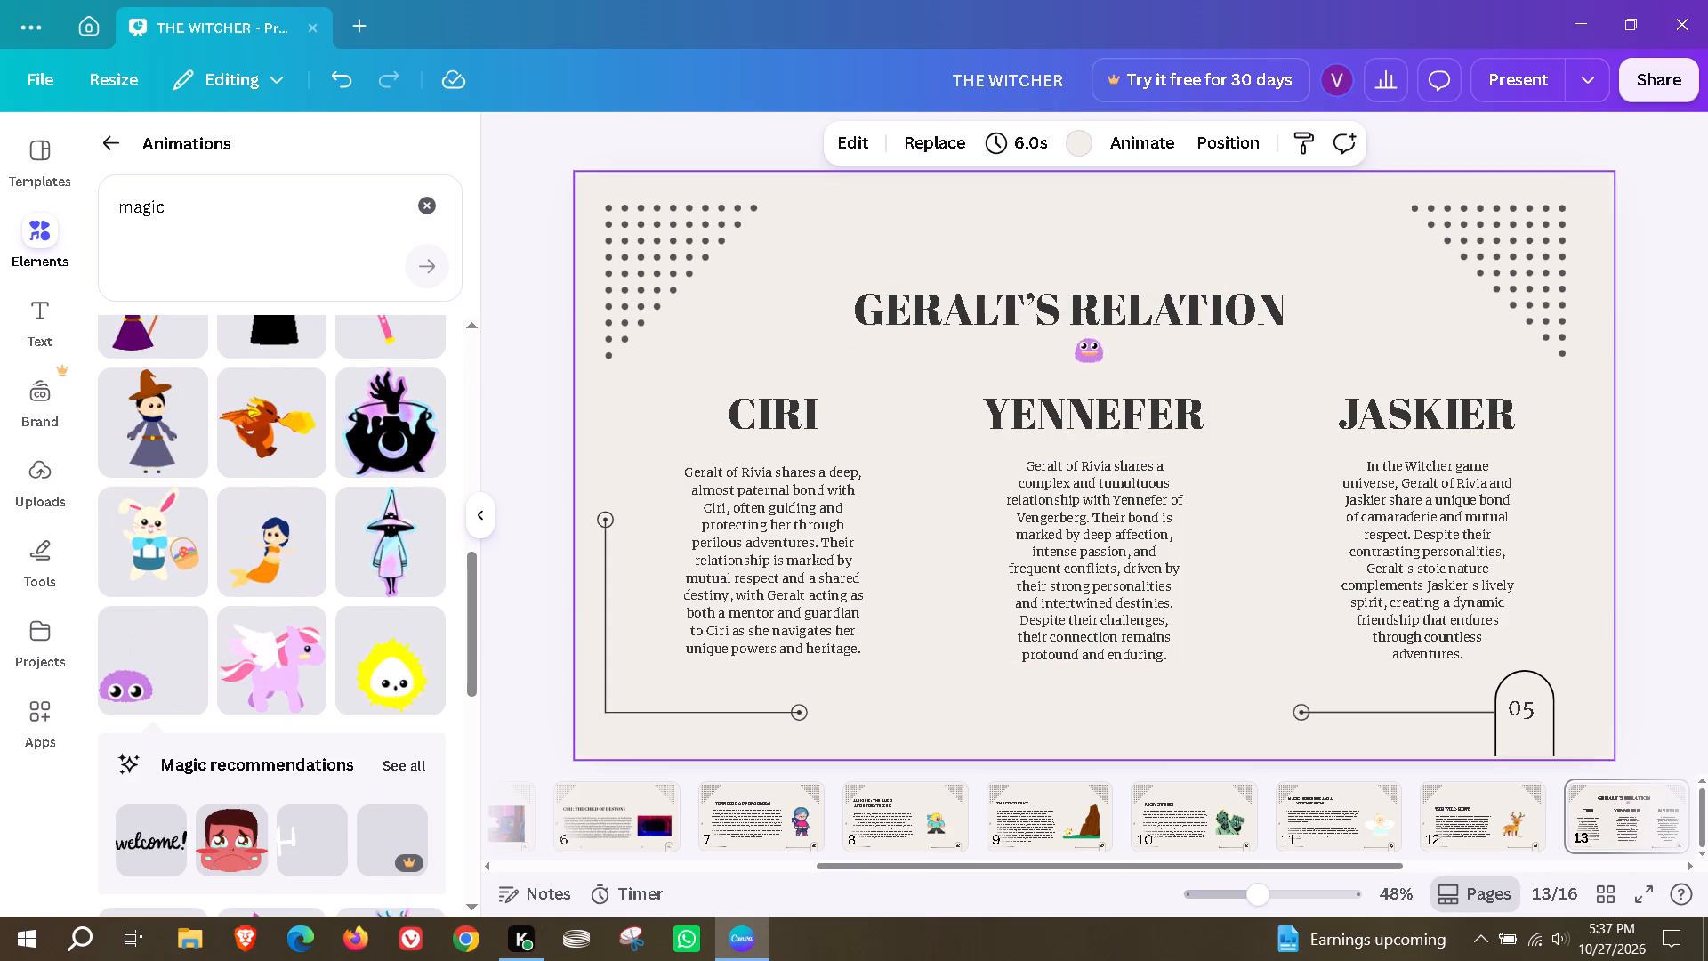
# On page 14, scale the VIDEO GAMES LIST title down to about size 41.3 and move it to the left above the list.
pyautogui.scroll(-4, 1482, 816)
pyautogui.click(1325, 821)
pyautogui.click(1060, 314)
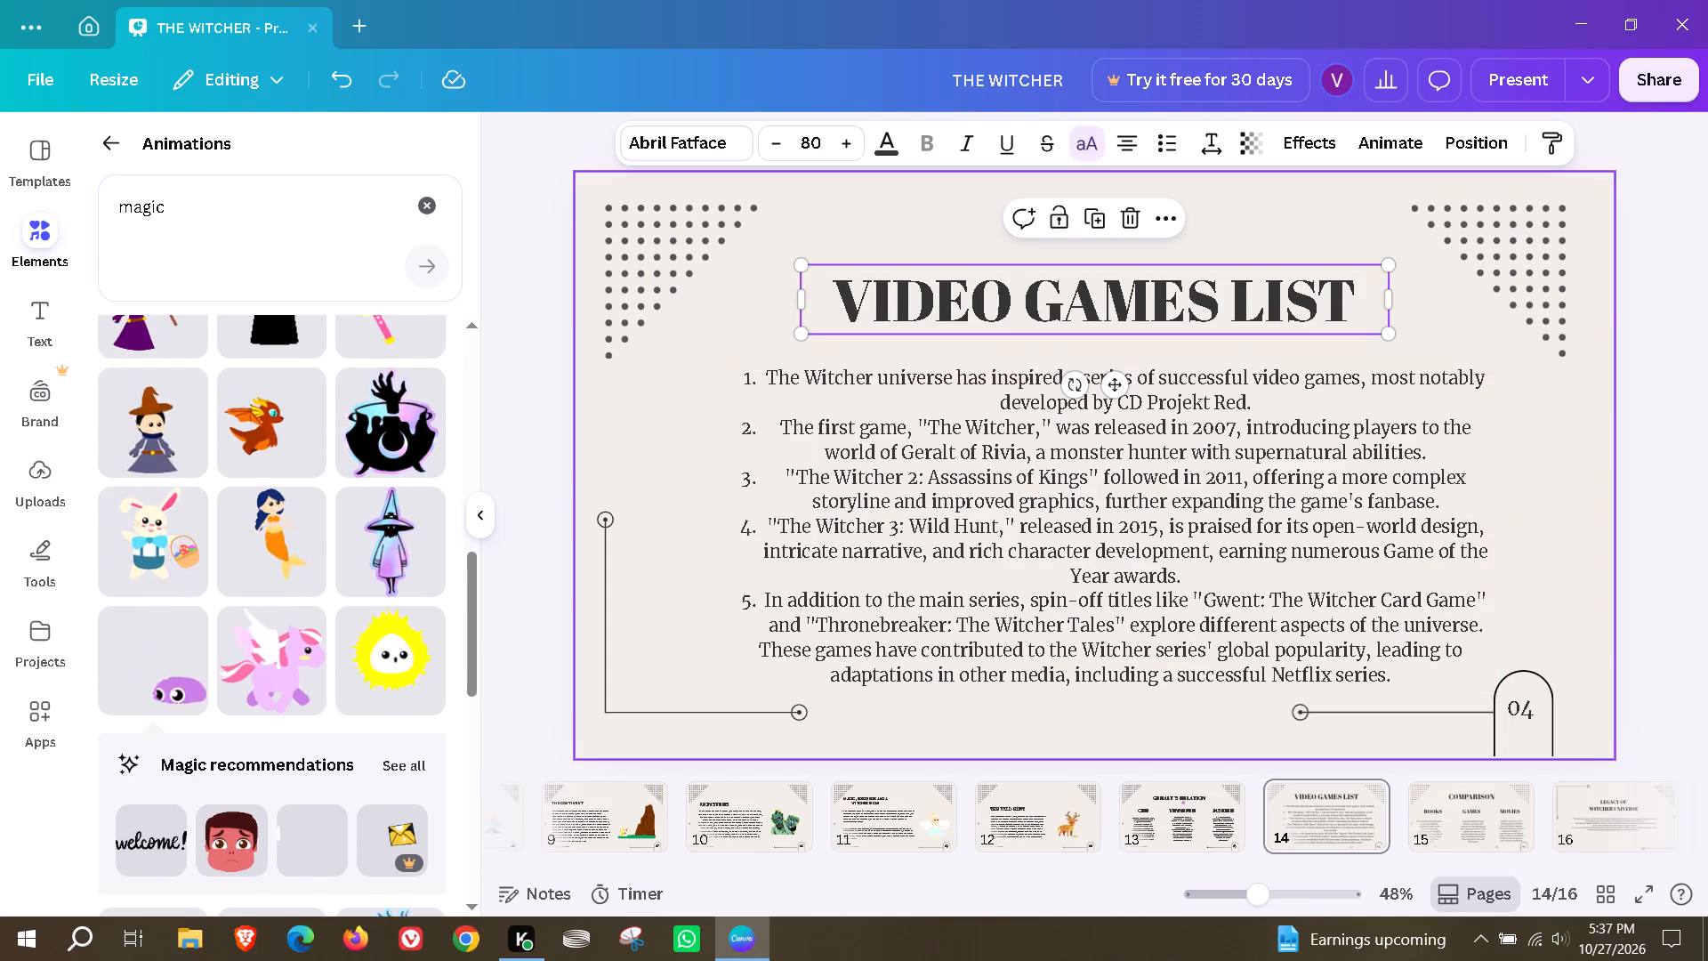
pyautogui.moveTo(1392, 340); pyautogui.dragTo(1110, 291)
pyautogui.moveTo(999, 273); pyautogui.dragTo(1146, 312)
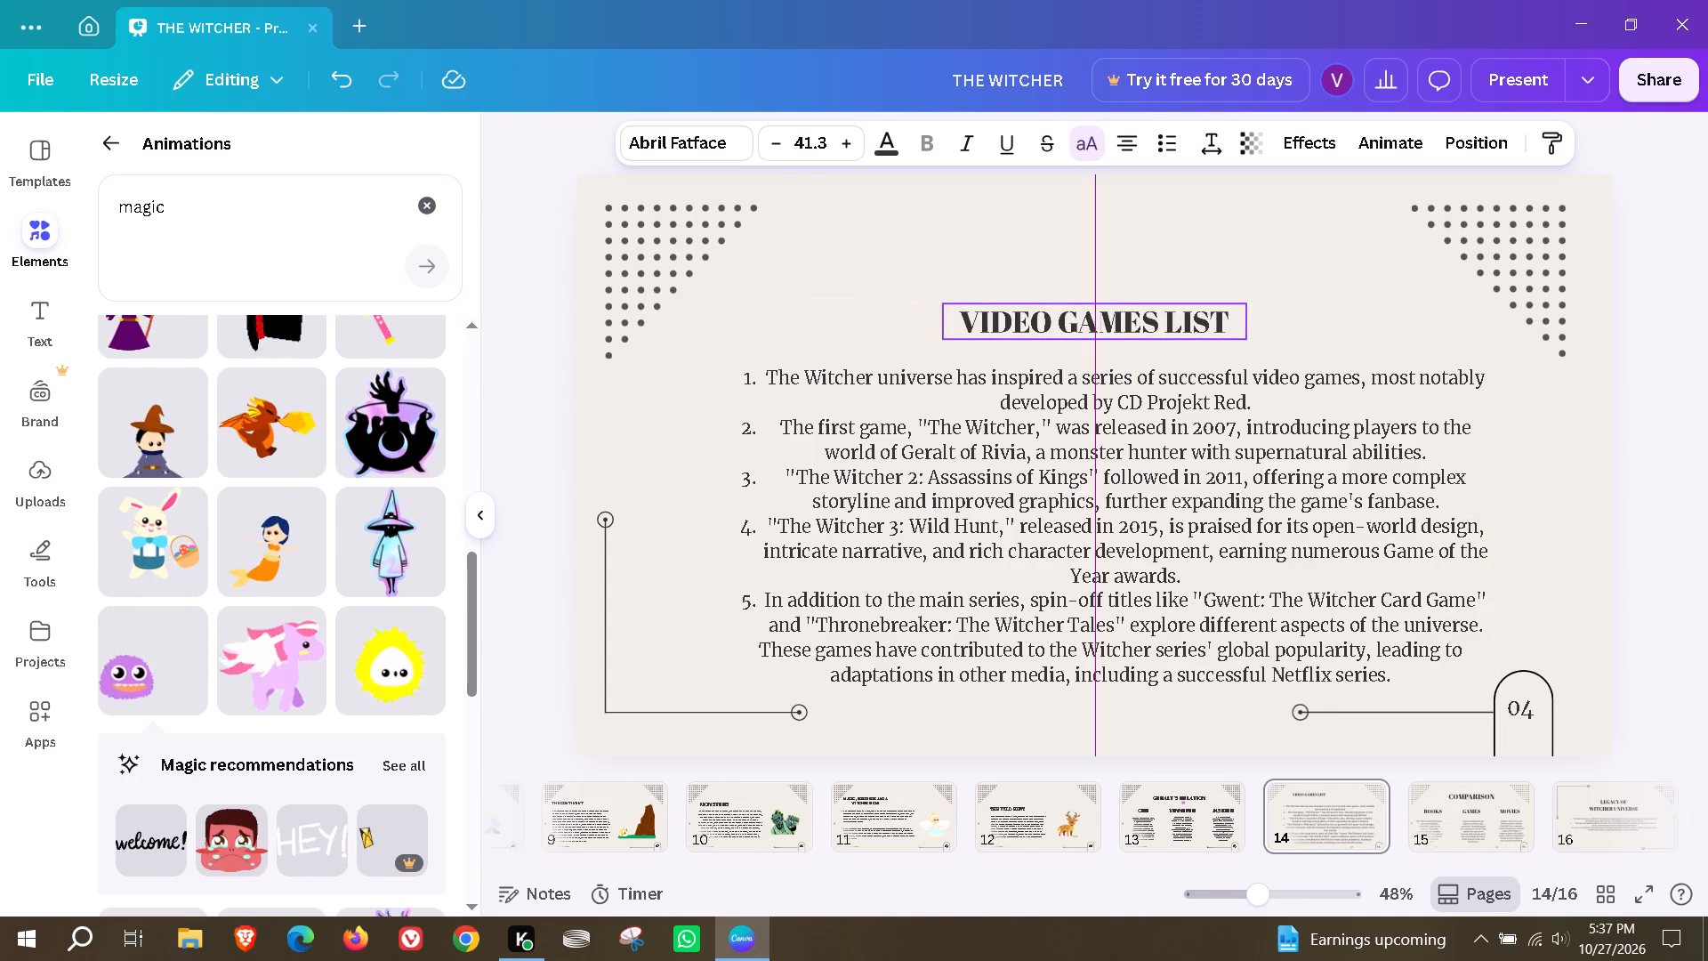
pyautogui.moveTo(1146, 312); pyautogui.dragTo(877, 304)
# Shift the numbered games list left, narrow its text box and scale it to about size 16.7, filling the page's left half.
pyautogui.moveTo(965, 521); pyautogui.dragTo(908, 515)
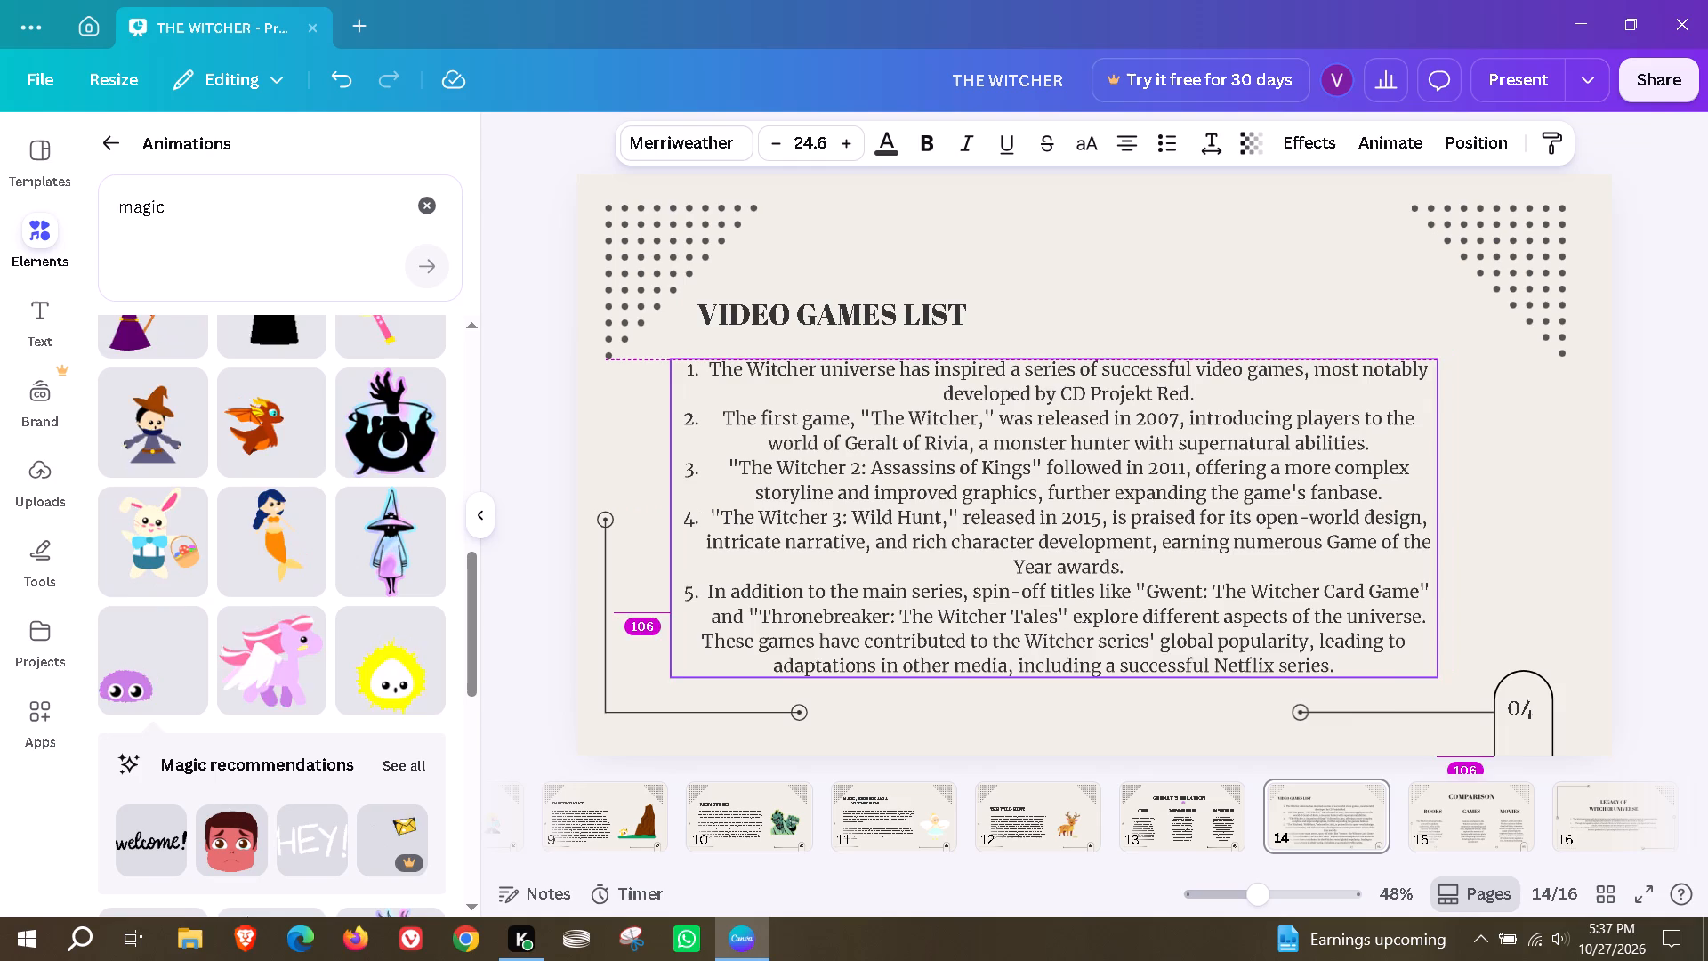
pyautogui.moveTo(908, 515); pyautogui.dragTo(923, 511)
pyautogui.moveTo(1457, 522); pyautogui.dragTo(1293, 522)
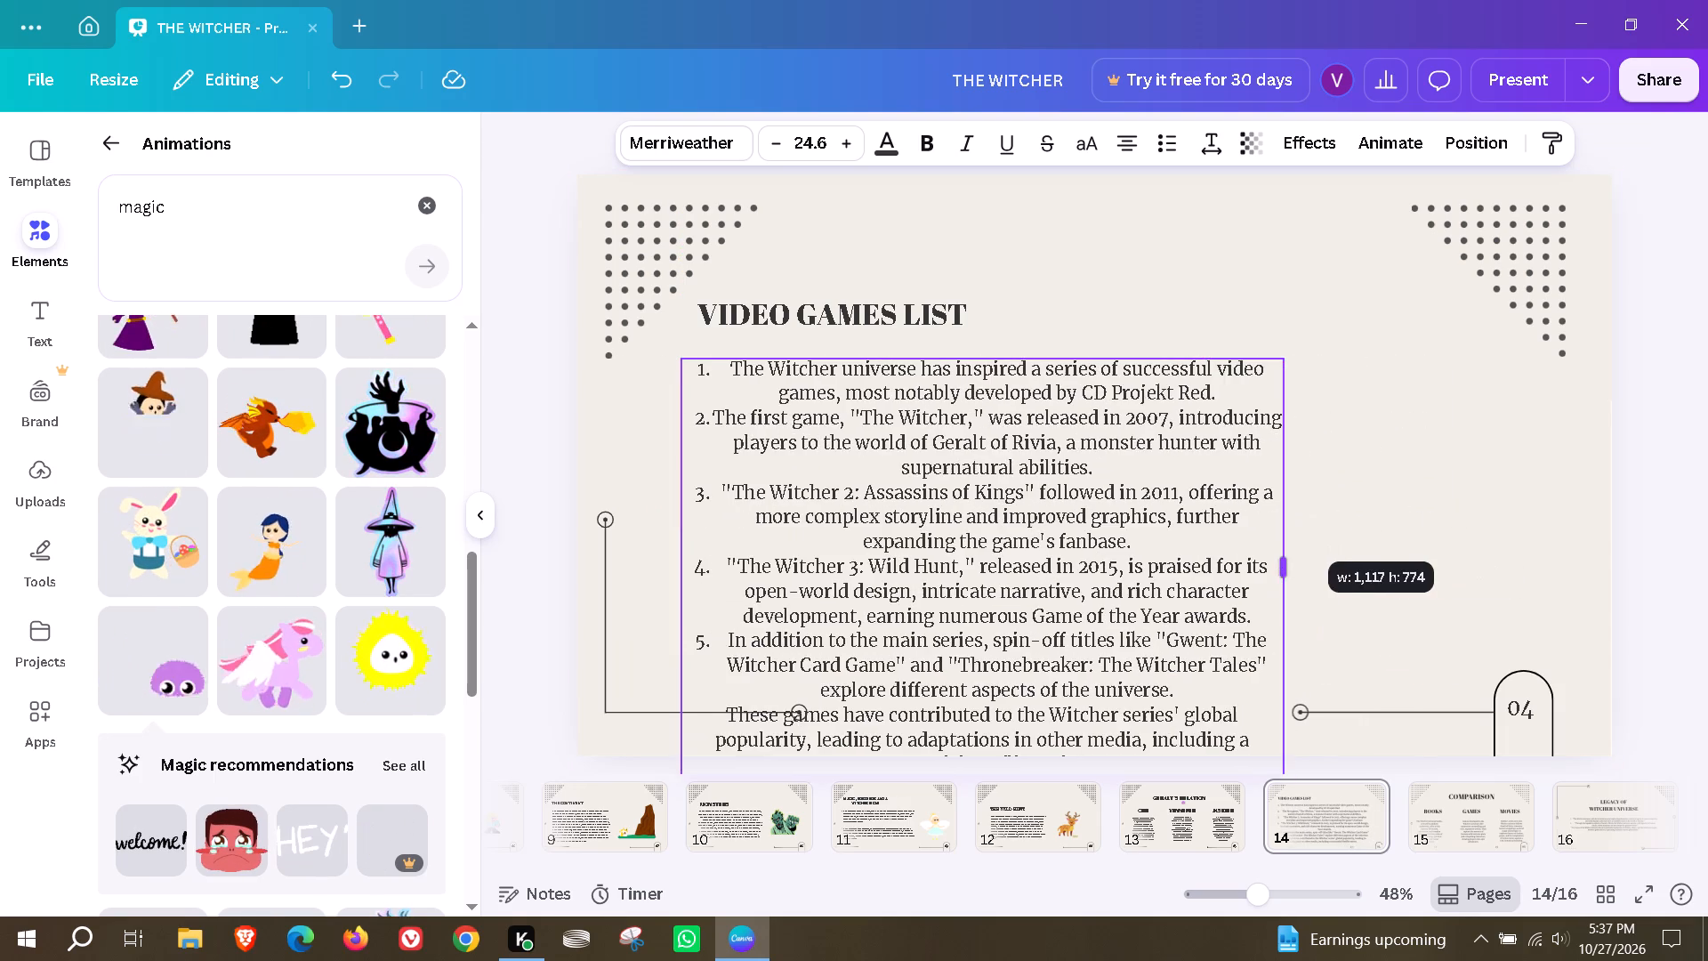
pyautogui.moveTo(1293, 522); pyautogui.dragTo(1488, 489)
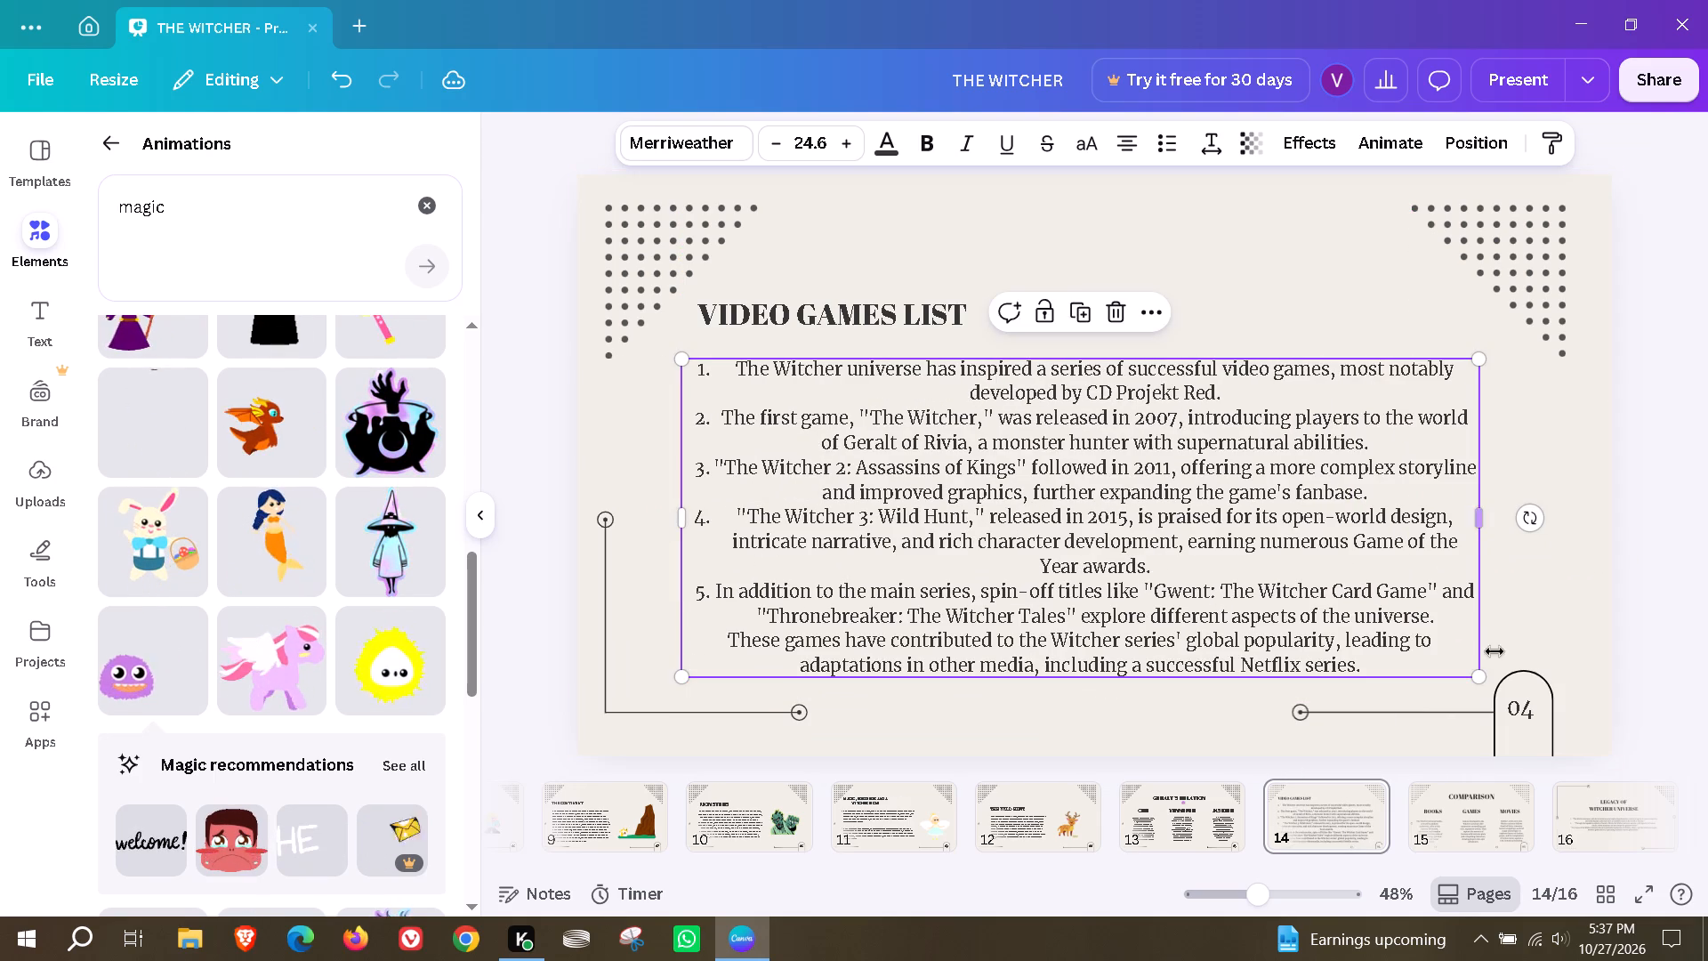
pyautogui.moveTo(1478, 676); pyautogui.dragTo(1361, 682)
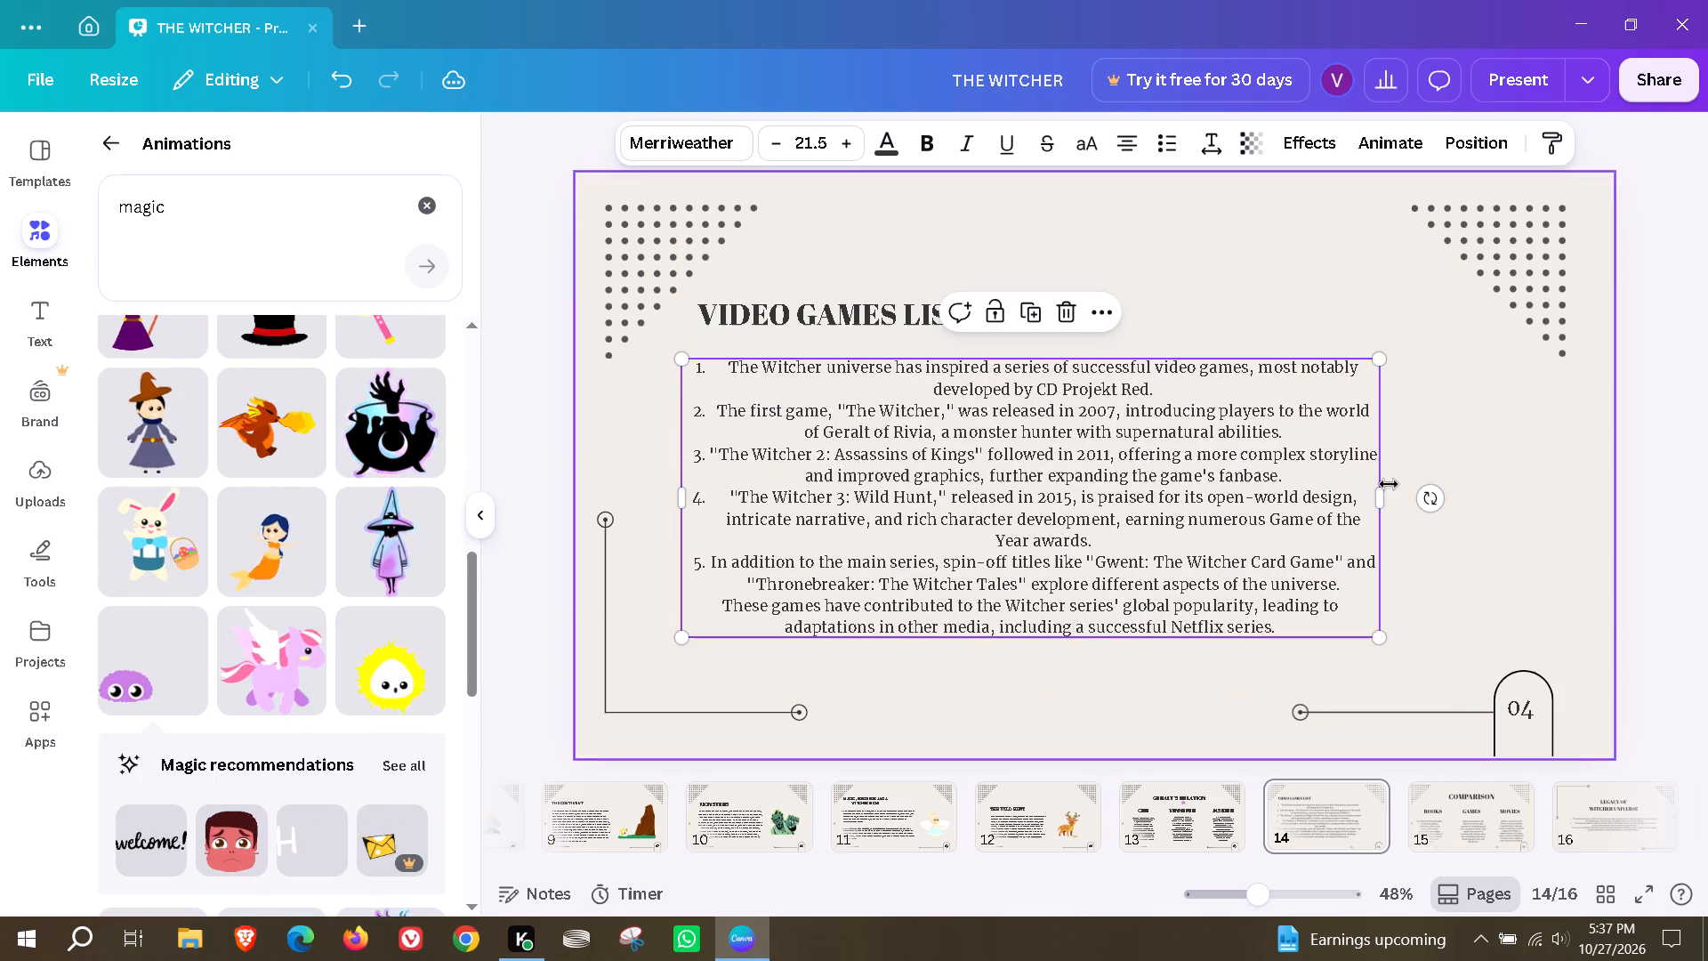
pyautogui.moveTo(1384, 484); pyautogui.dragTo(1164, 506)
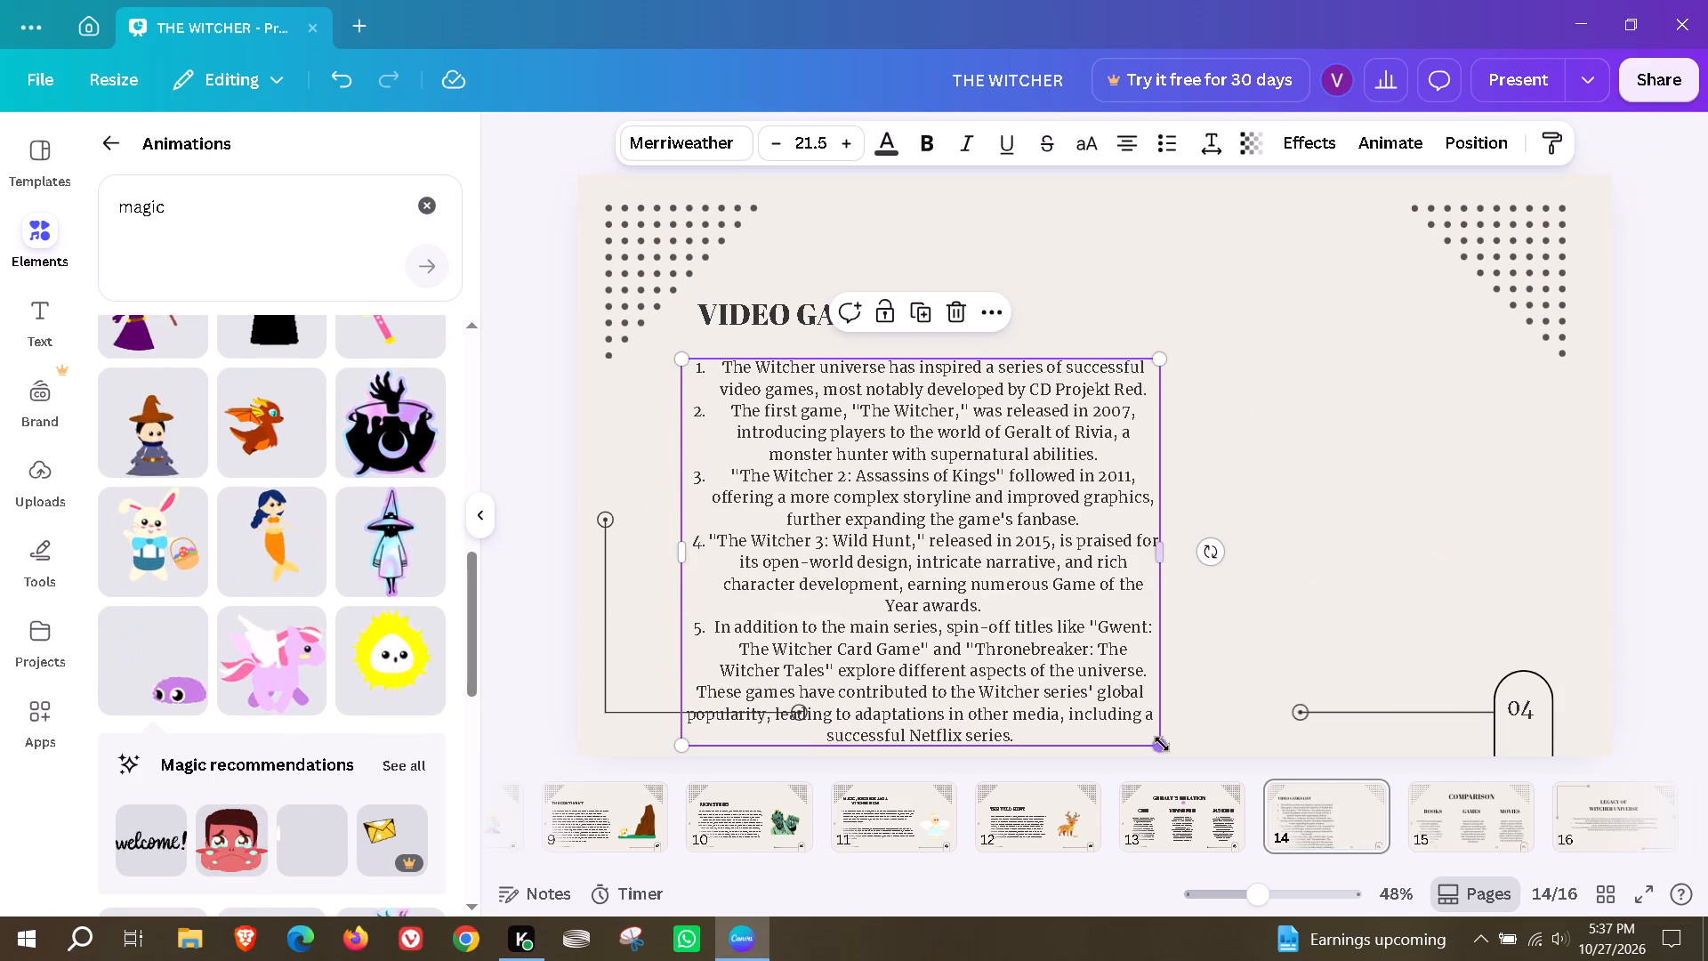
pyautogui.moveTo(1162, 744); pyautogui.dragTo(1059, 650)
pyautogui.moveTo(928, 531); pyautogui.dragTo(931, 545)
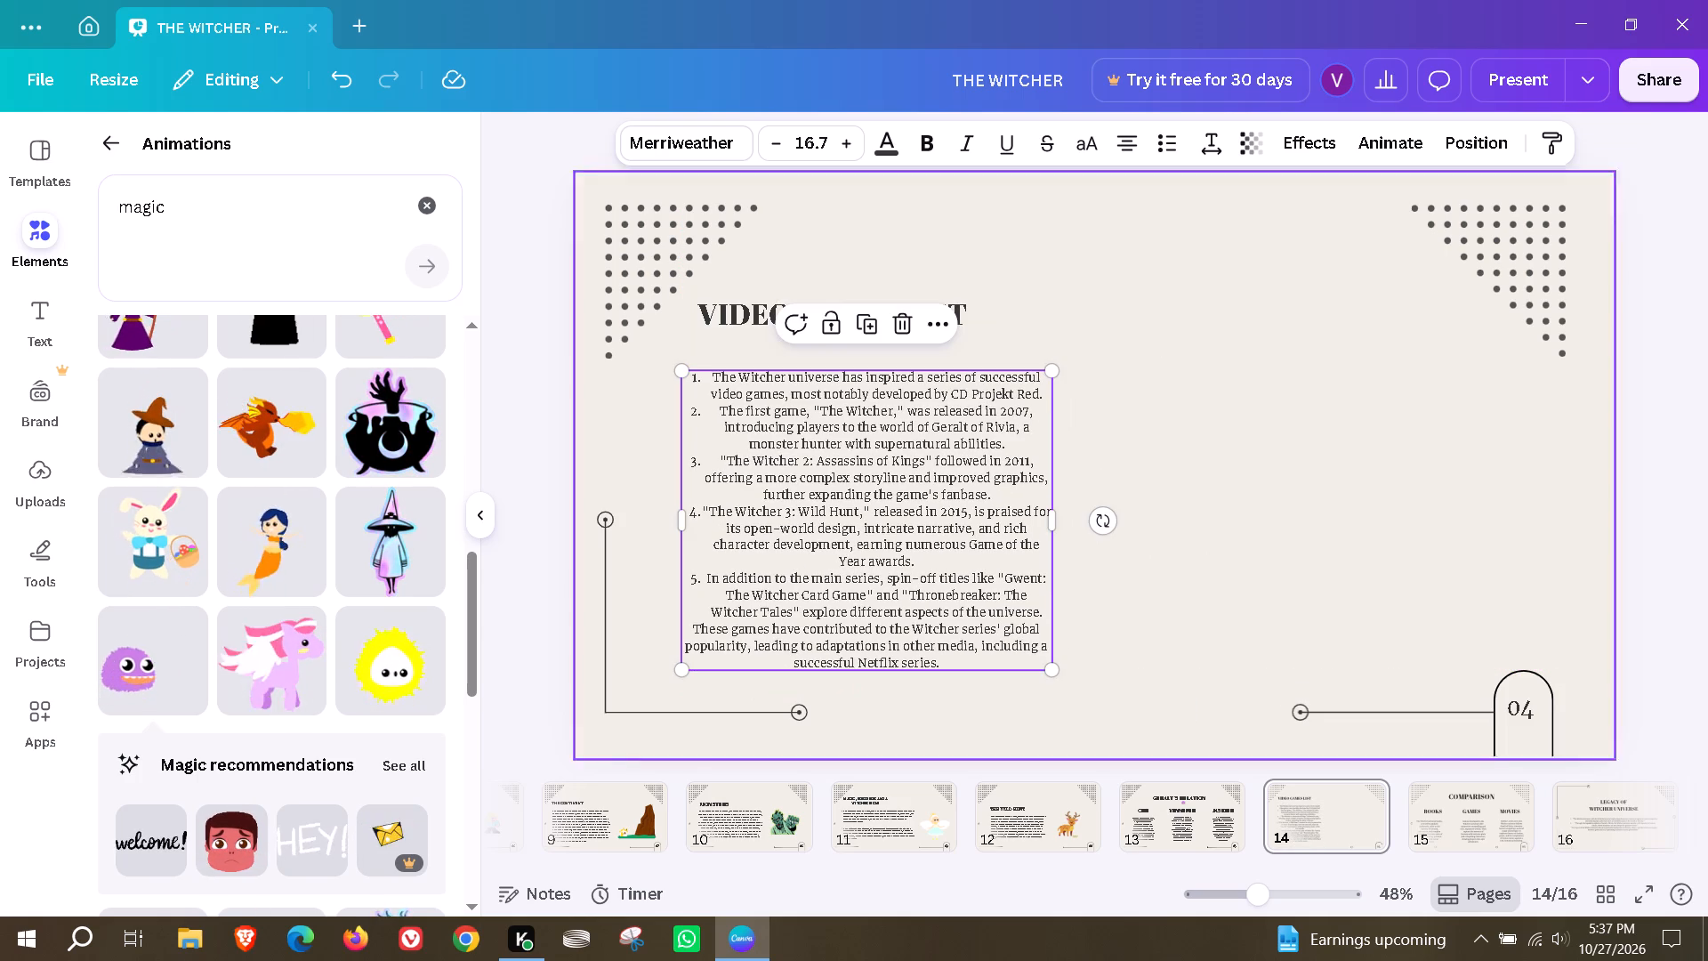
pyautogui.click(1120, 299)
# Bring the VIDEO GAMES LIST title down just above the list and tighten its text box slightly.
pyautogui.click(119, 148)
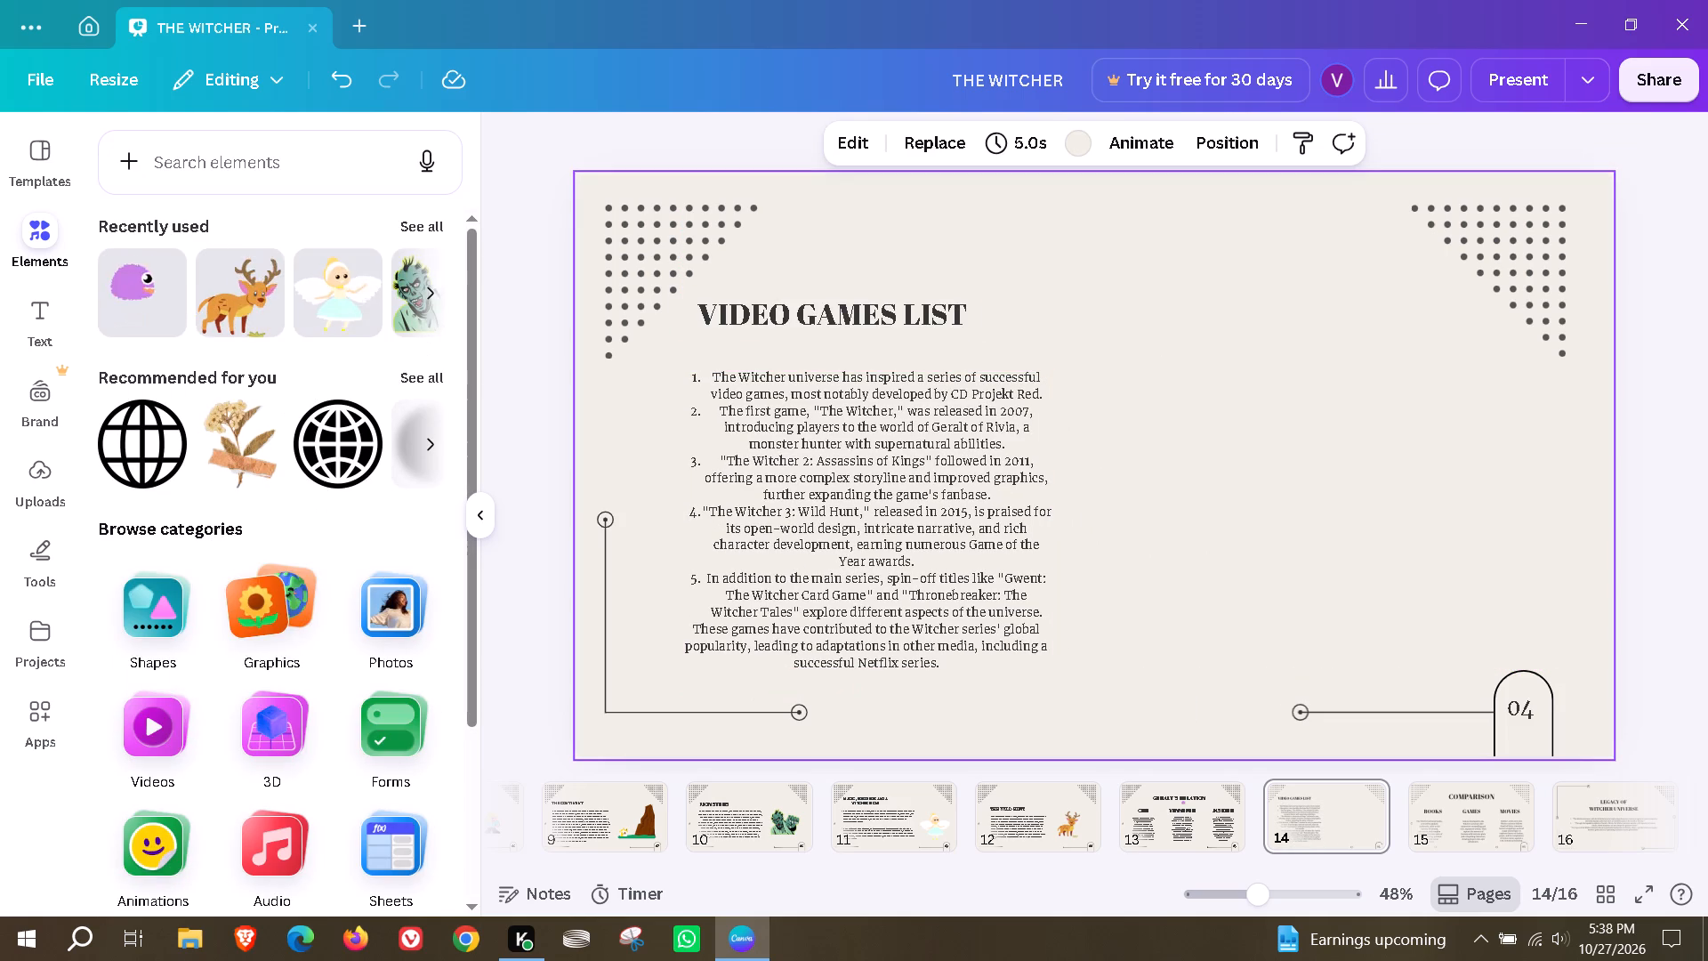
pyautogui.moveTo(810, 310); pyautogui.dragTo(822, 329)
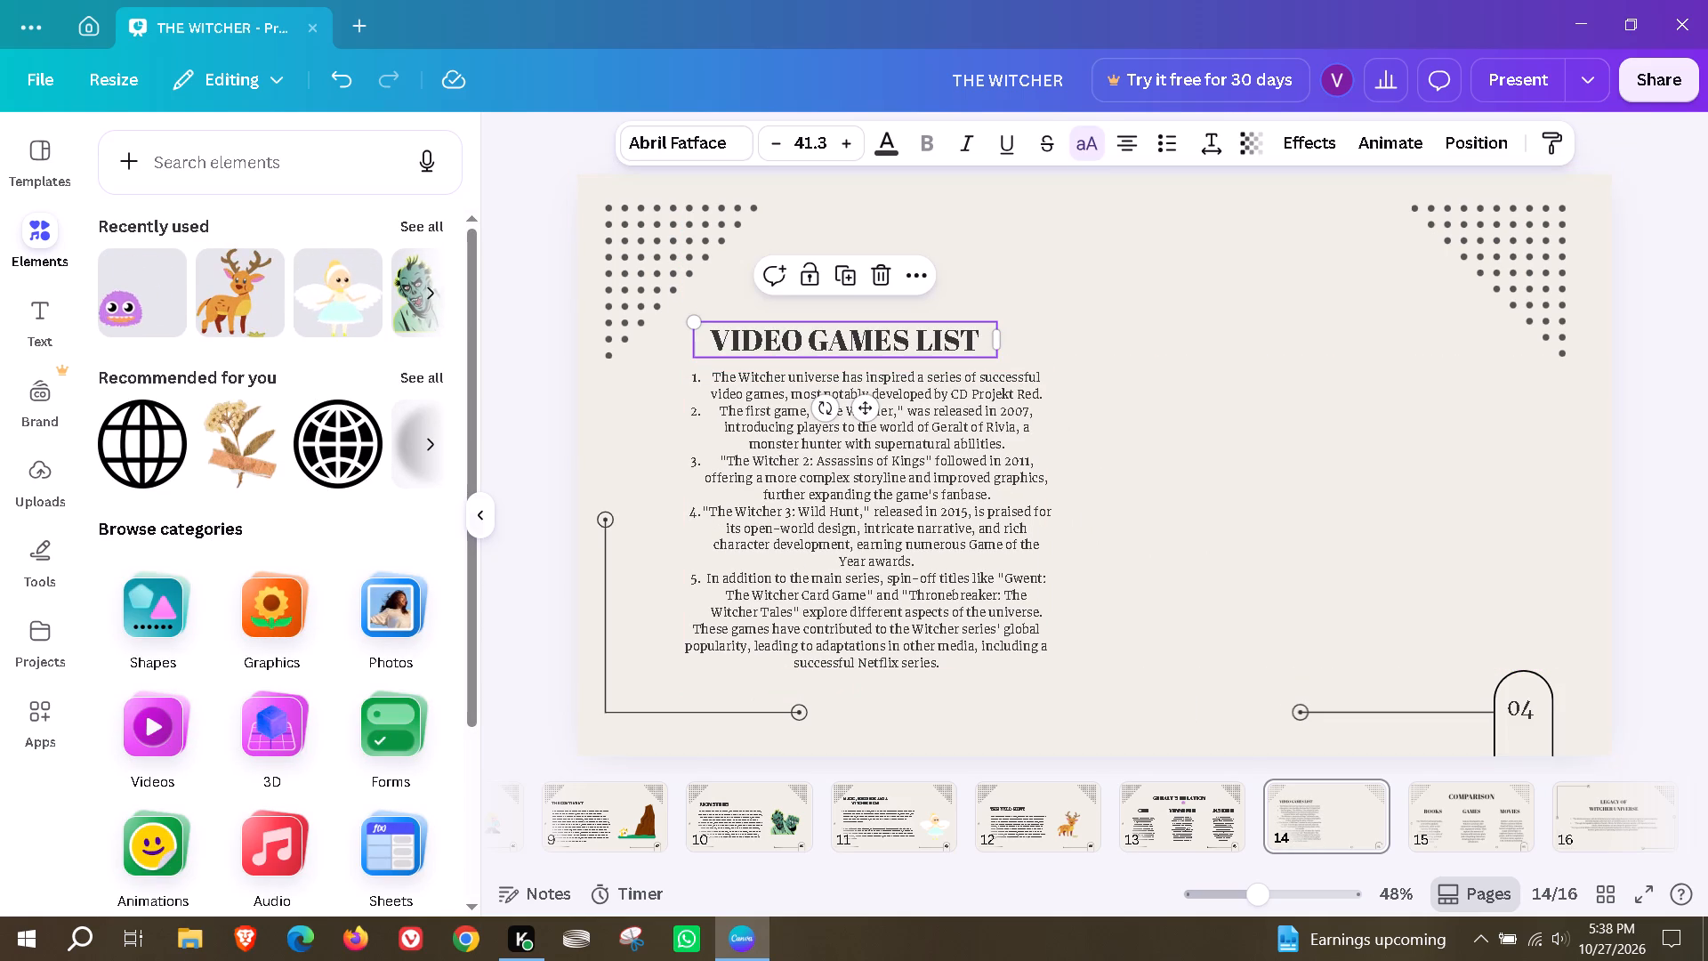
pyautogui.moveTo(996, 340); pyautogui.dragTo(984, 343)
pyautogui.click(1084, 302)
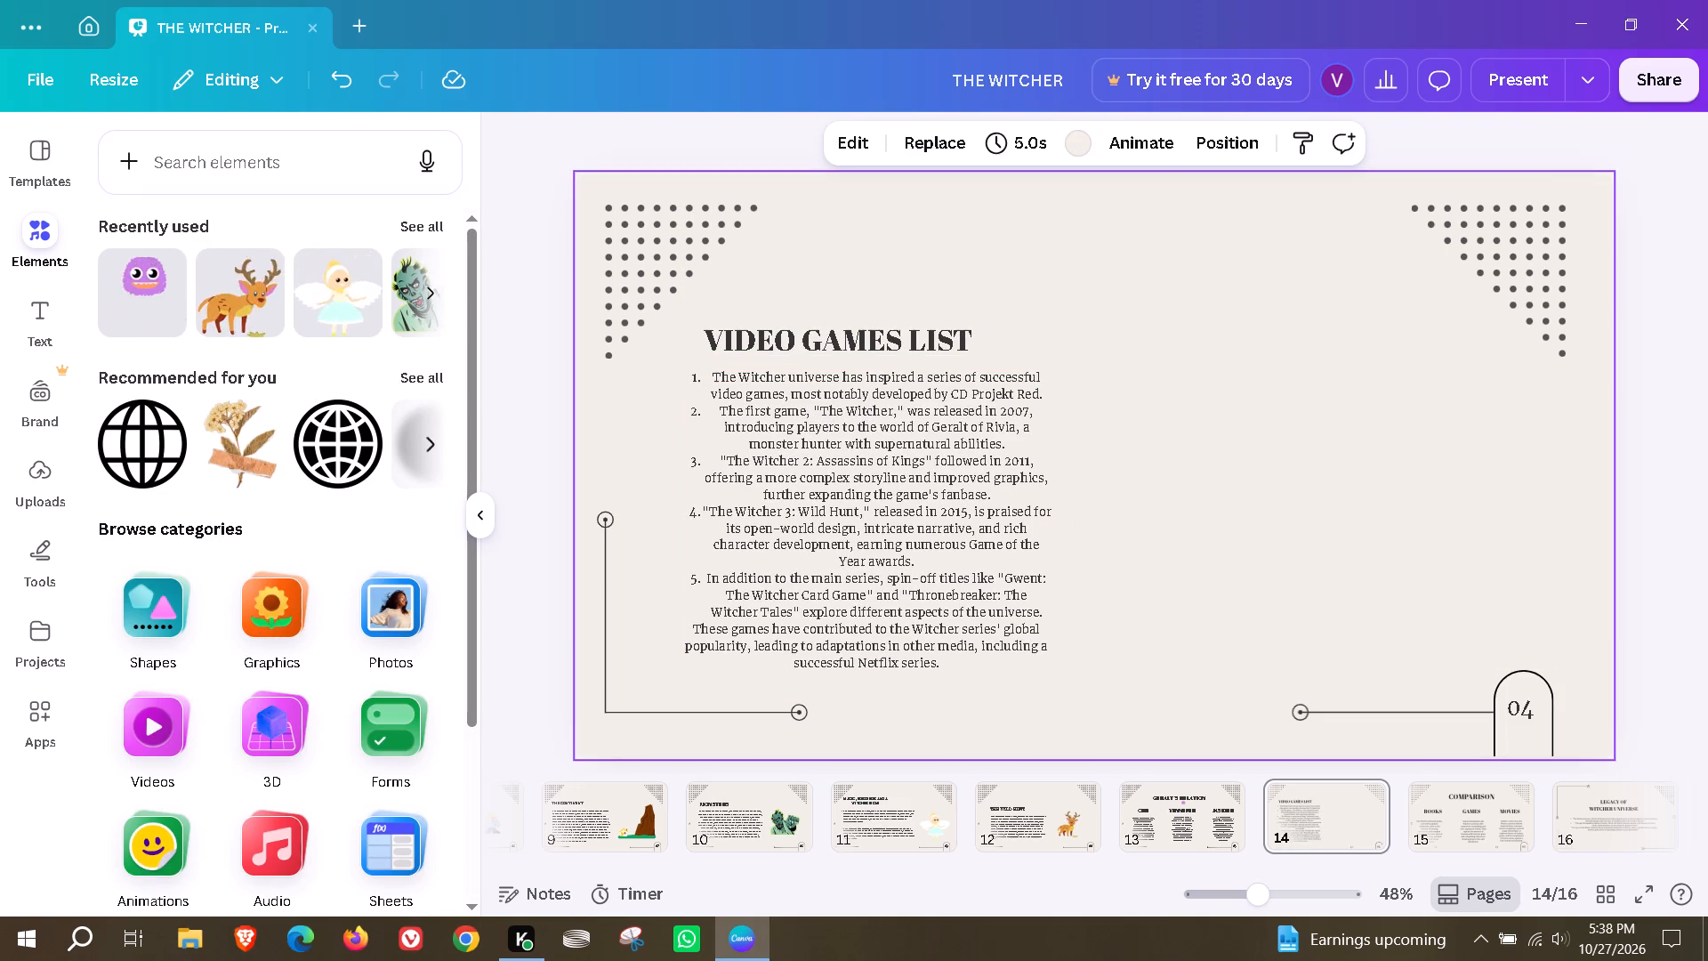
# Add a circle frame to page 14 and place it right of the games list.
pyautogui.scroll(-1, 338, 620)
pyautogui.scroll(-3, 267, 700)
pyautogui.click(364, 750)
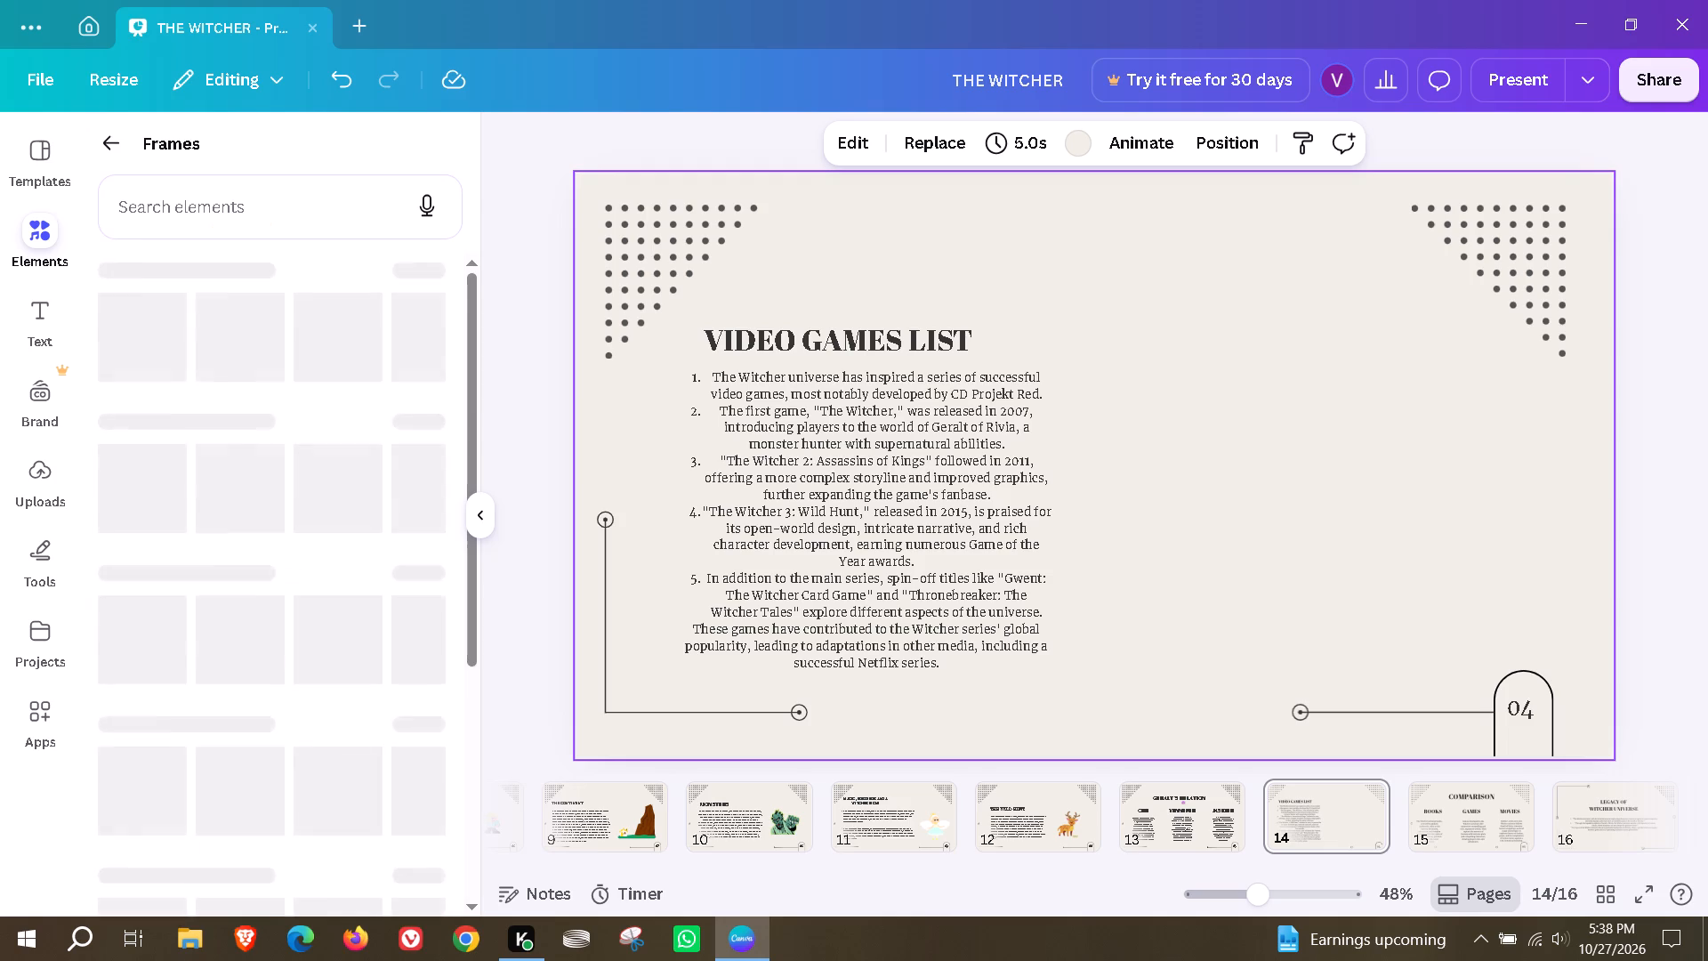
pyautogui.moveTo(327, 348); pyautogui.dragTo(1239, 404)
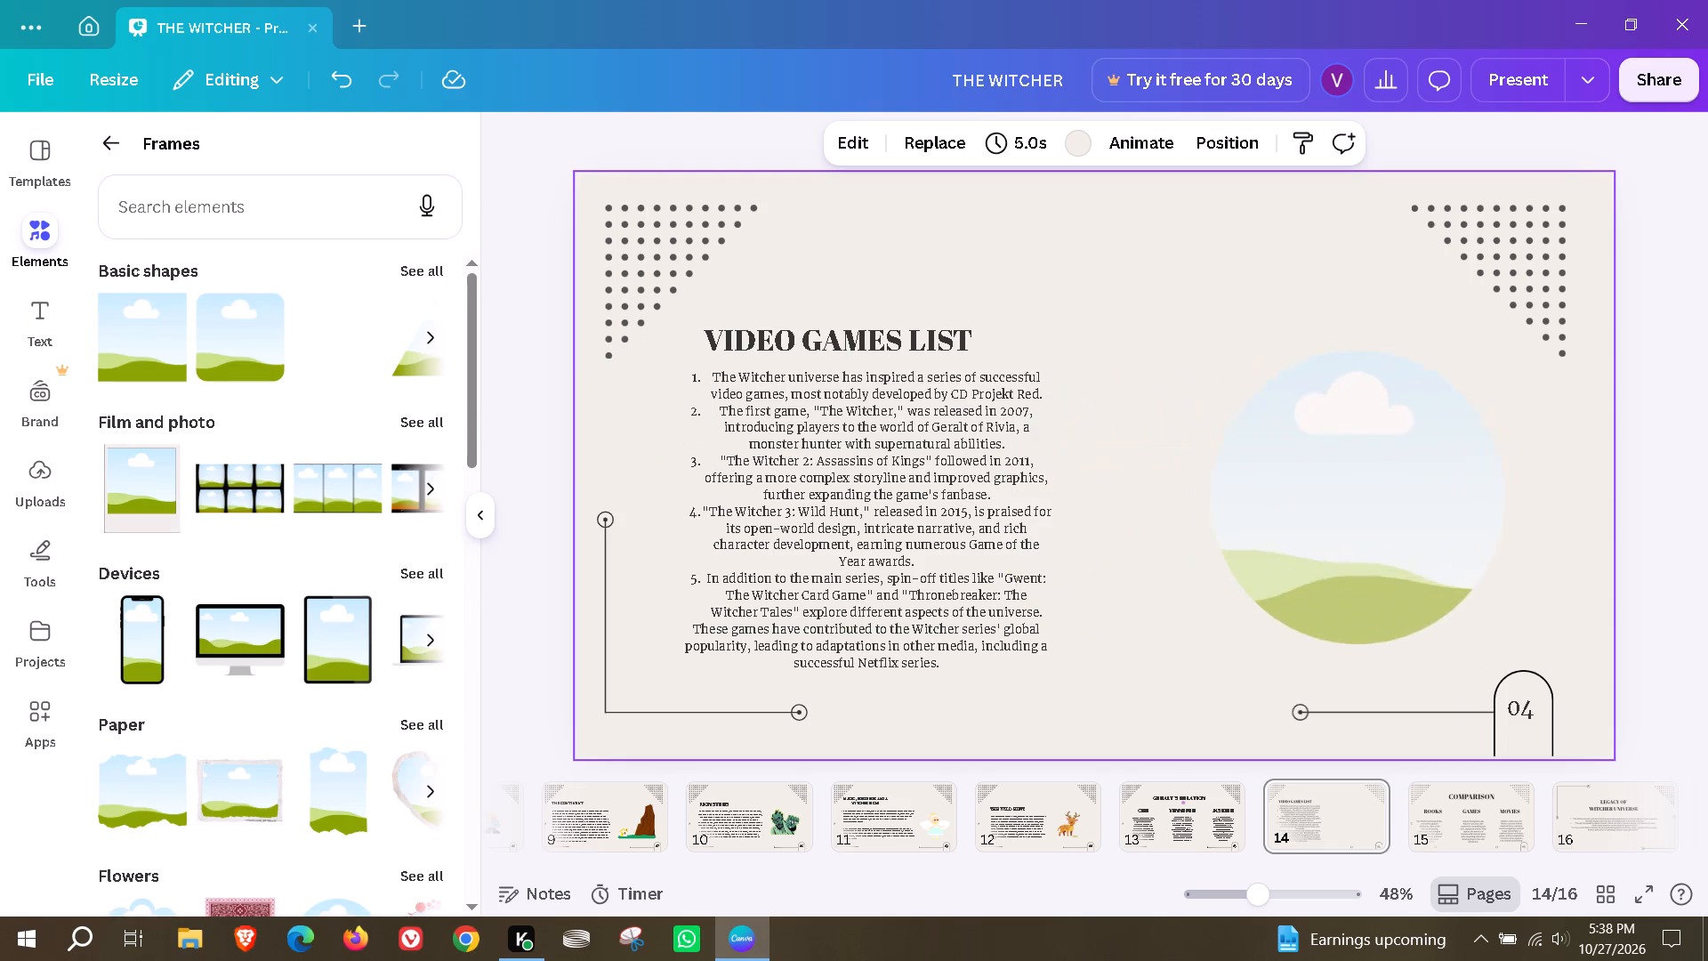
pyautogui.moveTo(1239, 404); pyautogui.dragTo(1197, 402)
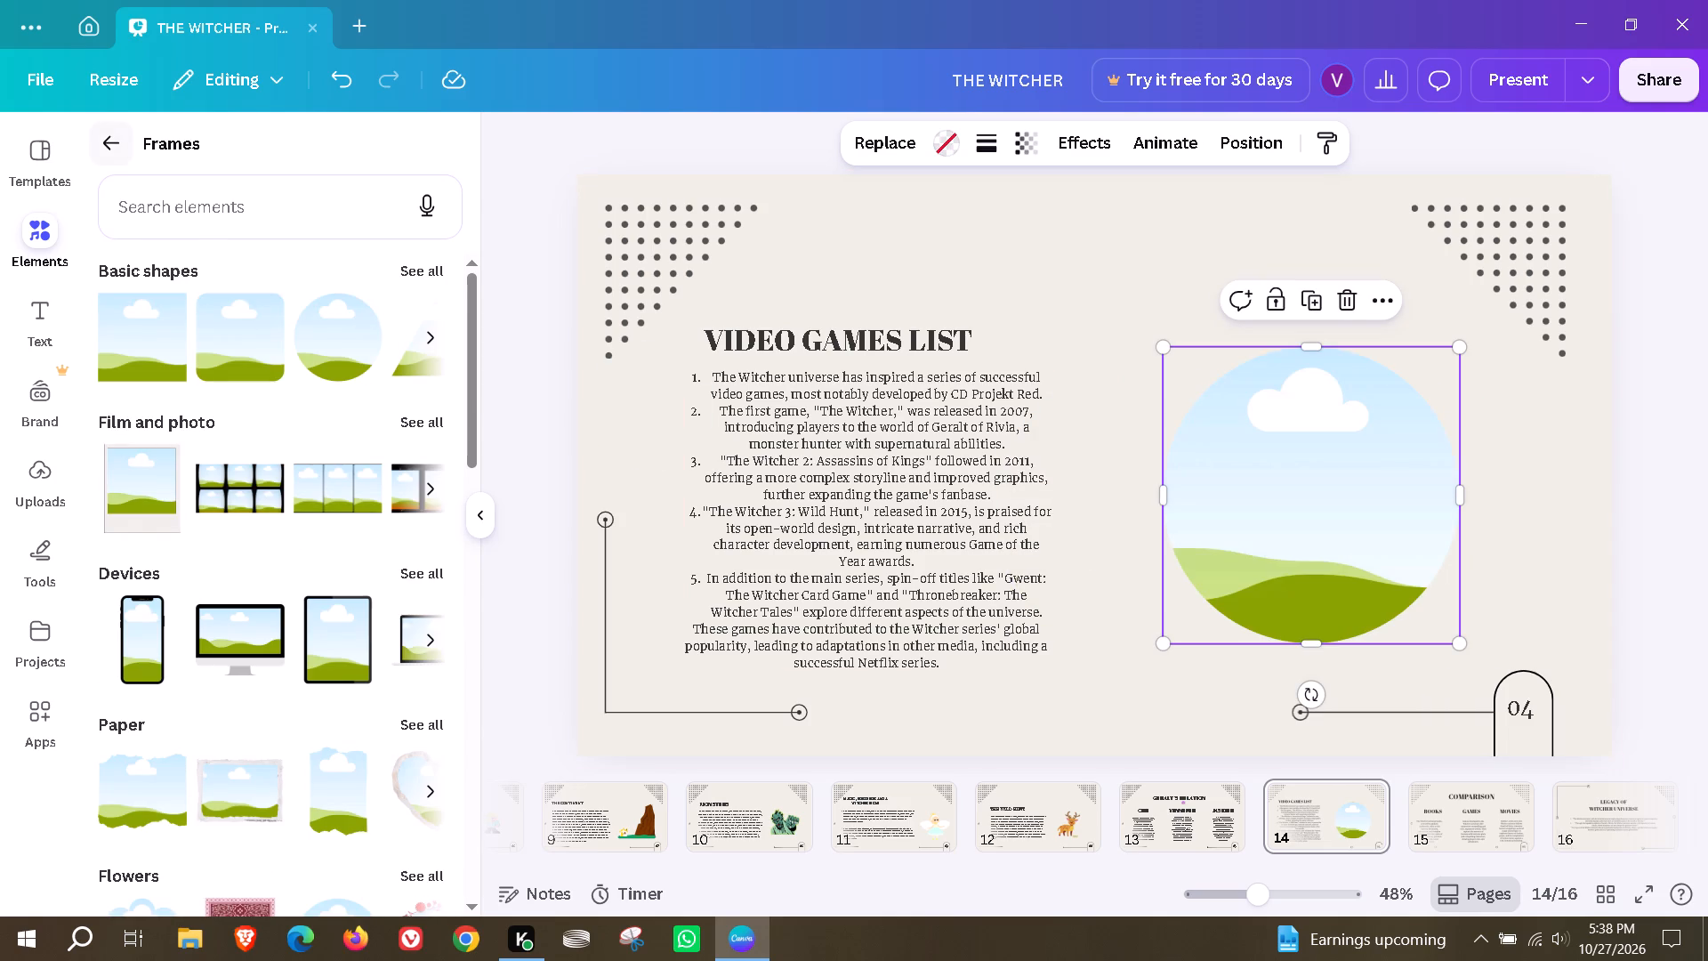
# Search the photos for "games" and fill the circle frame with the photo of a woman gaming at a computer.
pyautogui.click(118, 140)
pyautogui.click(403, 631)
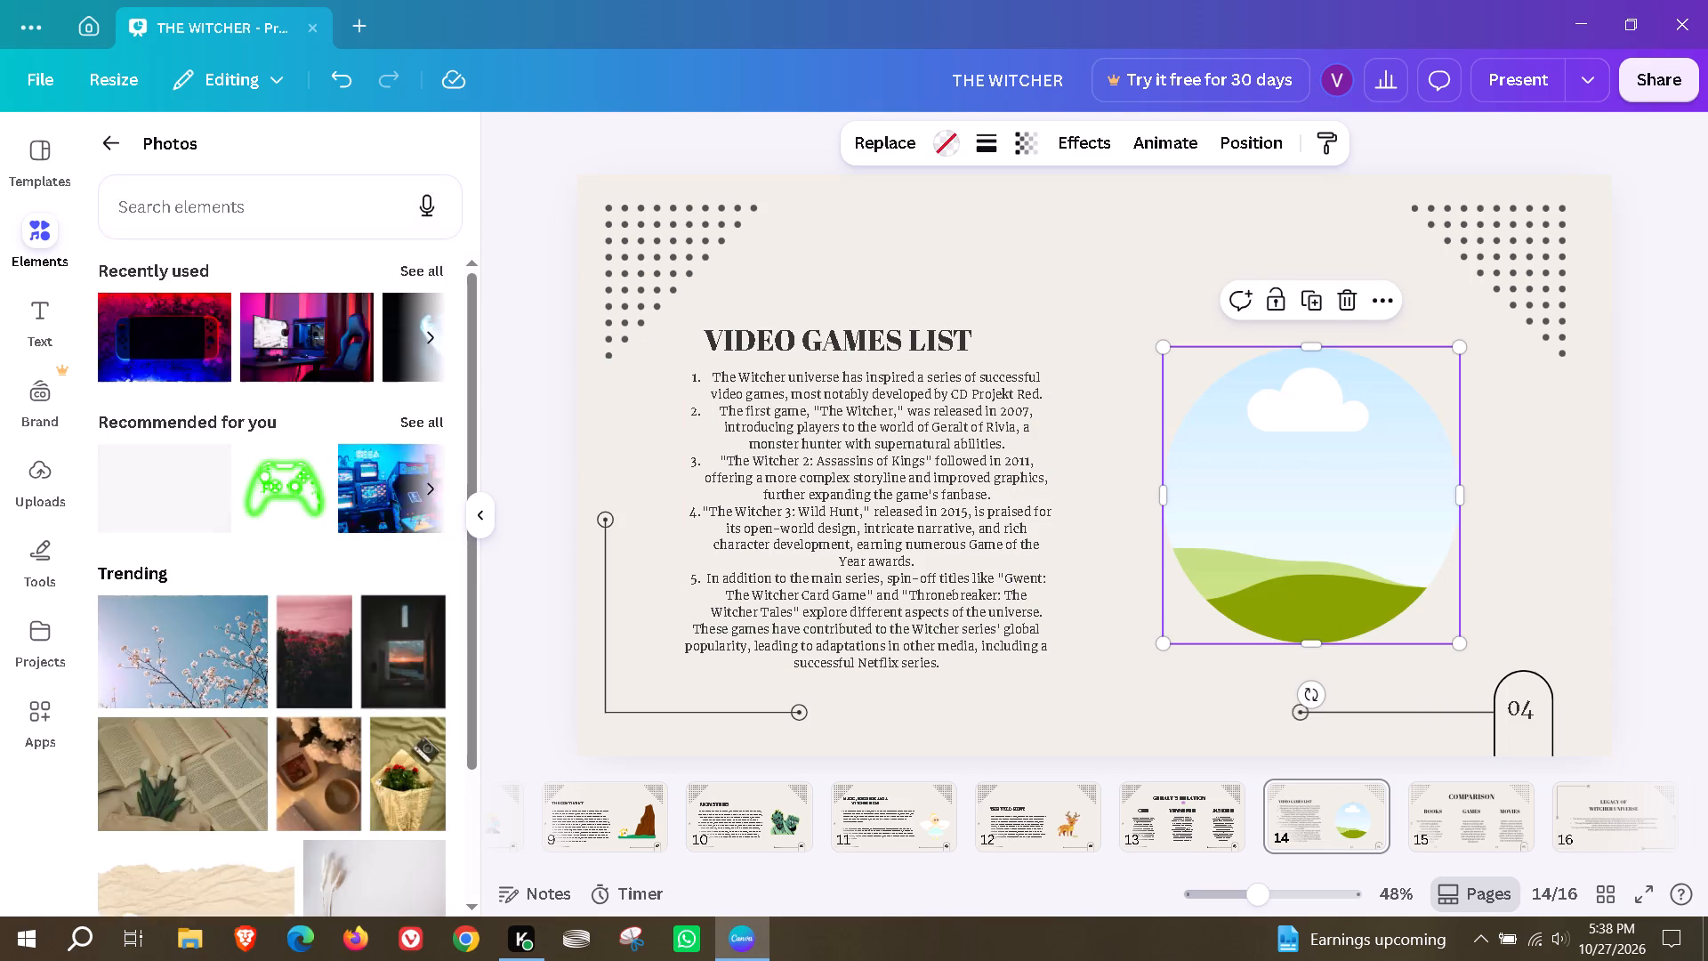
pyautogui.click(201, 193)
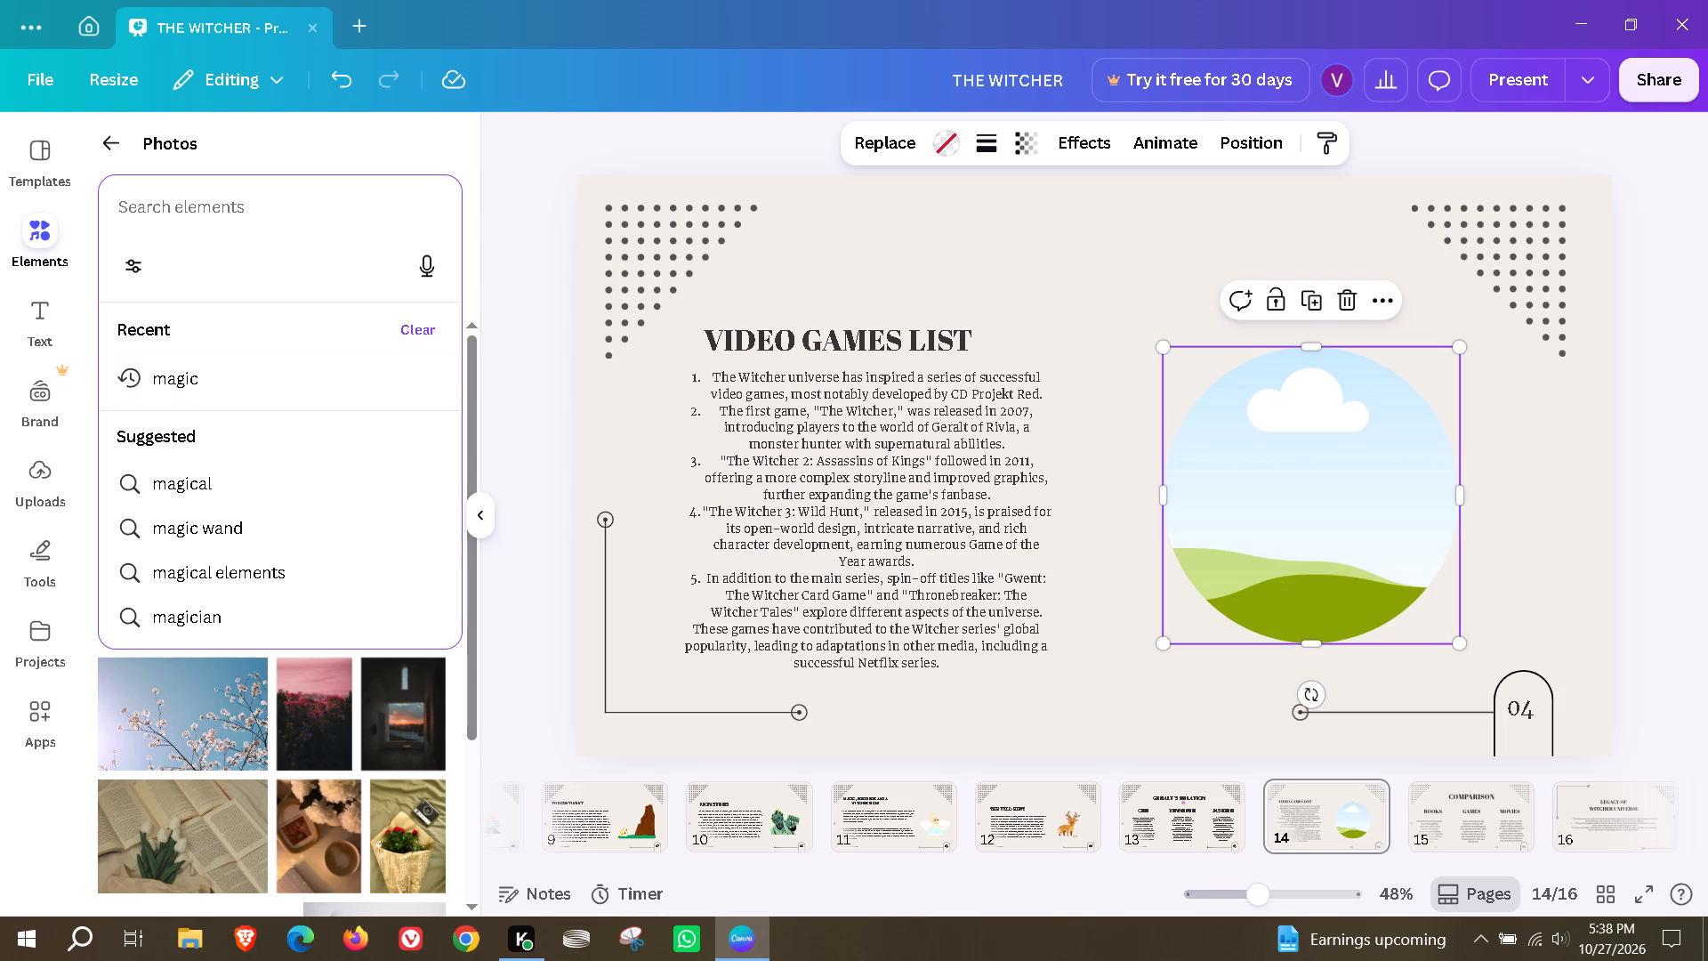
pyautogui.write('games')
pyautogui.press('Return')
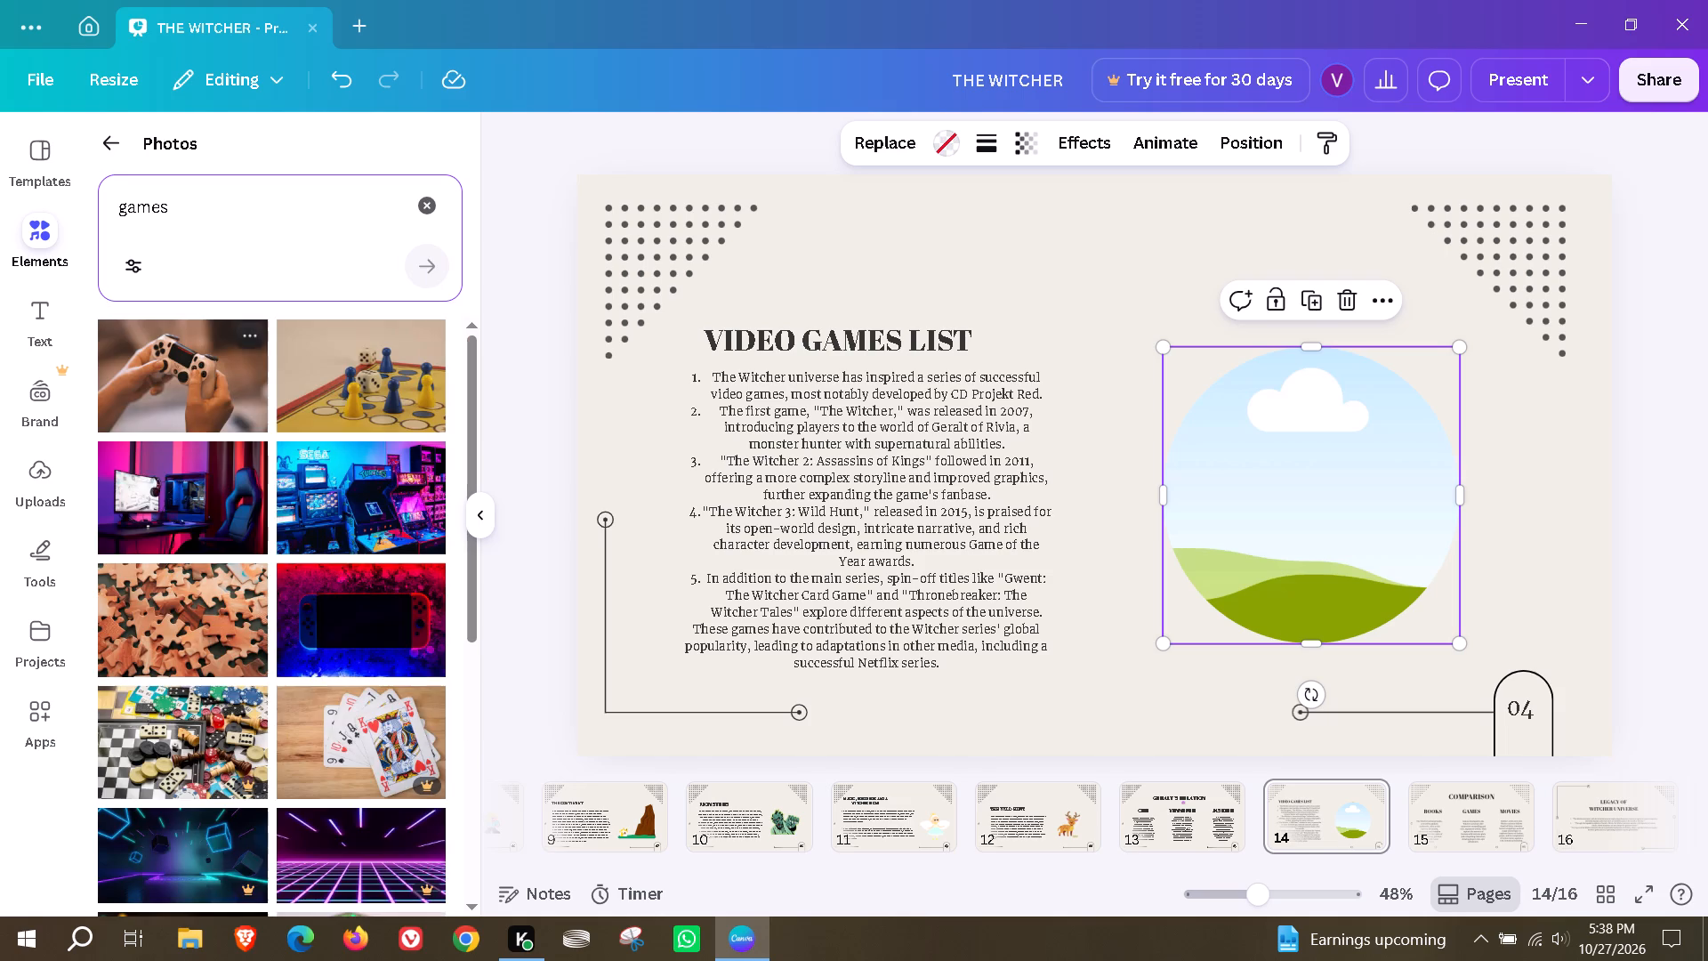
pyautogui.scroll(-1, 351, 766)
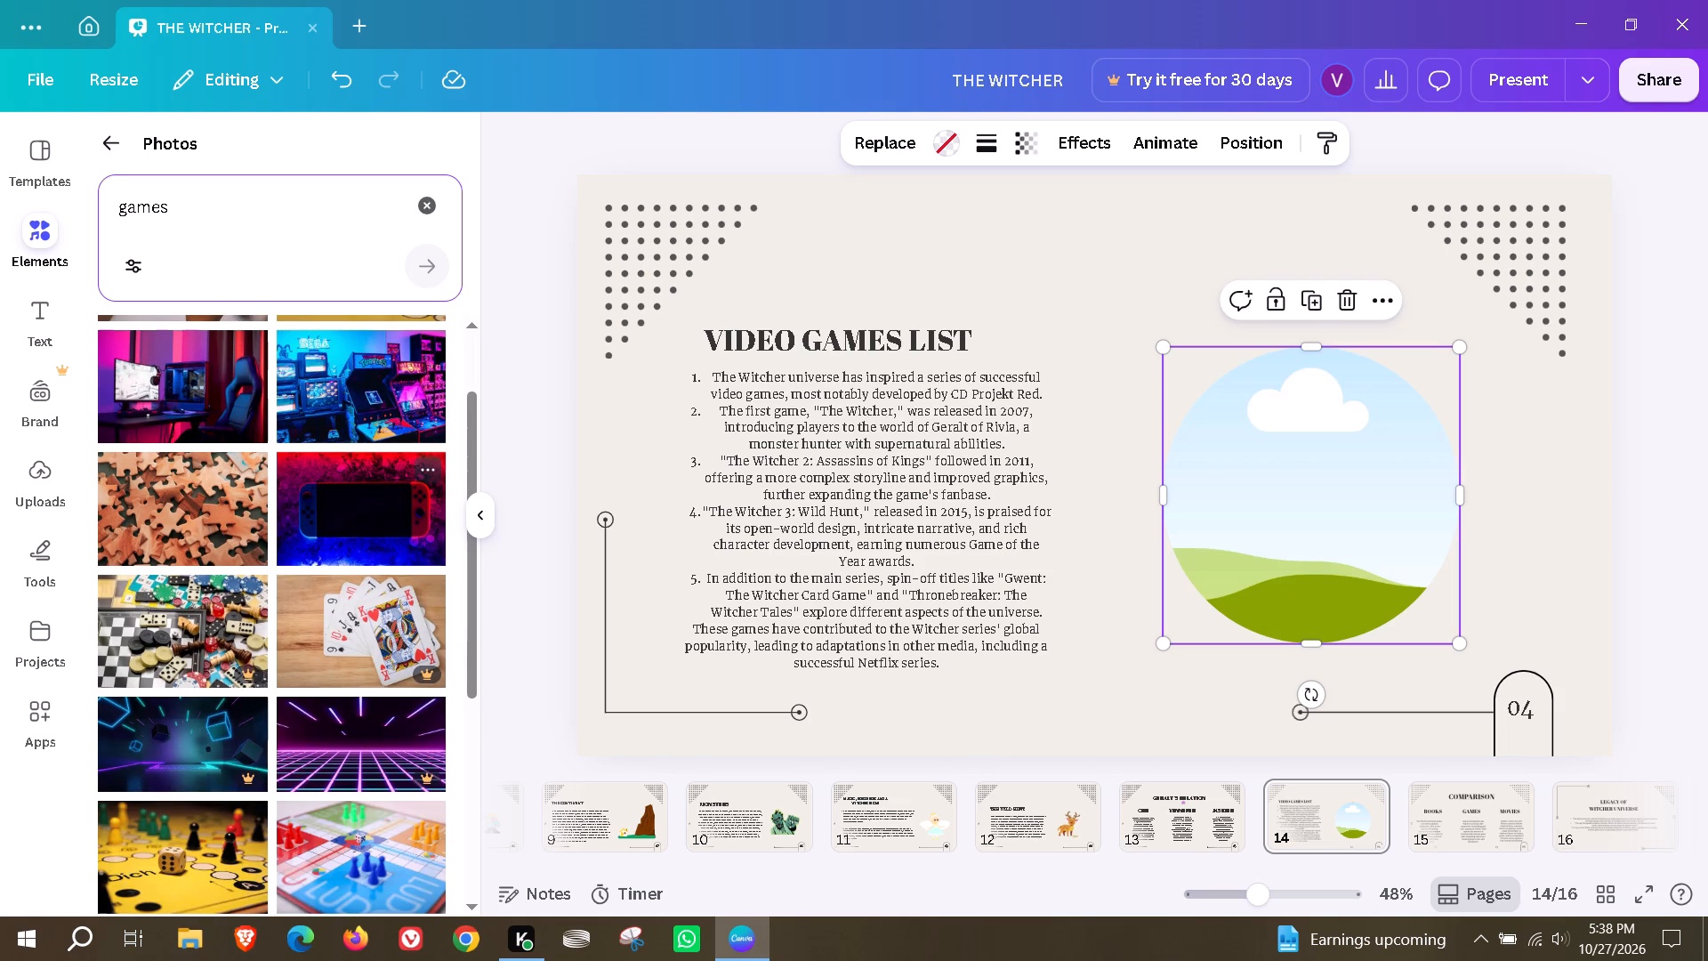
pyautogui.scroll(-3, 240, 754)
pyautogui.moveTo(176, 659); pyautogui.dragTo(1175, 416)
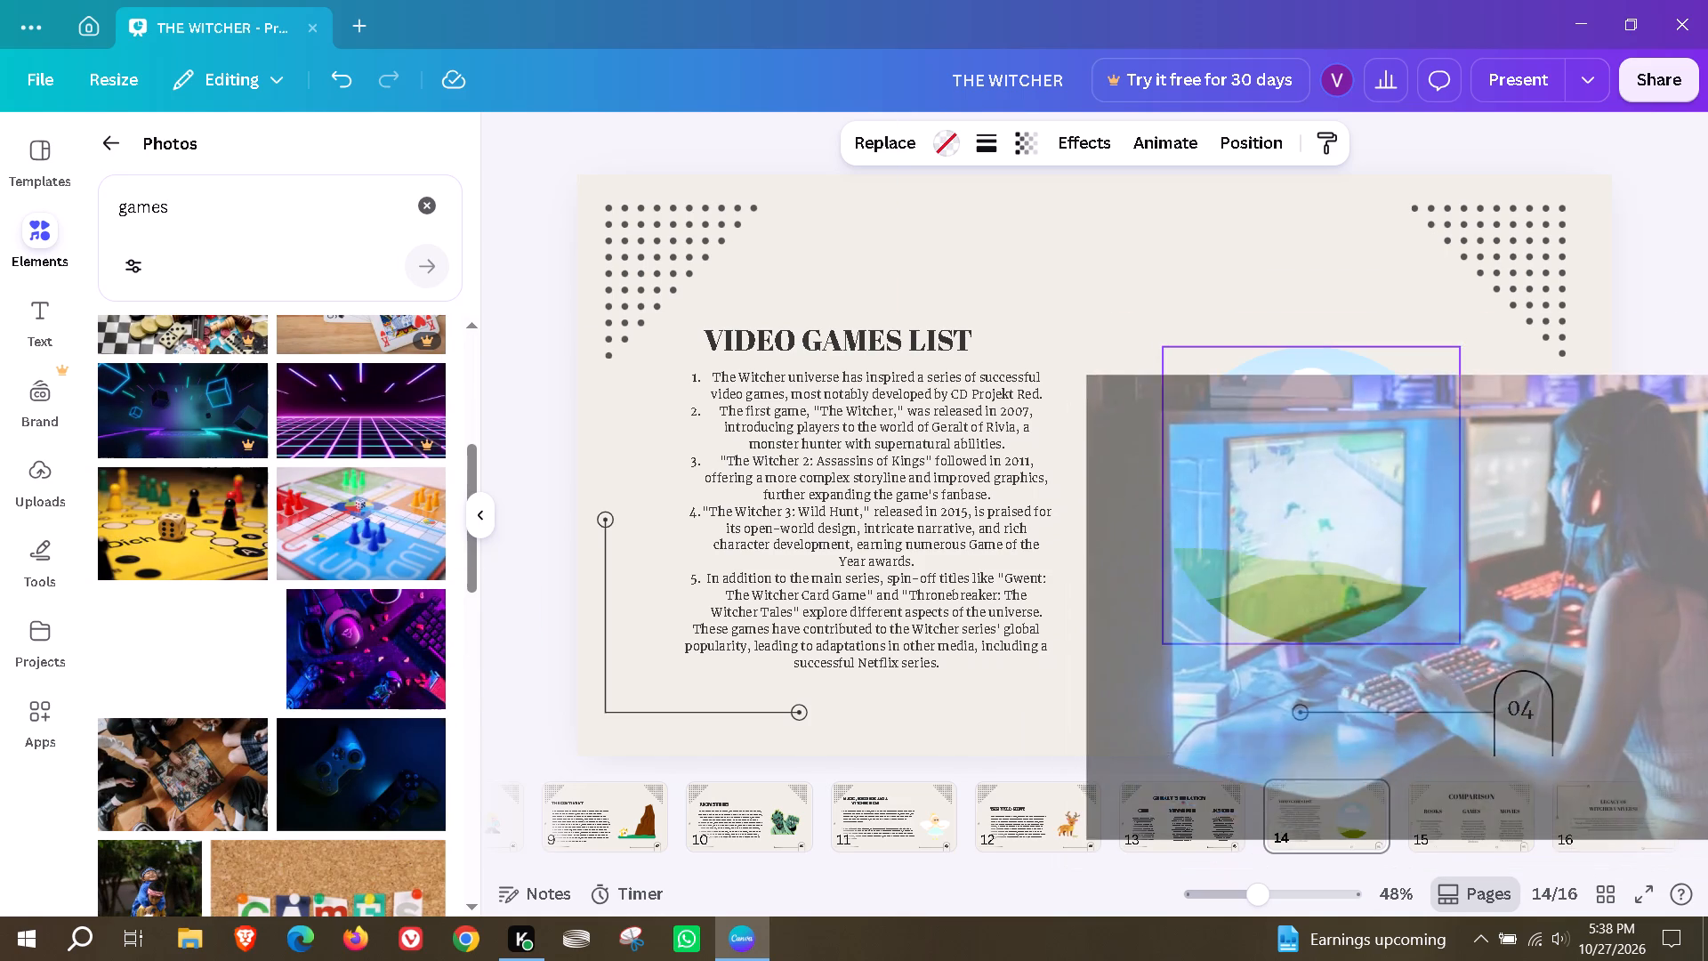
pyautogui.moveTo(1175, 416); pyautogui.dragTo(1313, 440)
pyautogui.click(1061, 295)
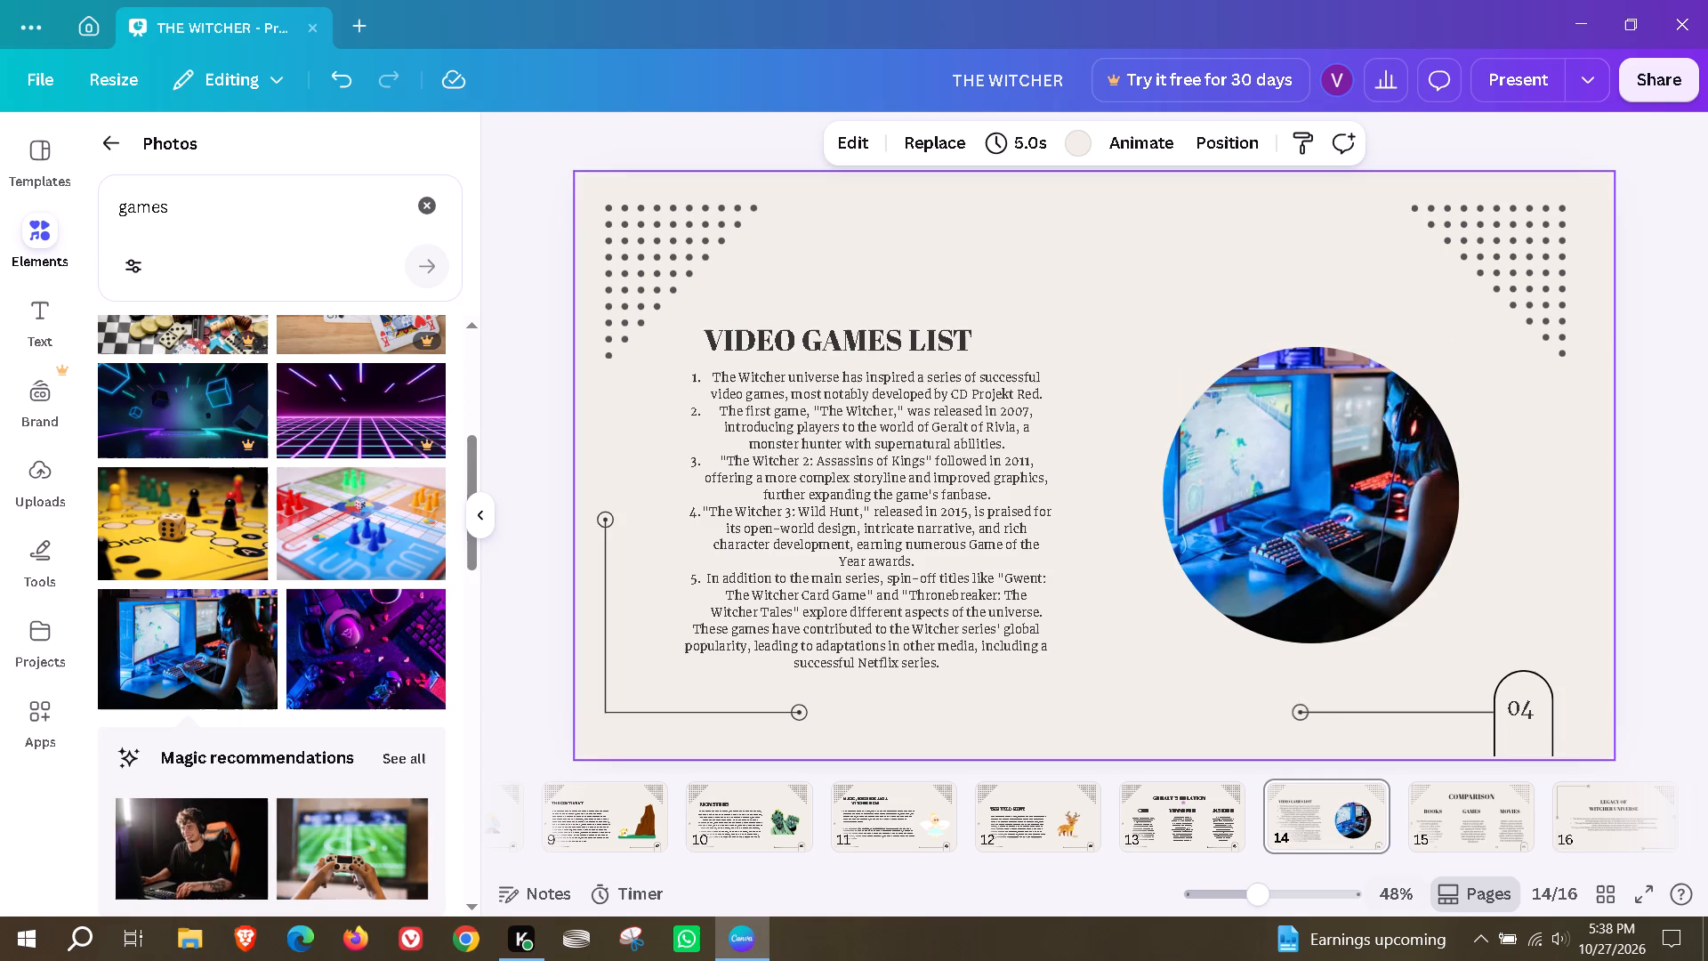
# On page 15, scale the COMPARISON title down to about size 52.8 and recentre it above the columns.
pyautogui.click(1435, 816)
pyautogui.doubleClick(1032, 319)
pyautogui.moveTo(1396, 339); pyautogui.dragTo(1197, 311)
pyautogui.moveTo(1091, 297); pyautogui.dragTo(1157, 335)
pyautogui.click(1159, 337)
pyautogui.moveTo(1003, 284); pyautogui.dragTo(1074, 317)
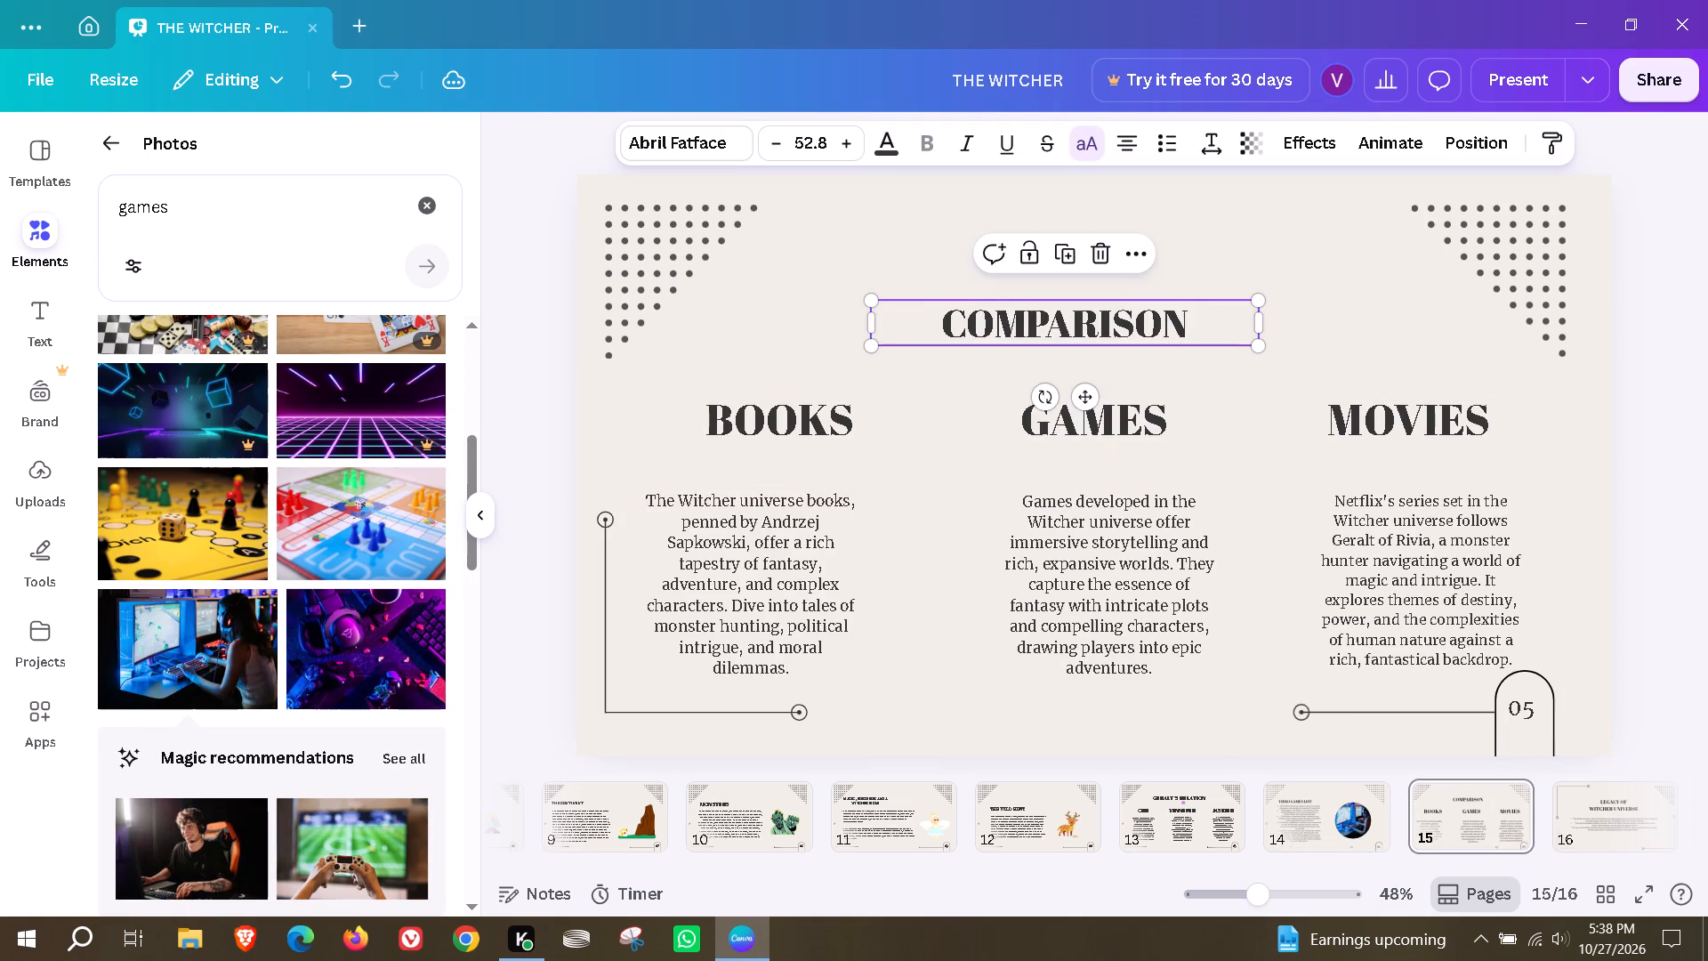
# Raise the BOOKS, GAMES and MOVIES headings slightly to a common height, shifting BOOKS a little right.
pyautogui.moveTo(820, 427); pyautogui.dragTo(831, 412)
pyautogui.moveTo(1070, 433); pyautogui.dragTo(1076, 424)
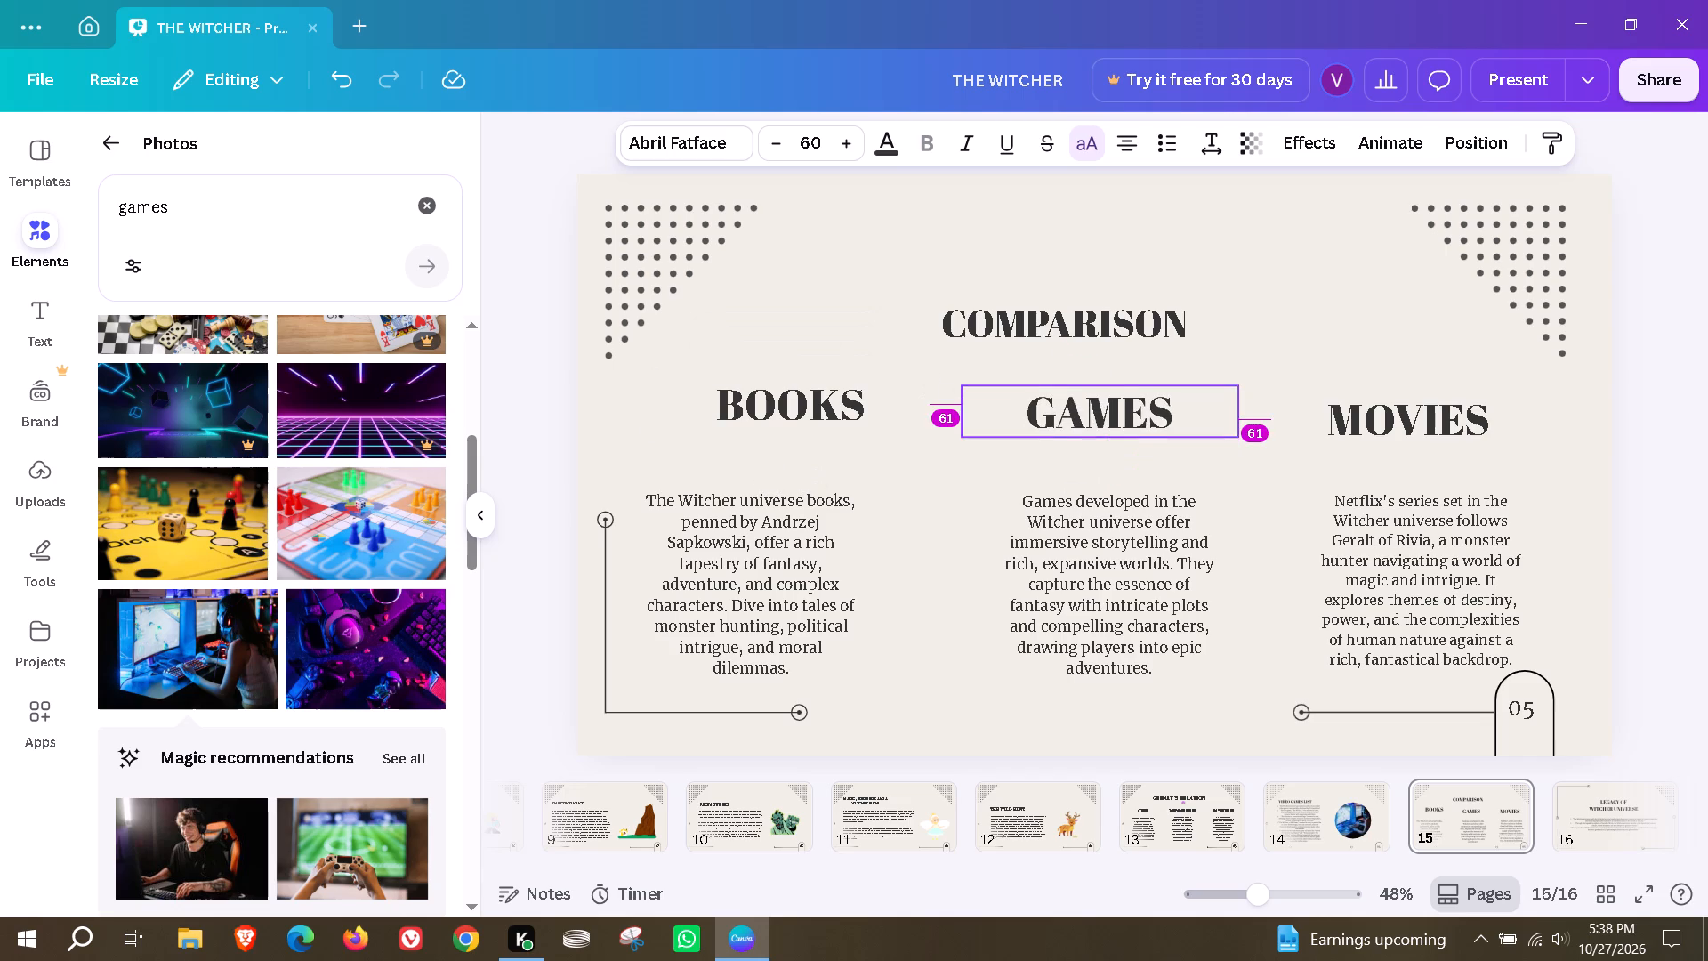
pyautogui.moveTo(1076, 424); pyautogui.dragTo(1076, 419)
pyautogui.moveTo(1401, 416); pyautogui.dragTo(1401, 401)
# Raise the three comparison paragraphs closer to their headings at about the same height, shifting the books paragraph right under BOOKS.
pyautogui.moveTo(775, 586); pyautogui.dragTo(813, 566)
pyautogui.moveTo(1088, 575); pyautogui.dragTo(1089, 550)
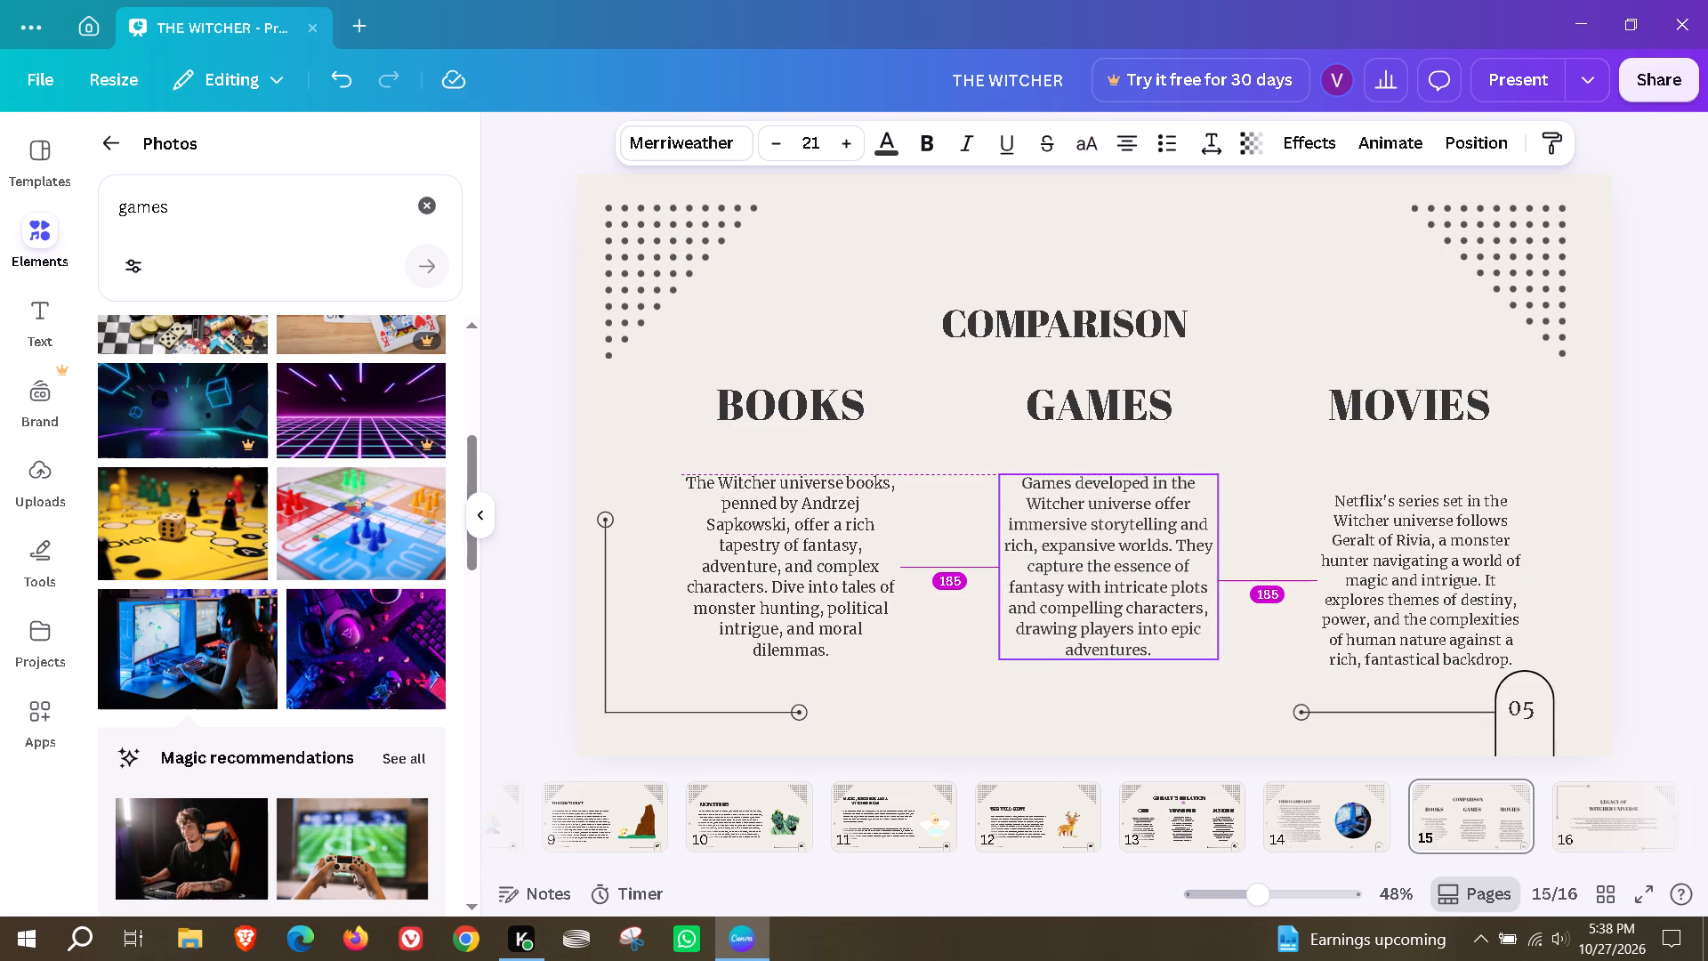
pyautogui.moveTo(1089, 550); pyautogui.dragTo(1089, 558)
pyautogui.moveTo(1419, 597); pyautogui.dragTo(1419, 579)
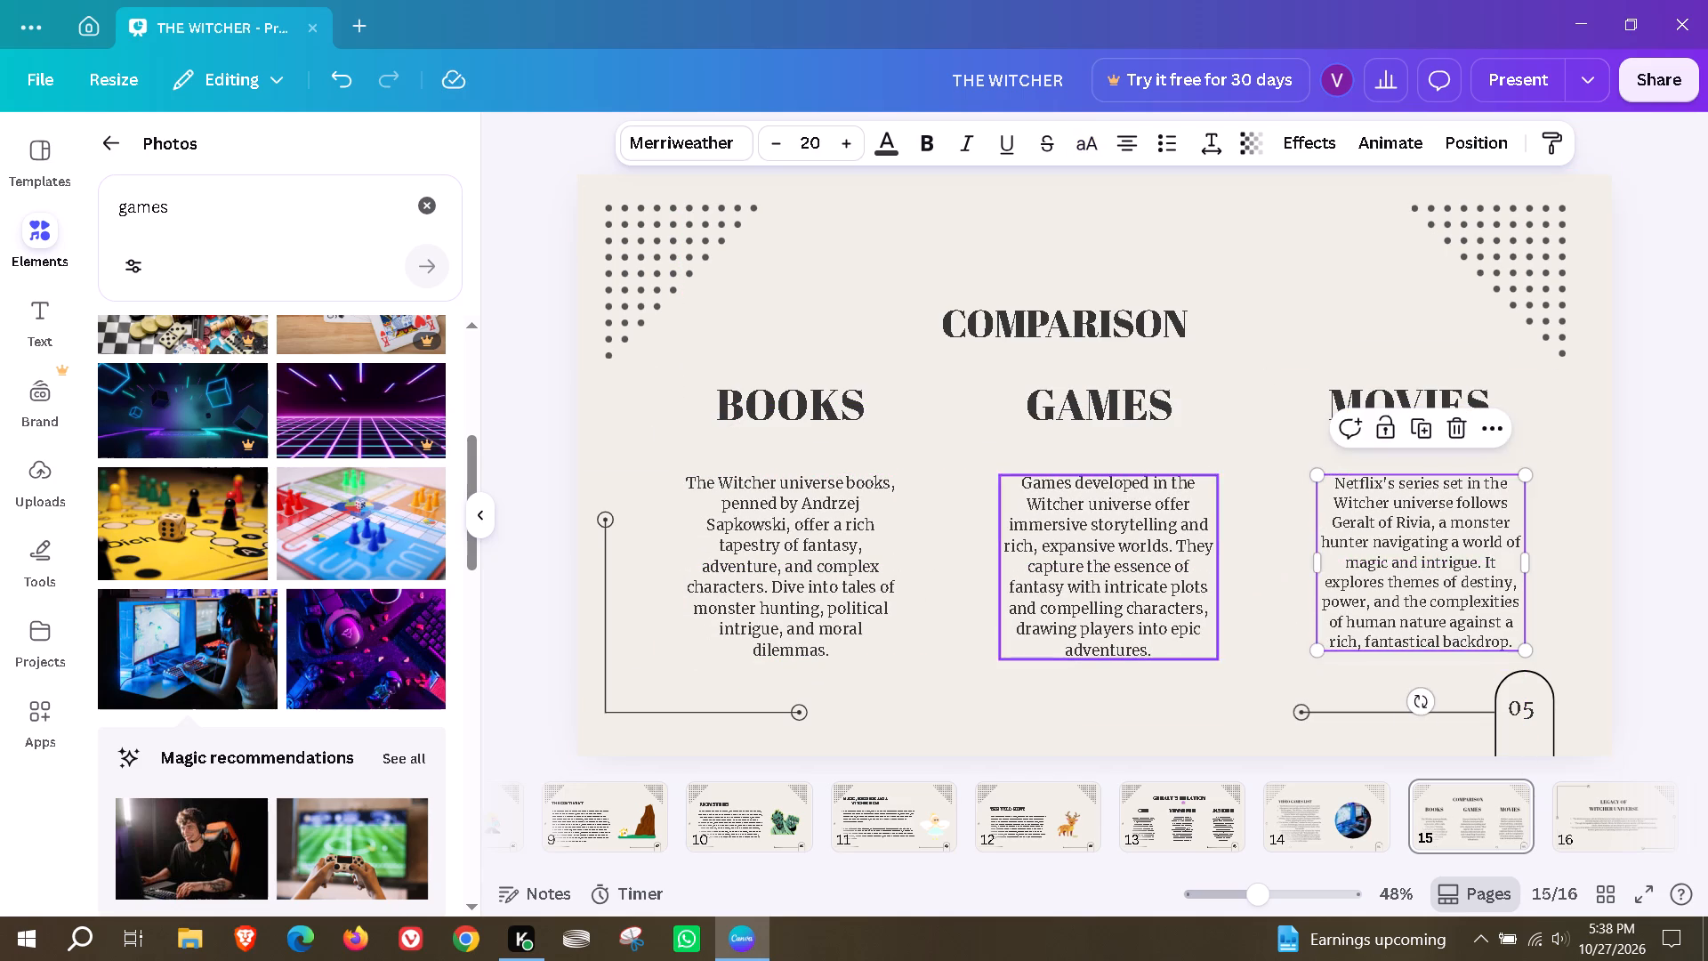
pyautogui.click(1135, 580)
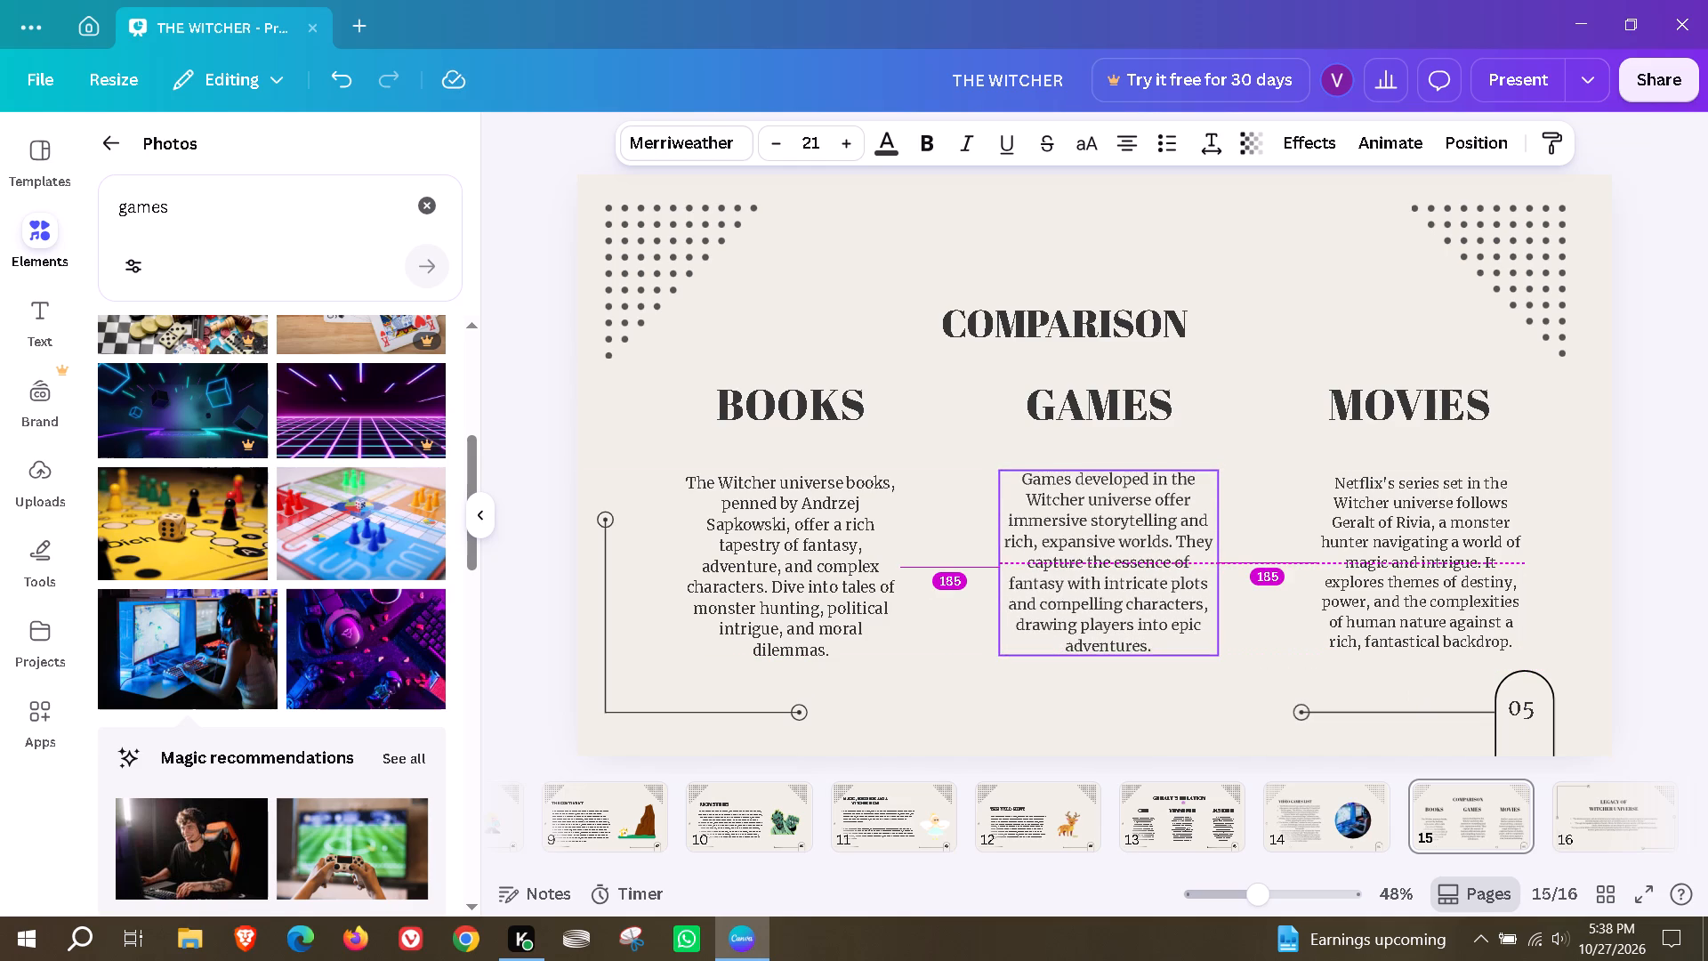
# Search the animations for "games" and look through the results for a game controller.
pyautogui.click(945, 459)
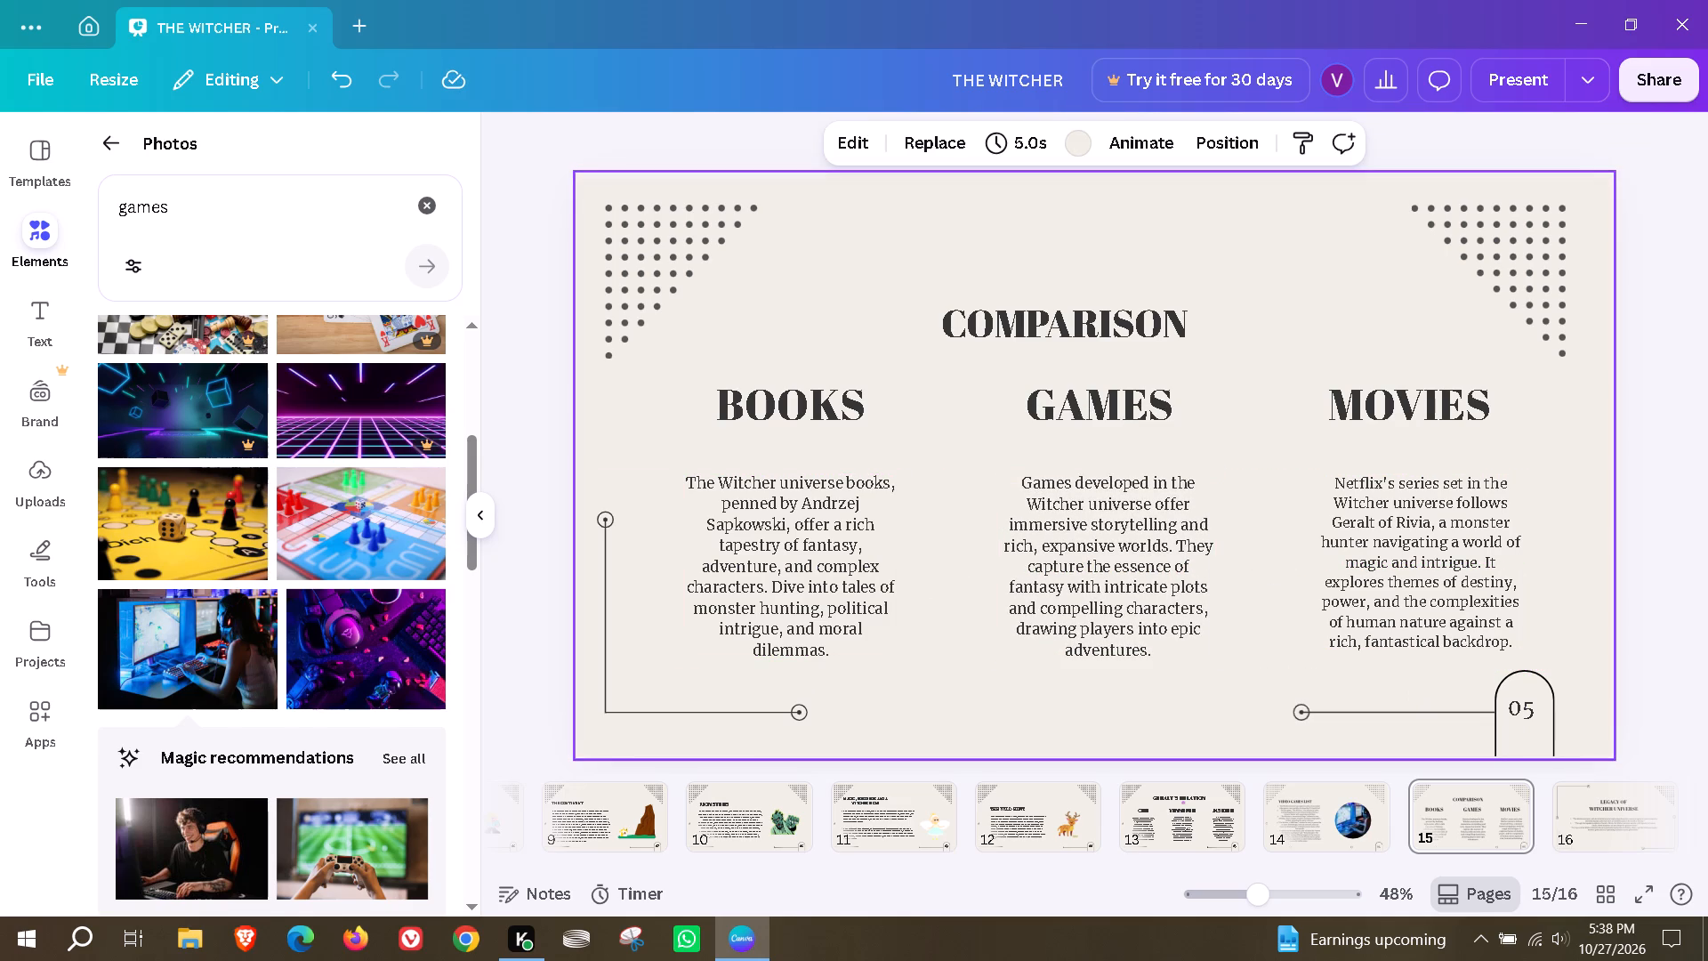
pyautogui.scroll(-1, 278, 680)
pyautogui.scroll(2, 278, 677)
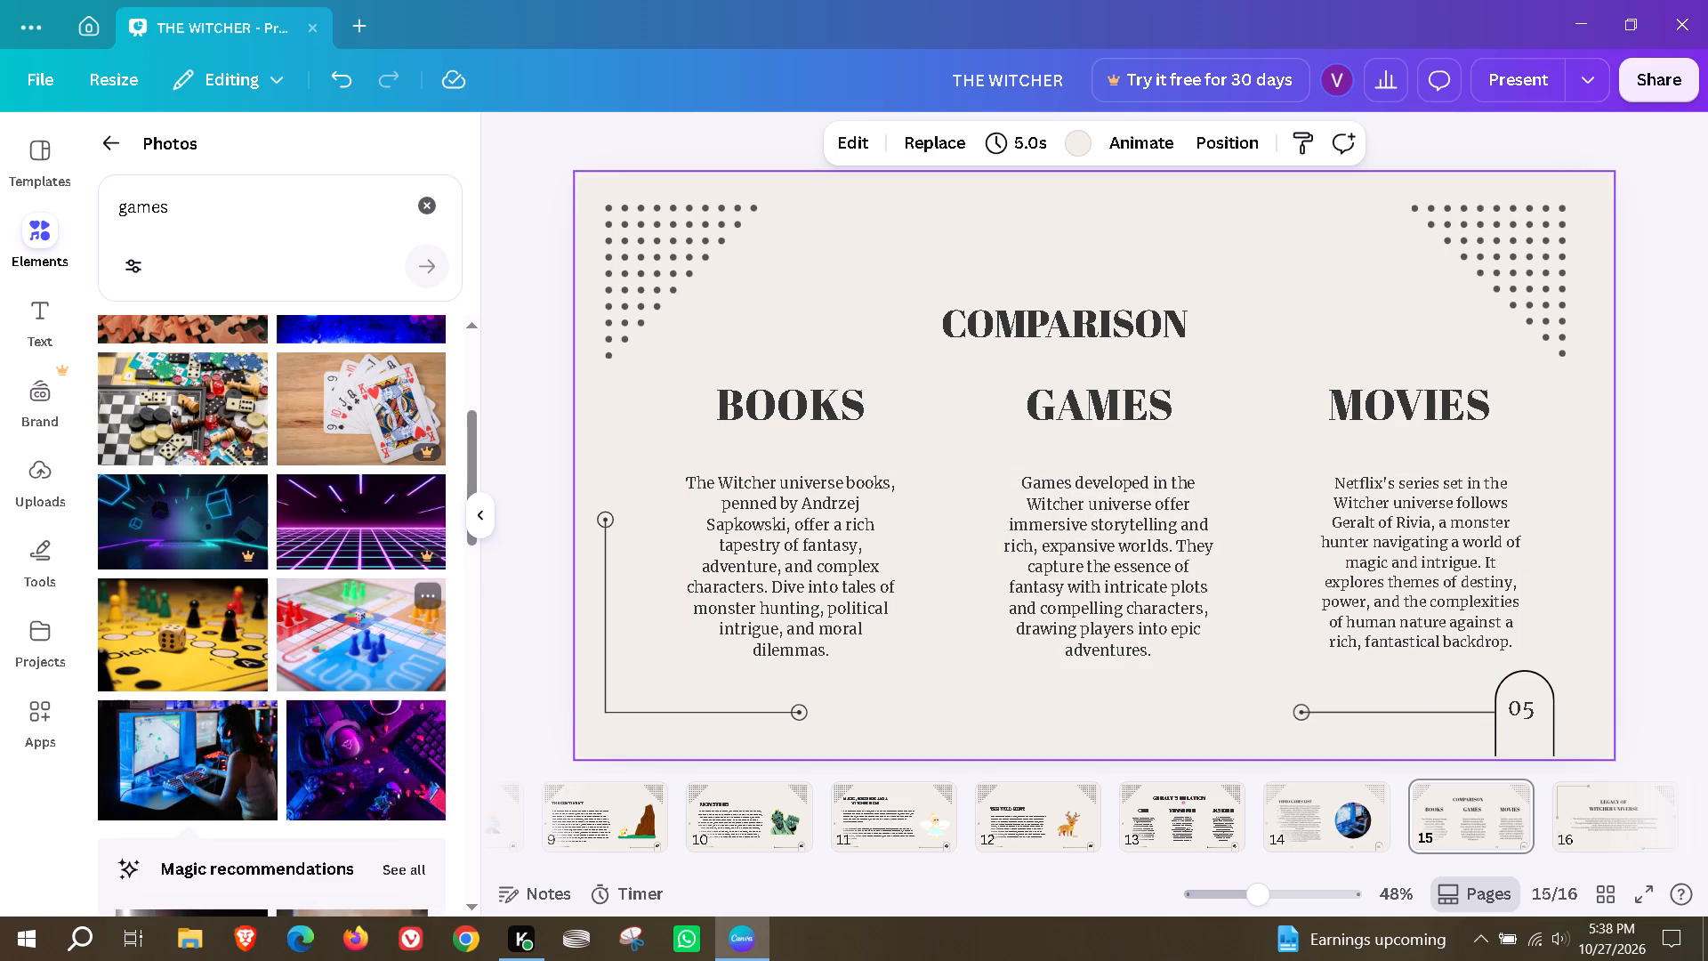
pyautogui.click(117, 145)
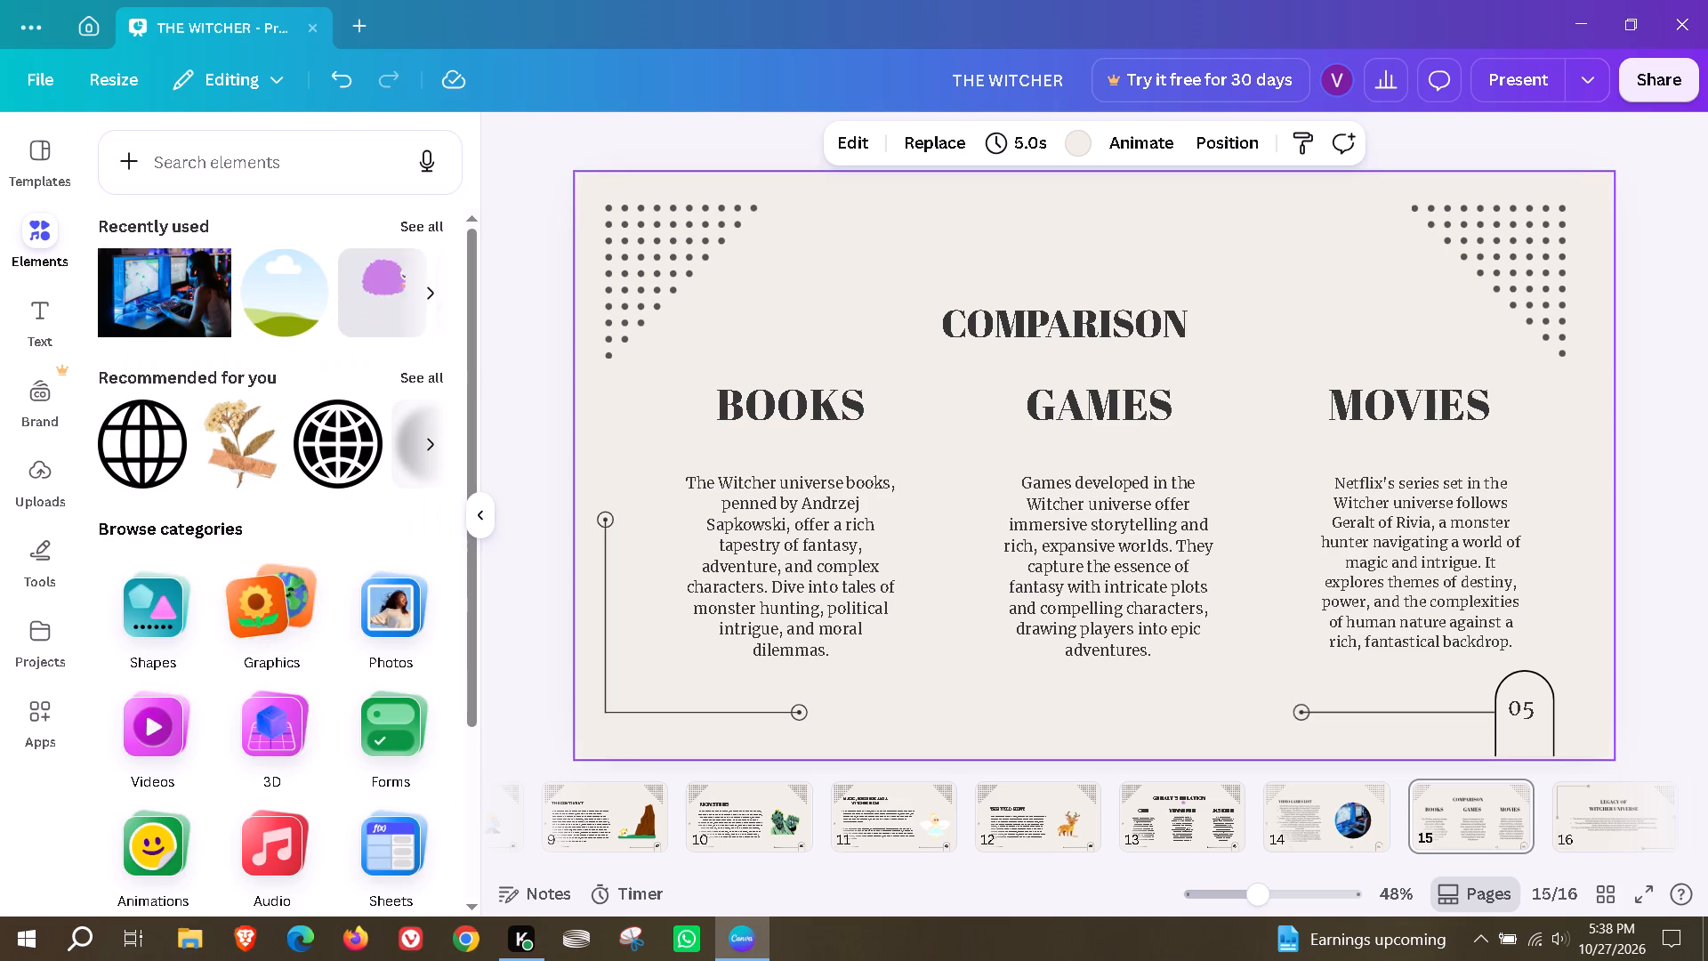
pyautogui.scroll(-1, 170, 745)
pyautogui.click(170, 745)
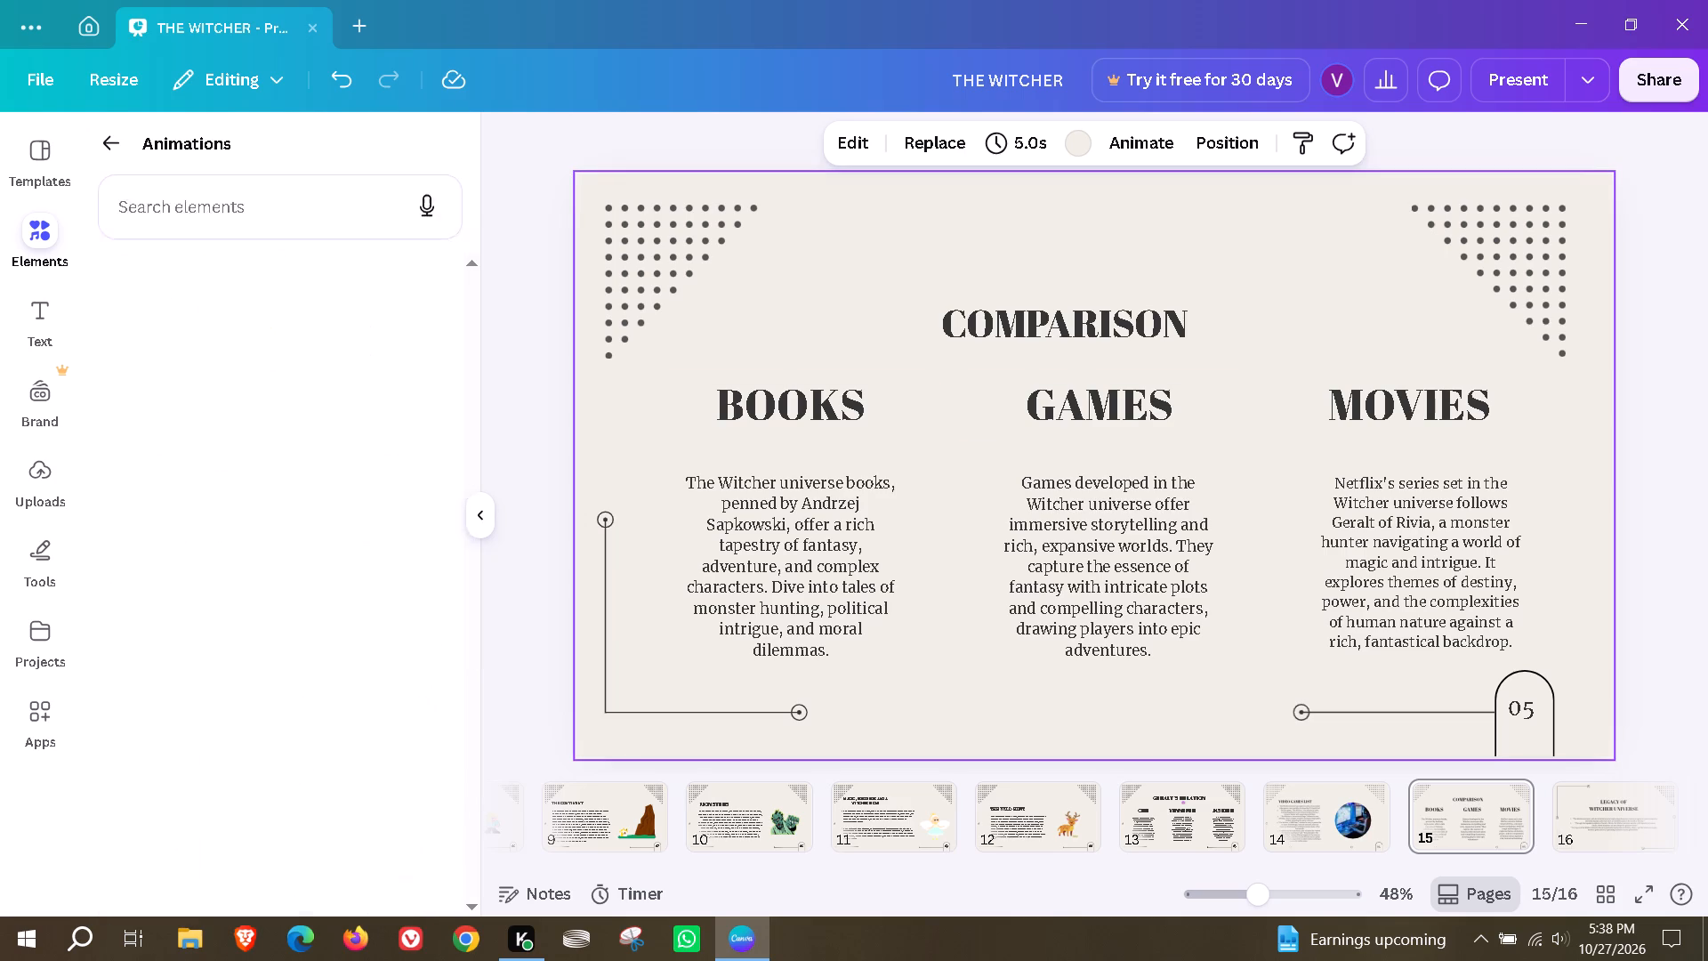
pyautogui.click(245, 215)
pyautogui.write('games')
pyautogui.press('Return')
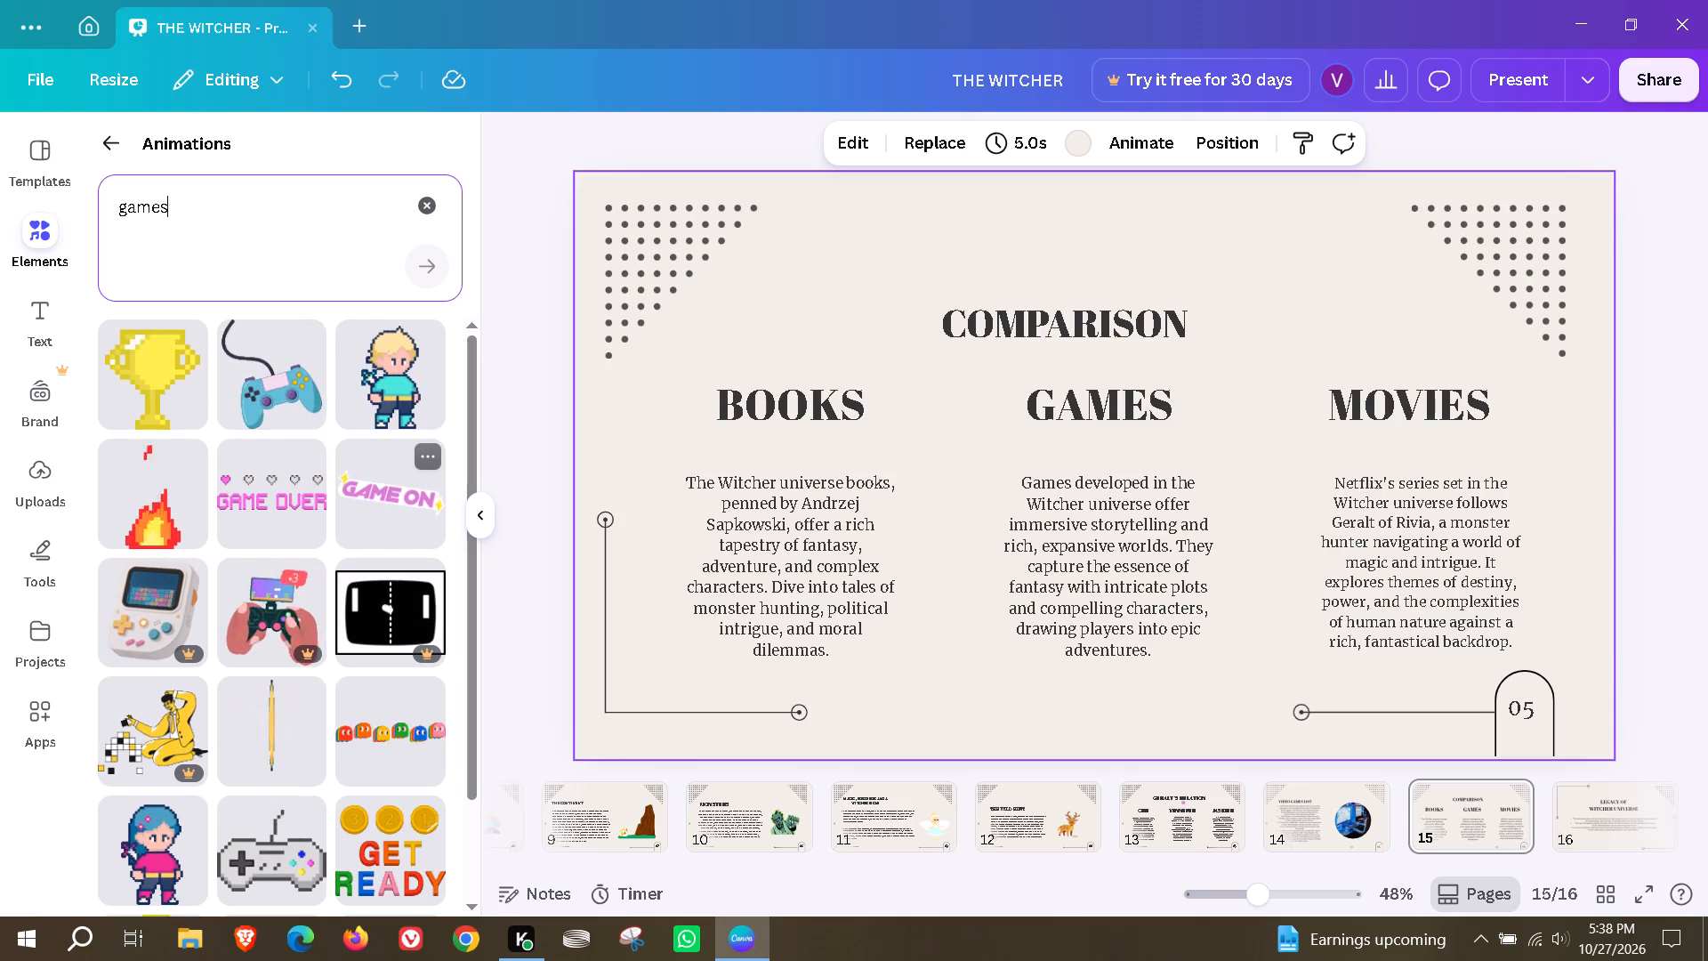
pyautogui.scroll(-1, 230, 667)
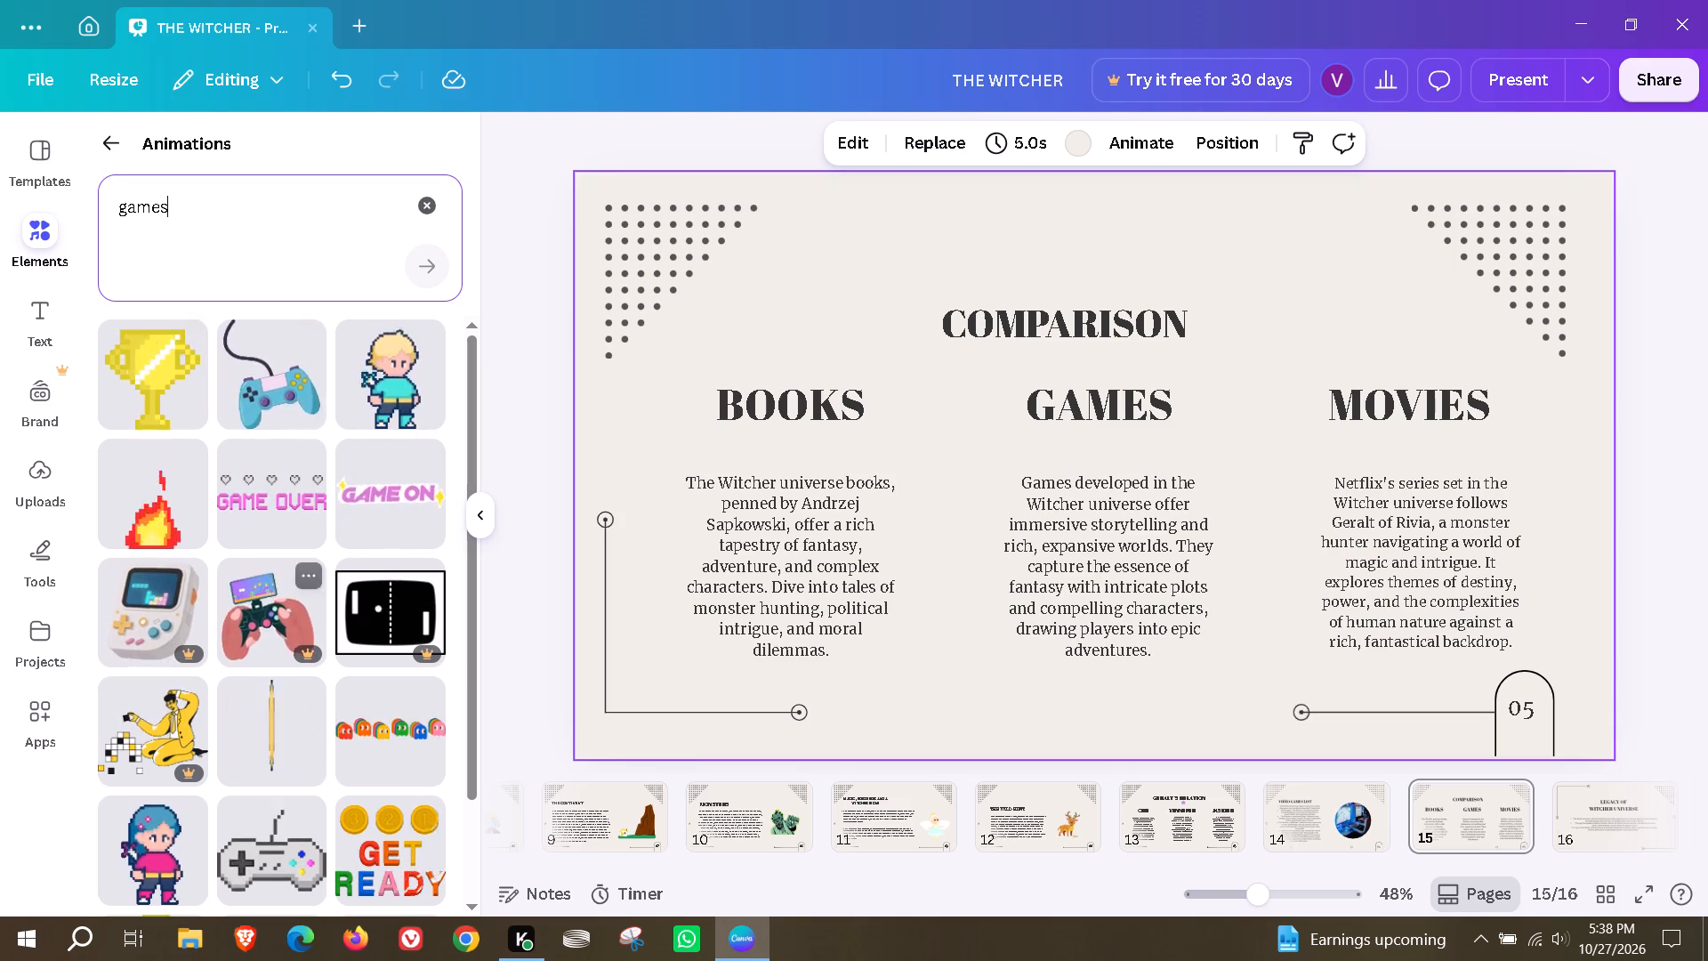
pyautogui.scroll(-1, 230, 667)
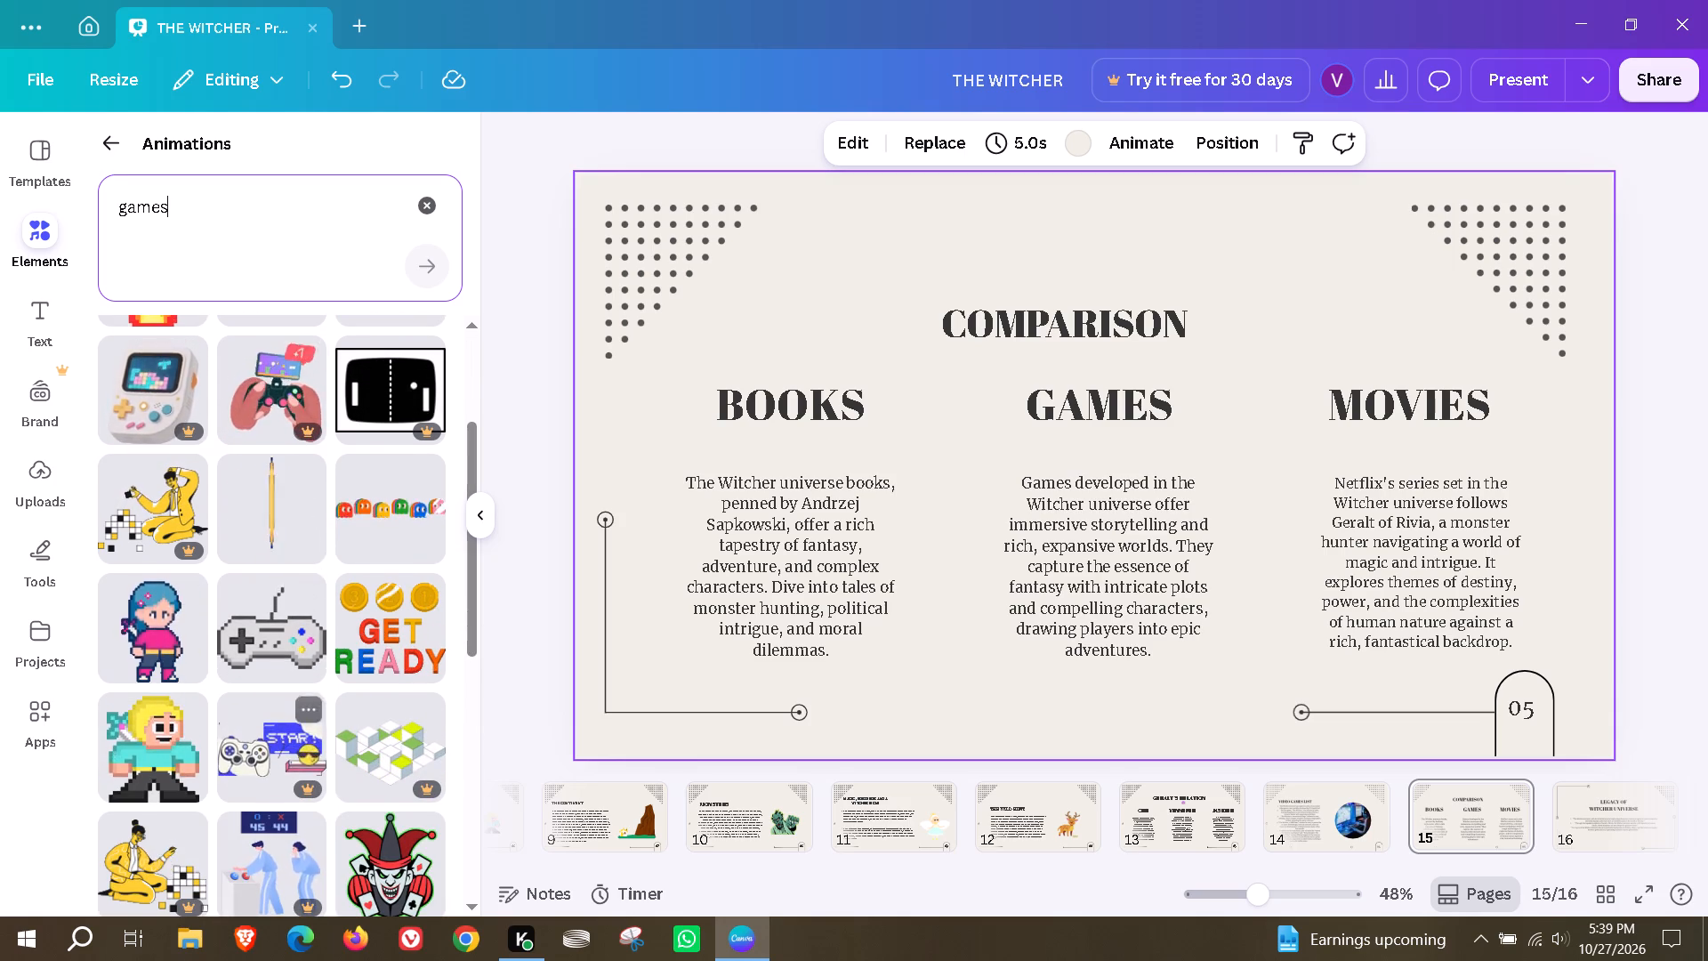
pyautogui.scroll(-1, 320, 742)
pyautogui.scroll(5, 332, 678)
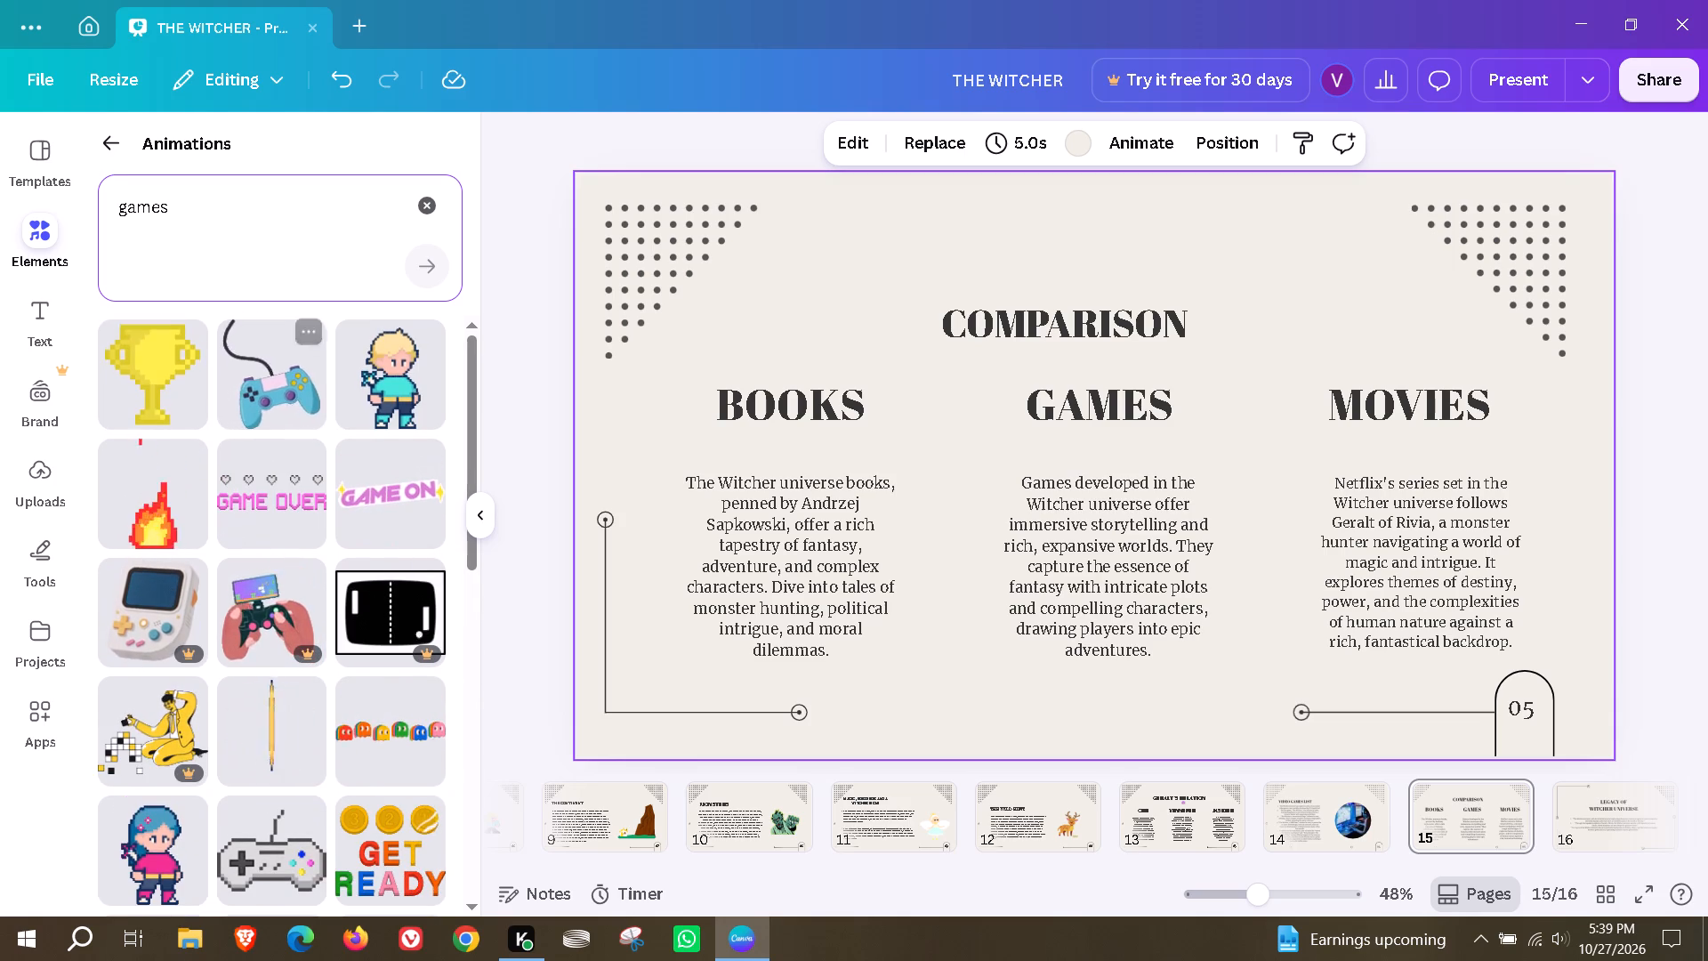
# Add the blue game controller animation to page 15, shrink it to a small icon and place it centred above the COMPARISON title.
pyautogui.moveTo(292, 397); pyautogui.dragTo(925, 379)
pyautogui.moveTo(1275, 297); pyautogui.dragTo(1185, 402)
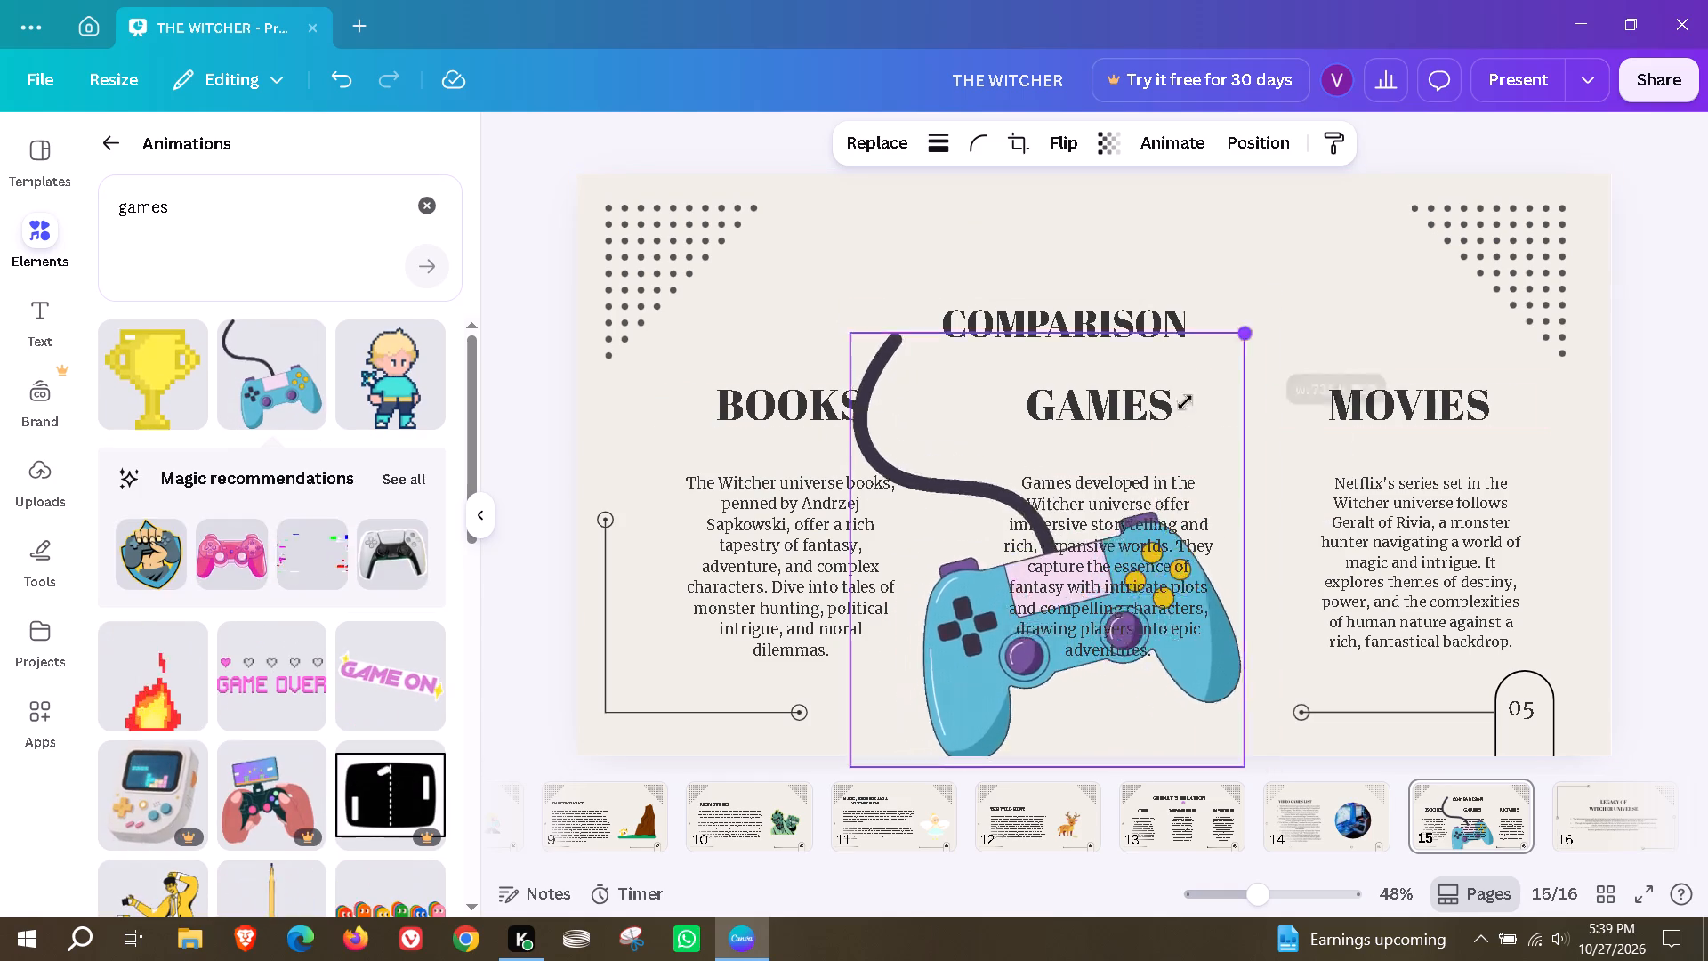
pyautogui.moveTo(1185, 402); pyautogui.dragTo(989, 696)
pyautogui.moveTo(900, 731); pyautogui.dragTo(1304, 313)
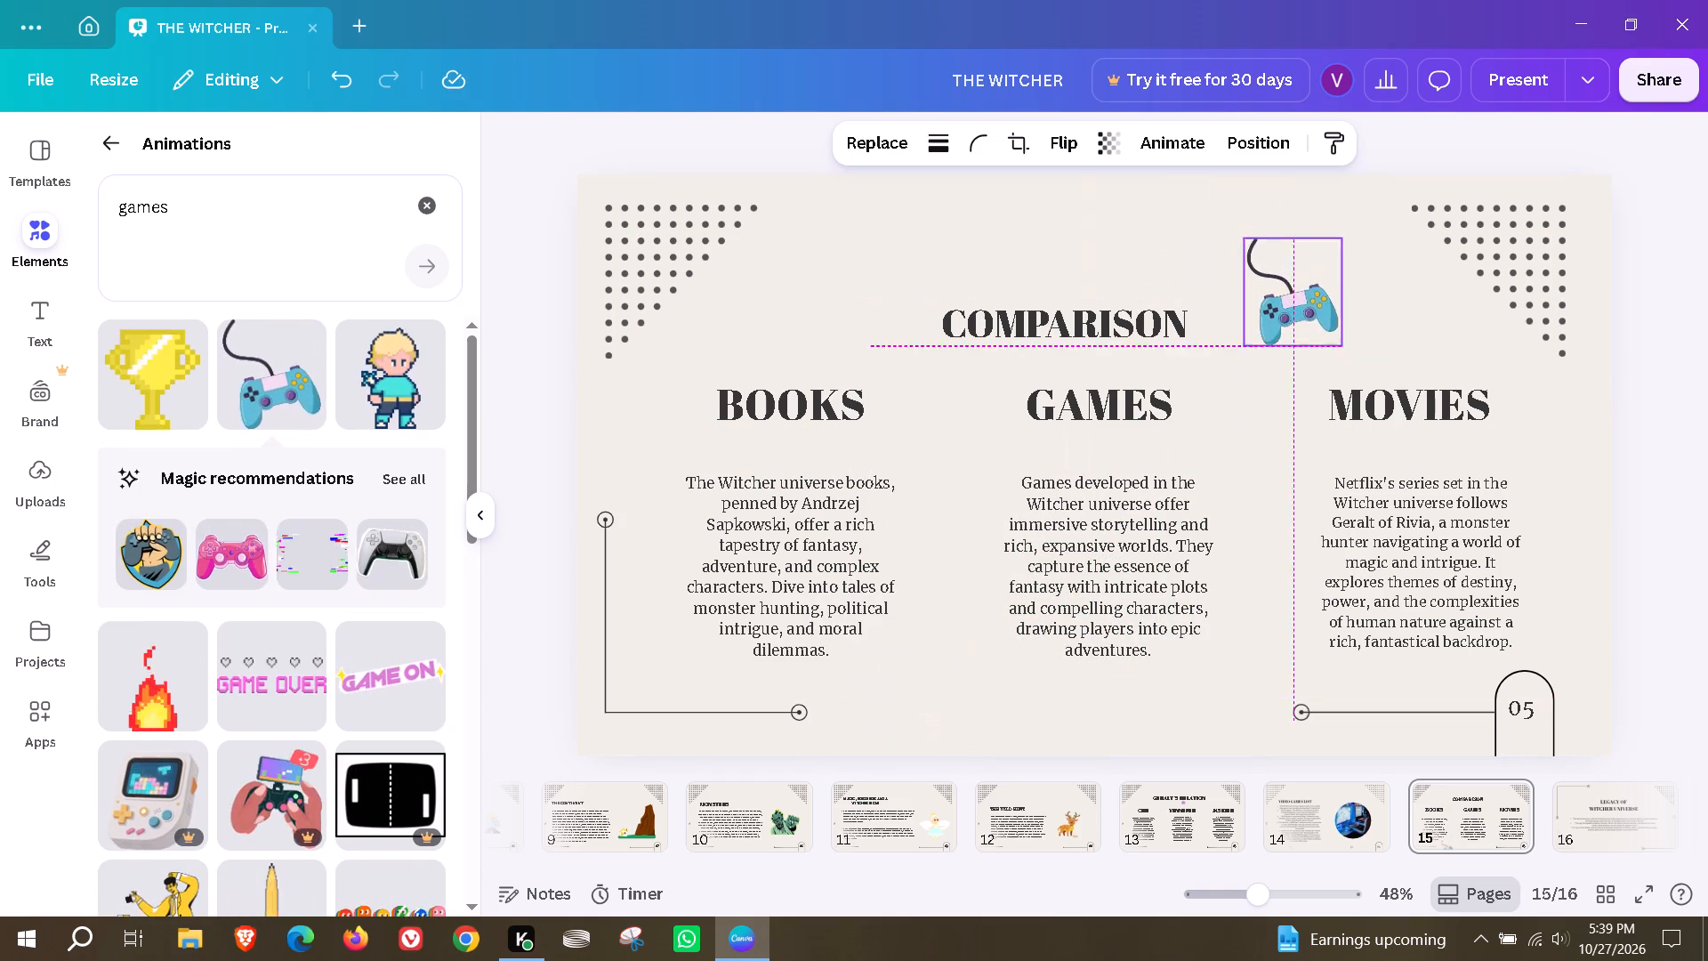
pyautogui.moveTo(1304, 313); pyautogui.dragTo(1150, 572)
pyautogui.moveTo(1200, 503); pyautogui.dragTo(1200, 509)
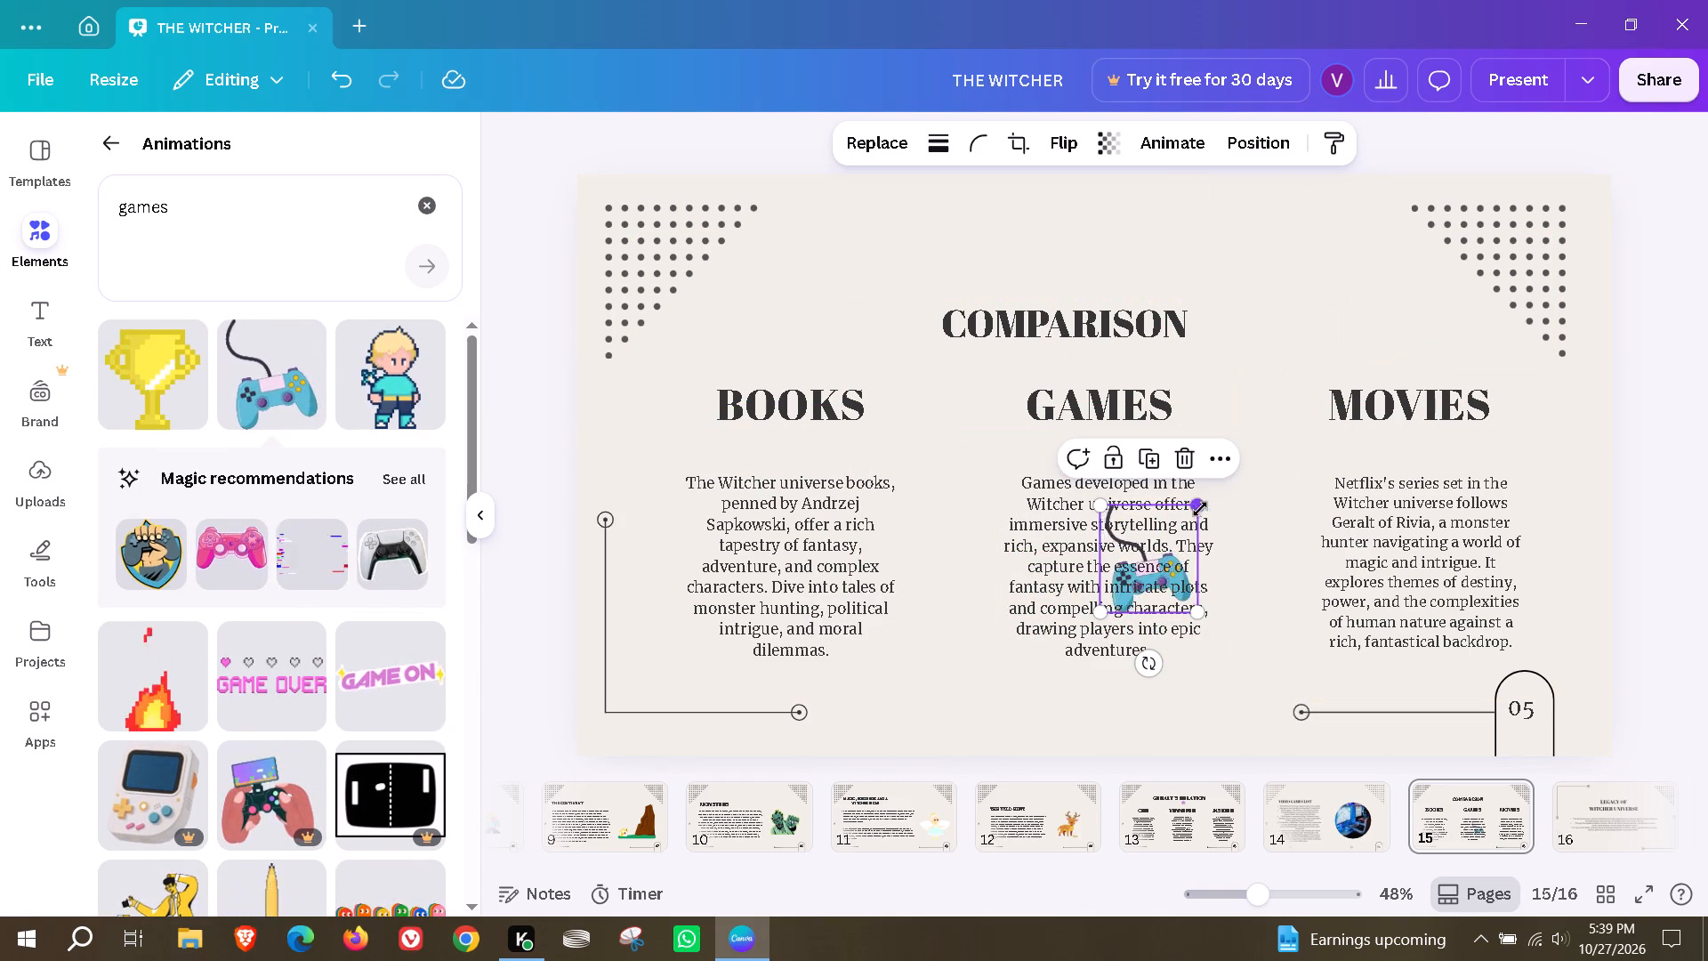
pyautogui.moveTo(1200, 509); pyautogui.dragTo(1158, 552)
pyautogui.moveTo(1132, 593); pyautogui.dragTo(1072, 257)
pyautogui.click(1226, 311)
pyautogui.click(1359, 319)
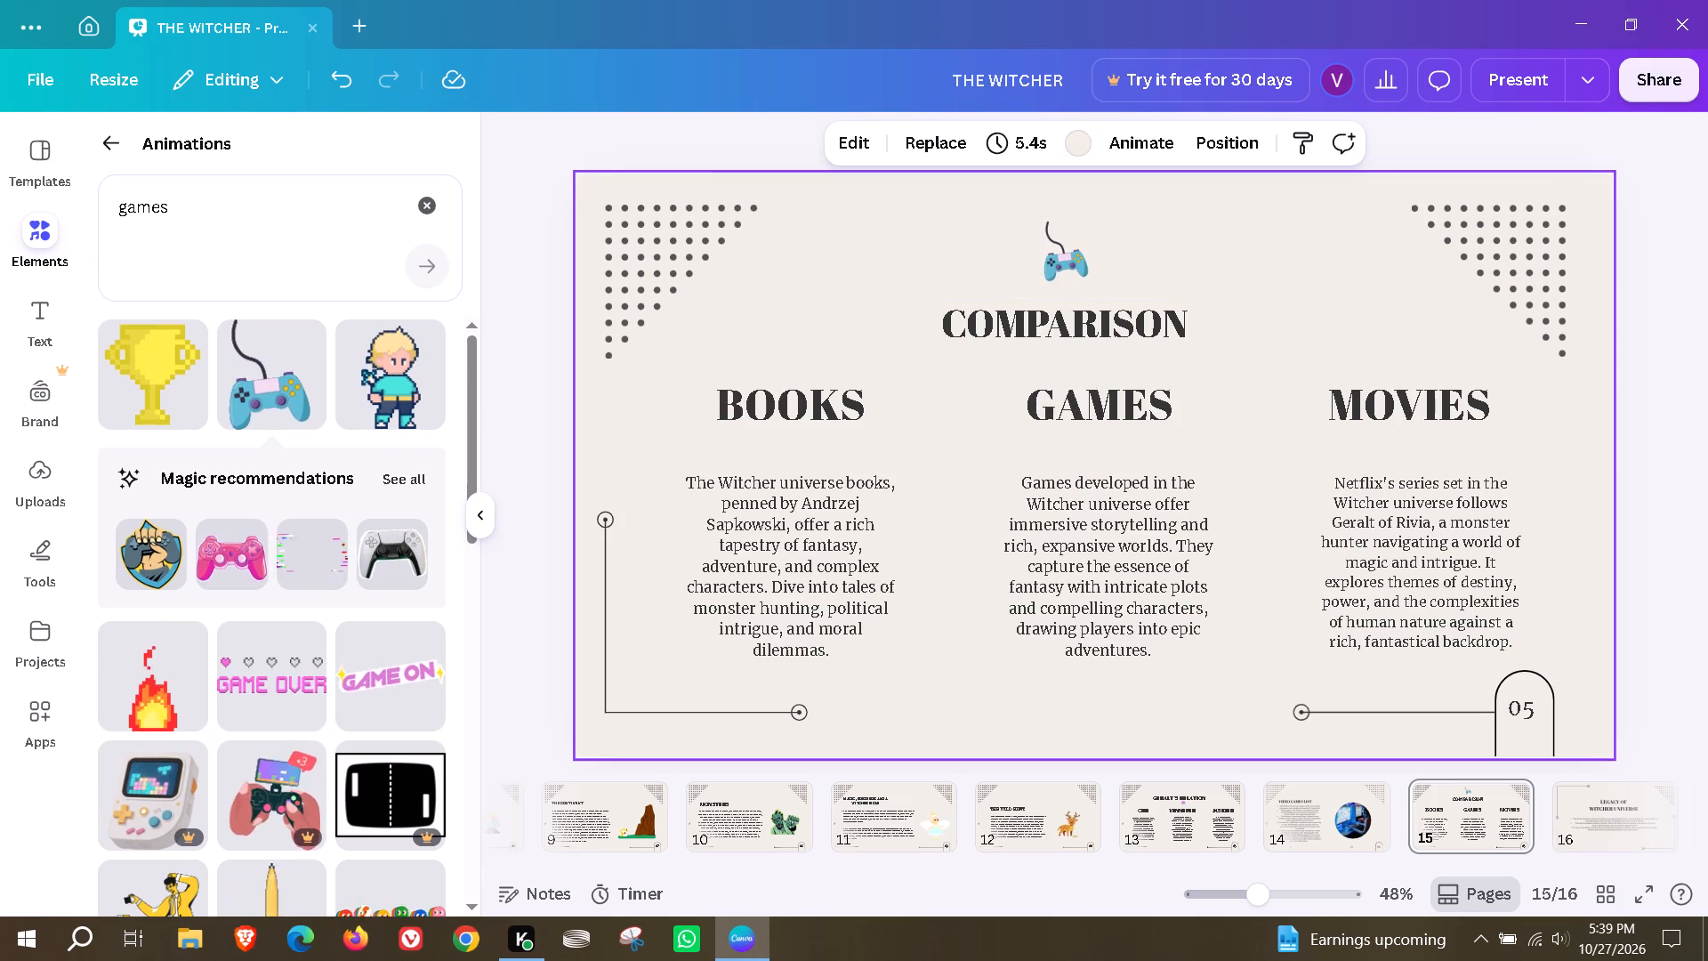
# On page 16, lower the LEGACY OF WITCHER UNIVERSE title slightly towards the paragraph below it.
pyautogui.scroll(-2, 1504, 824)
pyautogui.click(1477, 812)
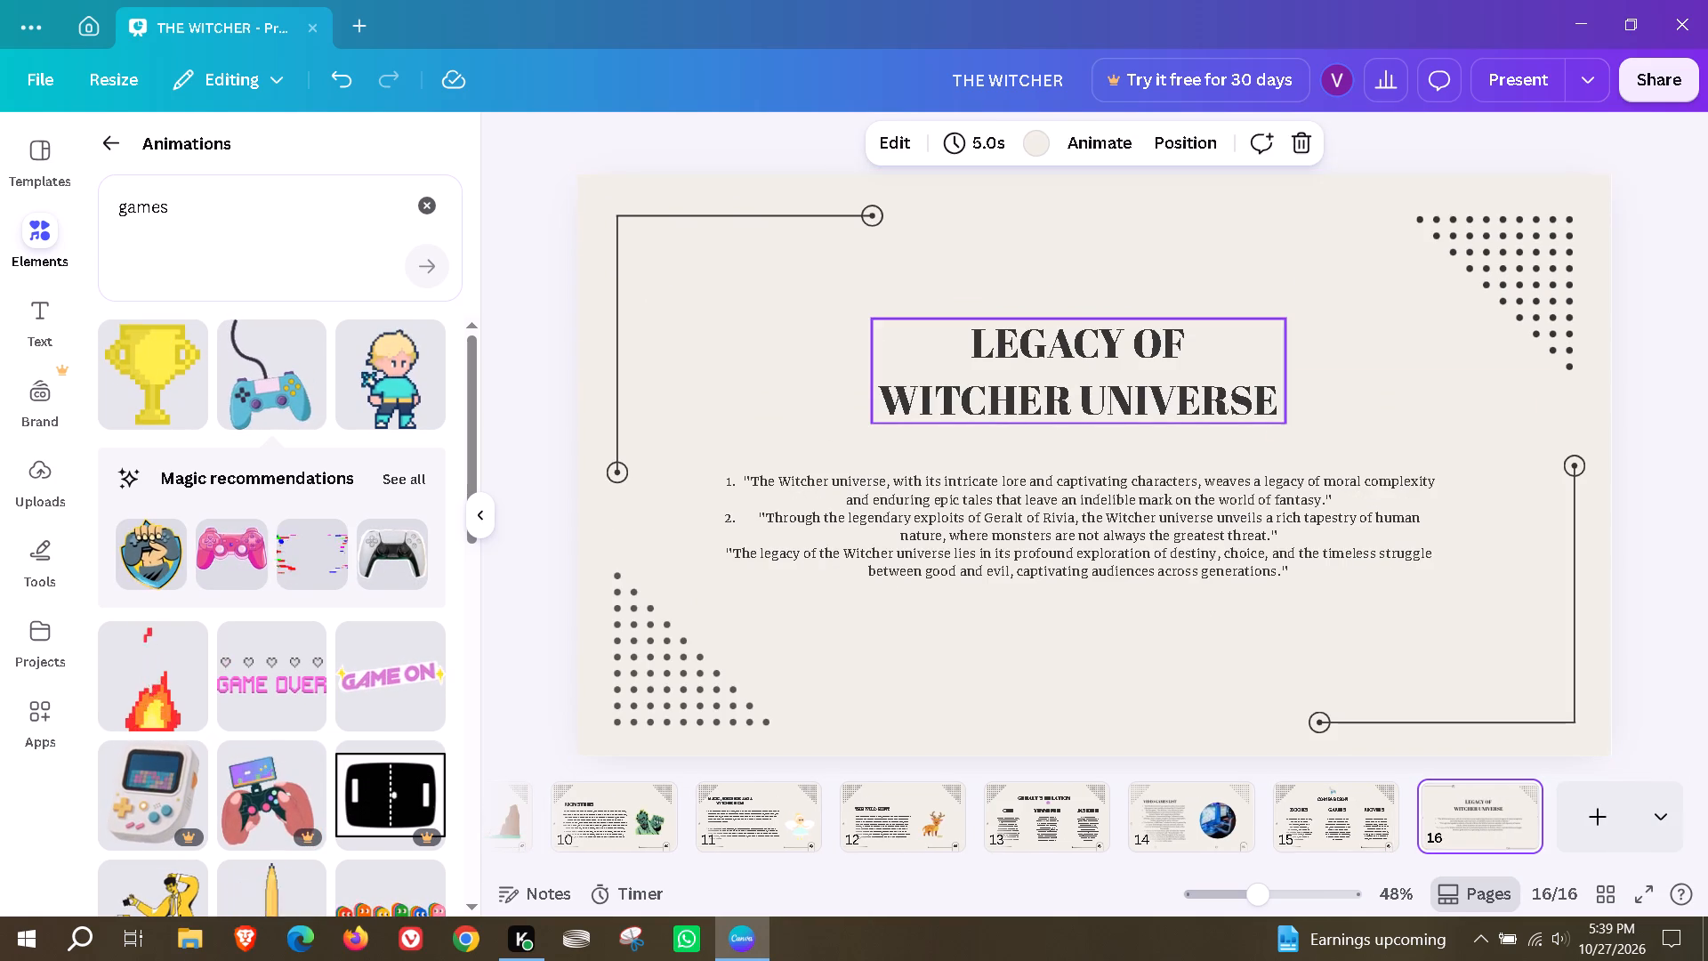
pyautogui.doubleClick(1094, 349)
pyautogui.moveTo(1150, 384); pyautogui.dragTo(1153, 392)
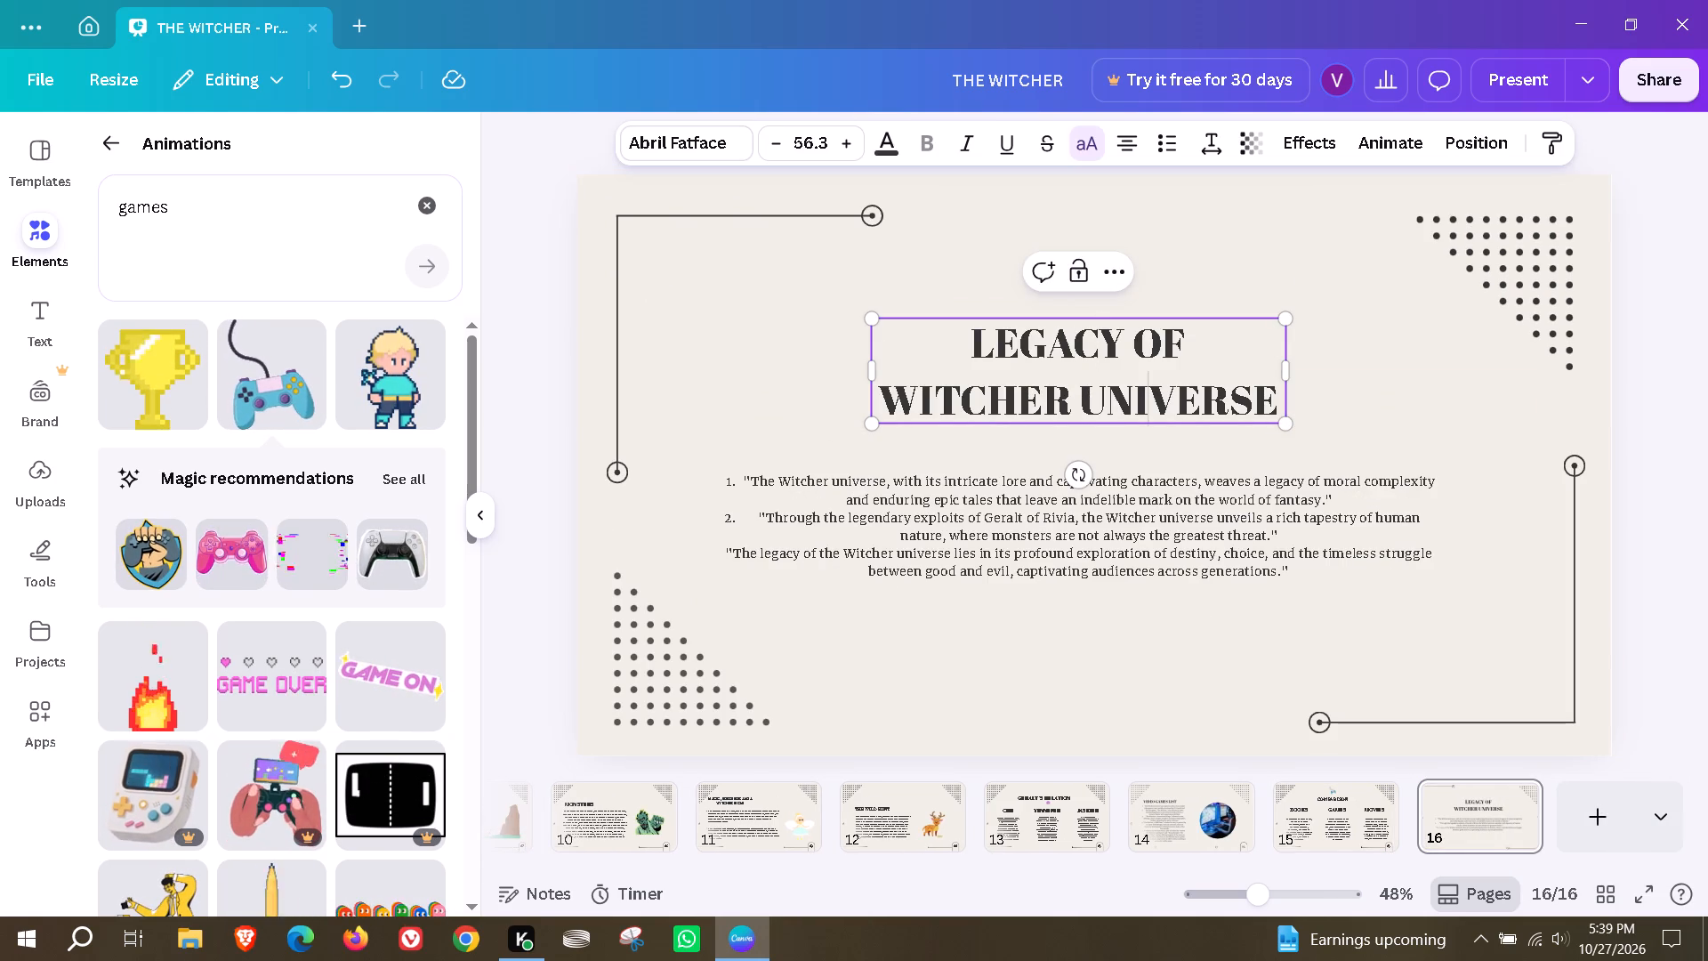
pyautogui.moveTo(1153, 392); pyautogui.dragTo(1153, 402)
pyautogui.click(1428, 398)
pyautogui.moveTo(1117, 382); pyautogui.dragTo(1113, 400)
pyautogui.click(1082, 537)
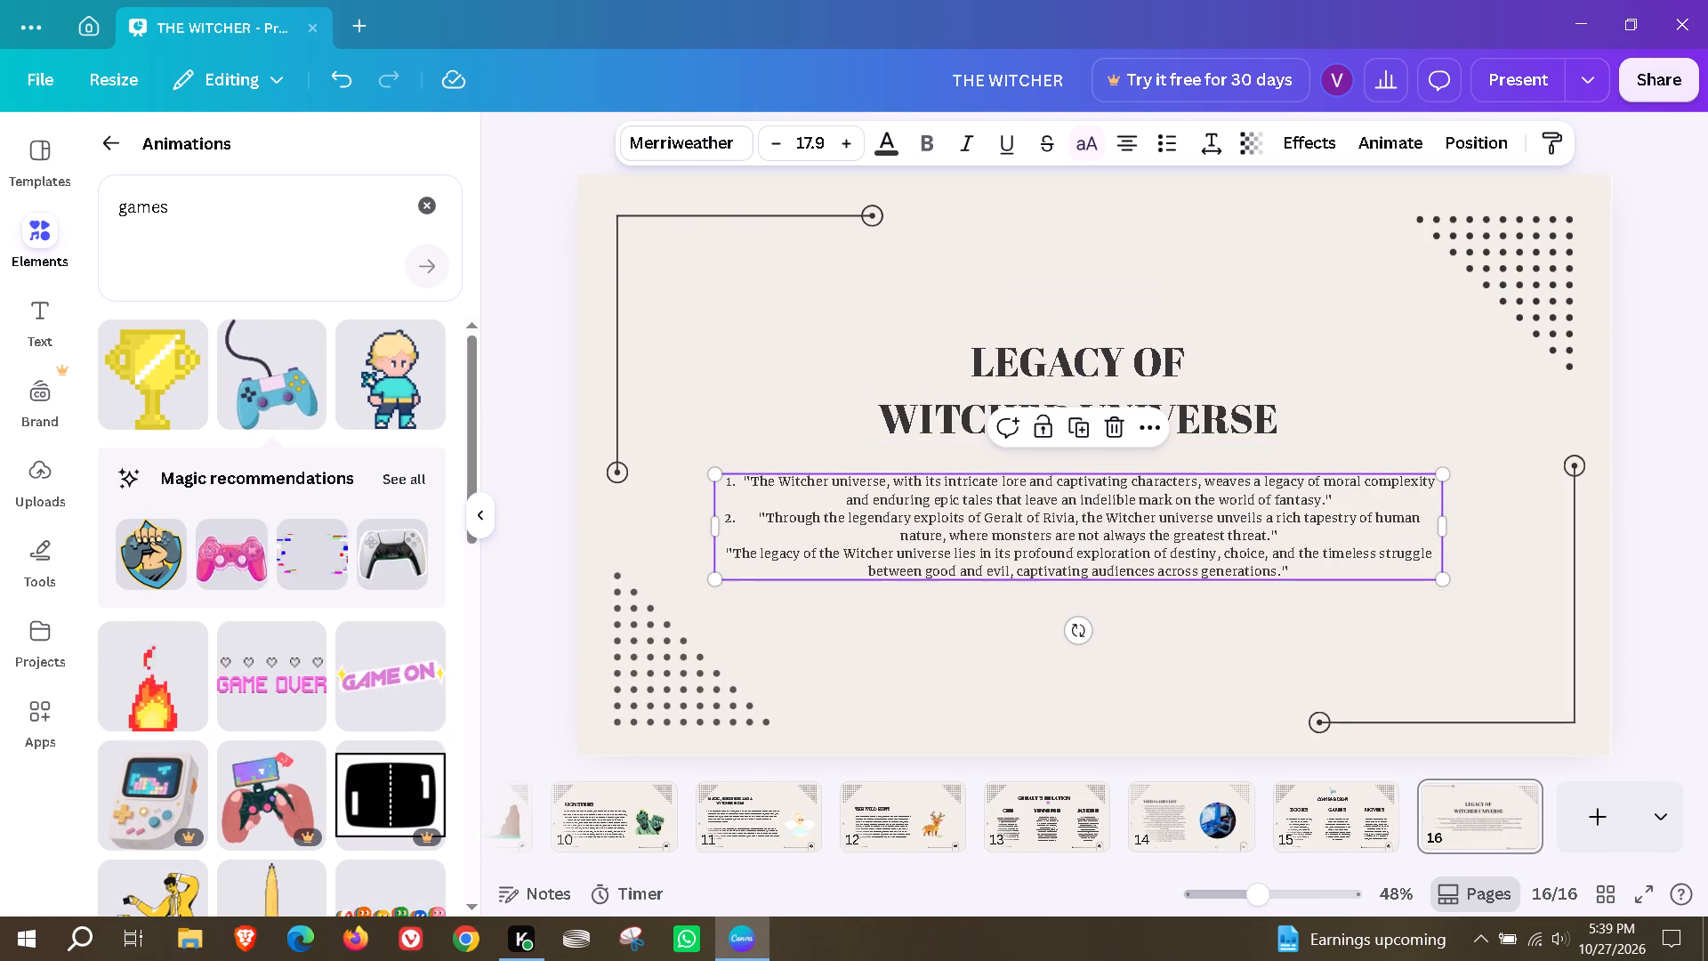
pyautogui.click(1194, 632)
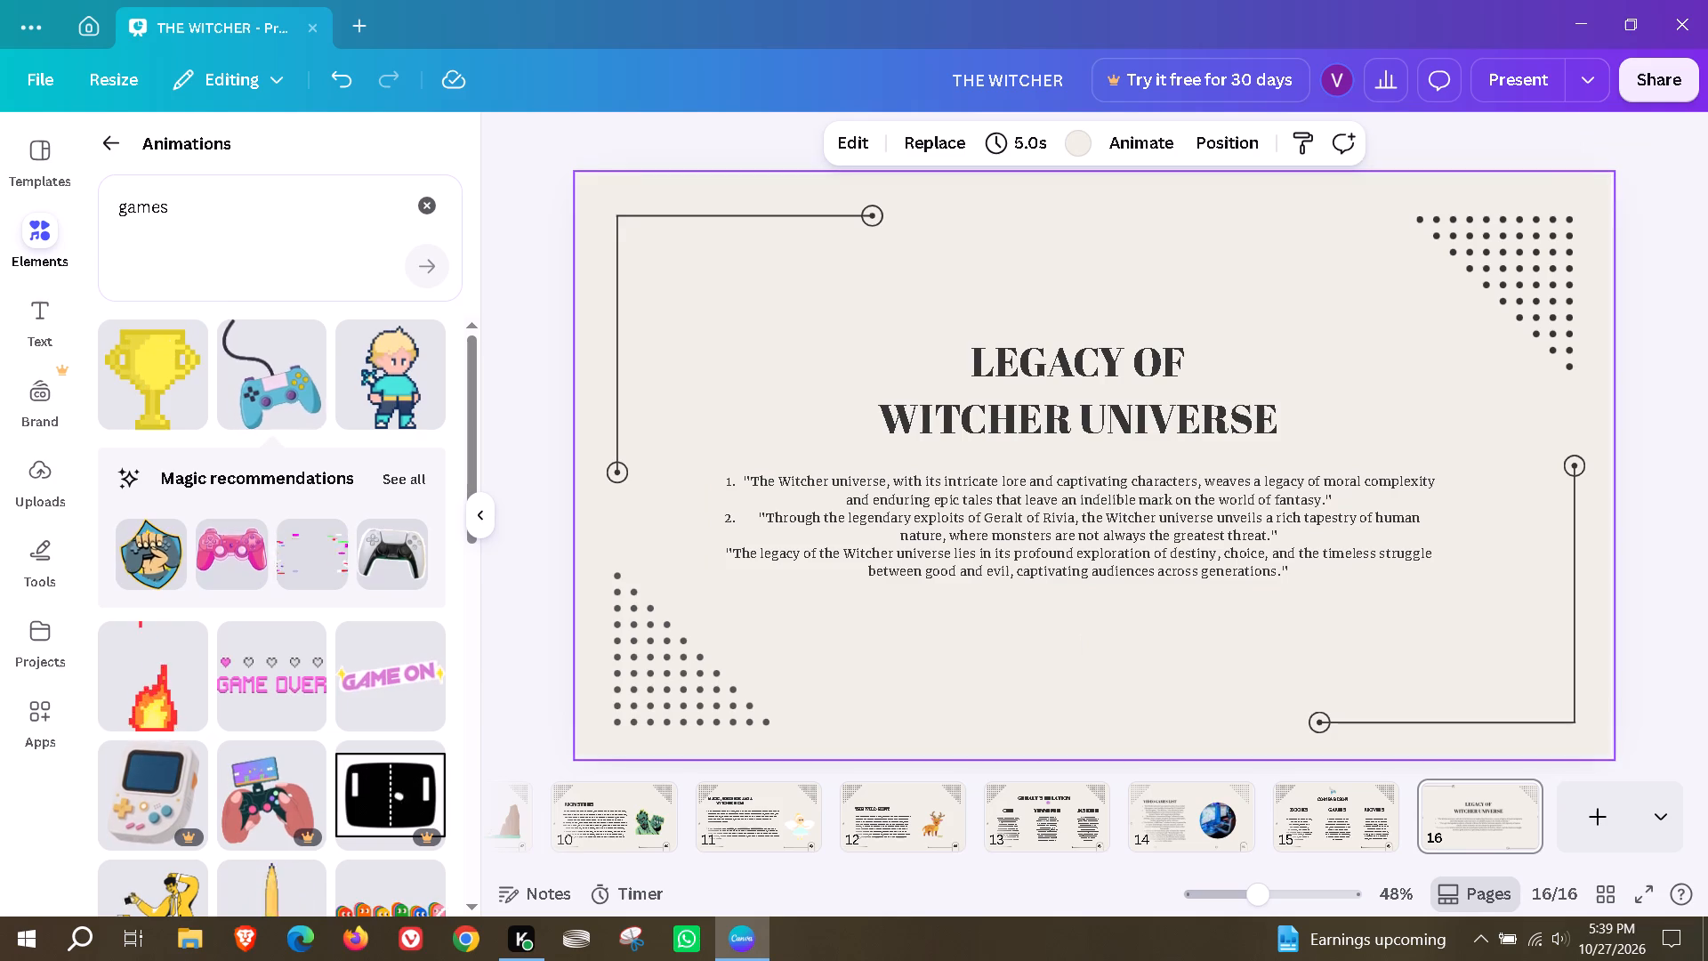
# Add the blond pixel boy animation to page 16, shrink it and place it just left of the title.
pyautogui.moveTo(377, 393); pyautogui.dragTo(694, 279)
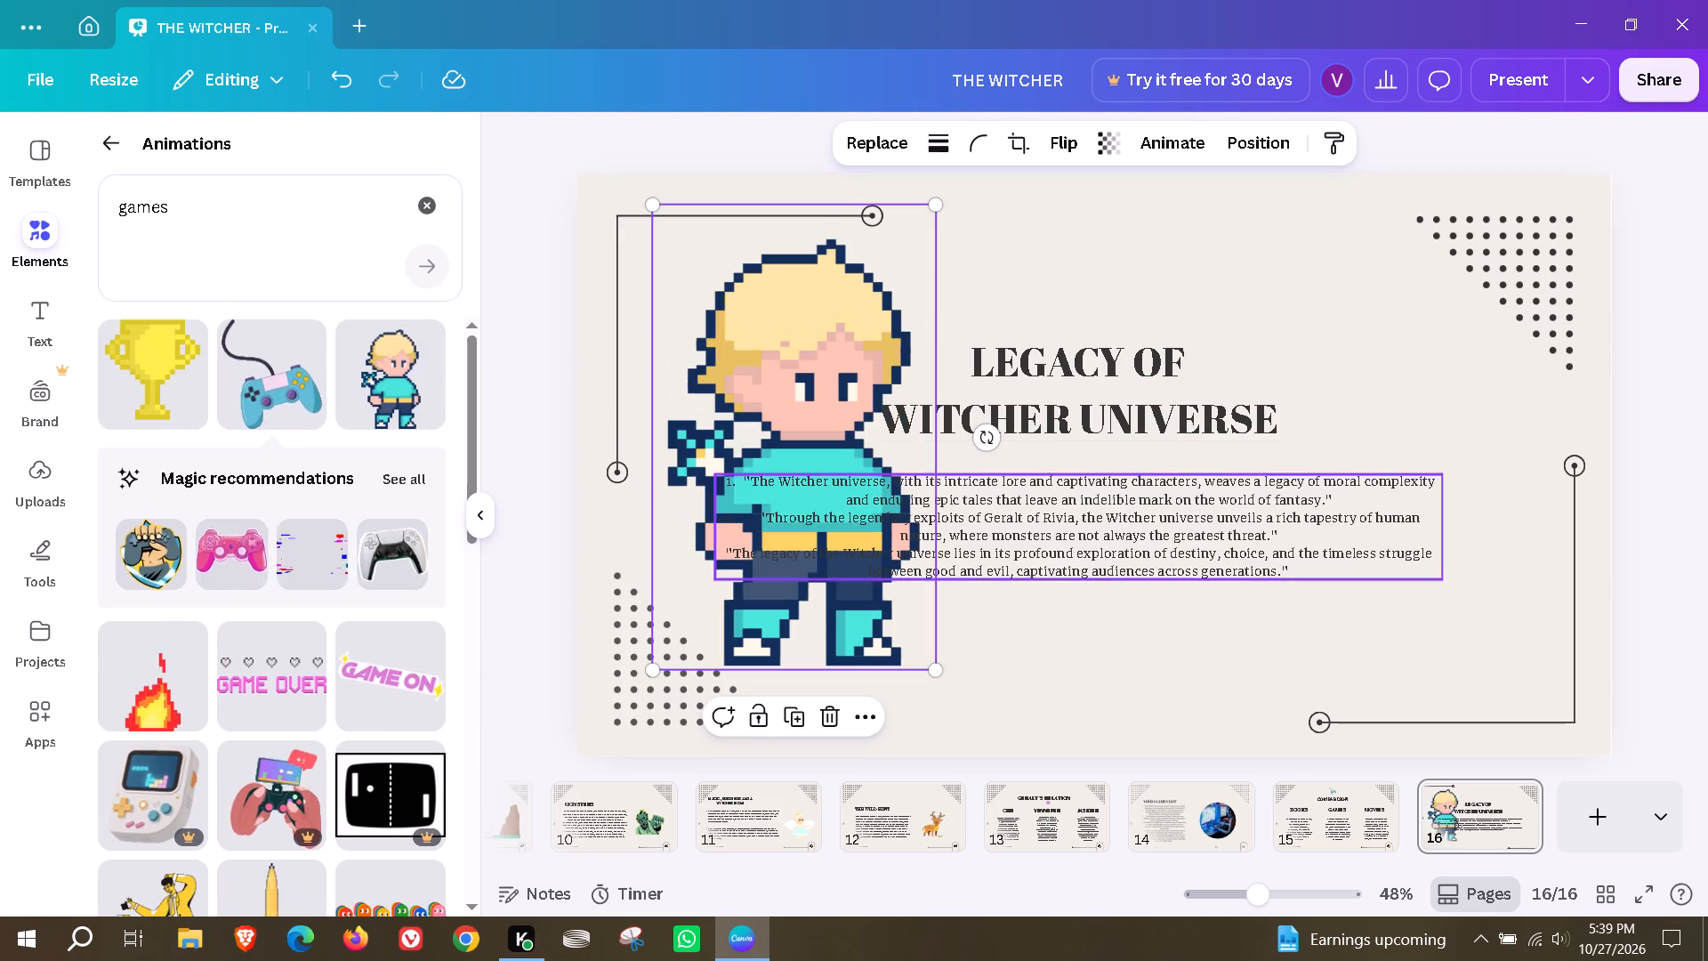
pyautogui.moveTo(933, 202); pyautogui.dragTo(757, 553)
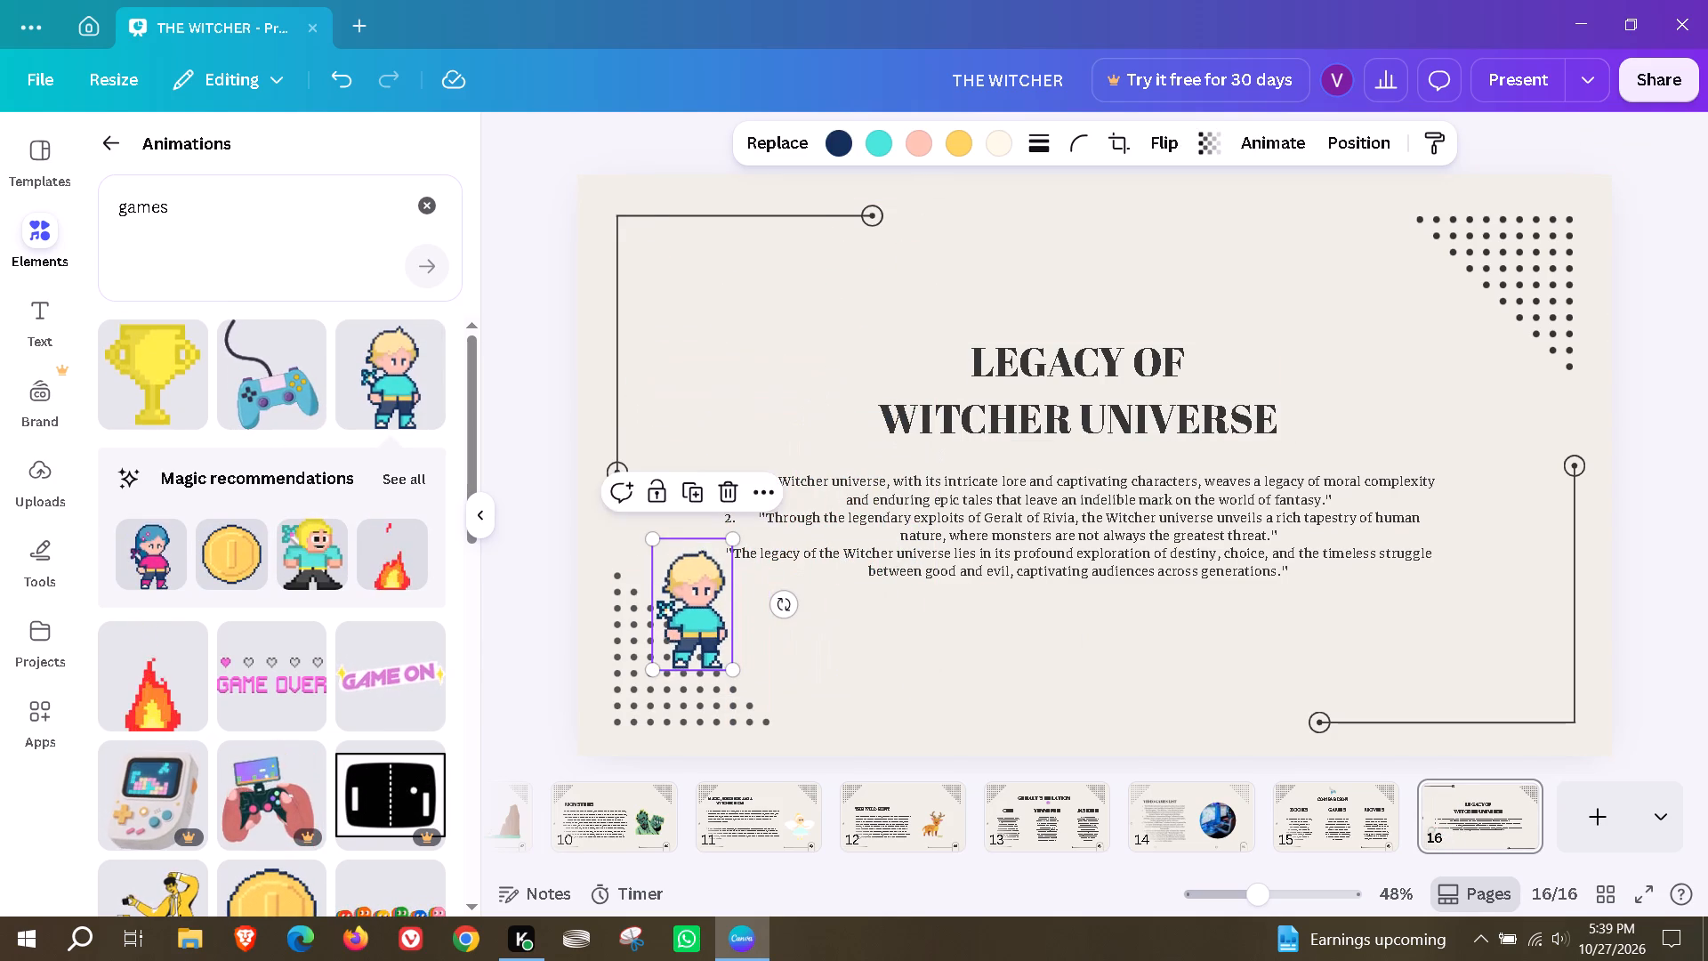
pyautogui.moveTo(705, 629); pyautogui.dragTo(806, 407)
pyautogui.click(1173, 287)
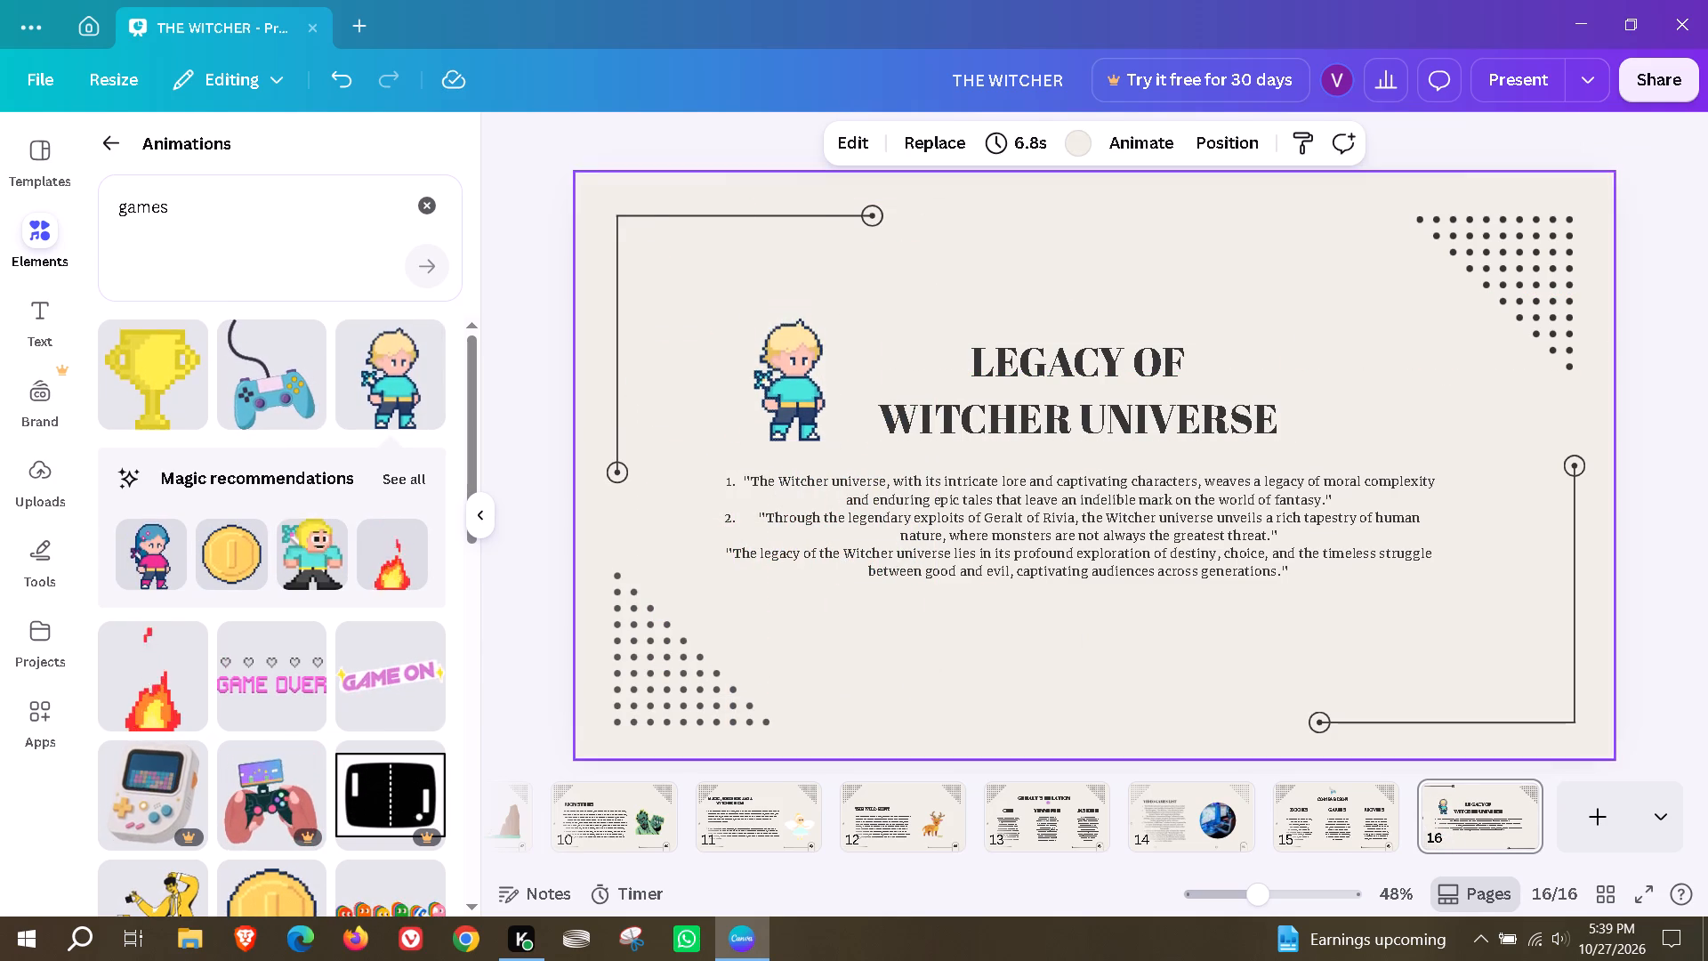
# Shift the page 16 paragraph, title and pixel boy down, keeping the boy vertically aligned with the title.
pyautogui.moveTo(1195, 520); pyautogui.dragTo(1194, 558)
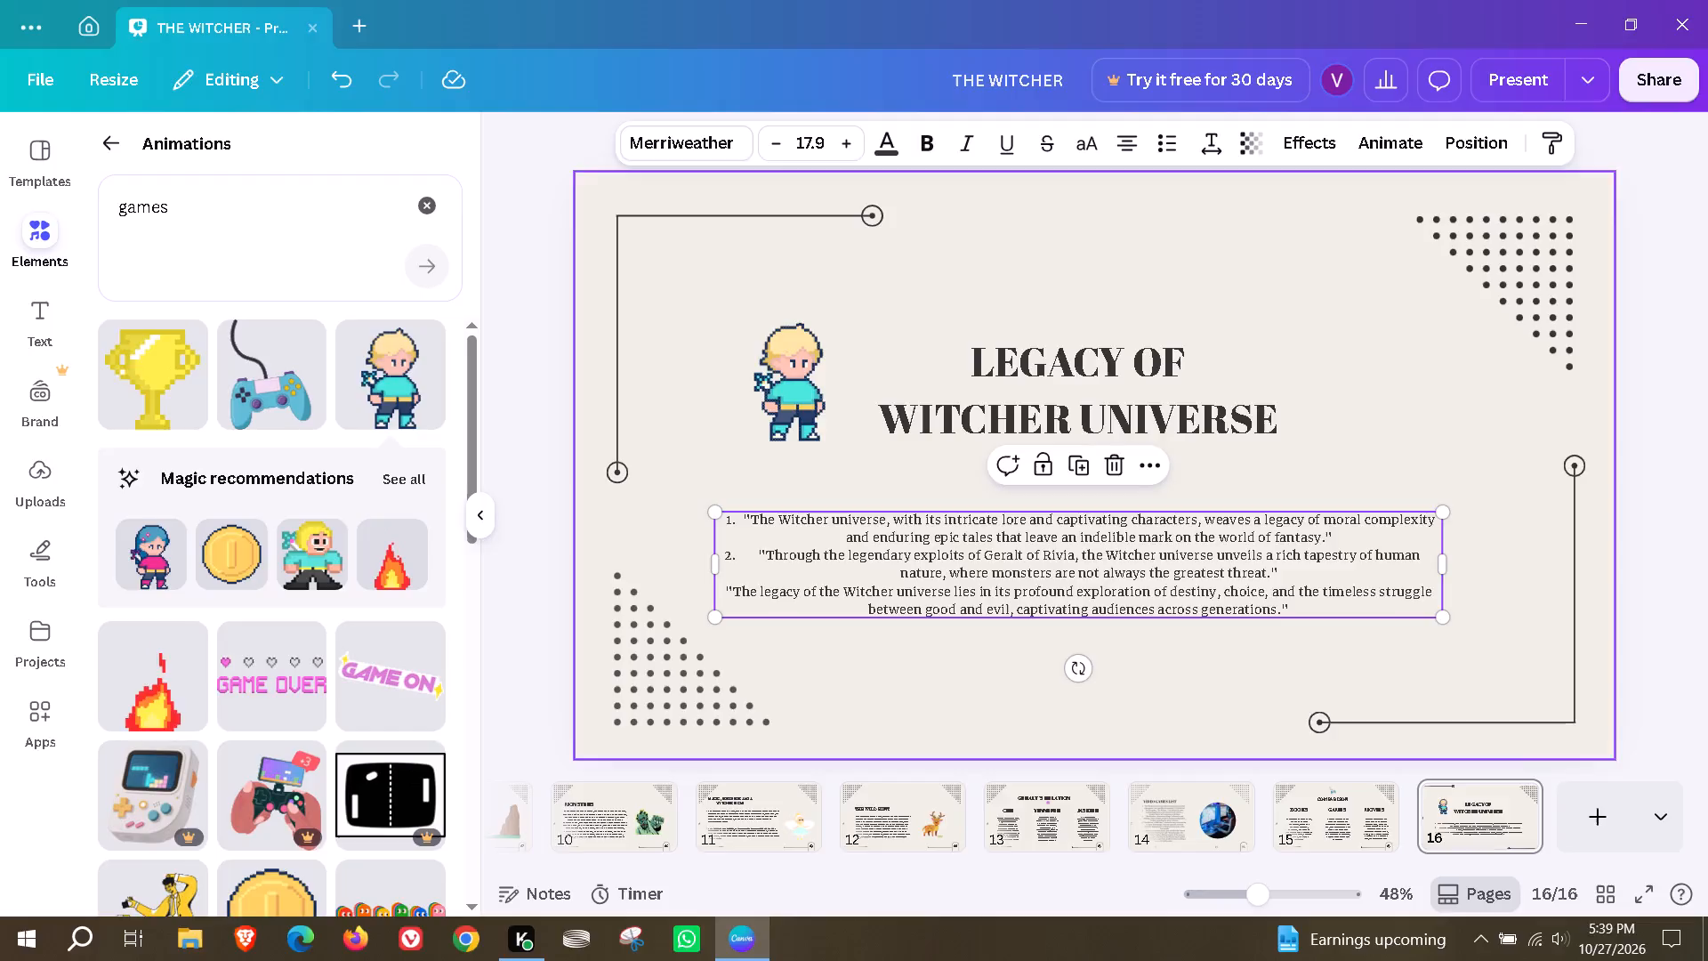
pyautogui.moveTo(1204, 386); pyautogui.dragTo(1199, 406)
pyautogui.moveTo(799, 364); pyautogui.dragTo(796, 400)
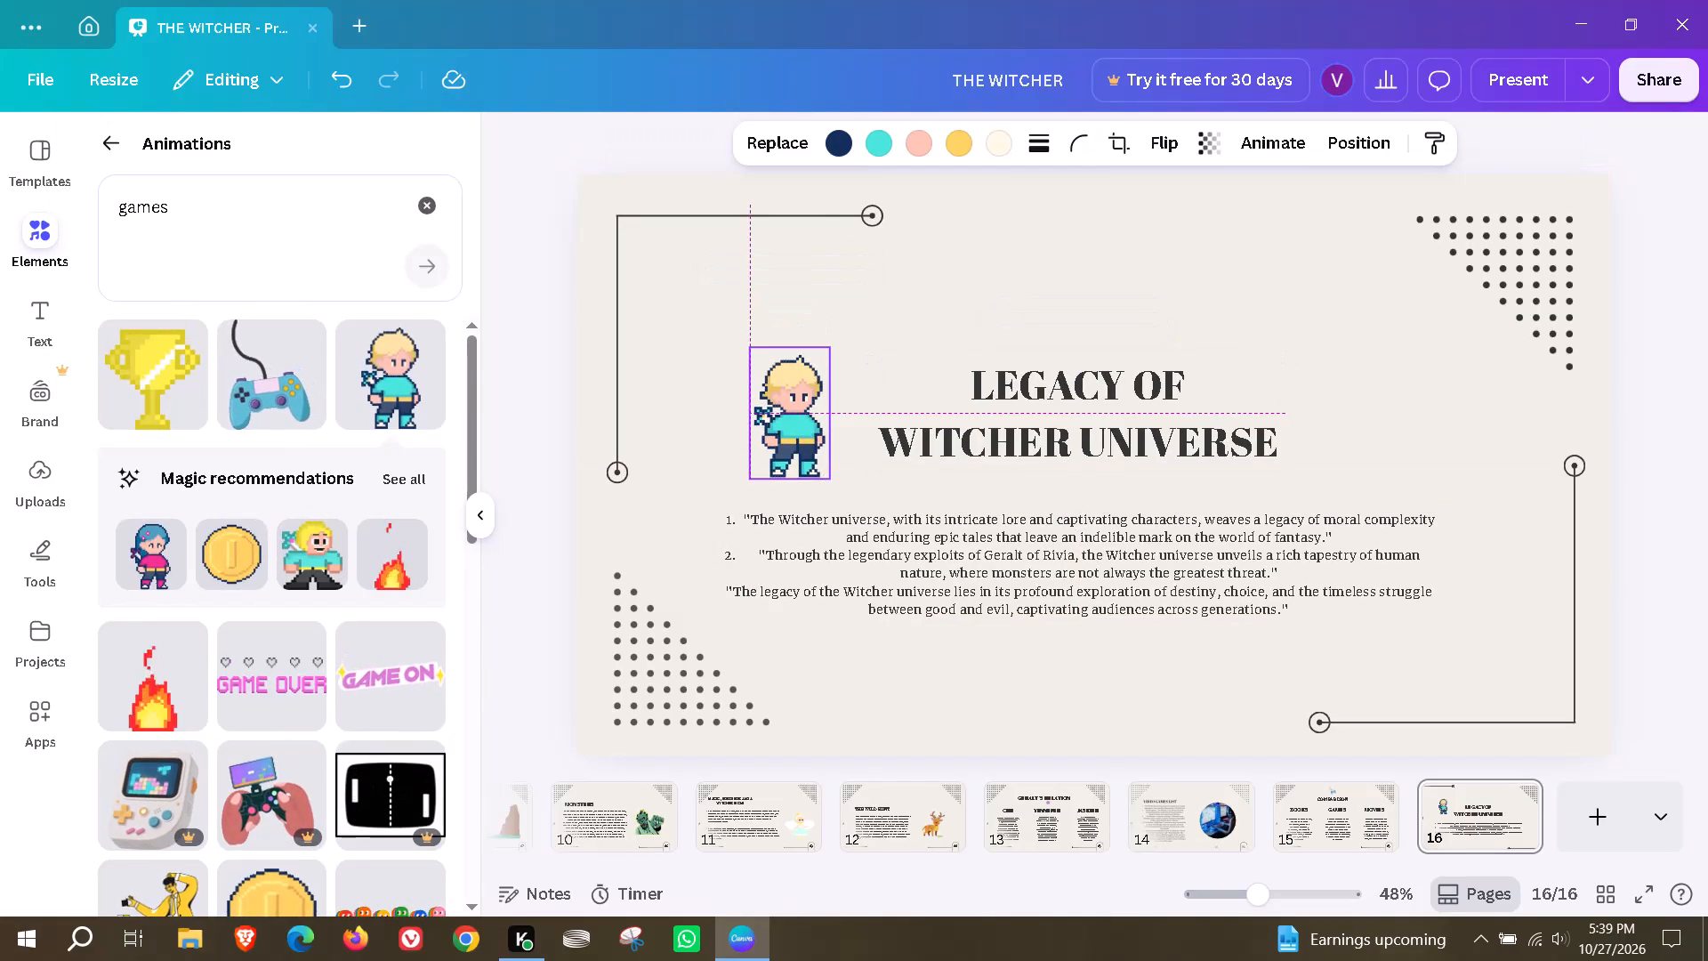
pyautogui.moveTo(796, 400); pyautogui.dragTo(796, 397)
pyautogui.click(1440, 629)
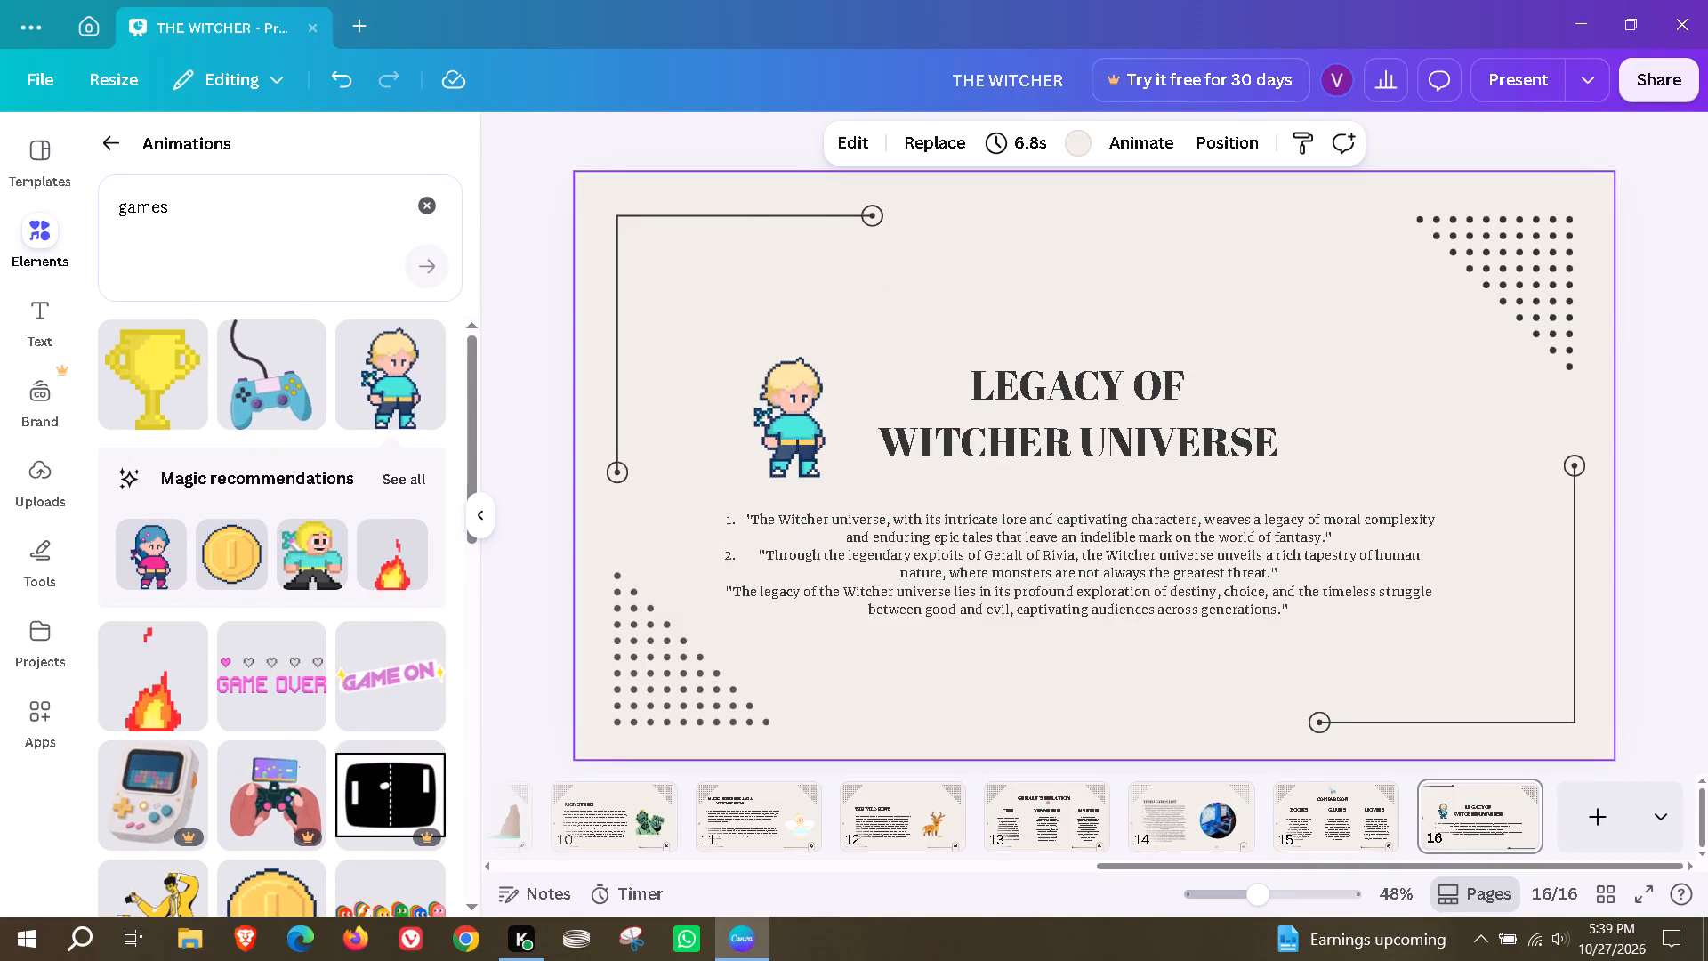
# Delete the glowing game controller photo from page 1.
pyautogui.scroll(-4, 839, 813)
pyautogui.scroll(12, 843, 836)
pyautogui.scroll(5, 721, 853)
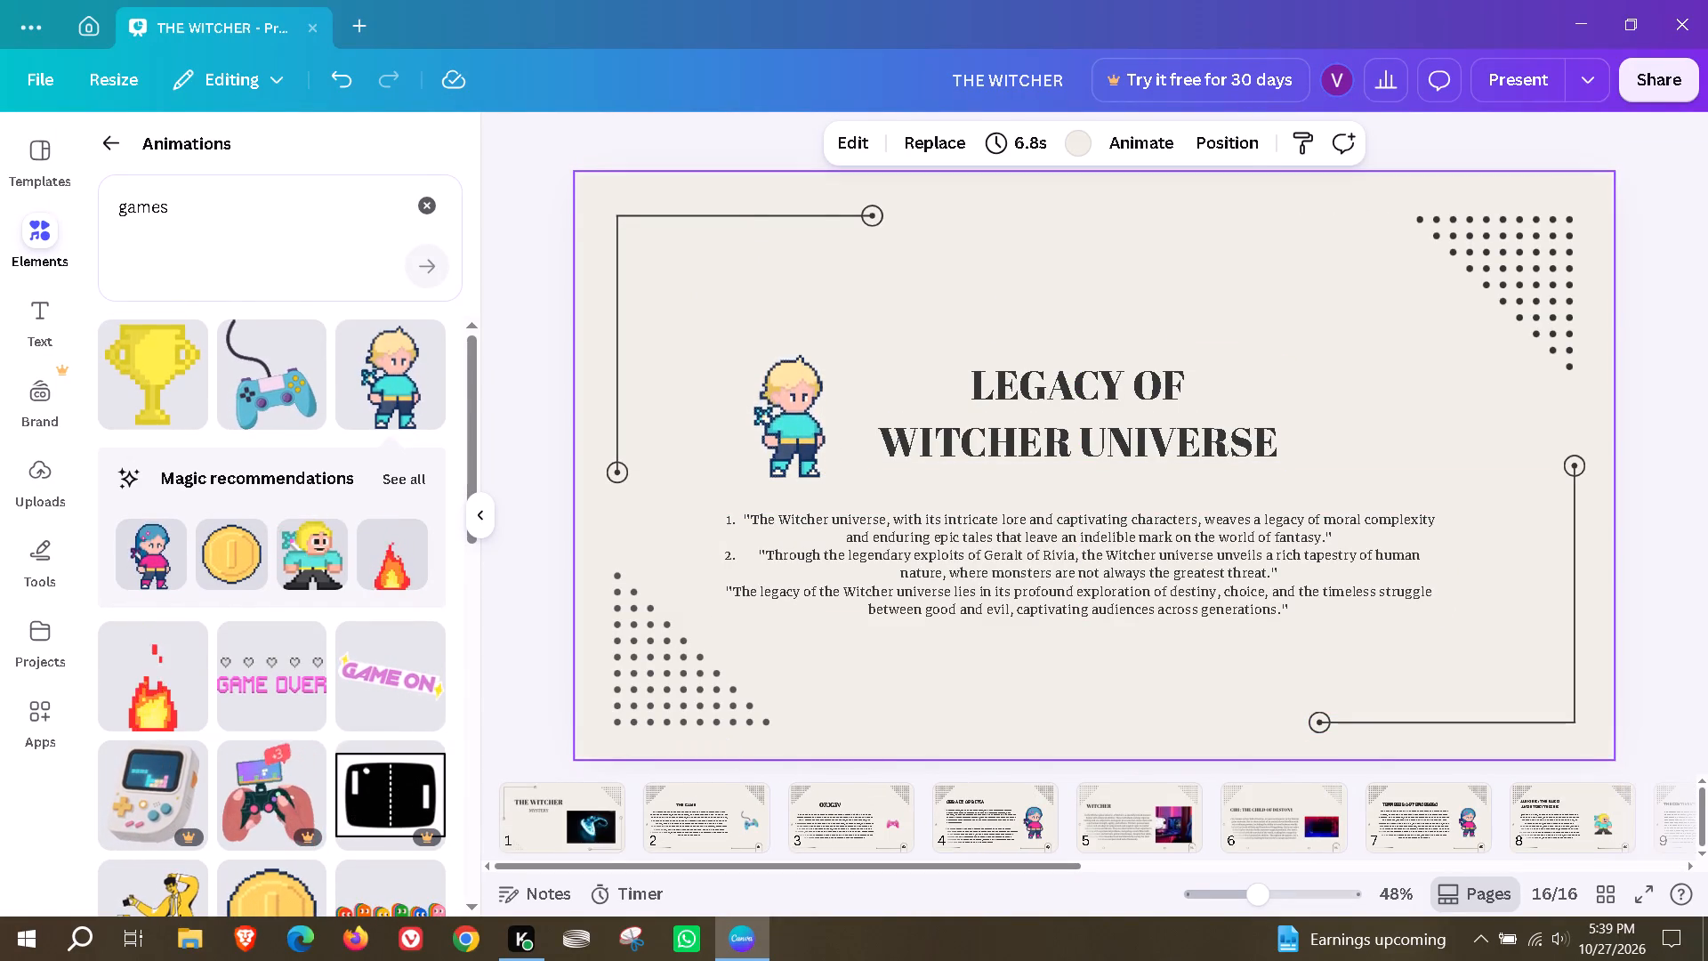
pyautogui.click(559, 811)
pyautogui.click(1301, 542)
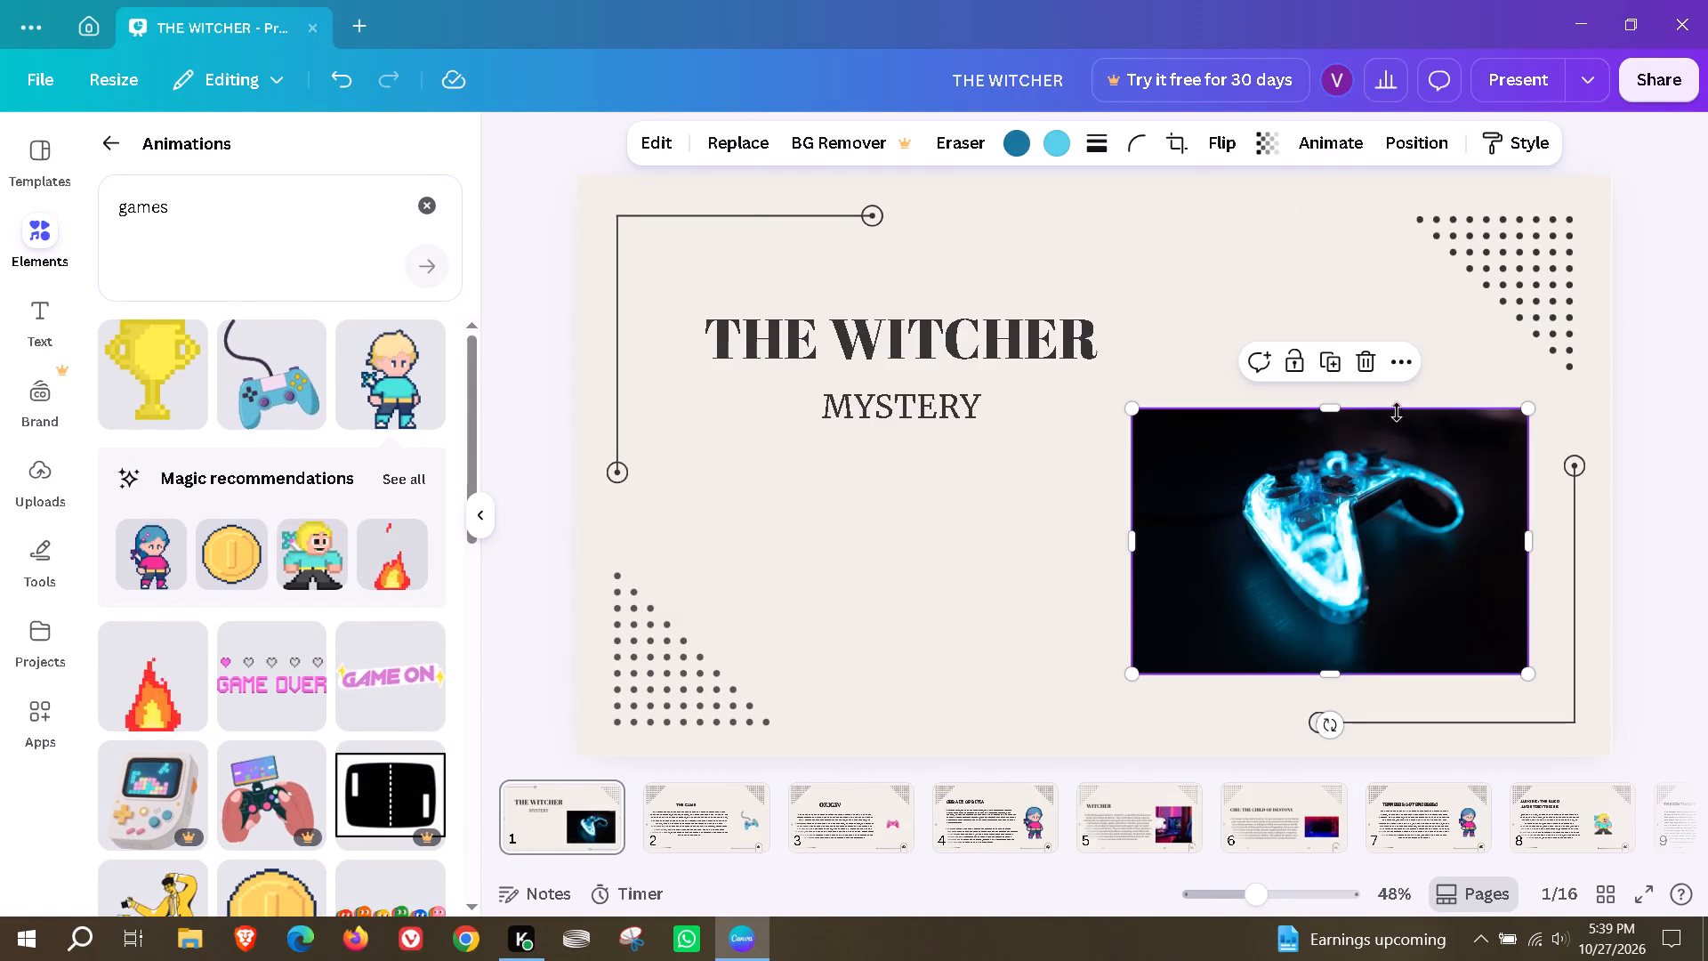
pyautogui.click(1374, 366)
# Add the blue-haired pixel girl animation to page 1, shrink it and centre it under the MYSTERY subtitle.
pyautogui.moveTo(162, 558); pyautogui.dragTo(1240, 274)
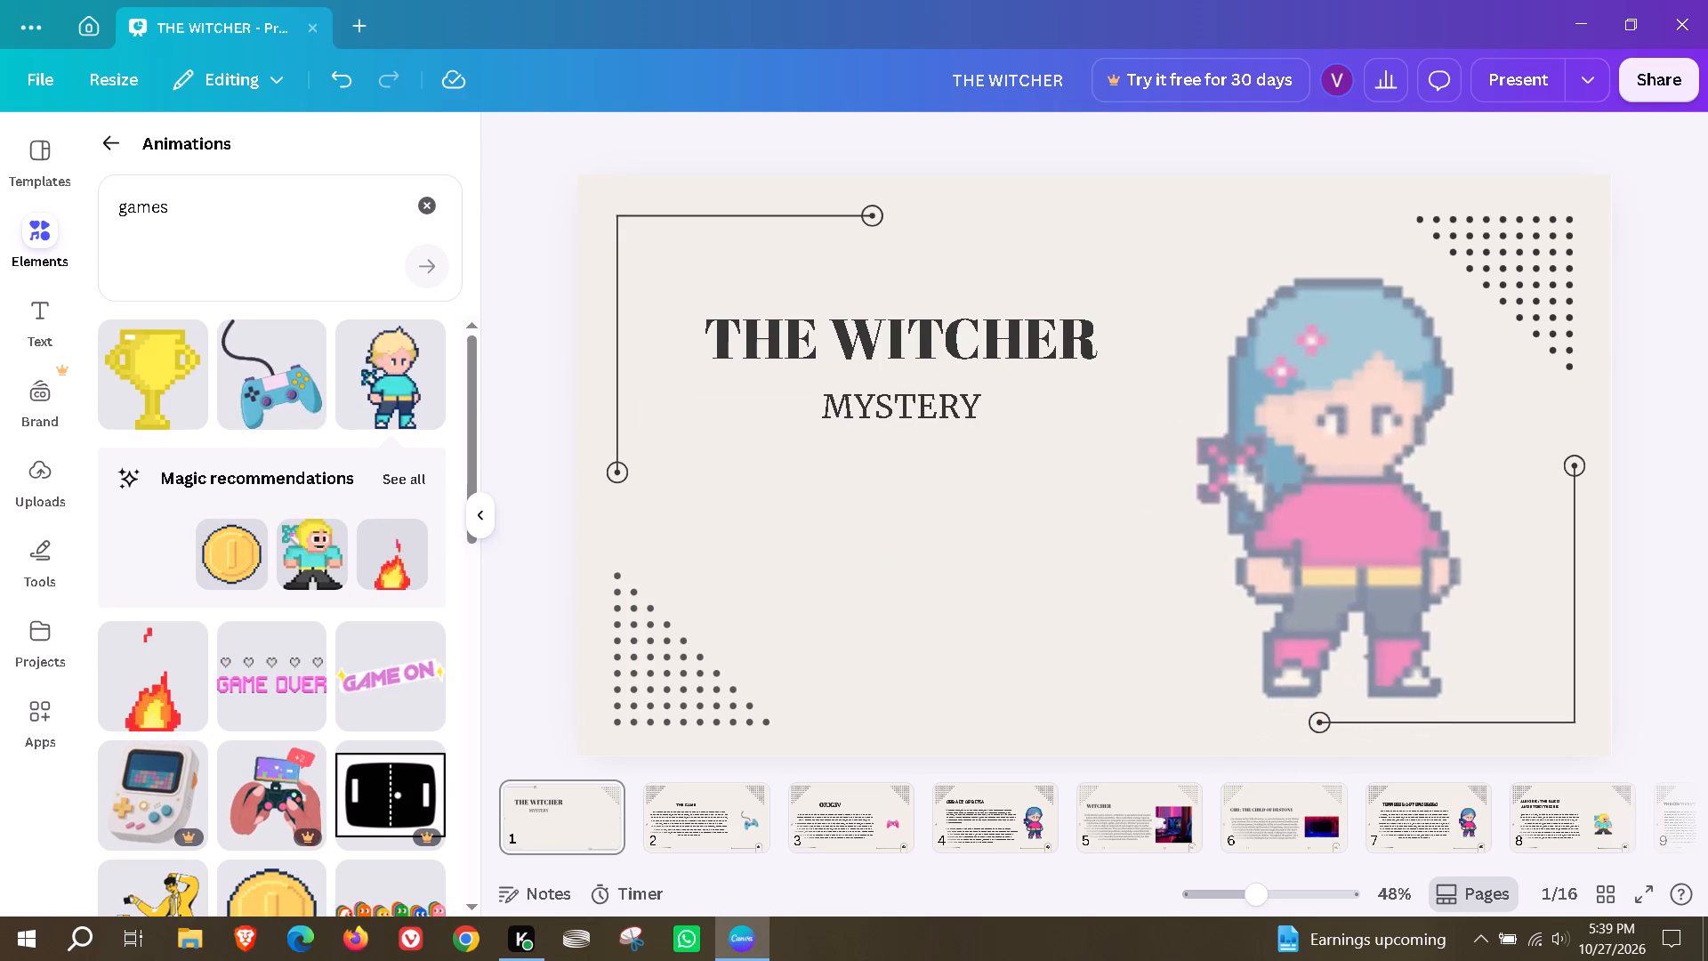
pyautogui.moveTo(1240, 274); pyautogui.dragTo(1241, 269)
pyautogui.moveTo(1472, 230); pyautogui.dragTo(1411, 299)
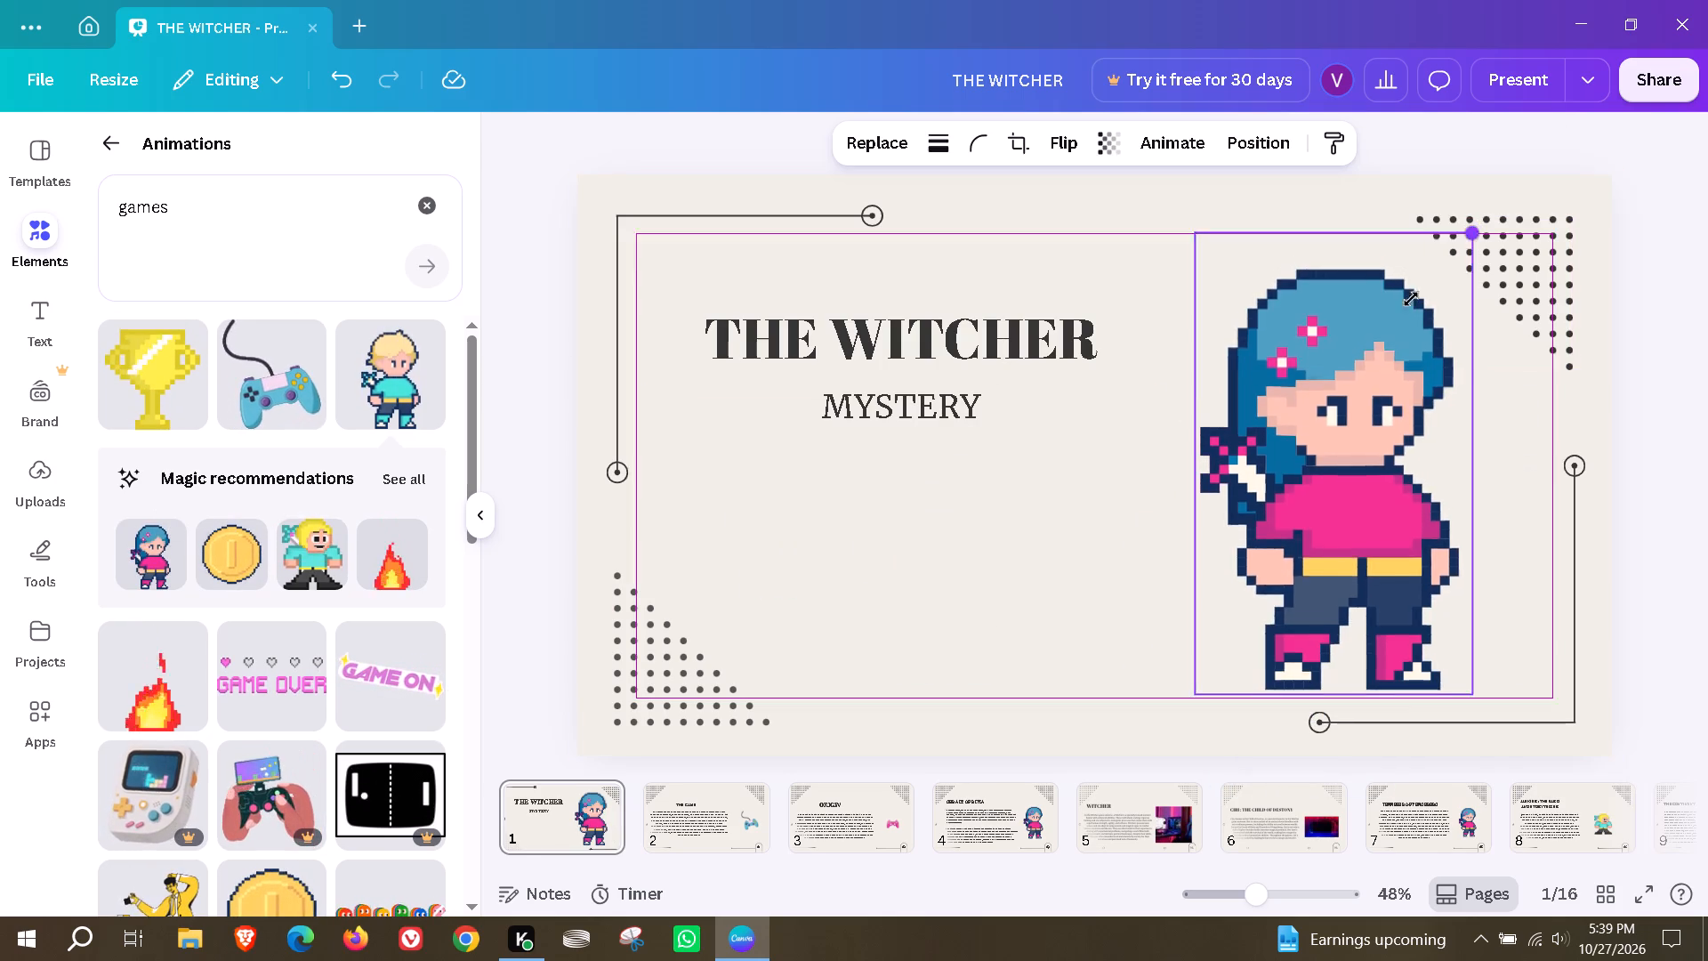
pyautogui.moveTo(1411, 299); pyautogui.dragTo(1238, 473)
pyautogui.moveTo(1220, 611); pyautogui.dragTo(850, 558)
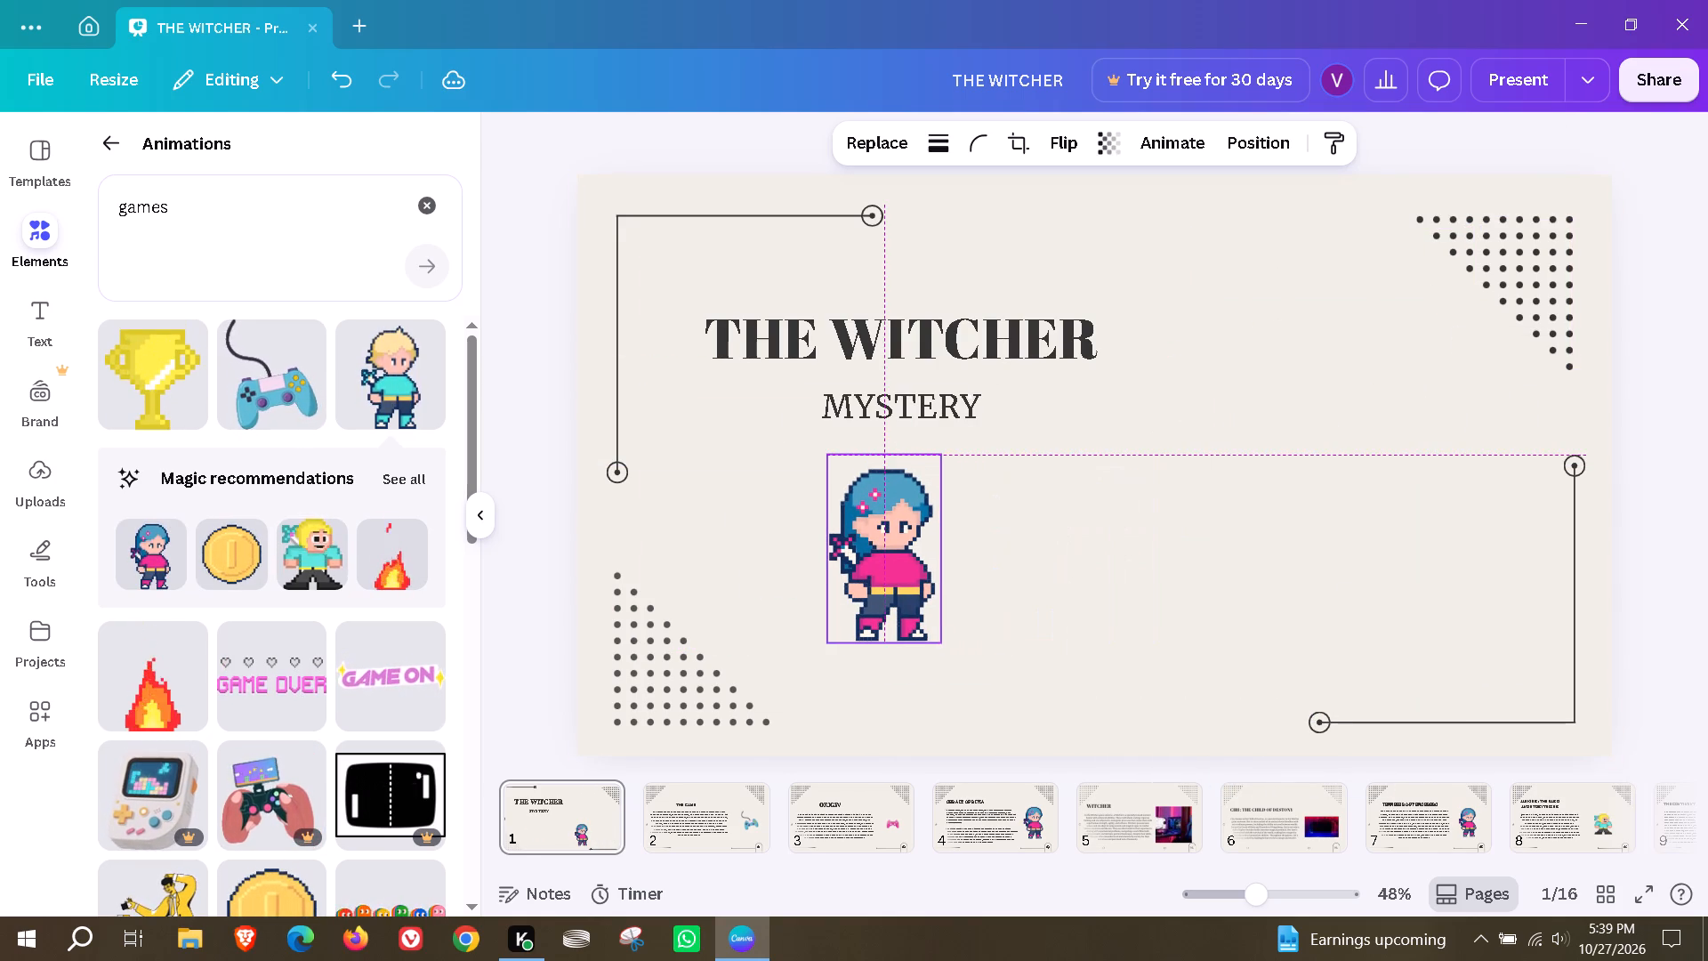
pyautogui.click(1168, 570)
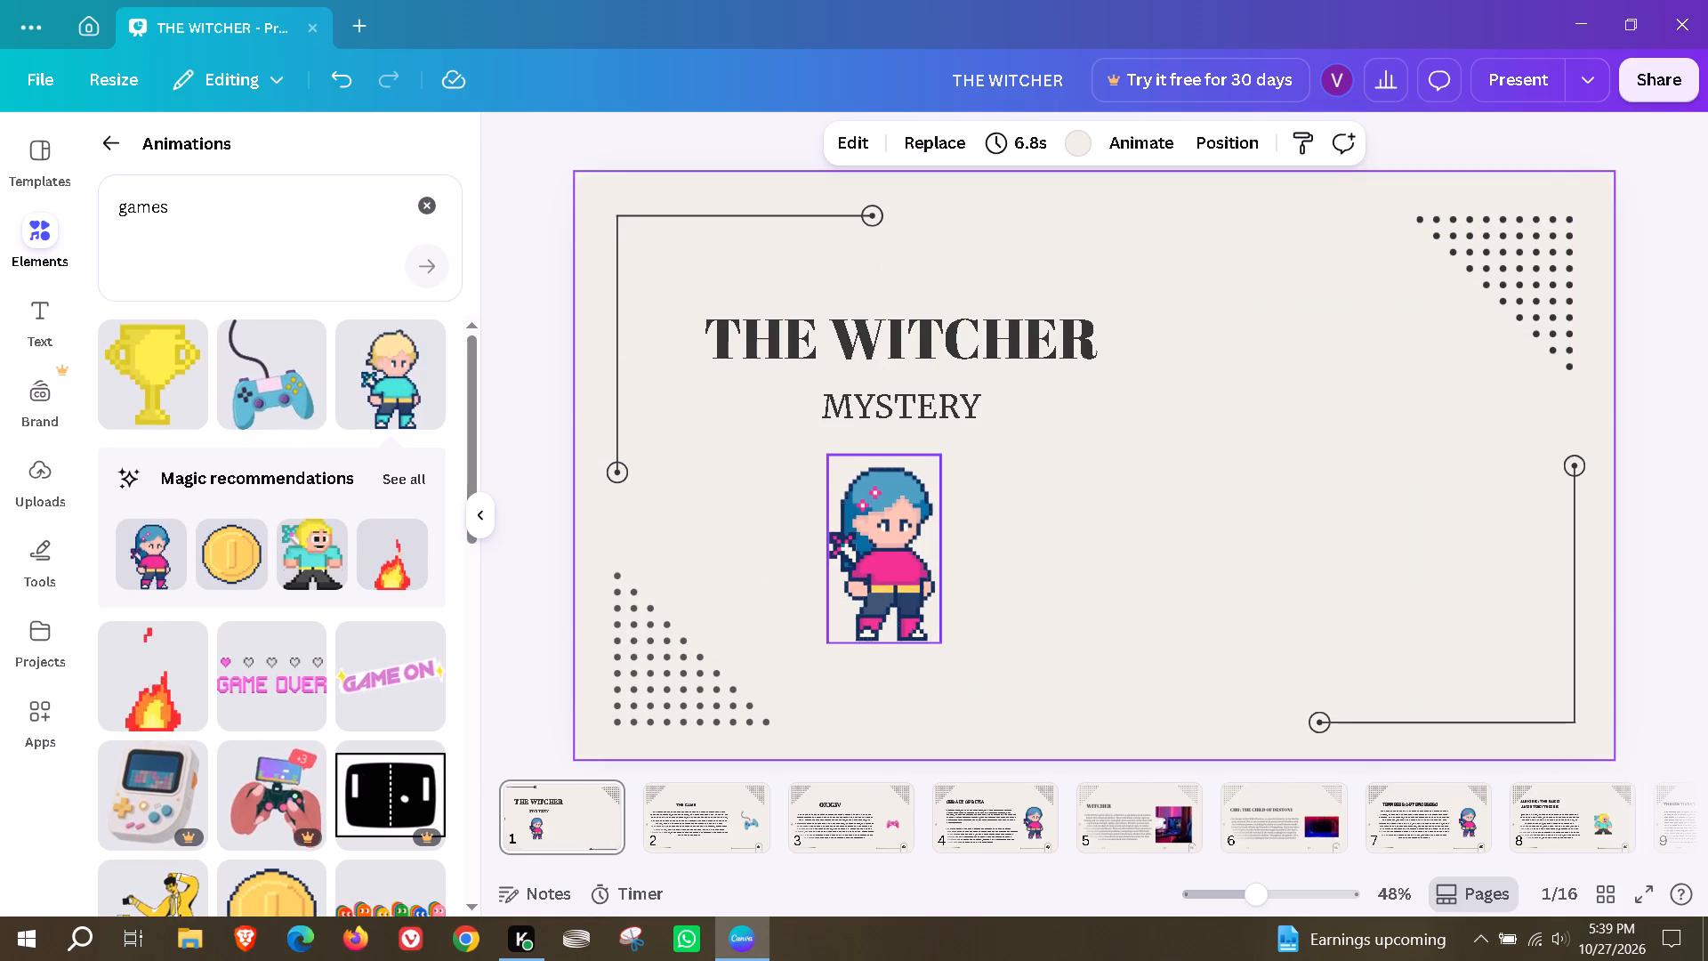
# Add a body text box reading "by Klaus" to page 1.
pyautogui.click(115, 145)
pyautogui.click(20, 319)
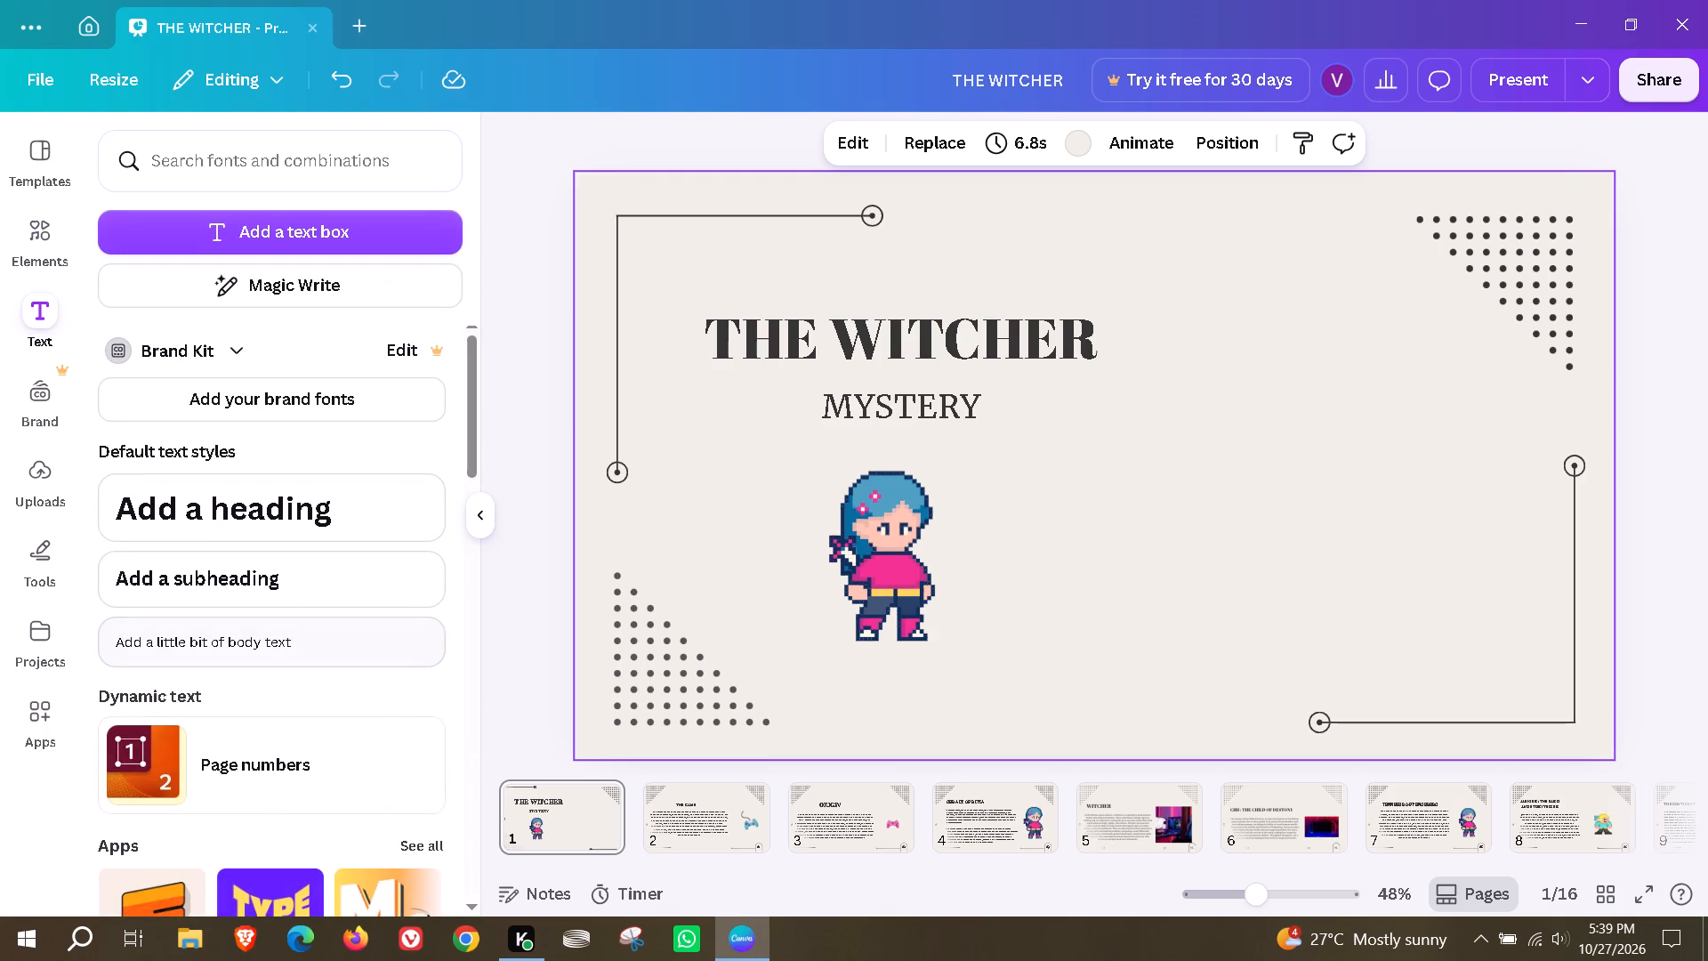
pyautogui.click(246, 645)
pyautogui.write('by Klaus')
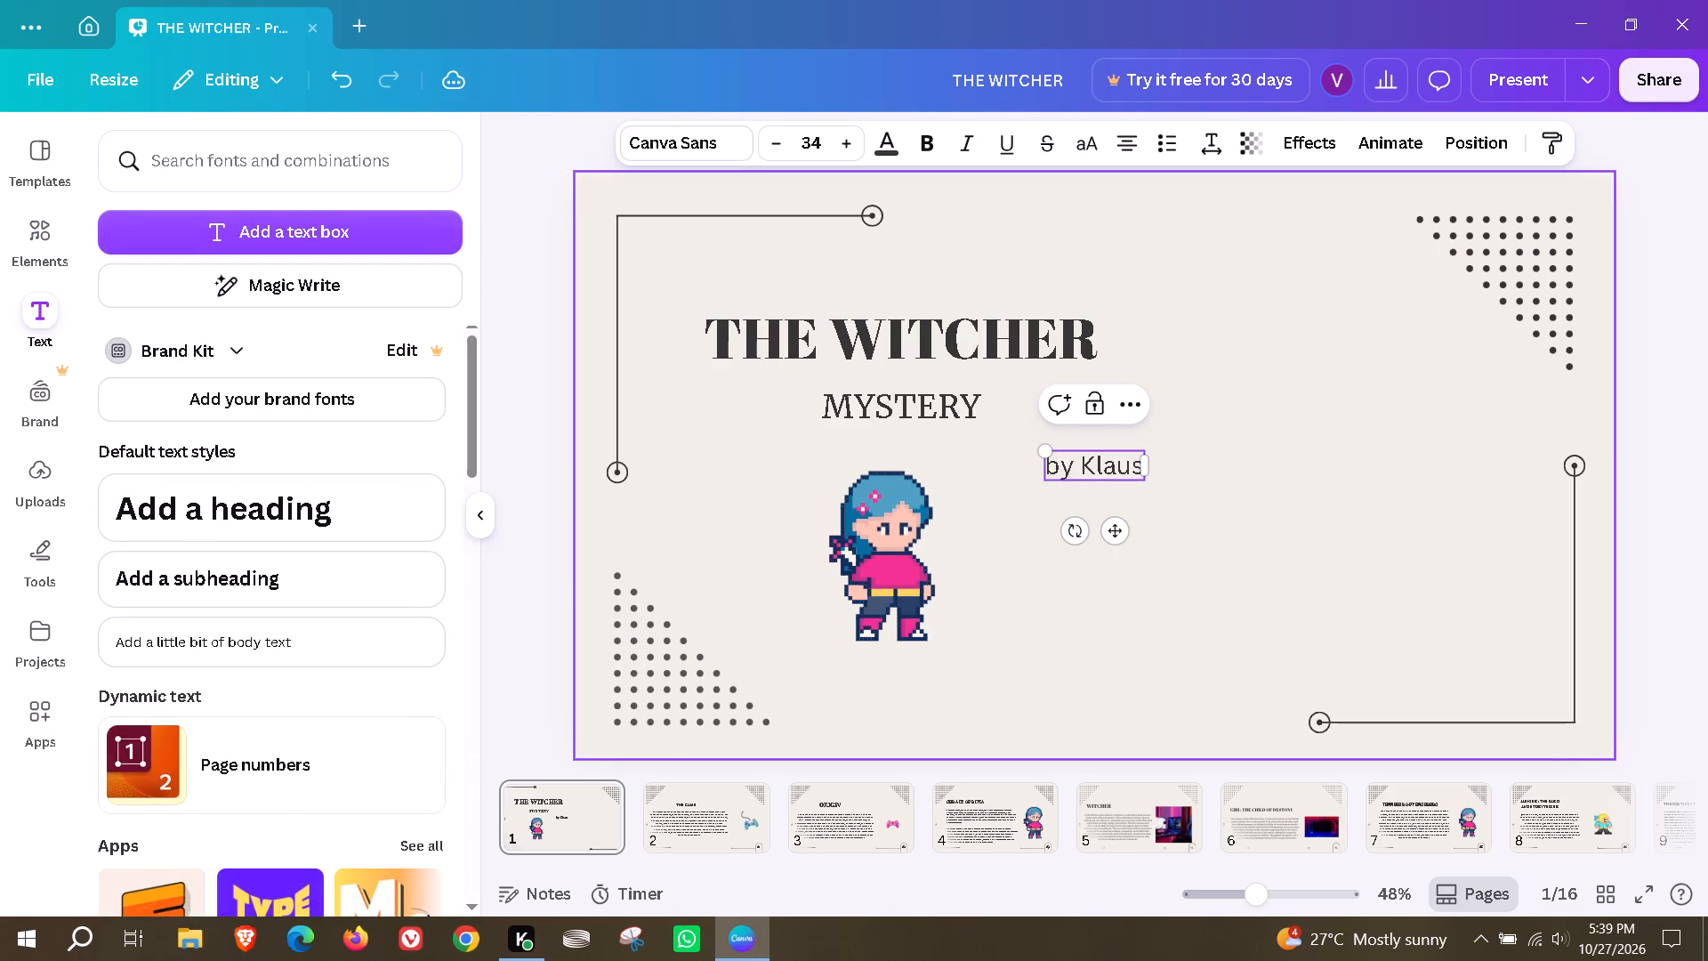
pyautogui.click(1221, 475)
# Move the "by Klaus" text to the page's lower right area and the pixel girl beside the lower left dot pattern.
pyautogui.moveTo(1095, 471); pyautogui.dragTo(1120, 490)
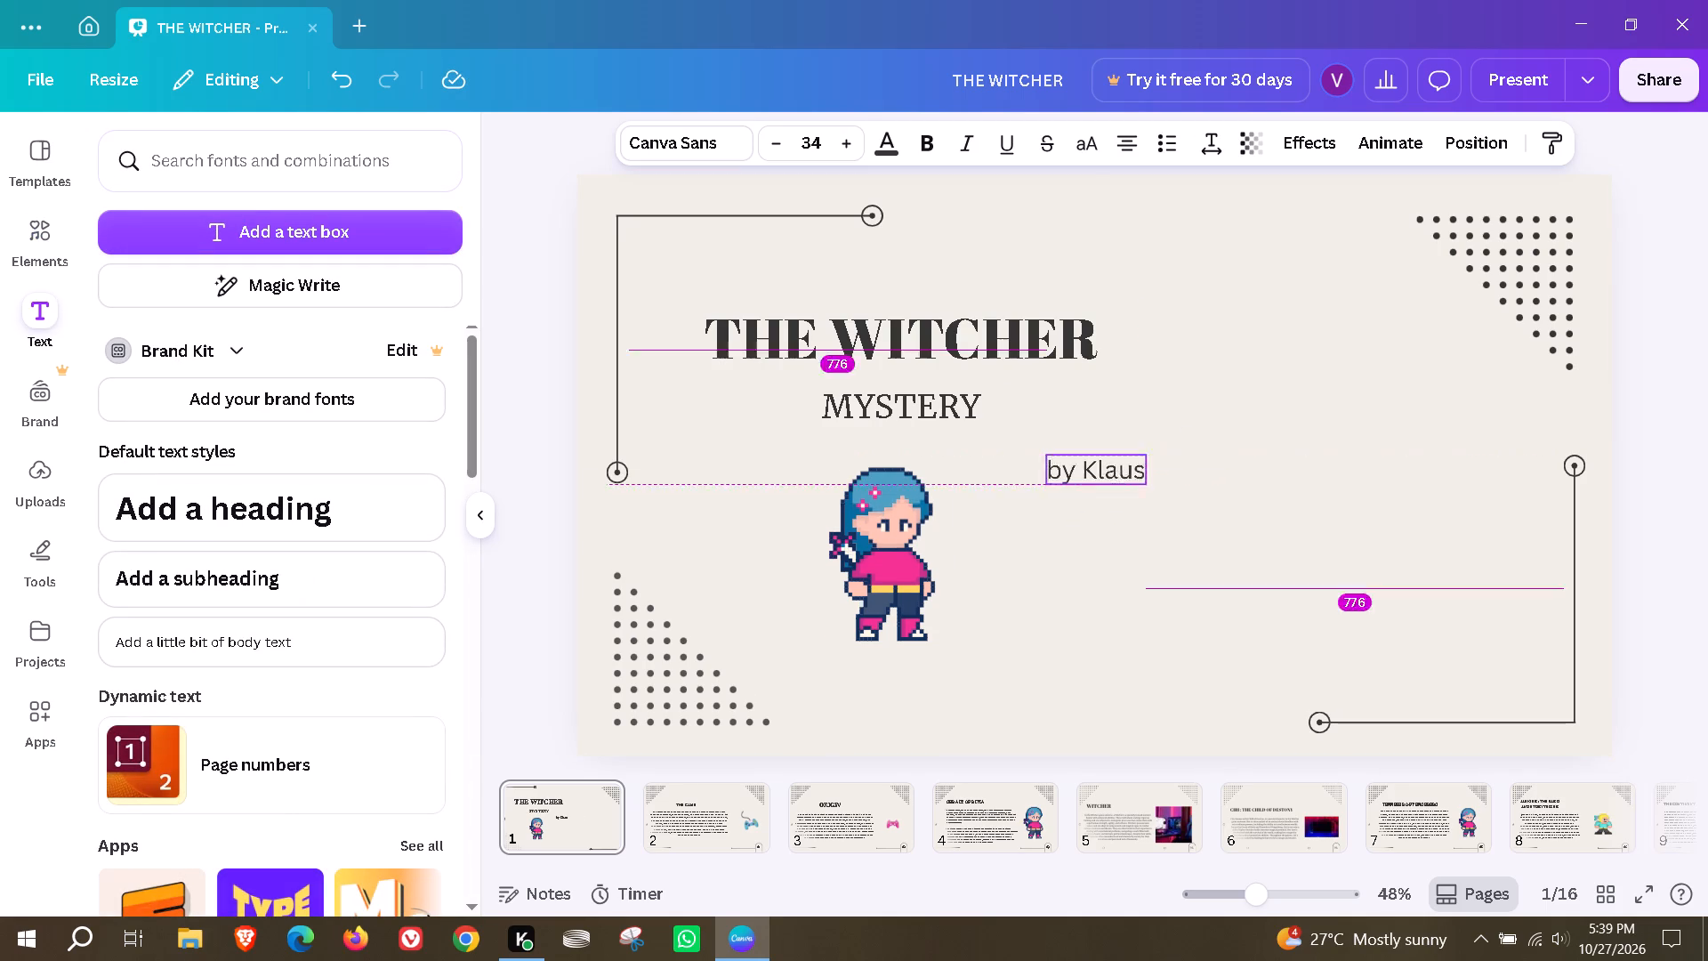
pyautogui.moveTo(1120, 490); pyautogui.dragTo(1374, 566)
pyautogui.moveTo(876, 563); pyautogui.dragTo(849, 622)
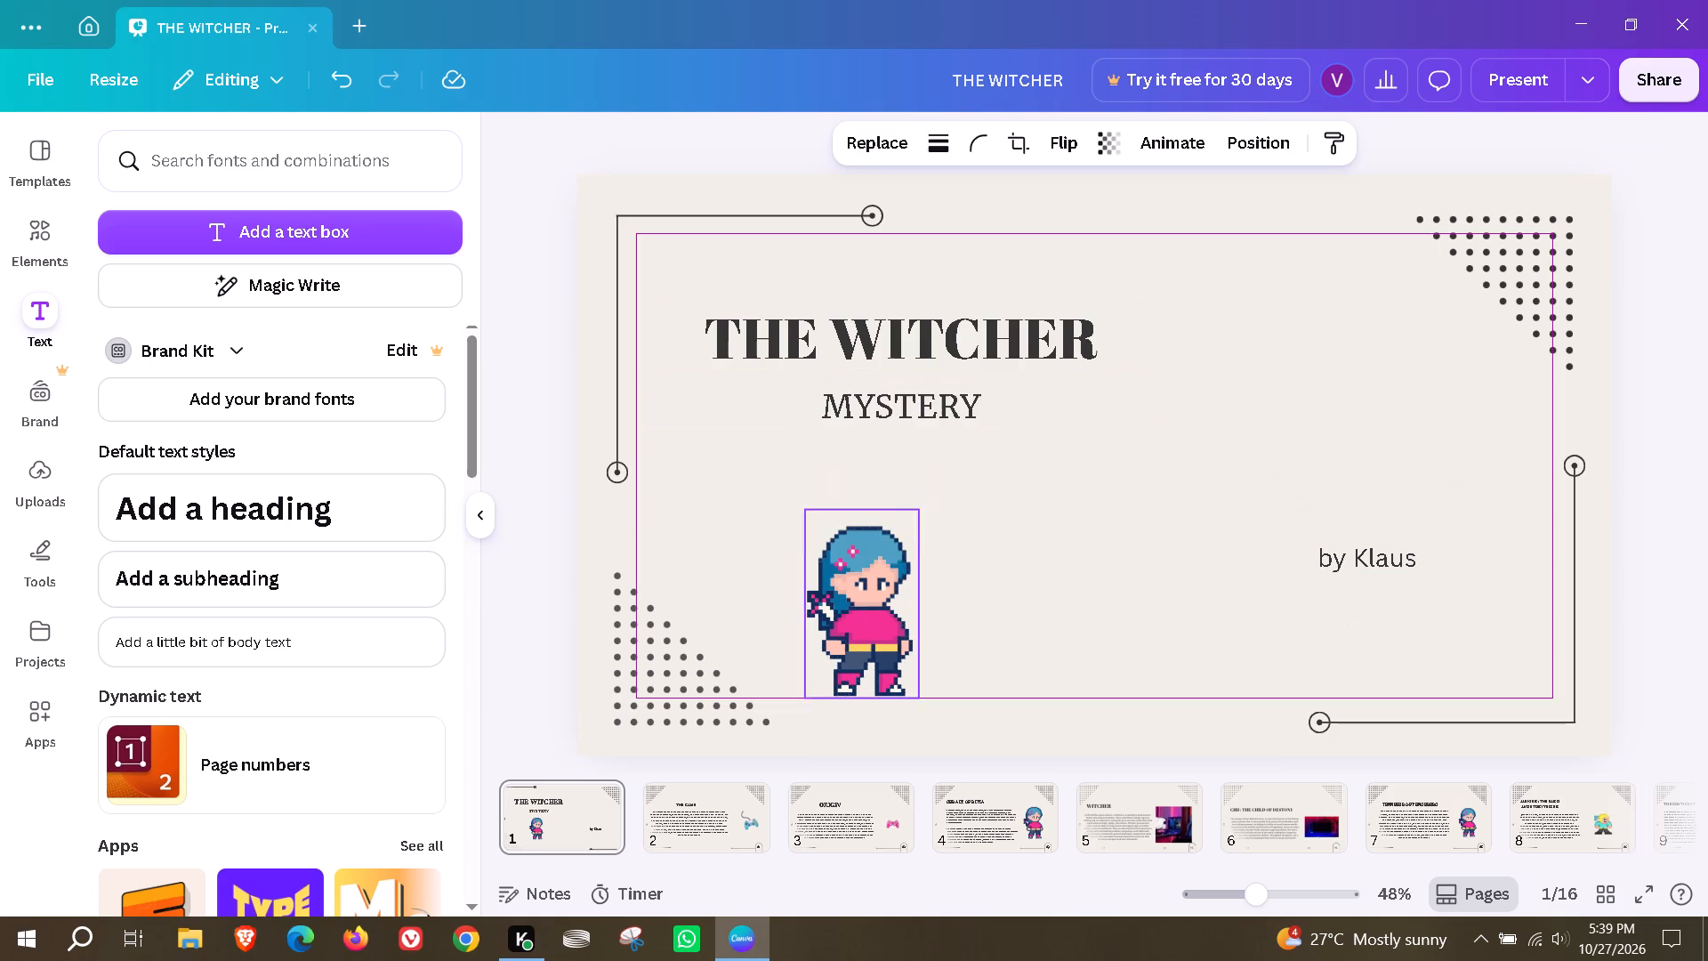
pyautogui.moveTo(849, 622); pyautogui.dragTo(764, 622)
# Move THE WITCHER title and MYSTERY subtitle towards the page centre, with "by Klaus" just below and right of the subtitle.
pyautogui.moveTo(1026, 350); pyautogui.dragTo(1175, 400)
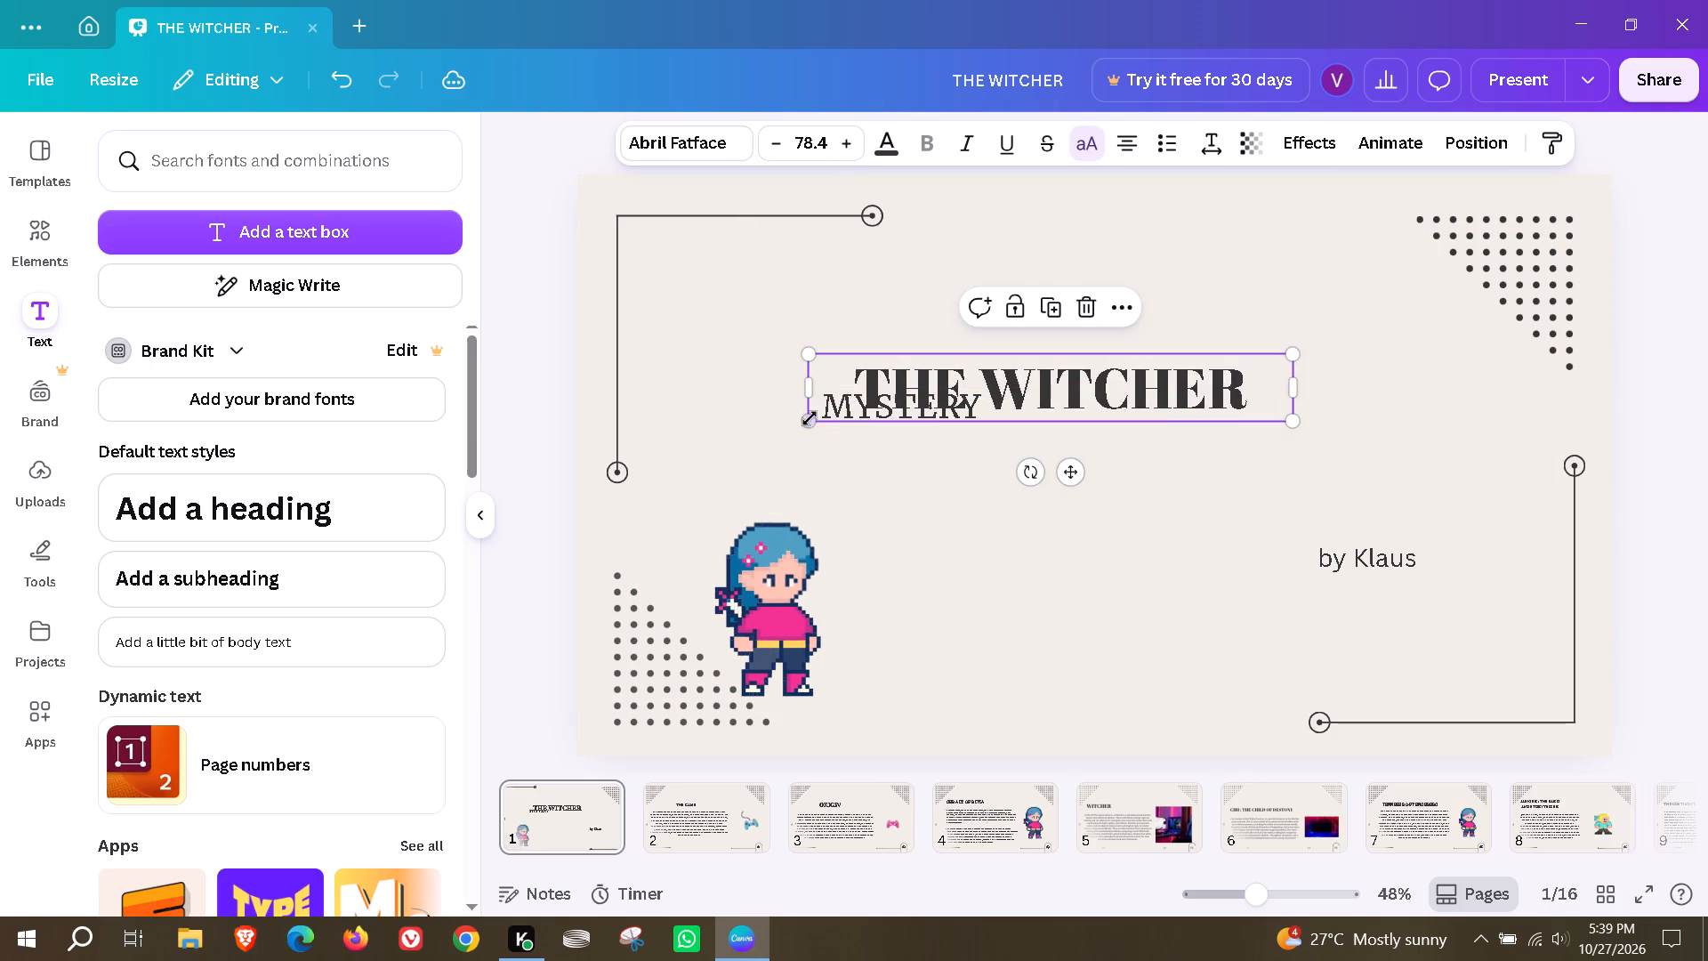
pyautogui.click(826, 413)
pyautogui.moveTo(836, 408); pyautogui.dragTo(997, 453)
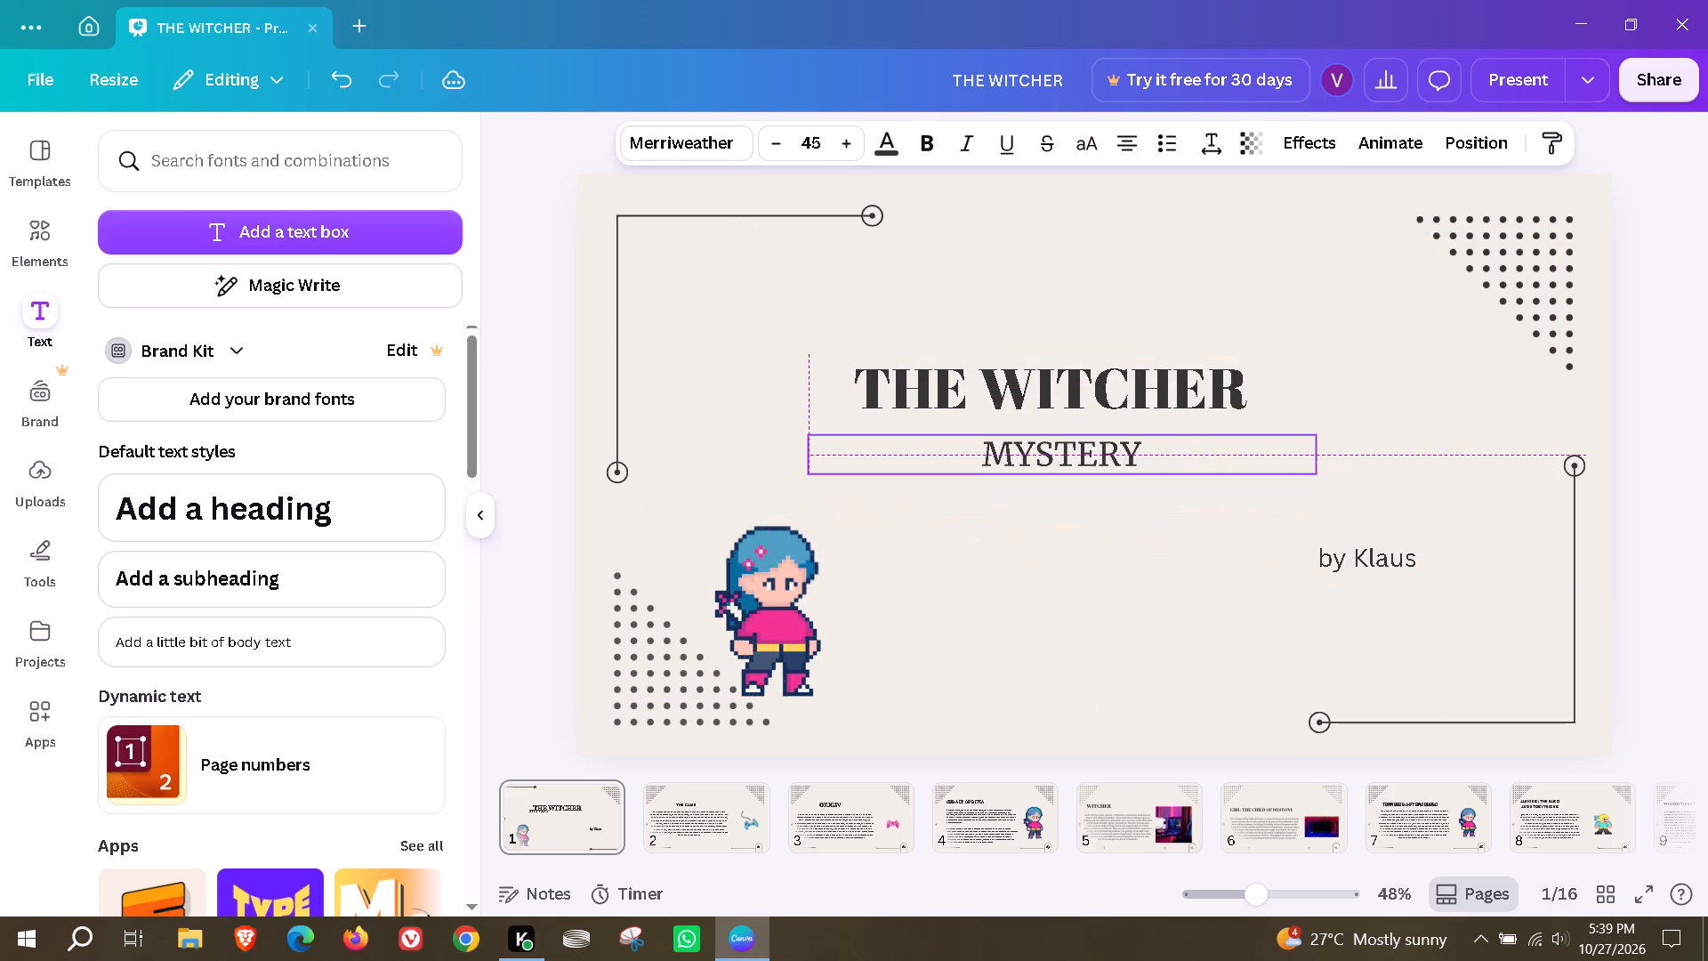
pyautogui.moveTo(997, 453); pyautogui.dragTo(998, 452)
pyautogui.moveTo(1380, 553); pyautogui.dragTo(1271, 515)
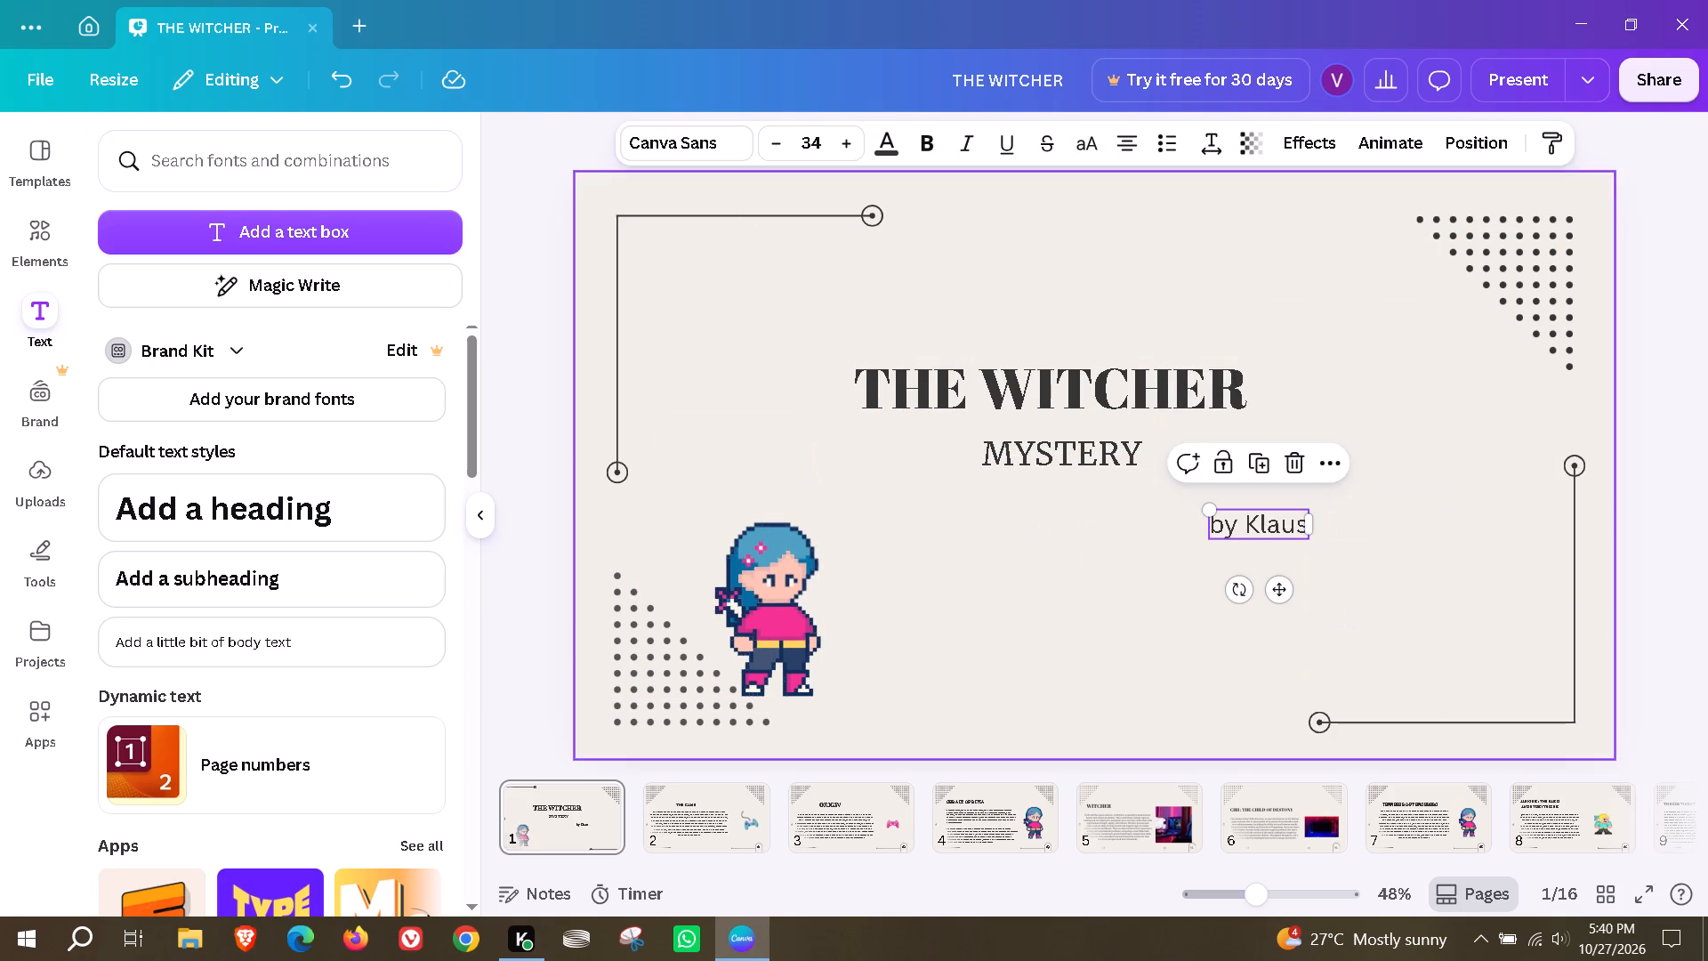
# Move the pixel girl on page 1 to the page's lower right corner, just inside the corner line.
pyautogui.moveTo(775, 631); pyautogui.dragTo(1492, 629)
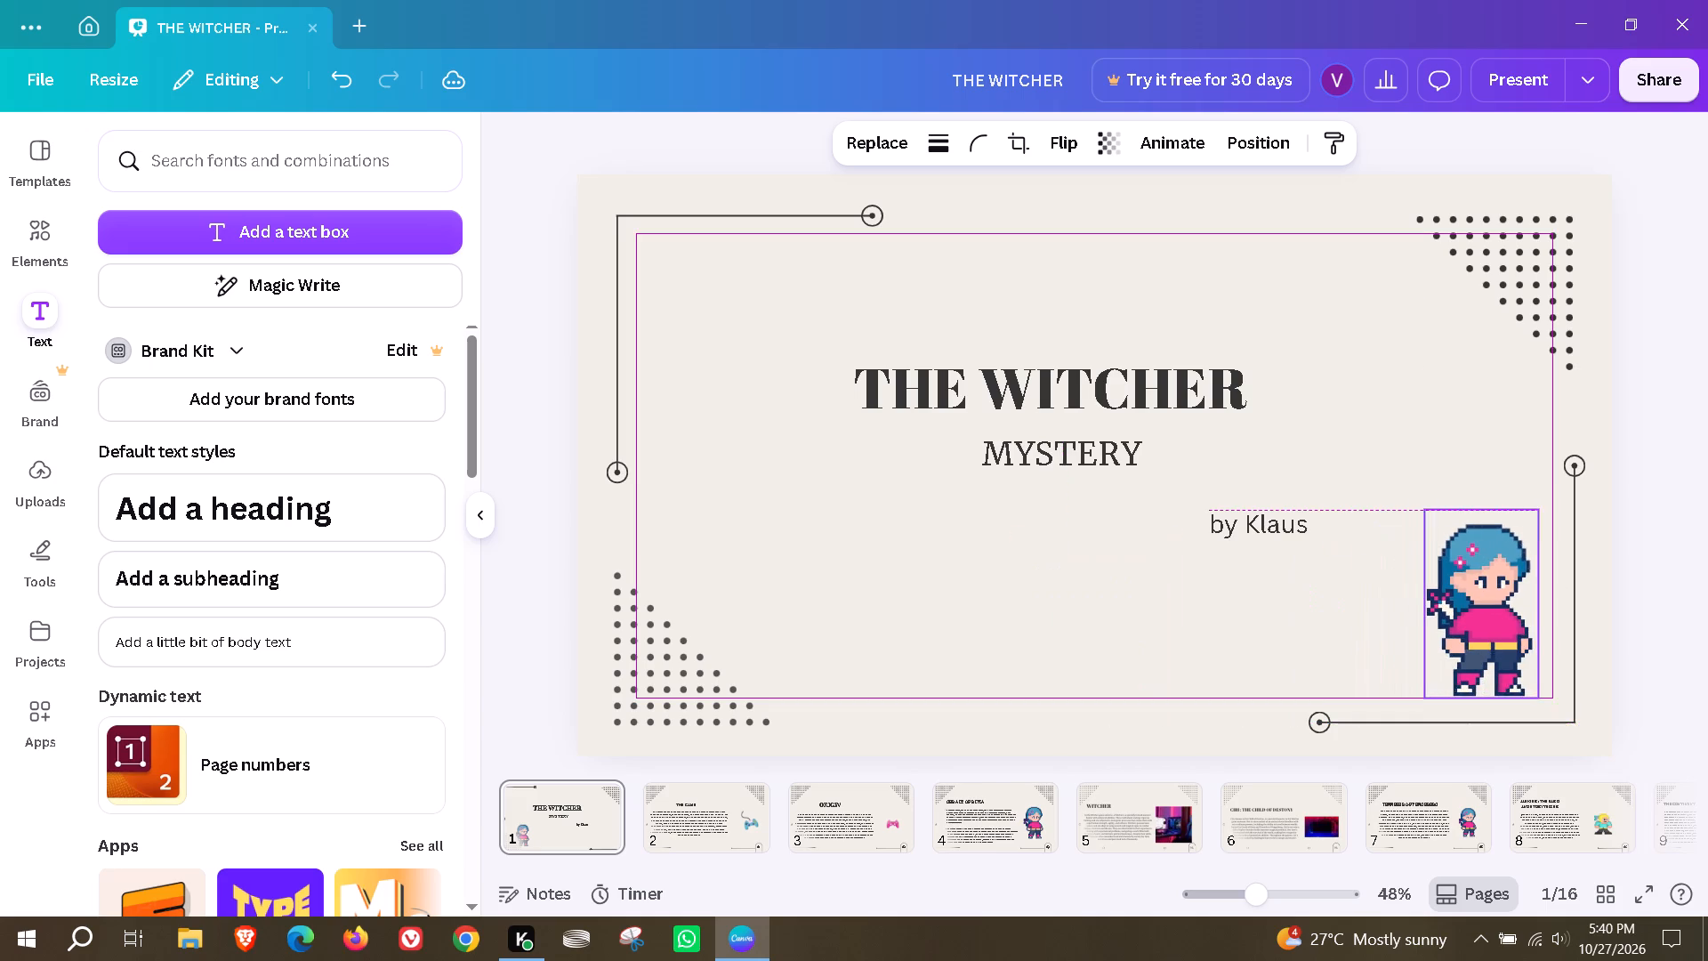
pyautogui.moveTo(1492, 629); pyautogui.dragTo(1469, 644)
pyautogui.click(1104, 649)
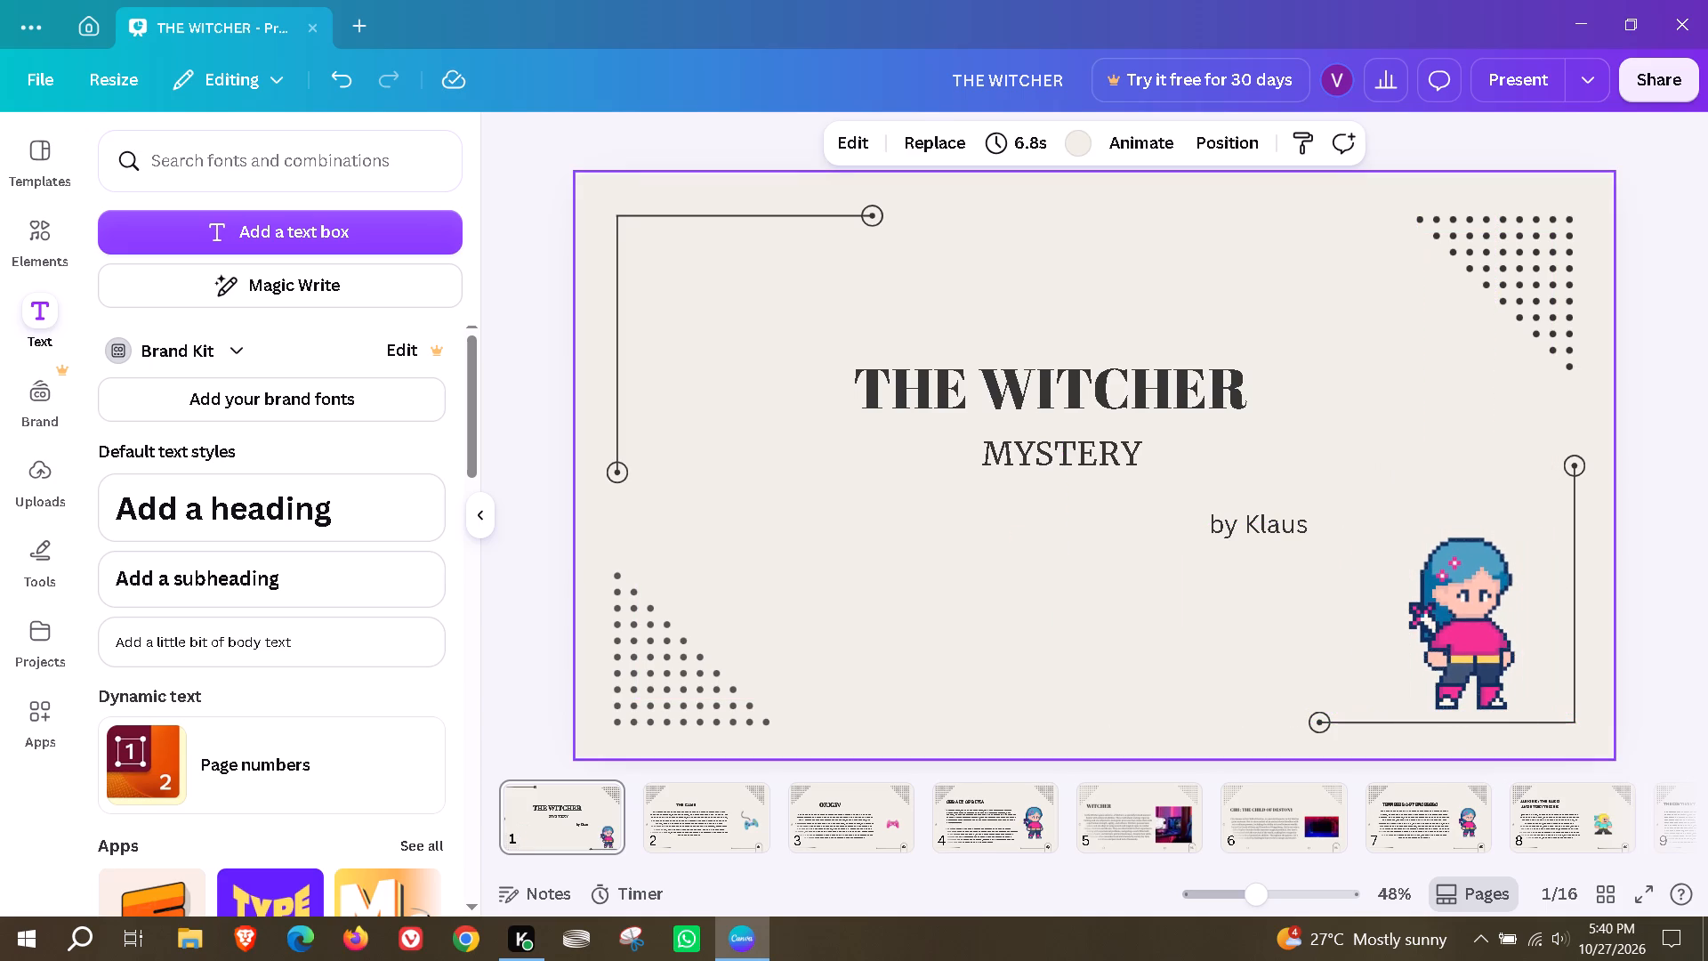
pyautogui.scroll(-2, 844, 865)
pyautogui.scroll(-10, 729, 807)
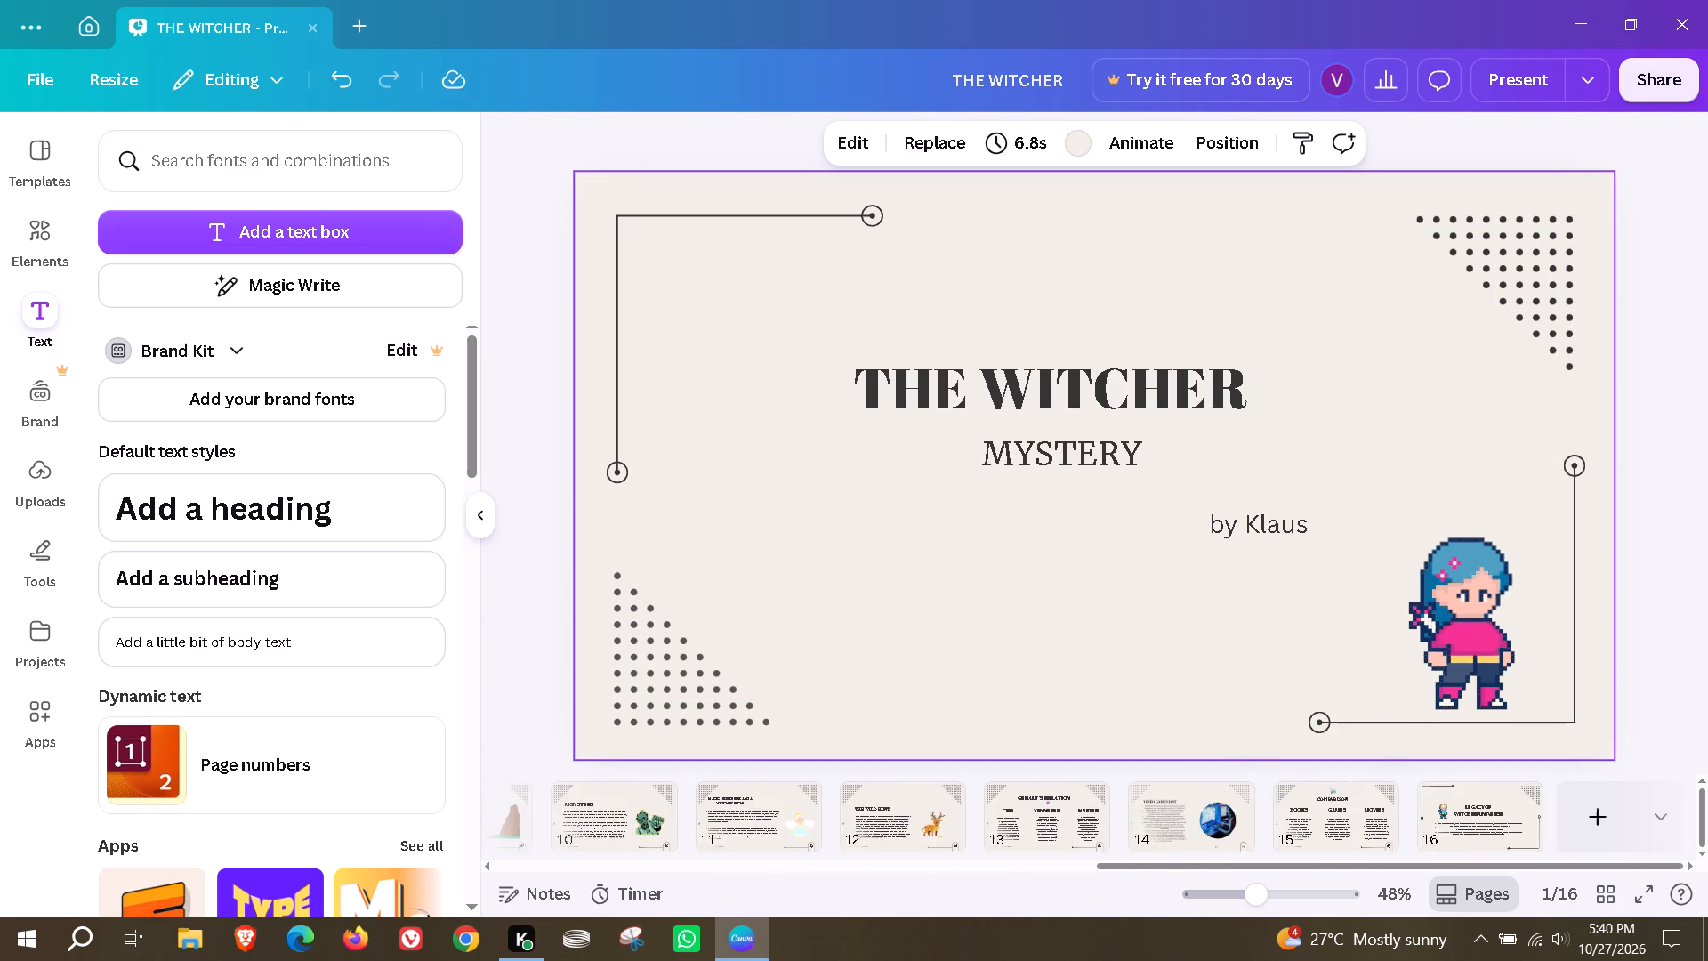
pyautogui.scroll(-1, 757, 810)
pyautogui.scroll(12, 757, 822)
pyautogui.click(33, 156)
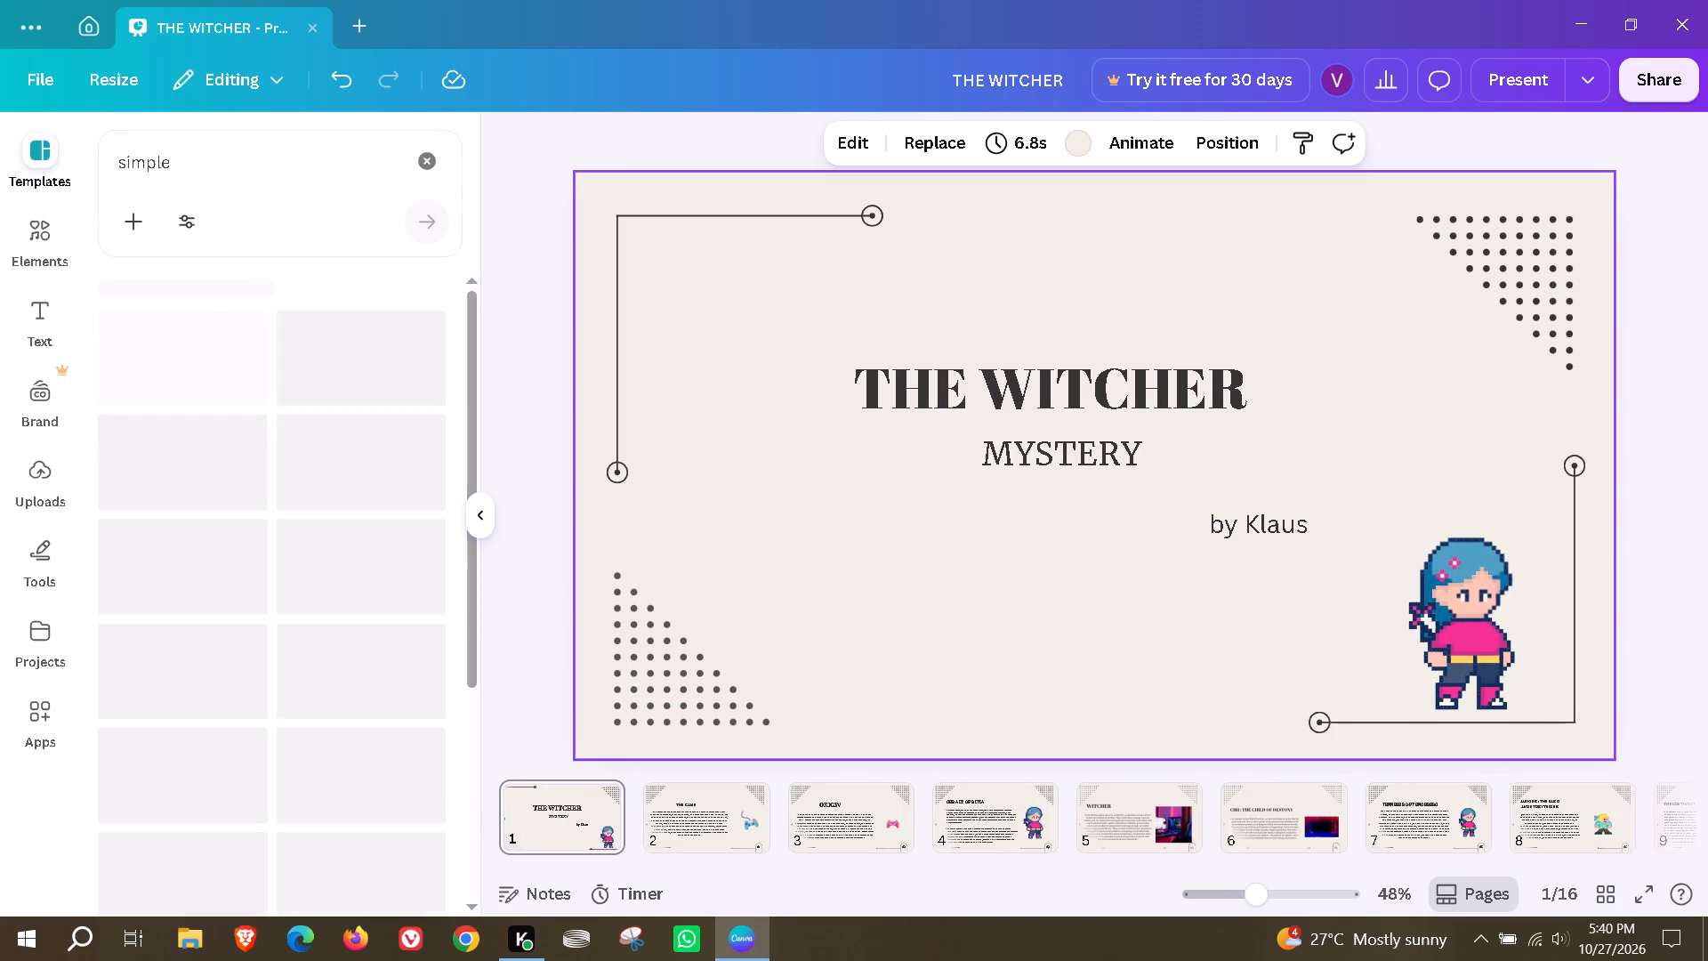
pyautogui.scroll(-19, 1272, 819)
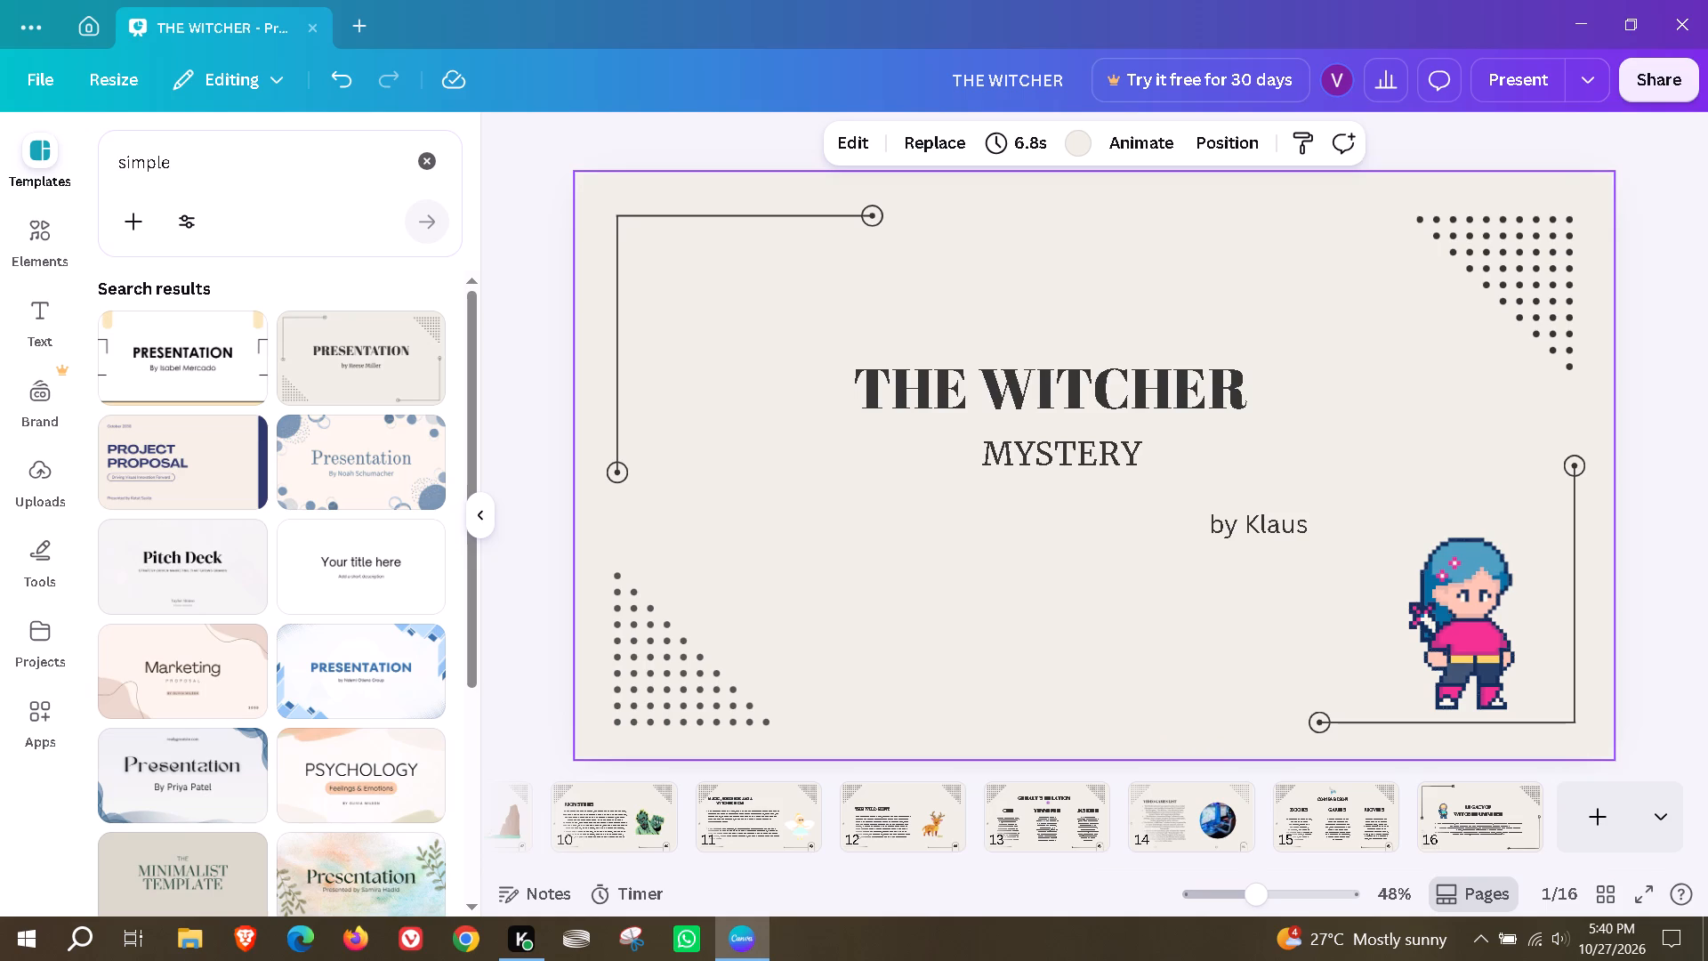
# Download all pages of the presentation as a PDF and save it as THE WITCHER.pdf in the Downloads folder.
pyautogui.click(1657, 88)
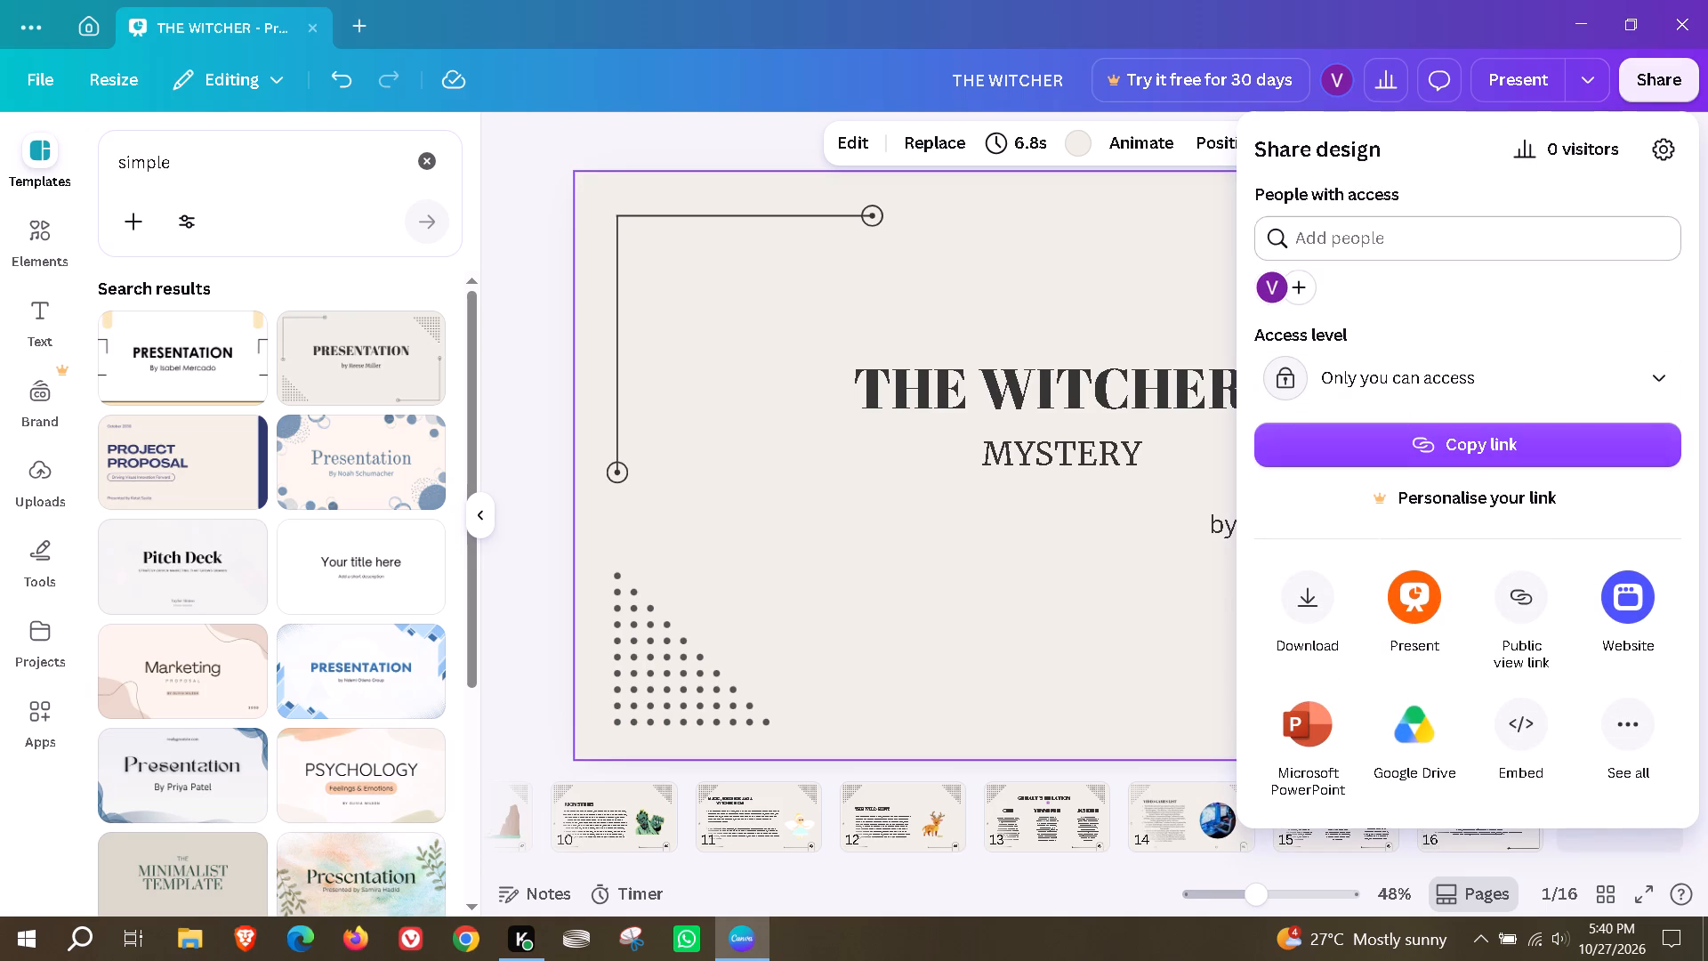
pyautogui.click(1302, 604)
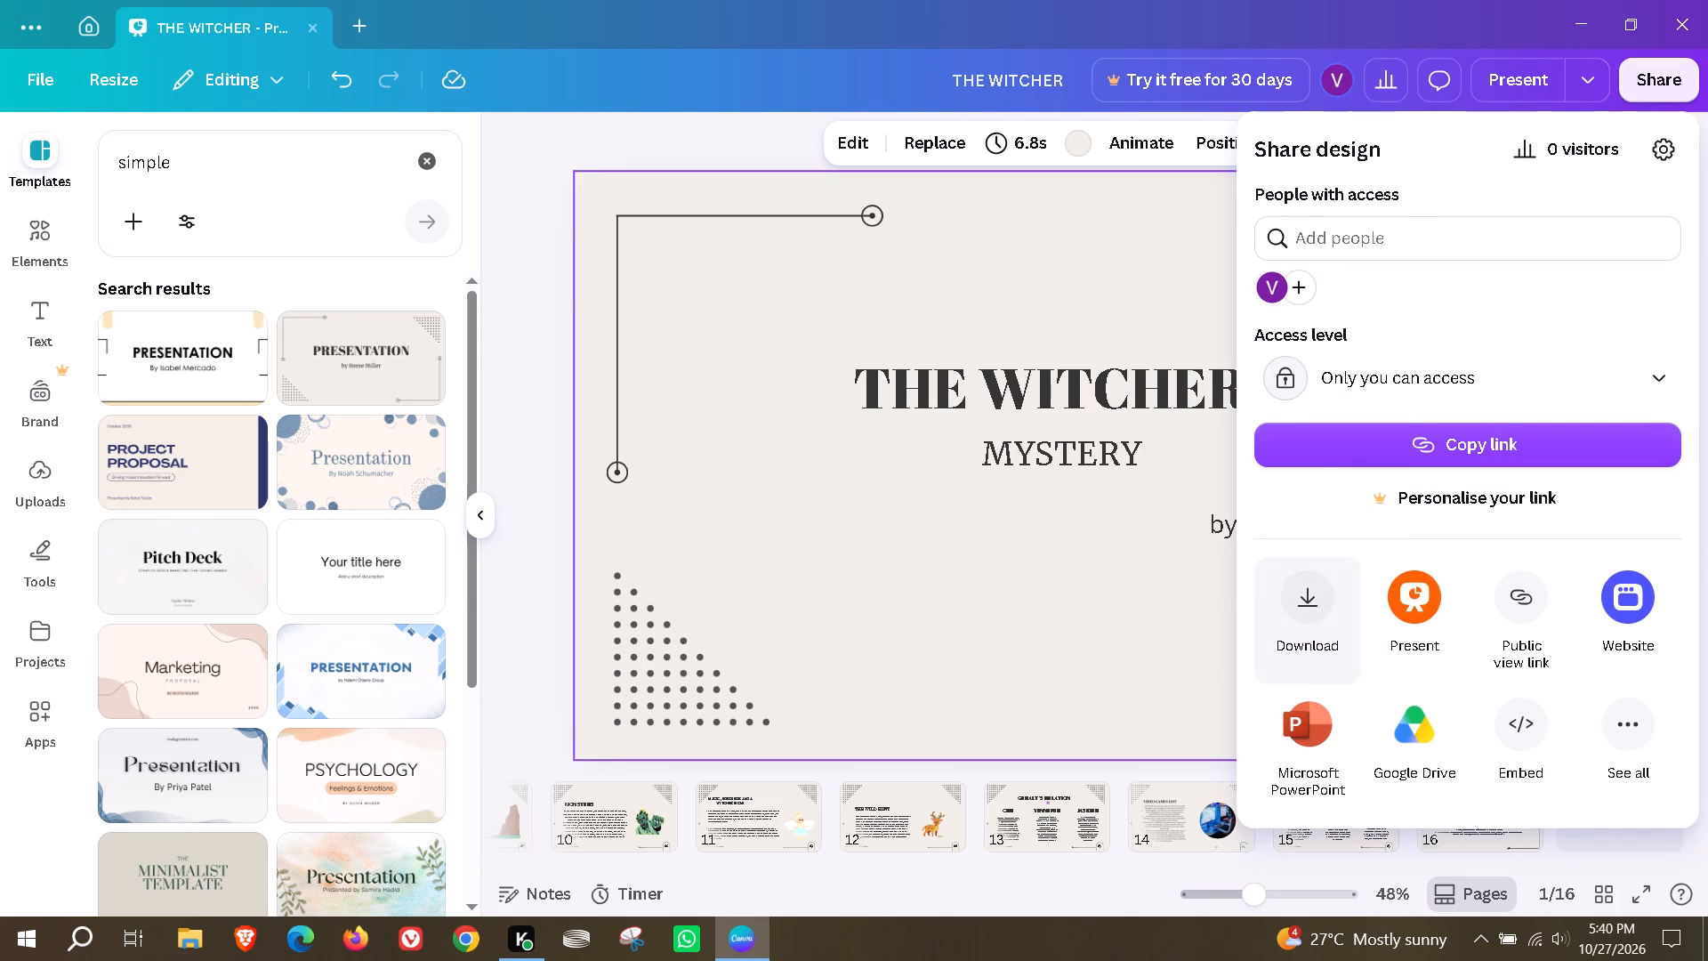
pyautogui.click(1422, 240)
pyautogui.click(1543, 239)
pyautogui.click(1511, 213)
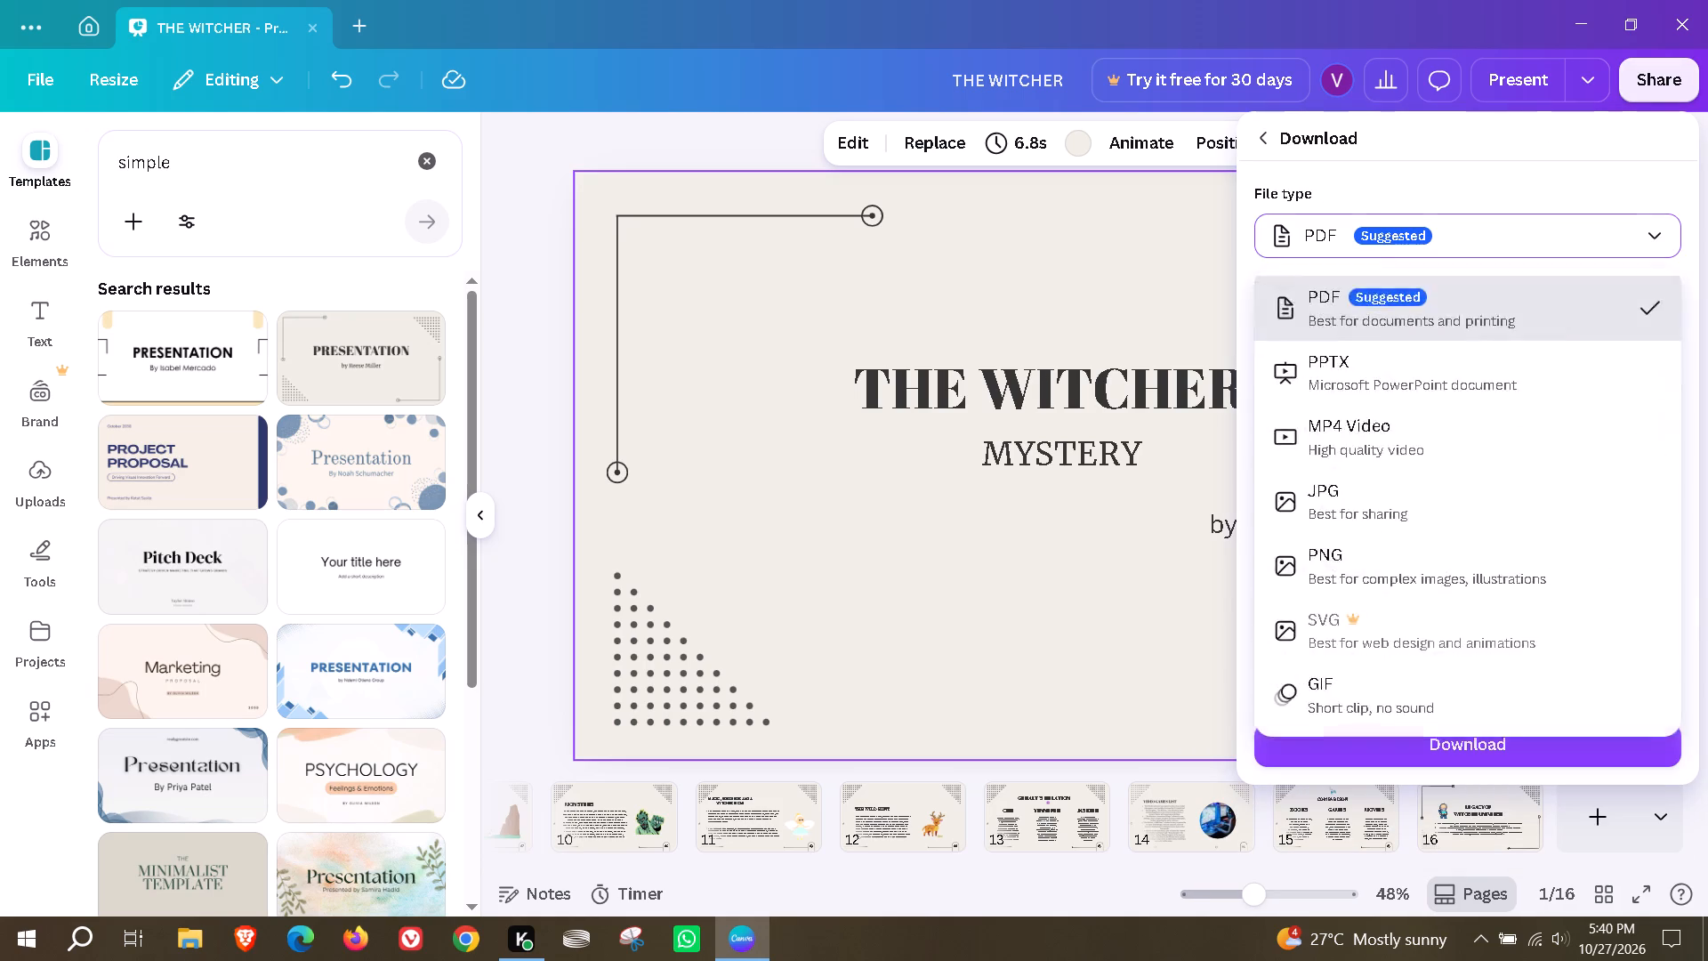
pyautogui.click(1497, 237)
pyautogui.click(1388, 448)
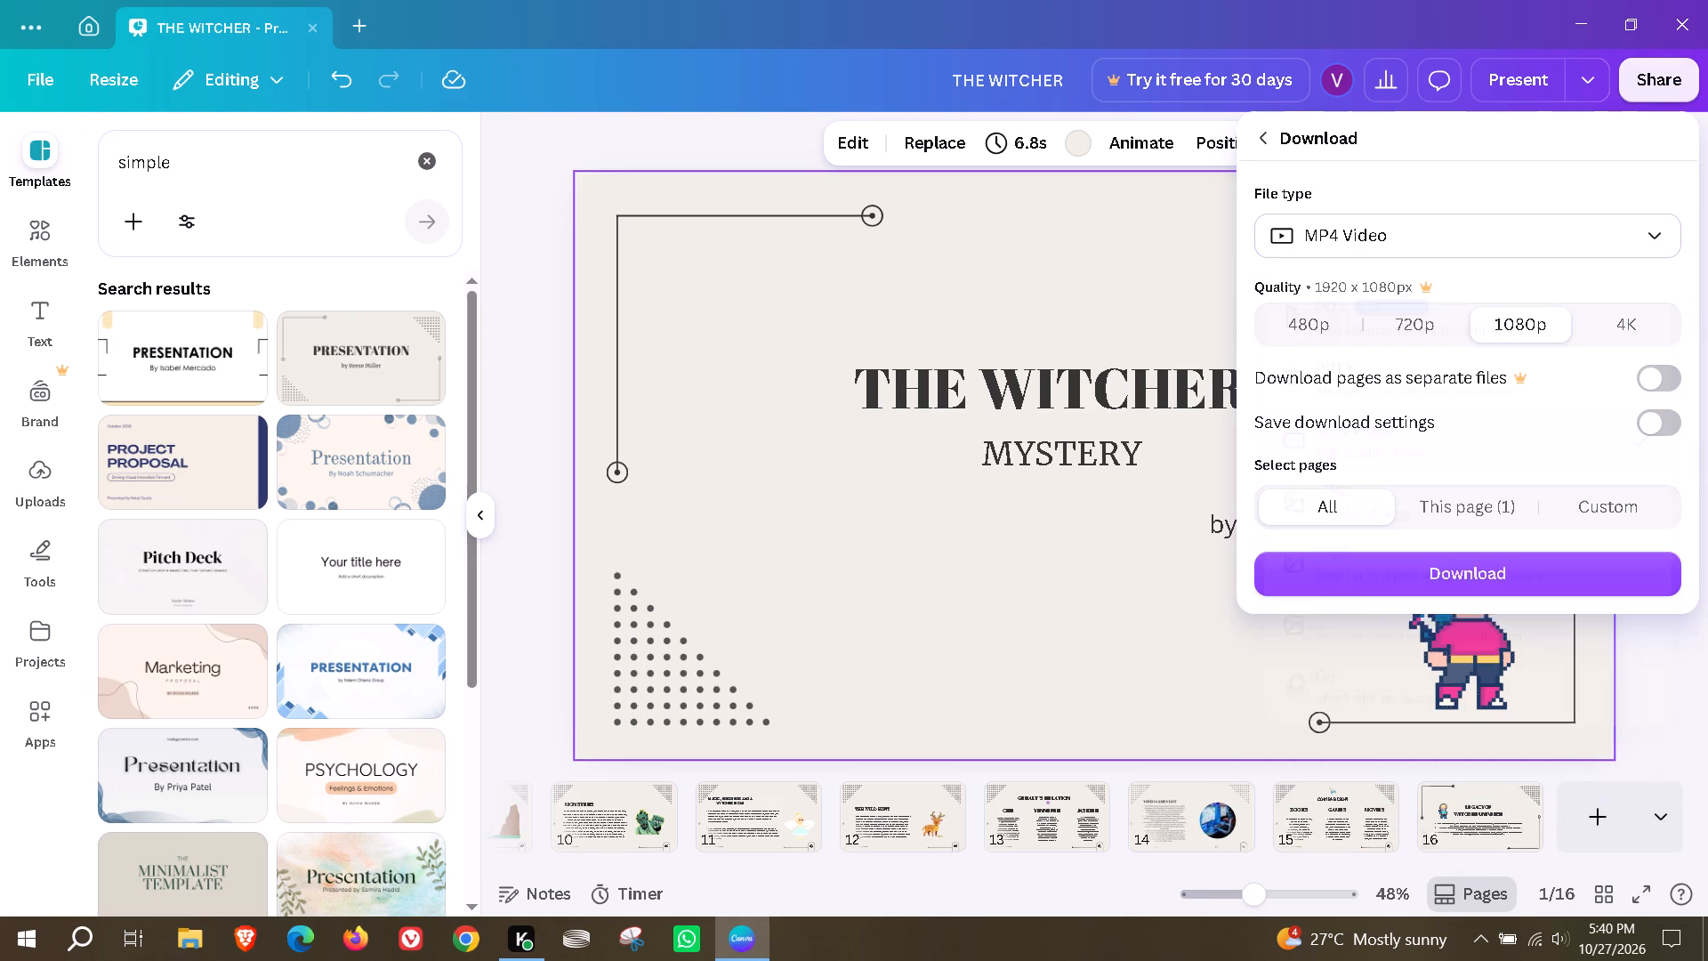
pyautogui.click(1366, 239)
pyautogui.click(1372, 300)
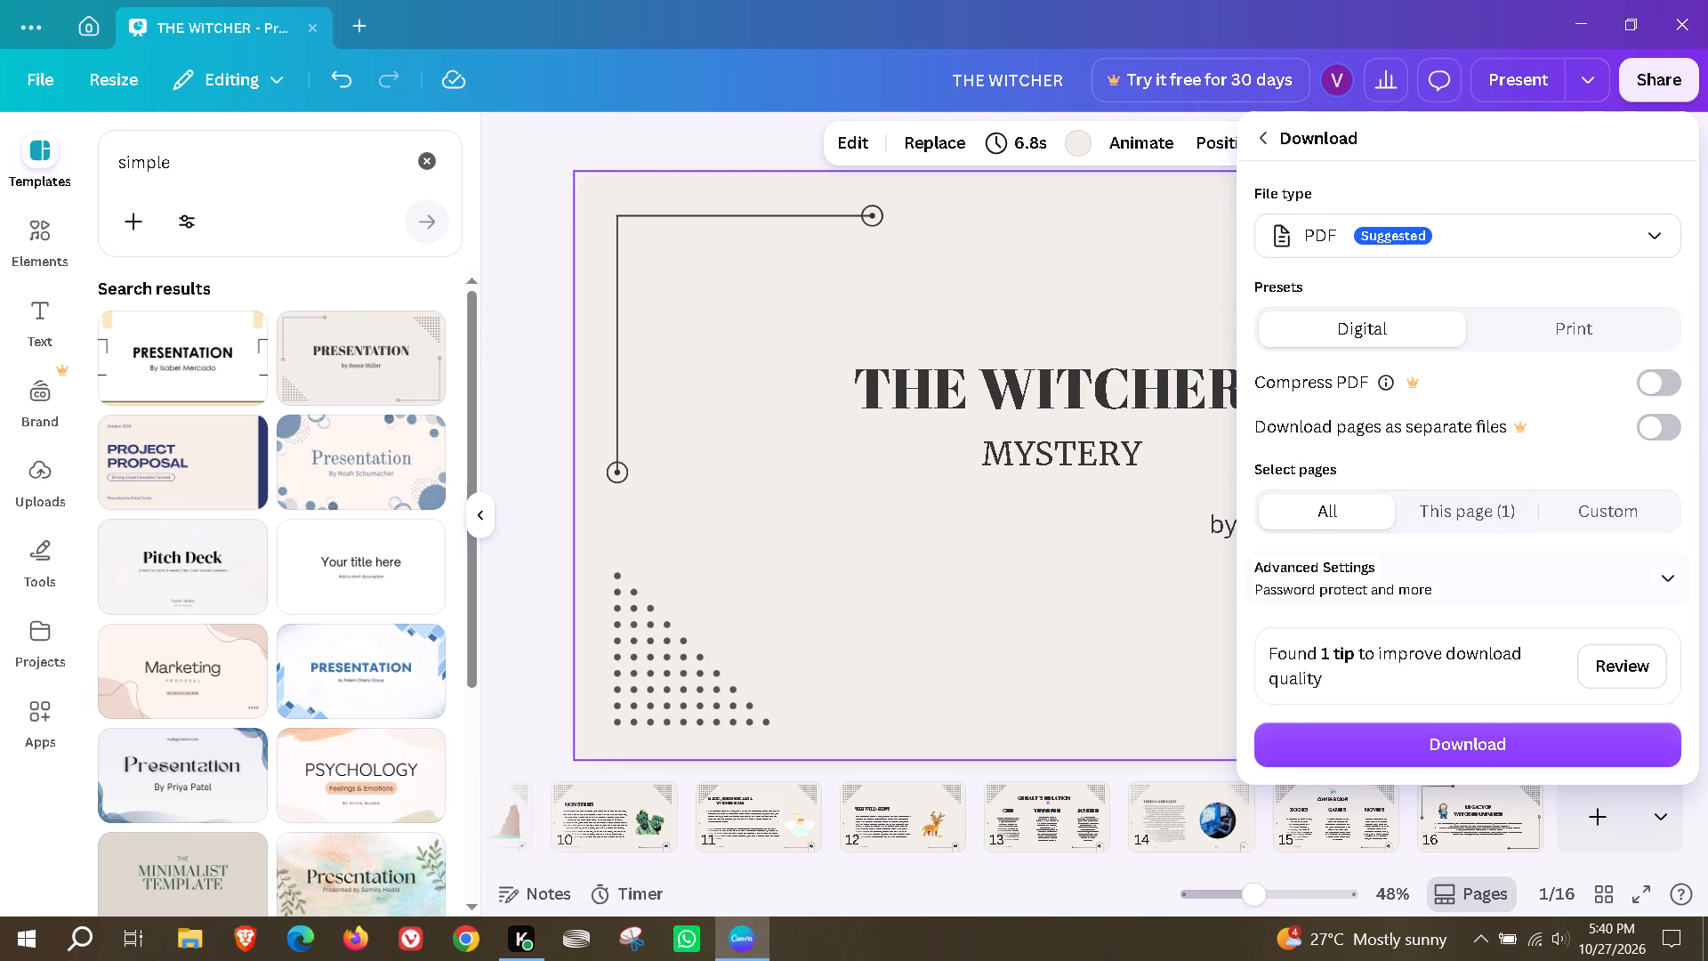
pyautogui.click(1458, 746)
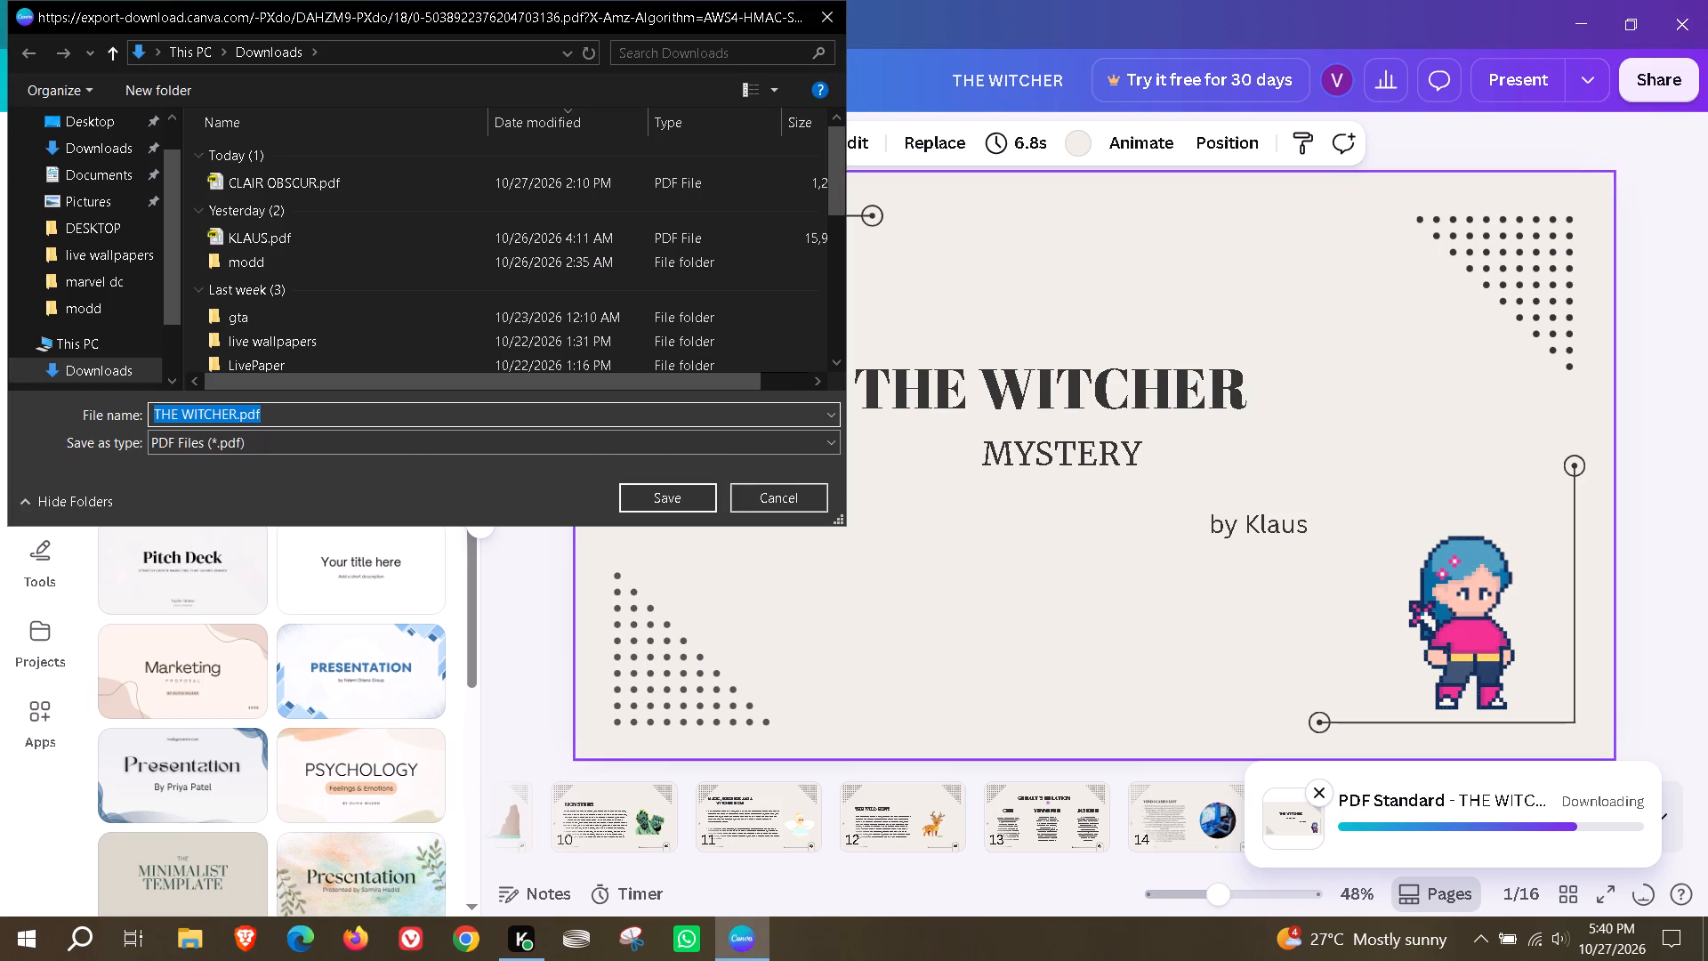
pyautogui.click(712, 504)
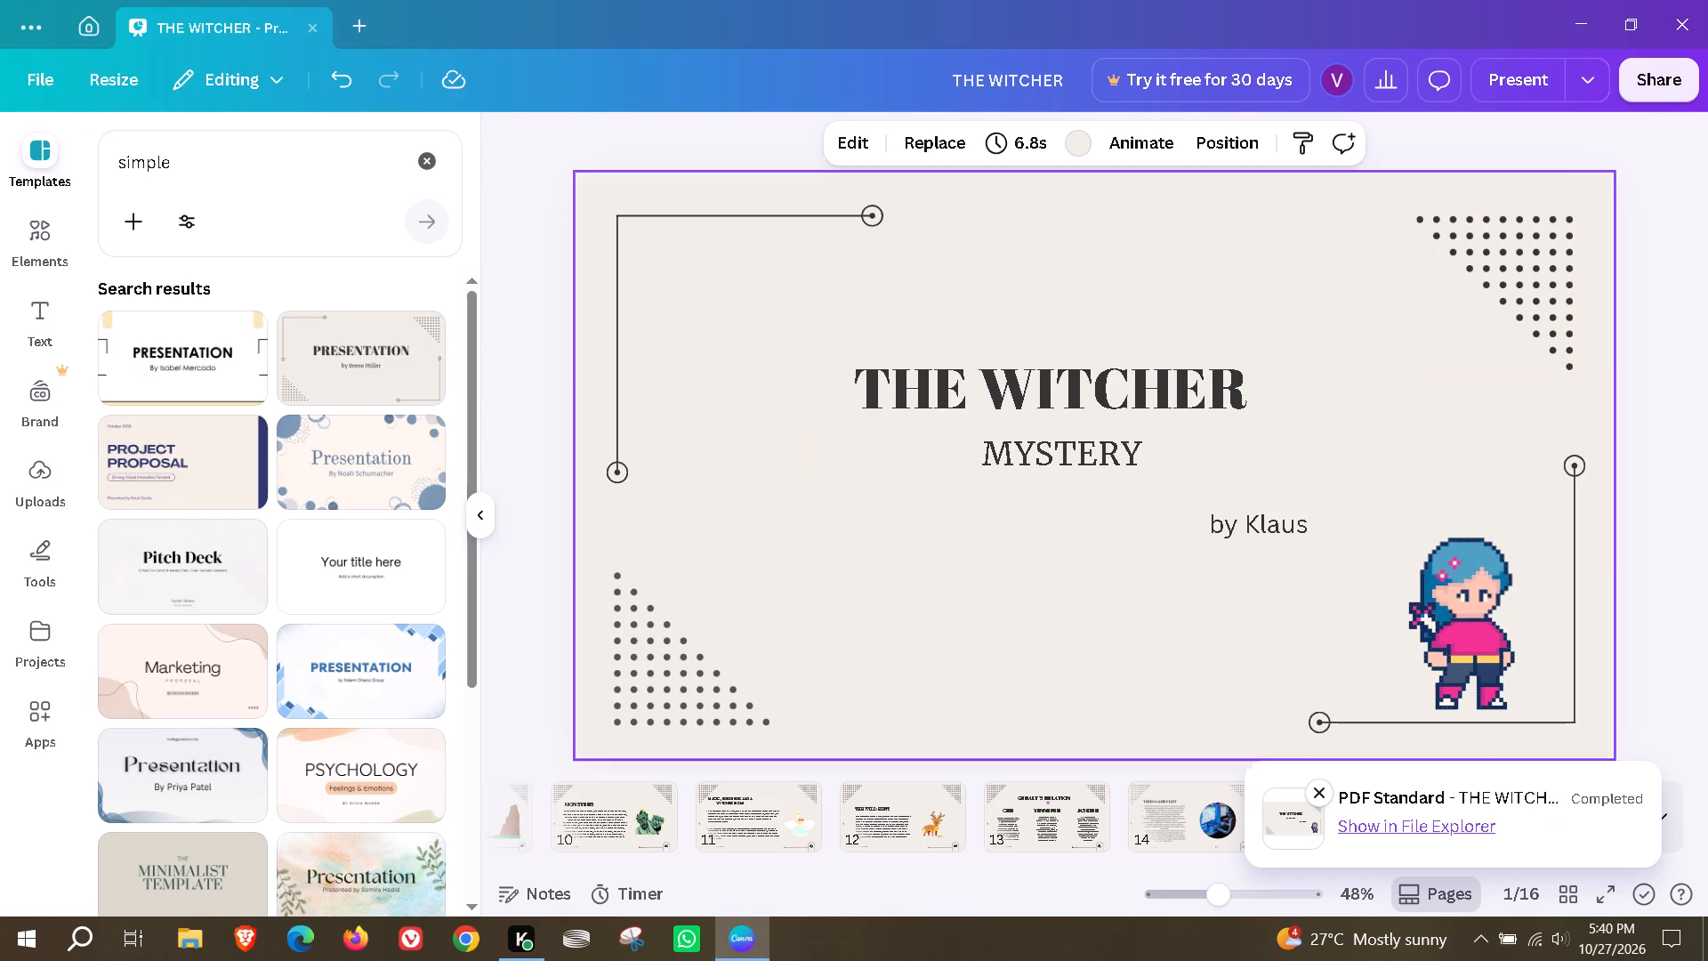
# Download all pages as a 1080p MP4 video and save it as THE WITCHER.mp4 in the Downloads folder.
pyautogui.click(1656, 91)
pyautogui.click(1302, 604)
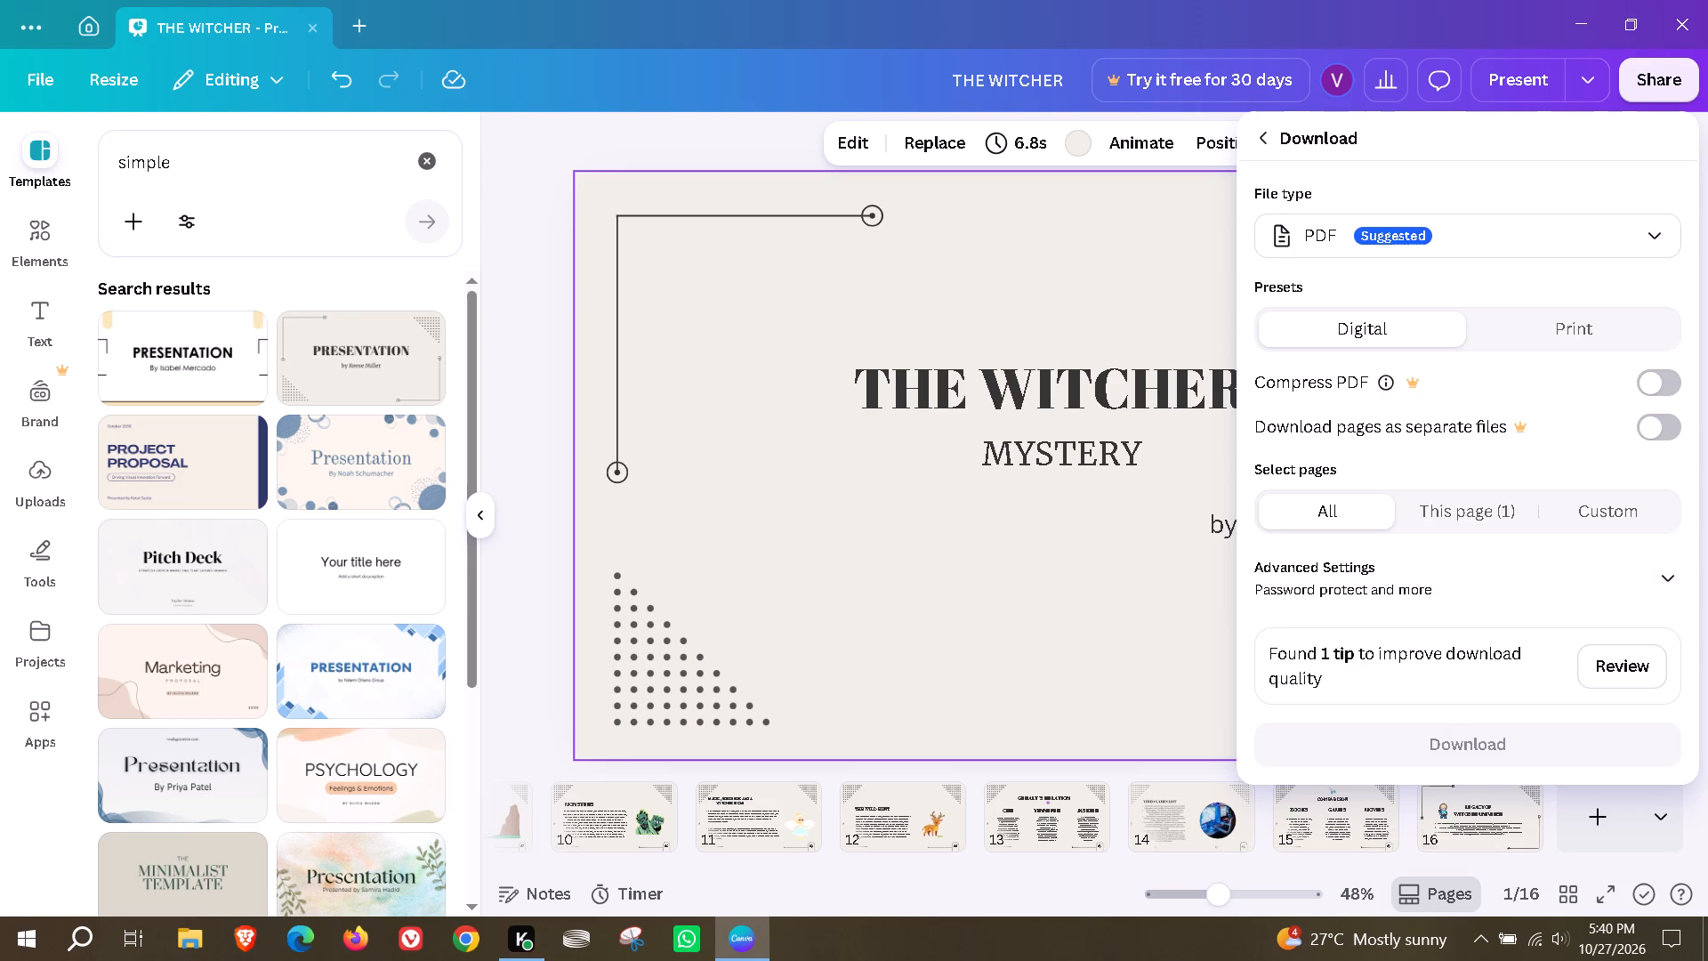
pyautogui.click(1431, 235)
pyautogui.click(1395, 431)
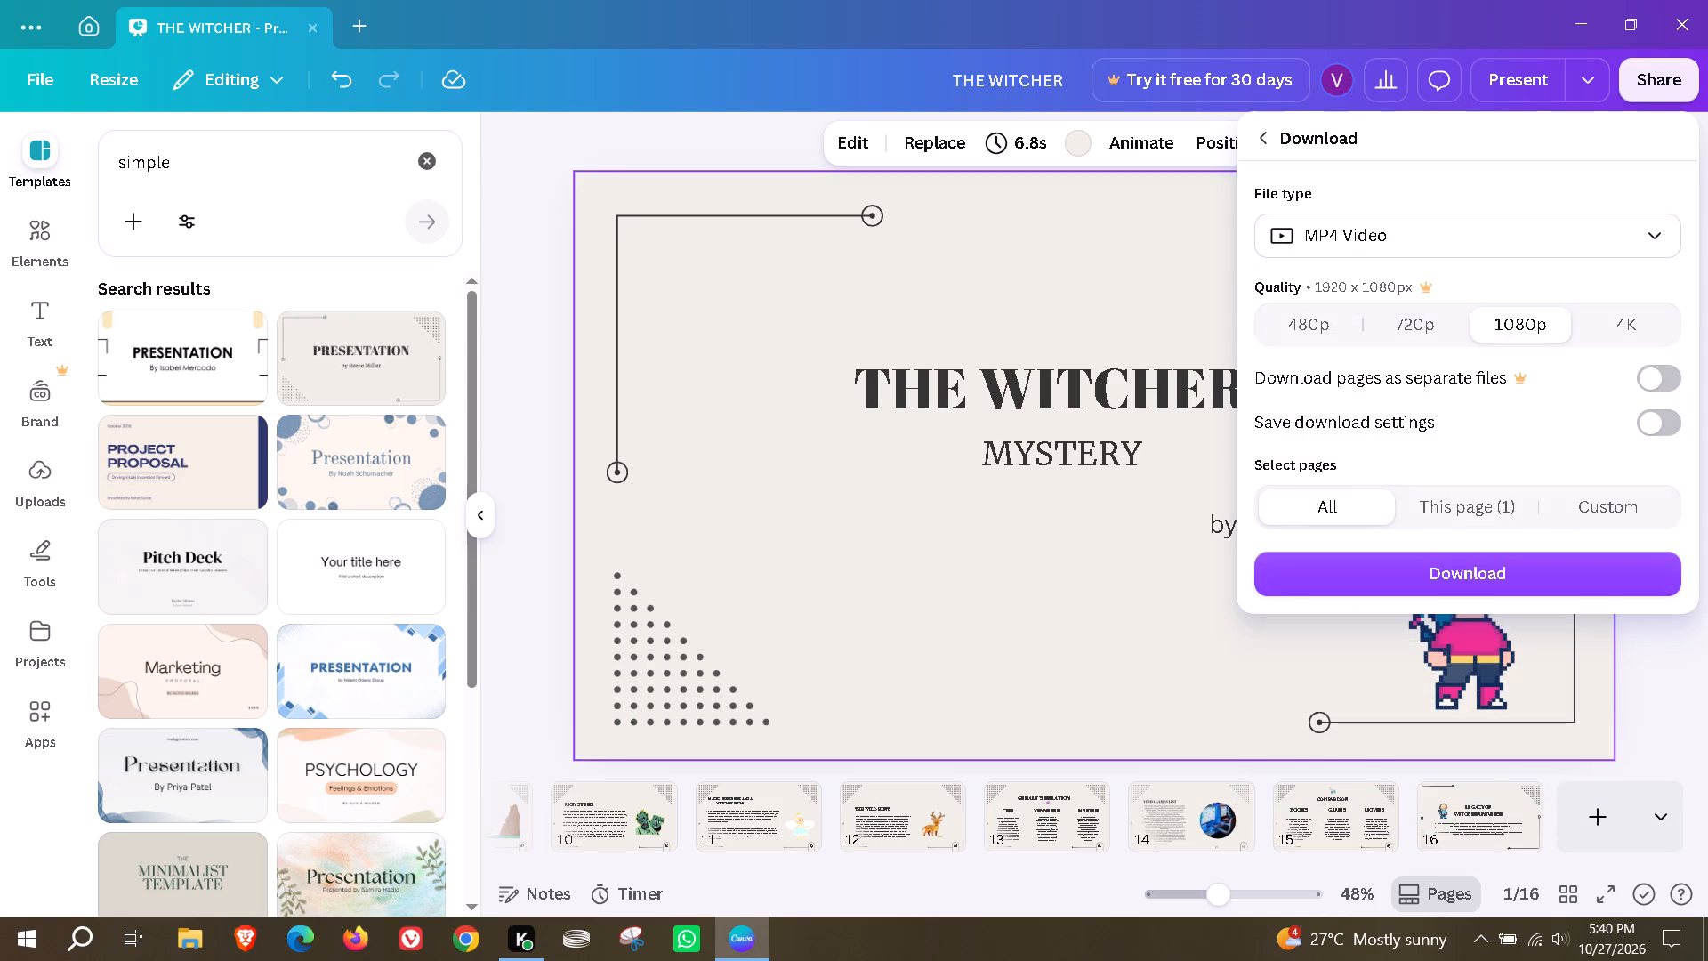
pyautogui.click(1469, 569)
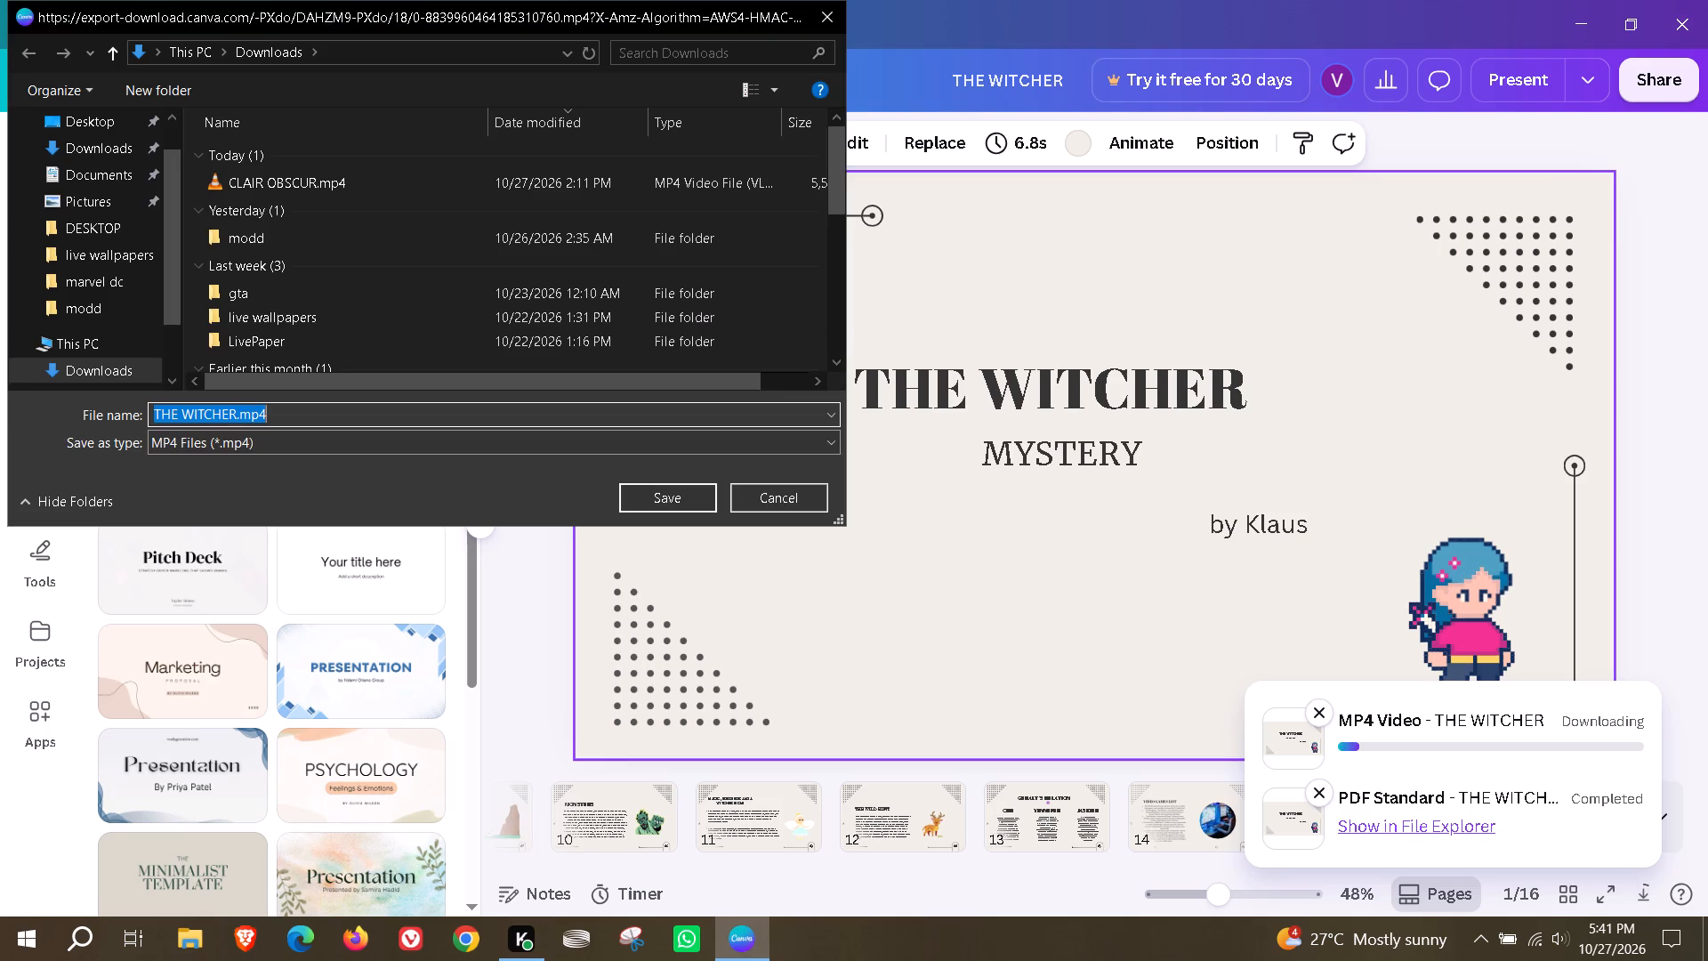
pyautogui.click(684, 489)
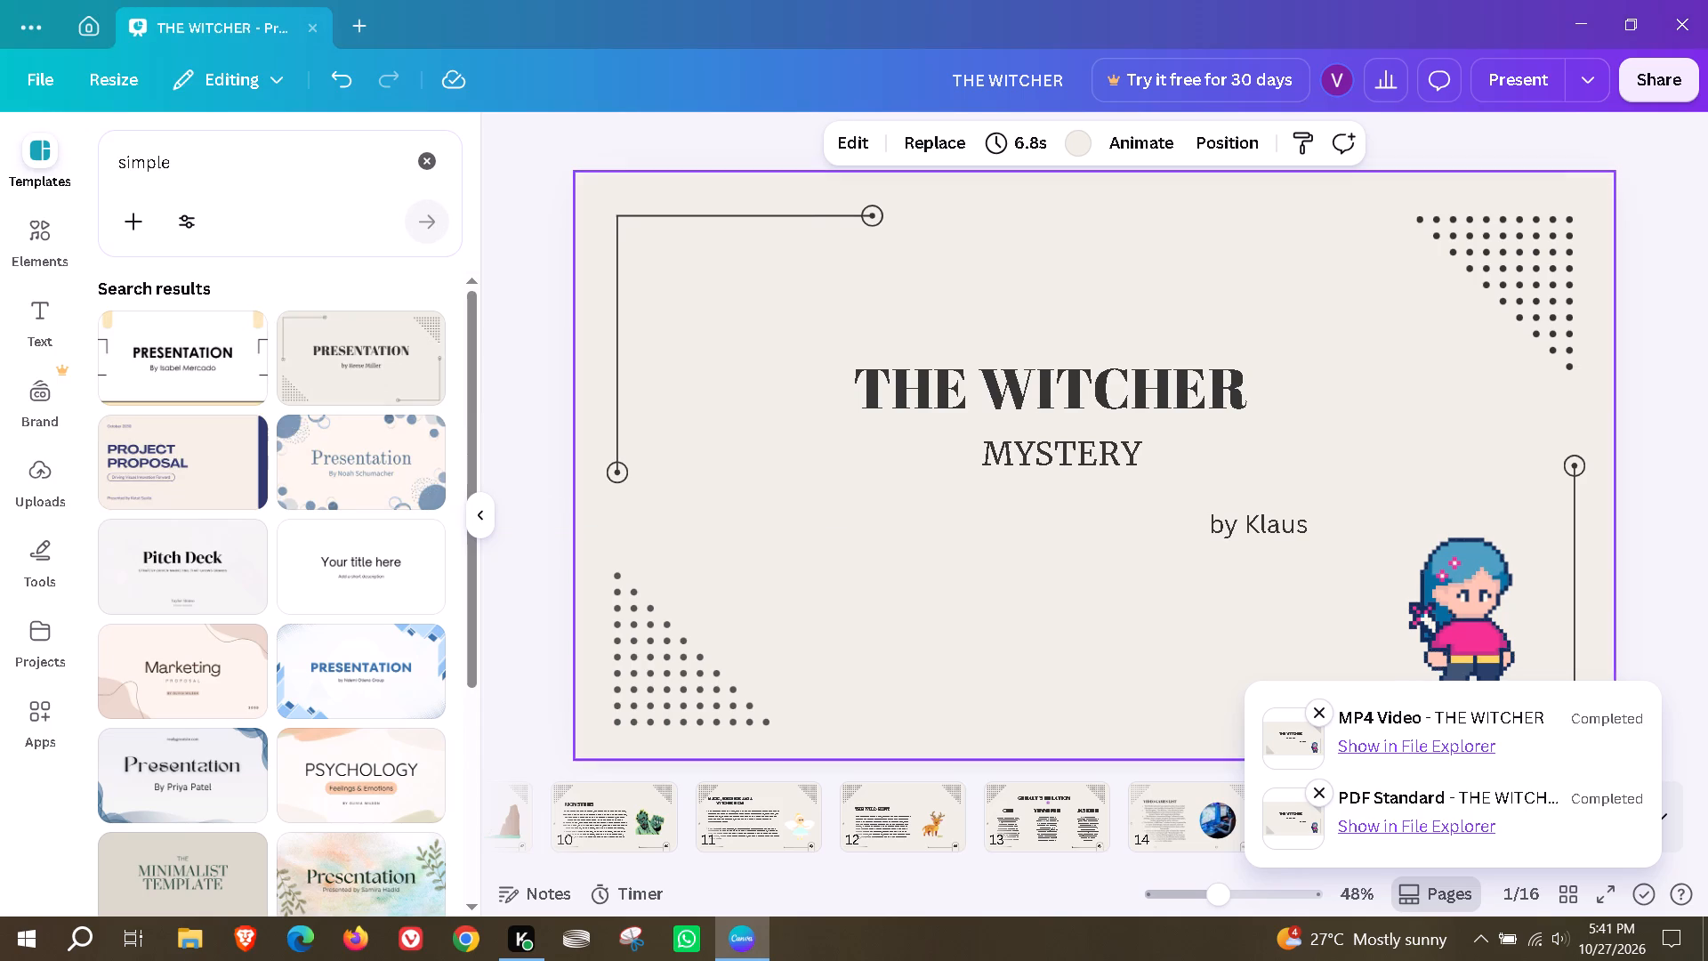
# Review the presentation's pages in order from the cover to page 16, checking text and illustrations.
pyautogui.click(979, 578)
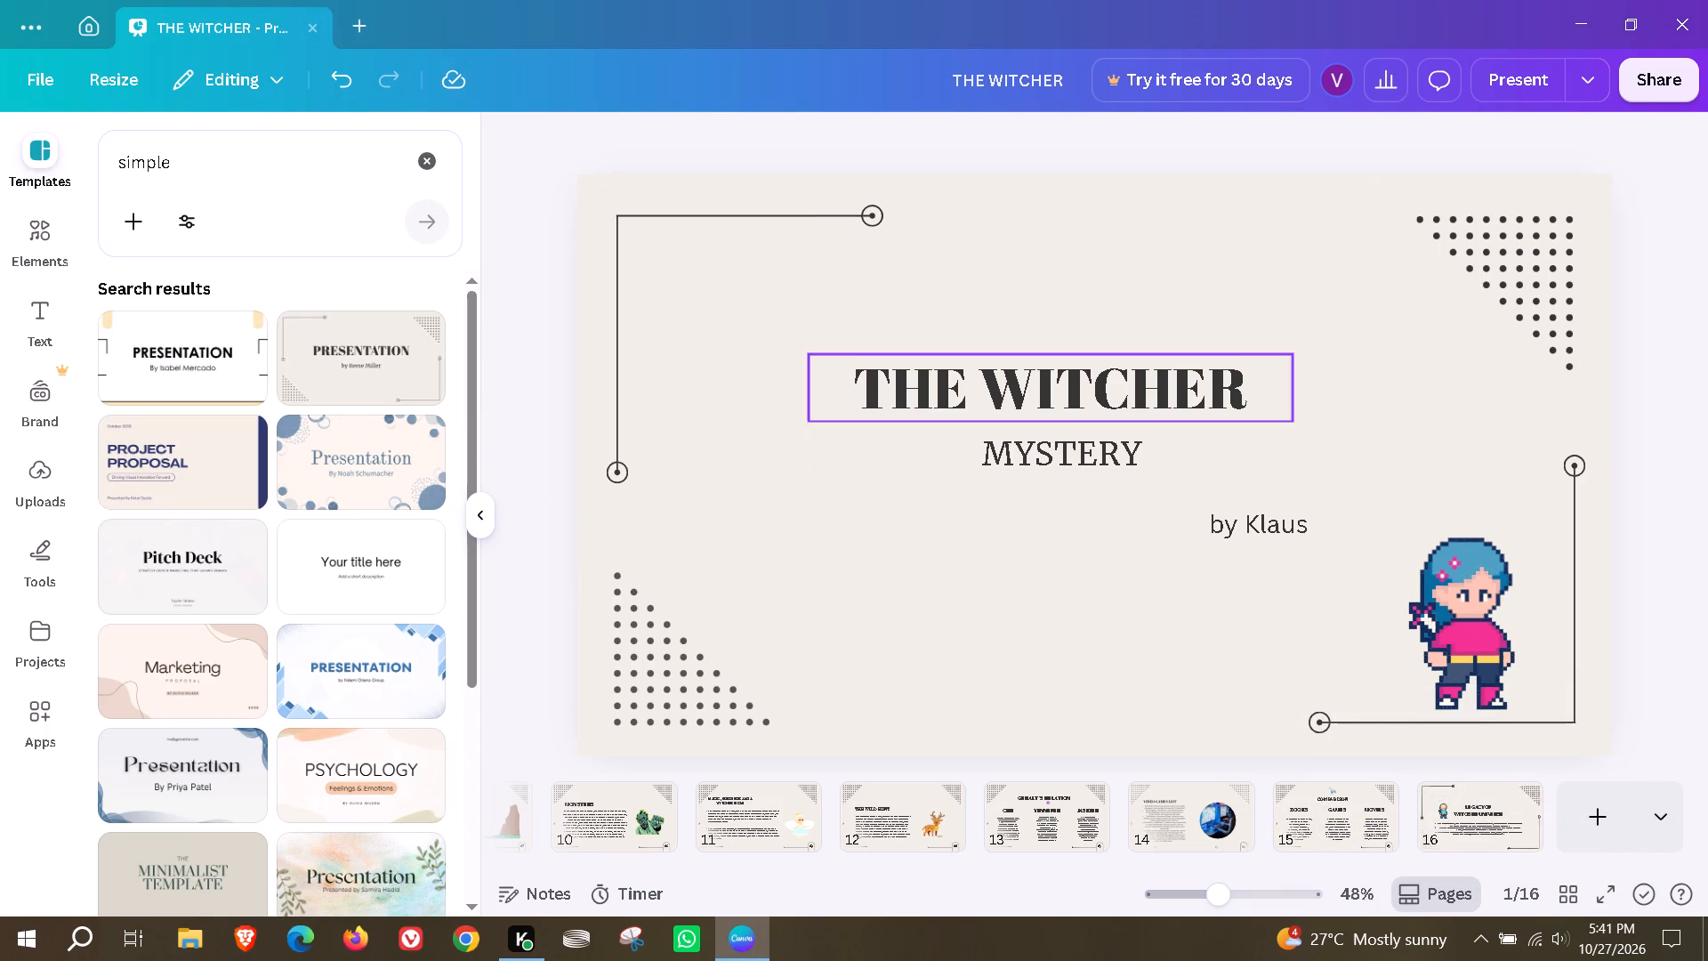
pyautogui.click(657, 806)
pyautogui.click(742, 813)
pyautogui.scroll(7, 745, 823)
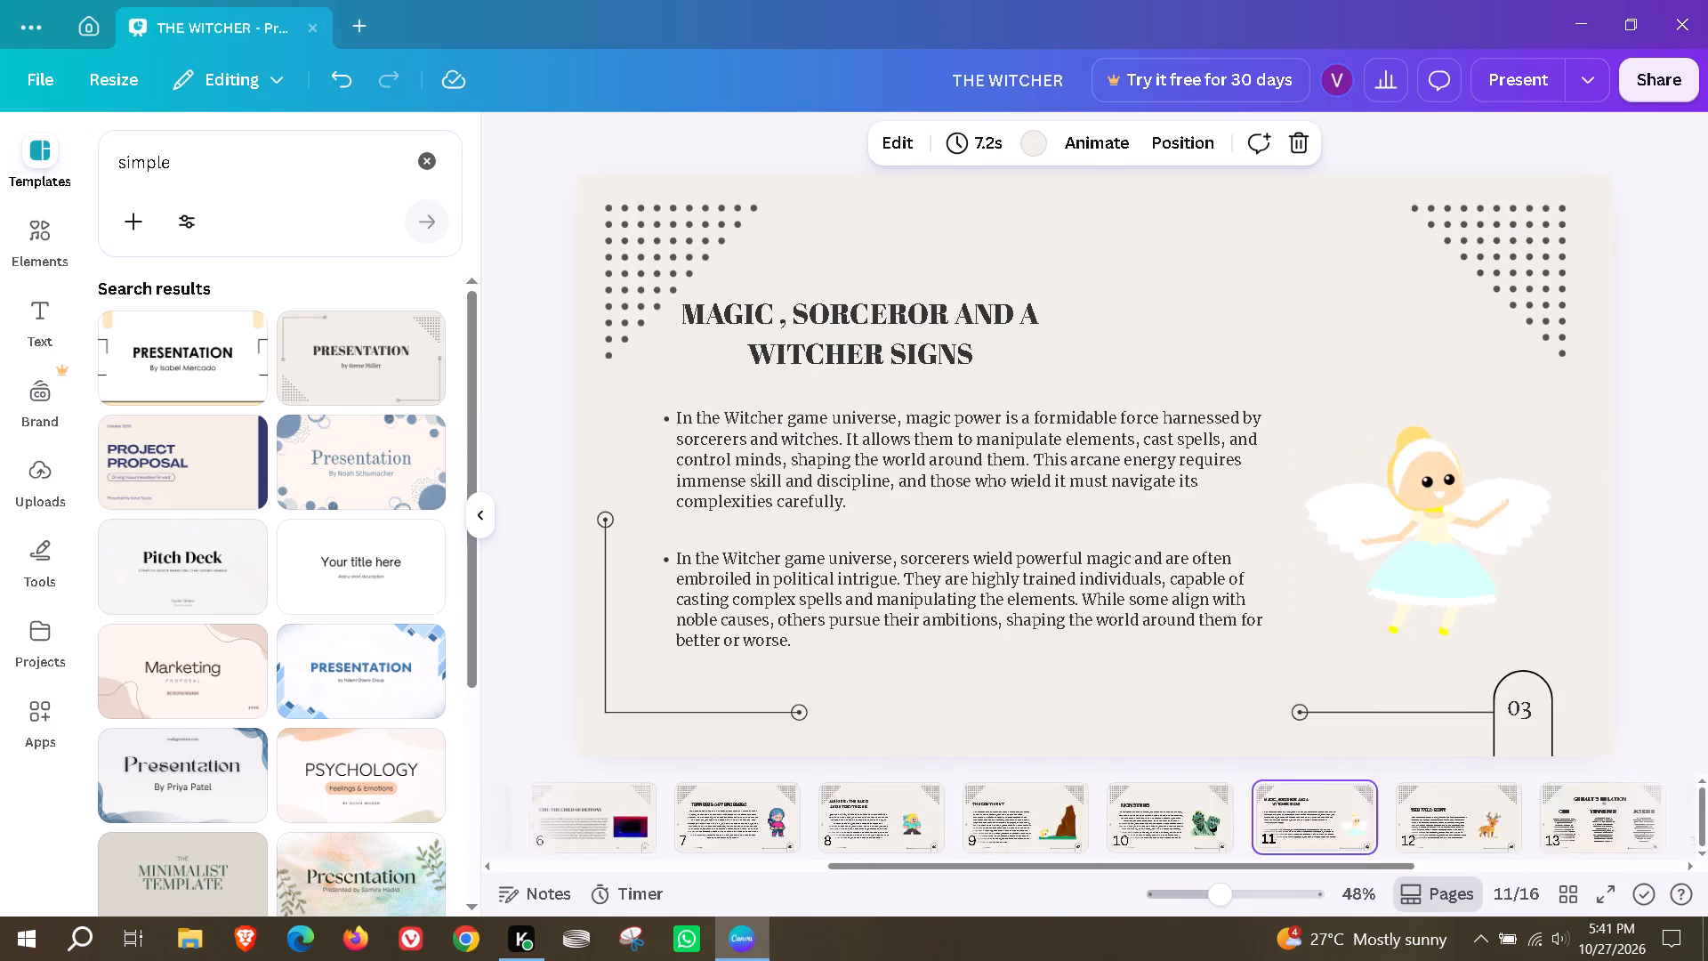
pyautogui.scroll(5, 651, 825)
pyautogui.click(555, 810)
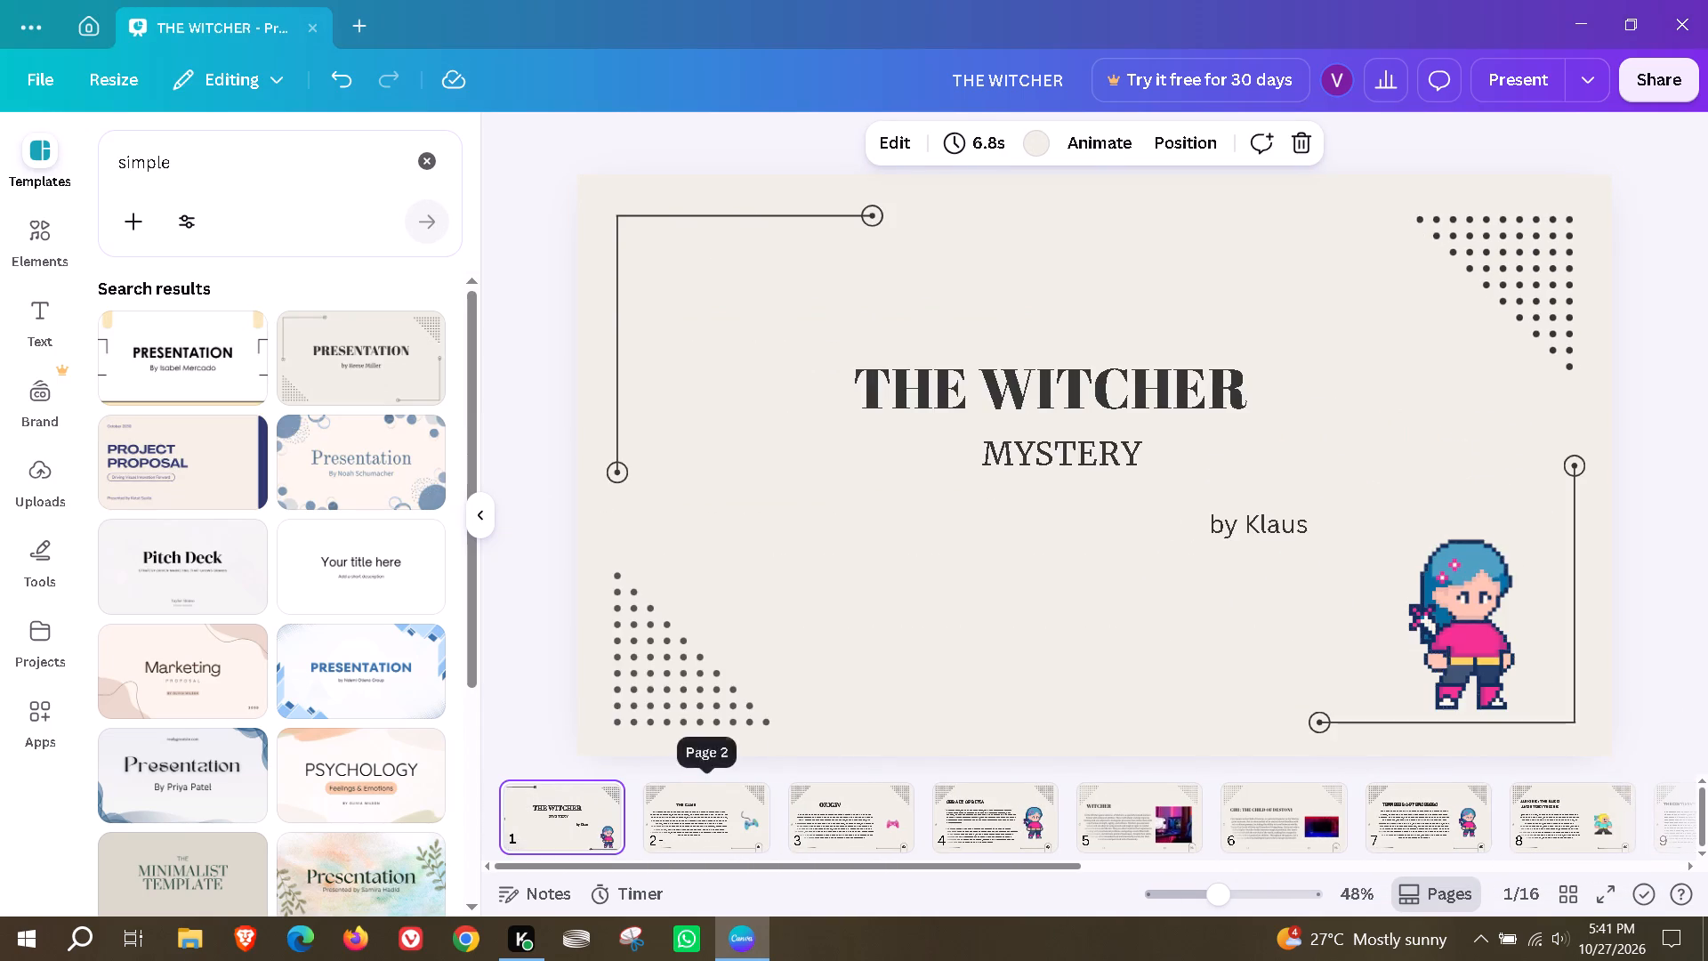
pyautogui.click(711, 824)
pyautogui.click(849, 819)
pyautogui.click(987, 813)
pyautogui.click(1115, 809)
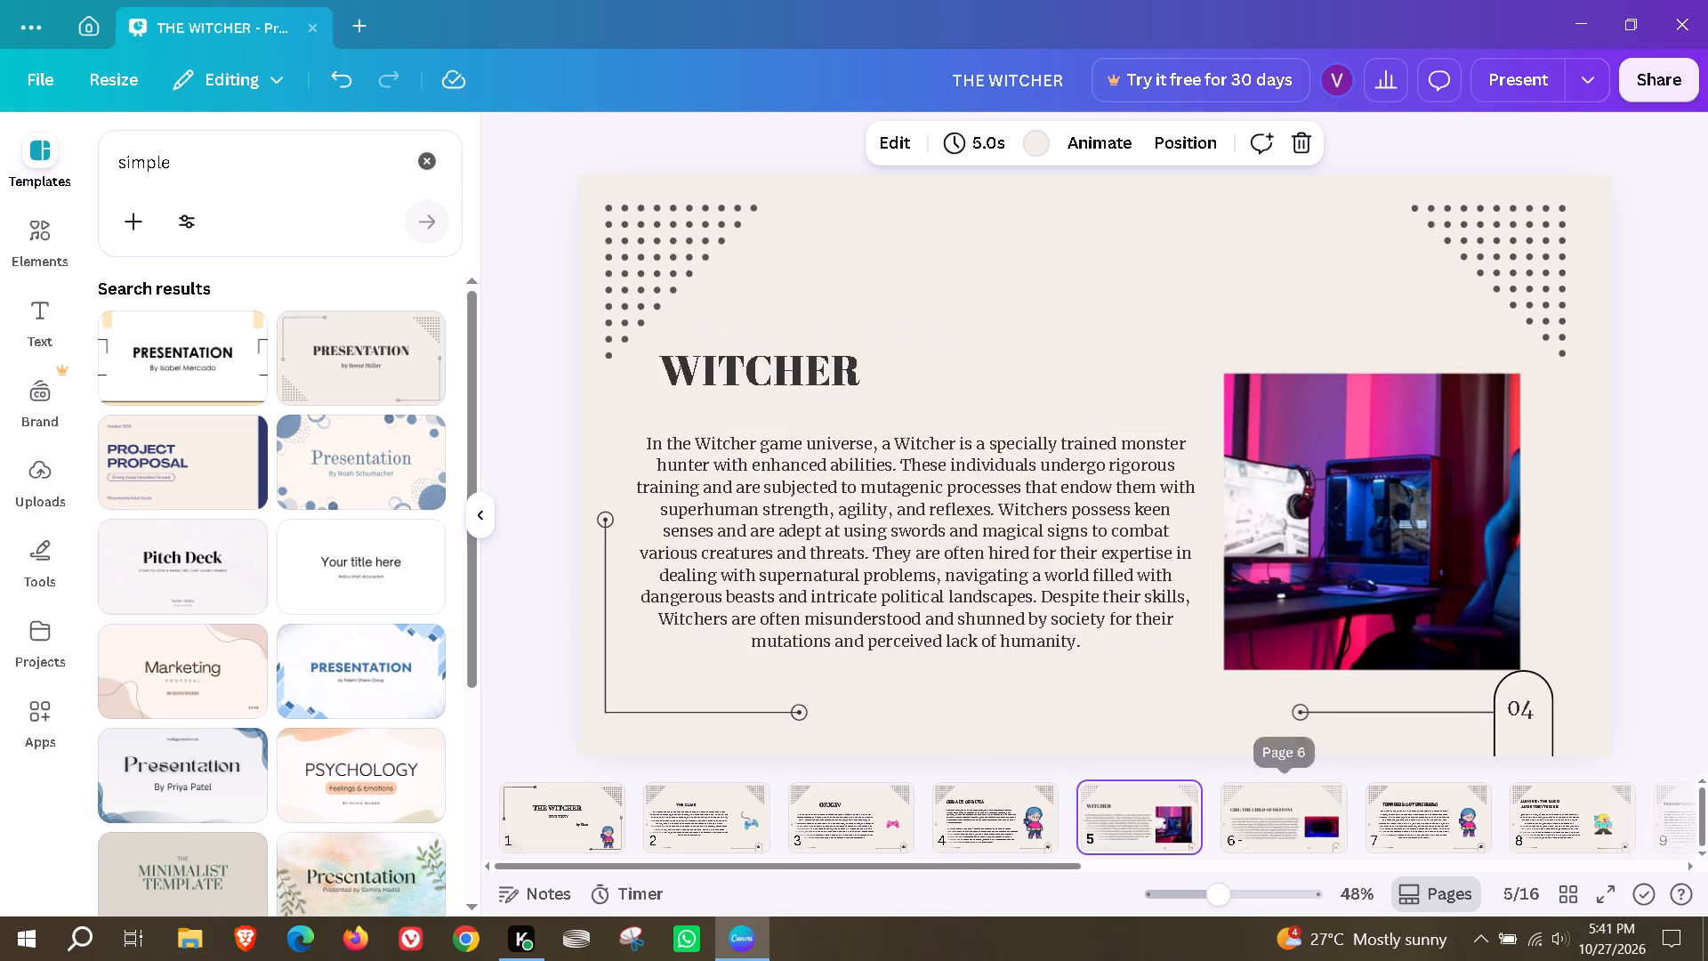
pyautogui.click(1263, 828)
pyautogui.click(1387, 820)
pyautogui.scroll(-1, 1390, 820)
pyautogui.click(1322, 818)
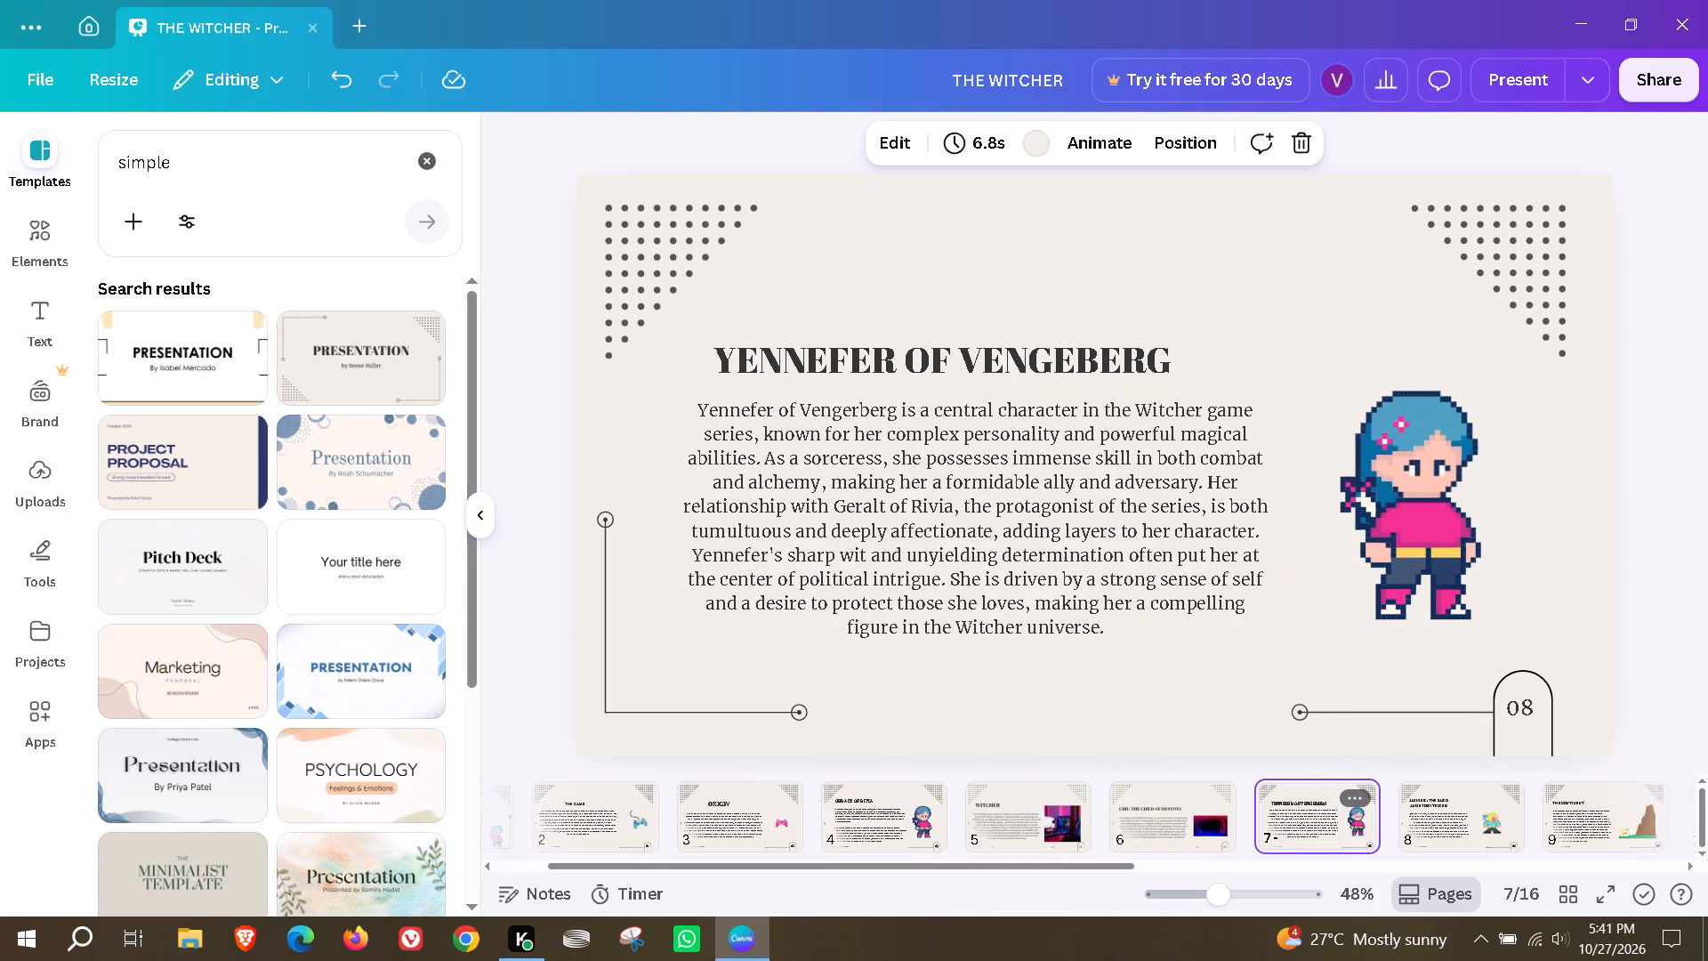
pyautogui.click(1465, 810)
pyautogui.scroll(-2, 1361, 822)
pyautogui.click(1341, 825)
pyautogui.scroll(-2, 1363, 825)
pyautogui.click(1274, 816)
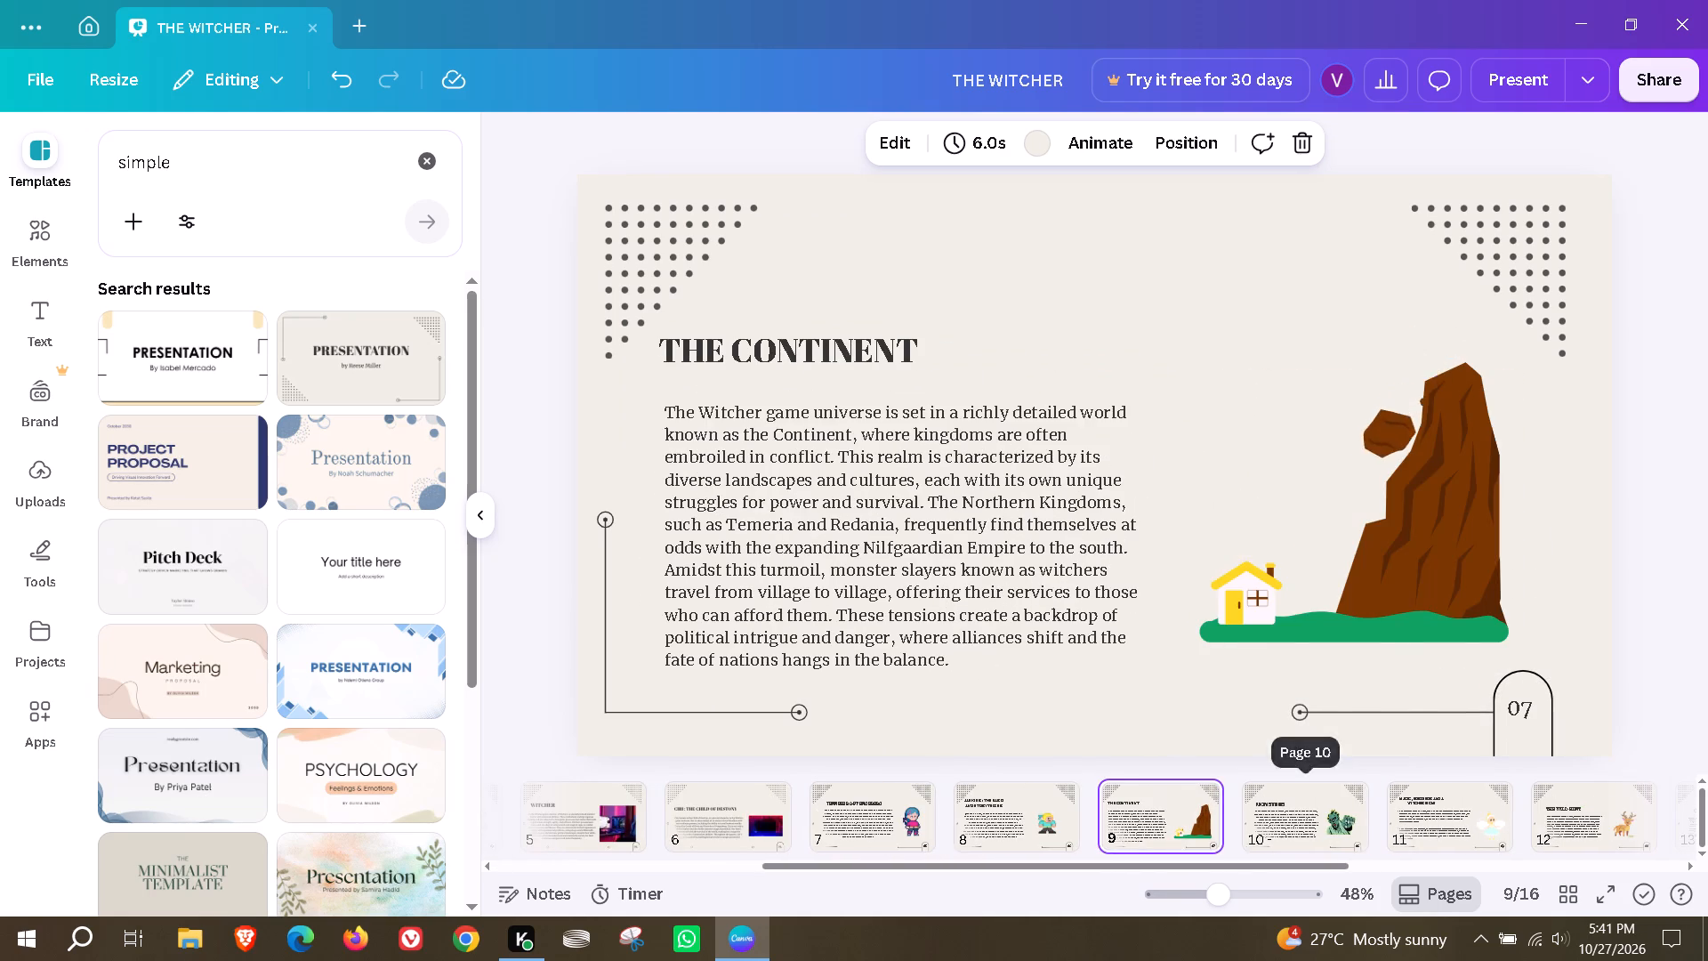
pyautogui.click(1430, 817)
pyautogui.scroll(-3, 1430, 817)
pyautogui.click(1362, 822)
pyautogui.click(1247, 820)
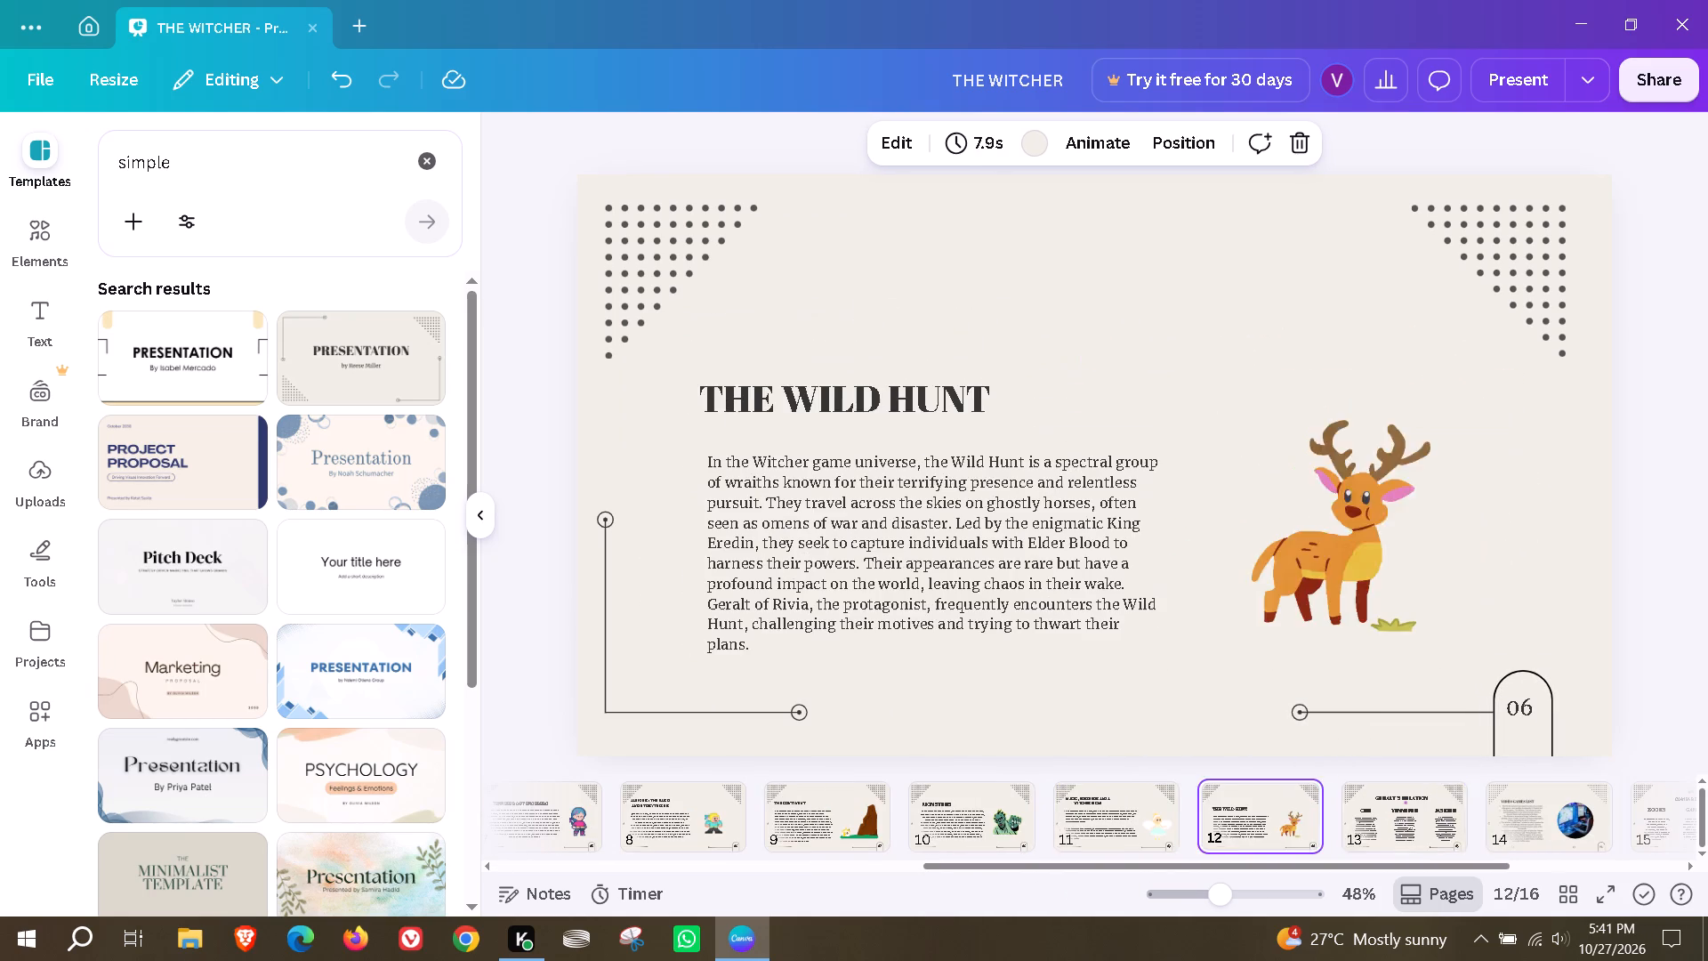
pyautogui.scroll(-2, 1425, 828)
pyautogui.click(1312, 810)
pyautogui.click(1454, 813)
pyautogui.scroll(-4, 1461, 813)
pyautogui.click(1407, 819)
pyautogui.click(1476, 825)
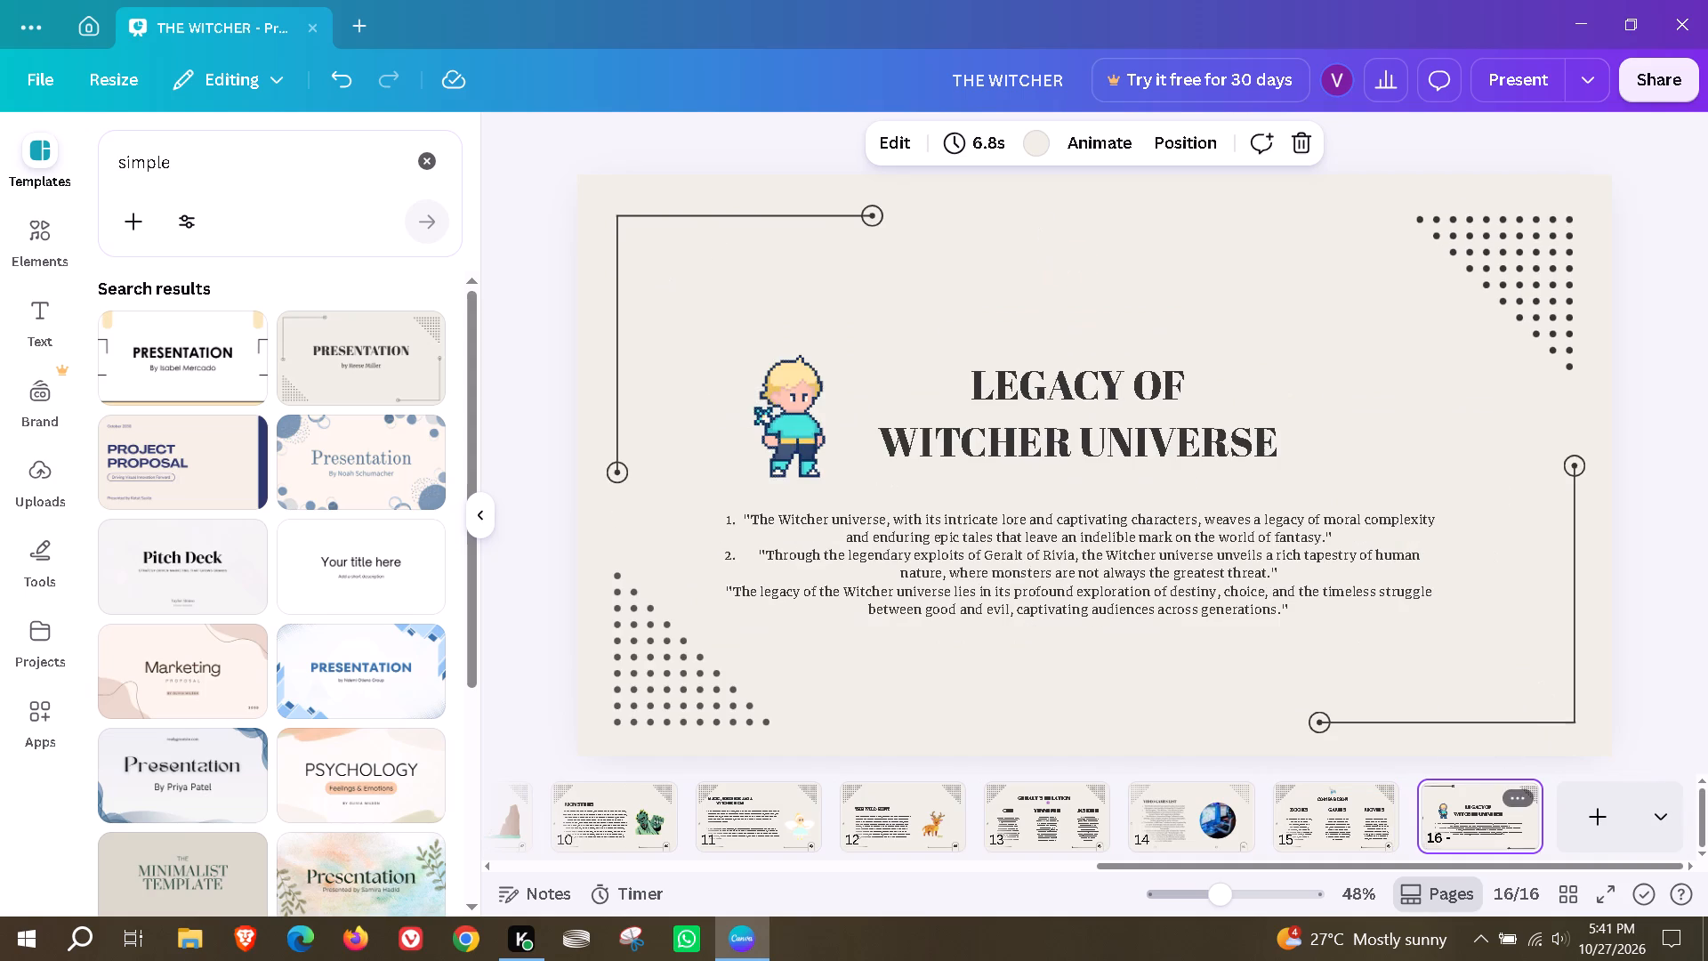